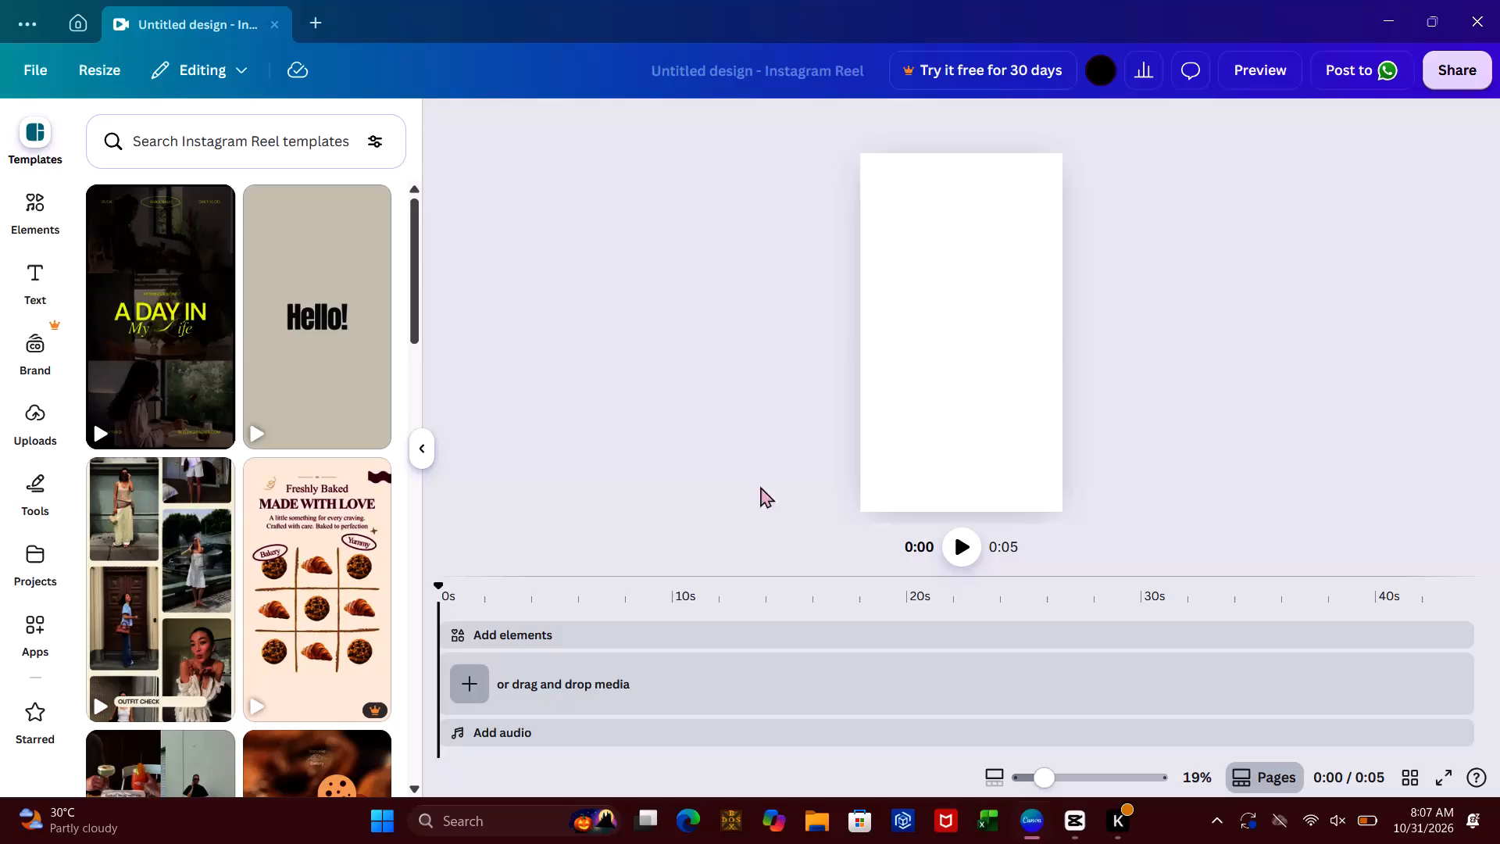
# Upload the DivaCreates poster image "WhatsApp Image 2026-10-31 at 7.50.56 AM" from the Downloads folder to the design's uploads.
pyautogui.click(479, 685)
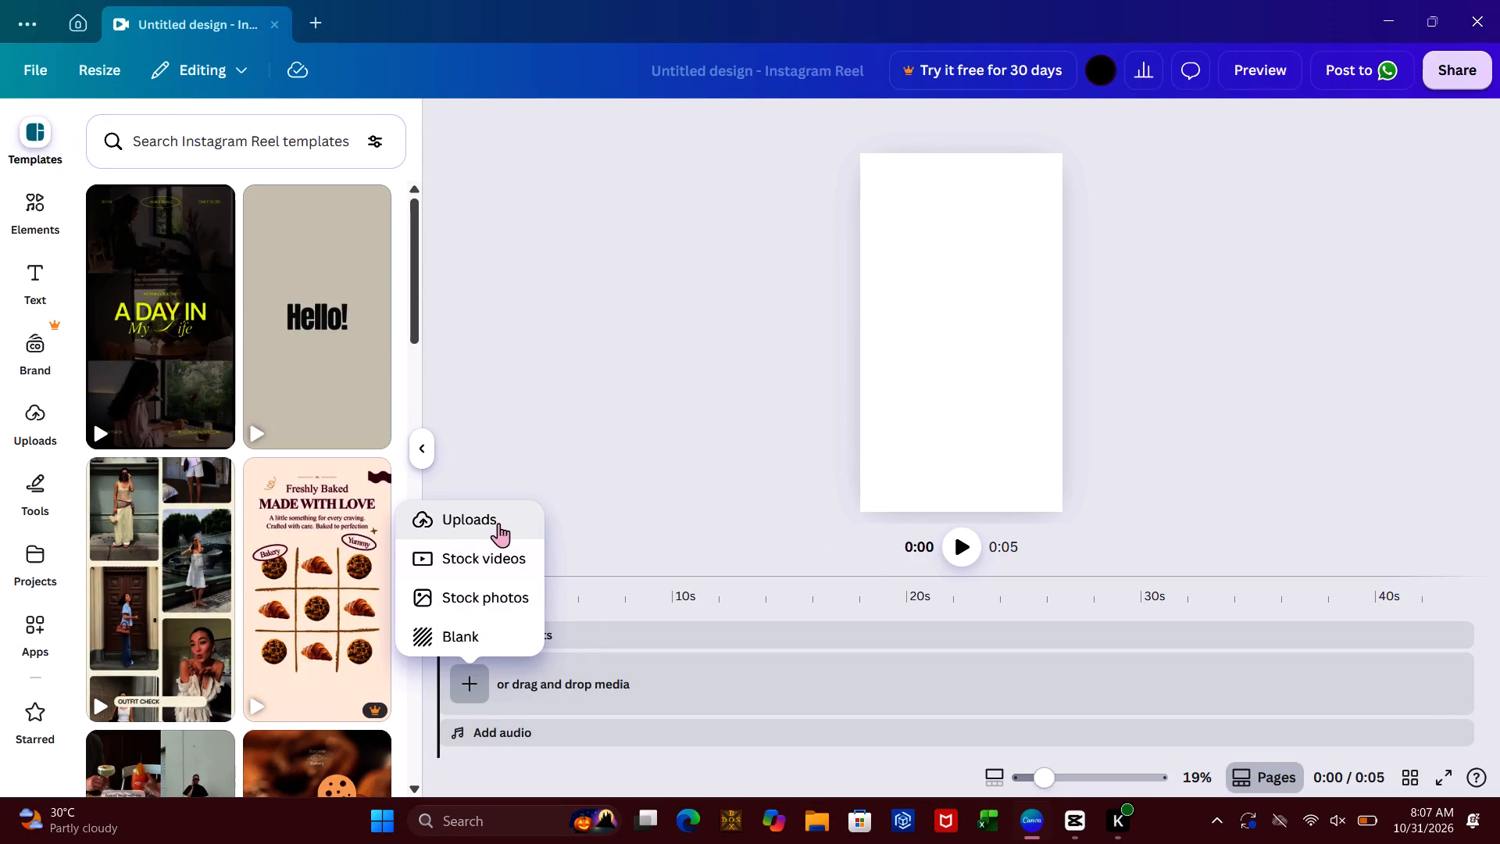
pyautogui.click(490, 585)
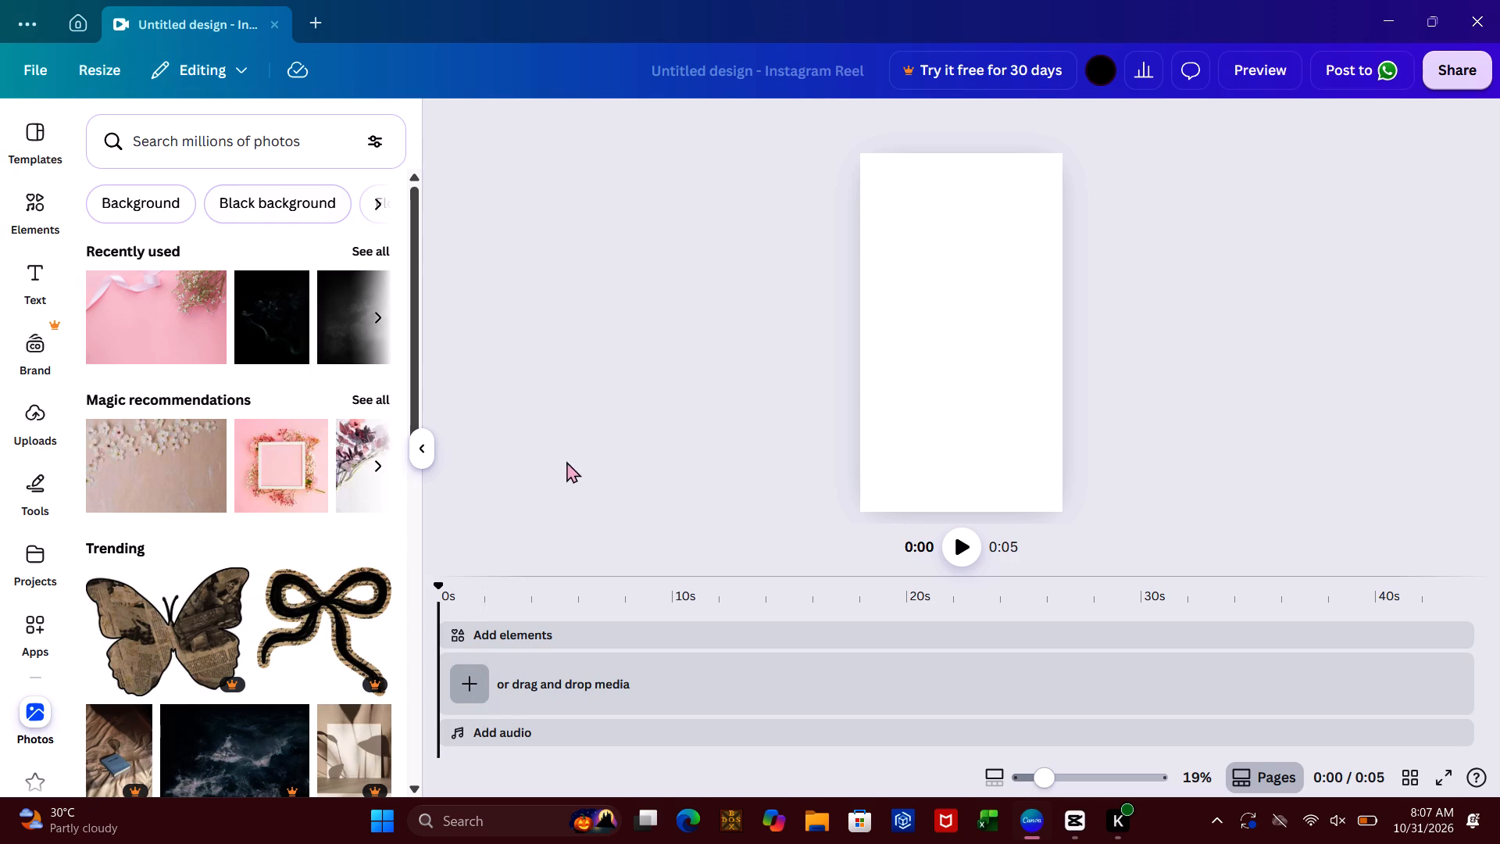
pyautogui.click(481, 674)
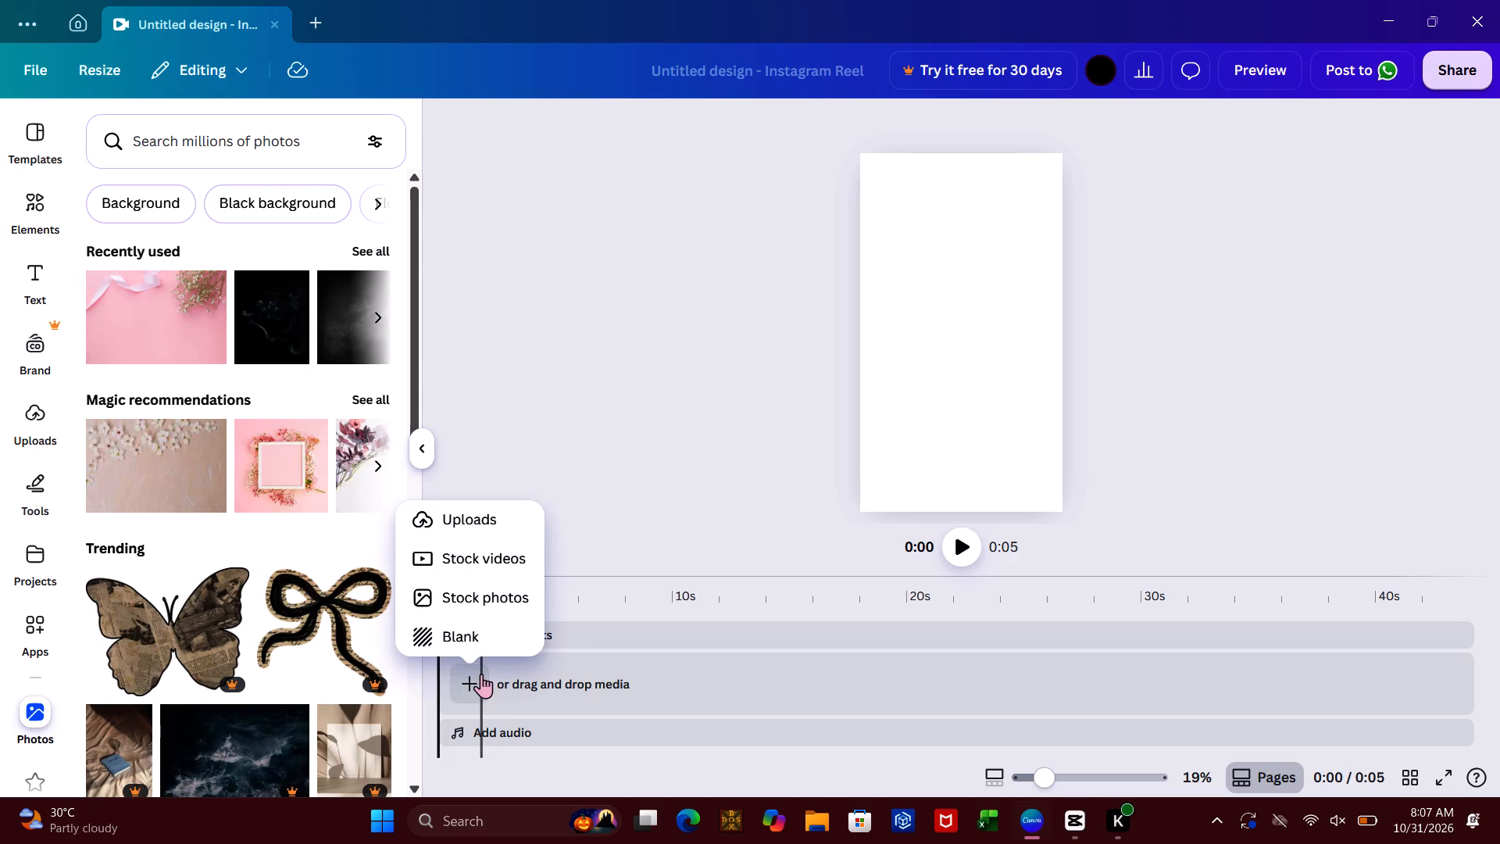
pyautogui.click(478, 523)
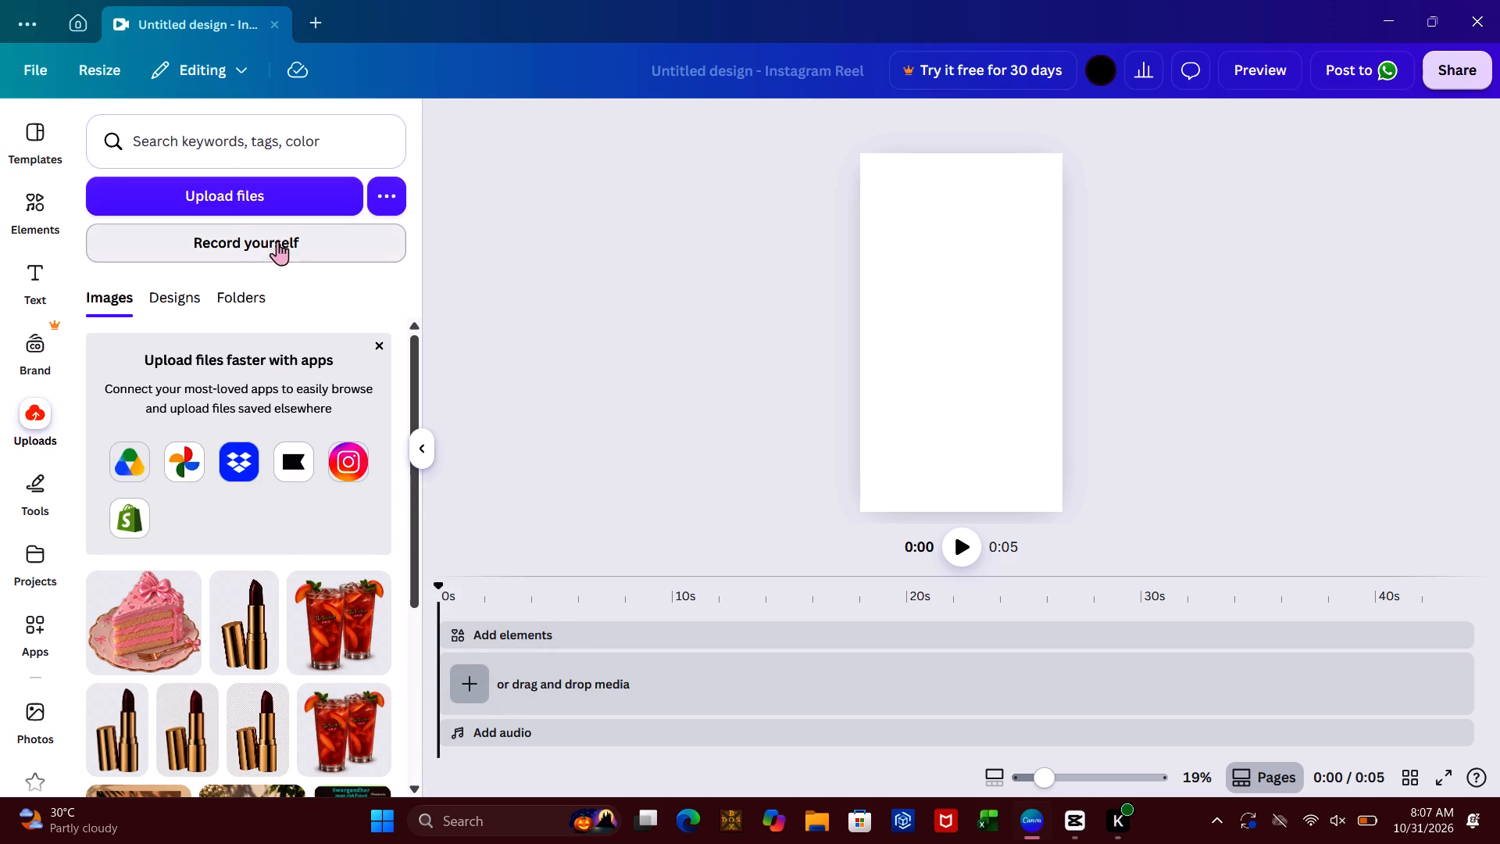
pyautogui.click(284, 195)
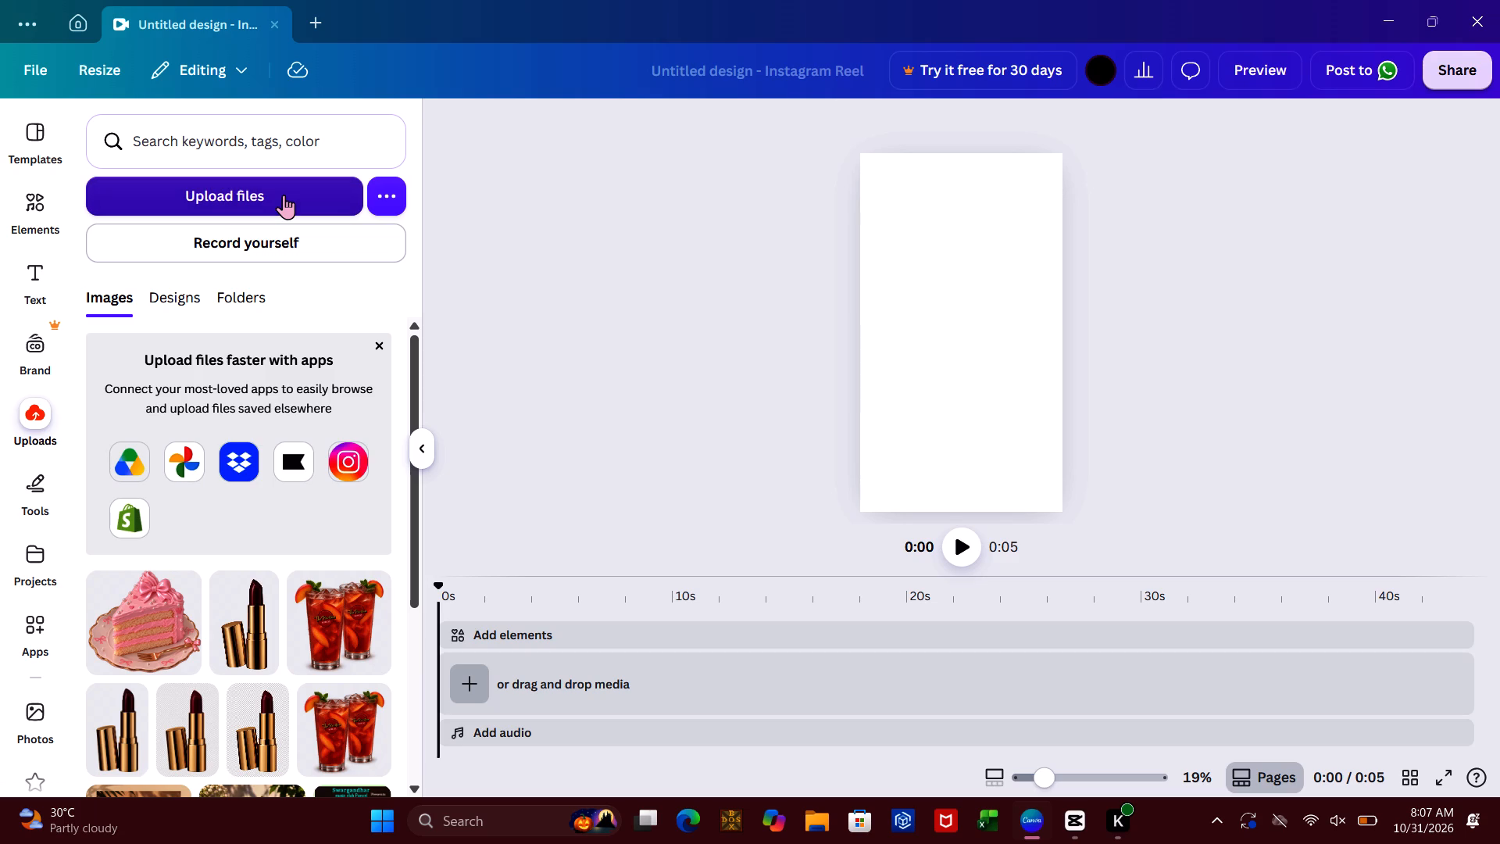
pyautogui.click(284, 195)
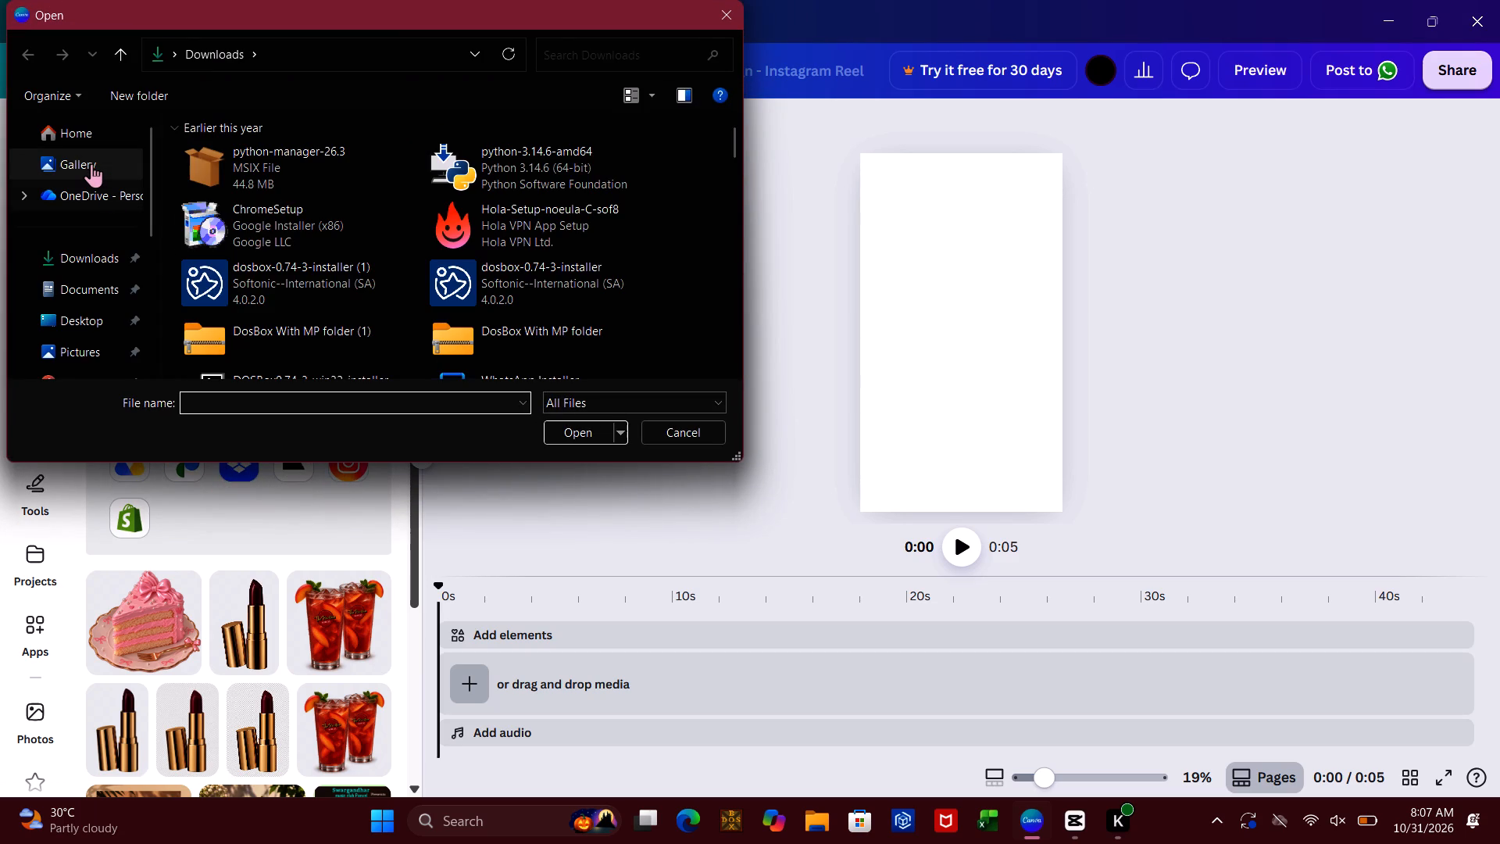
pyautogui.click(91, 163)
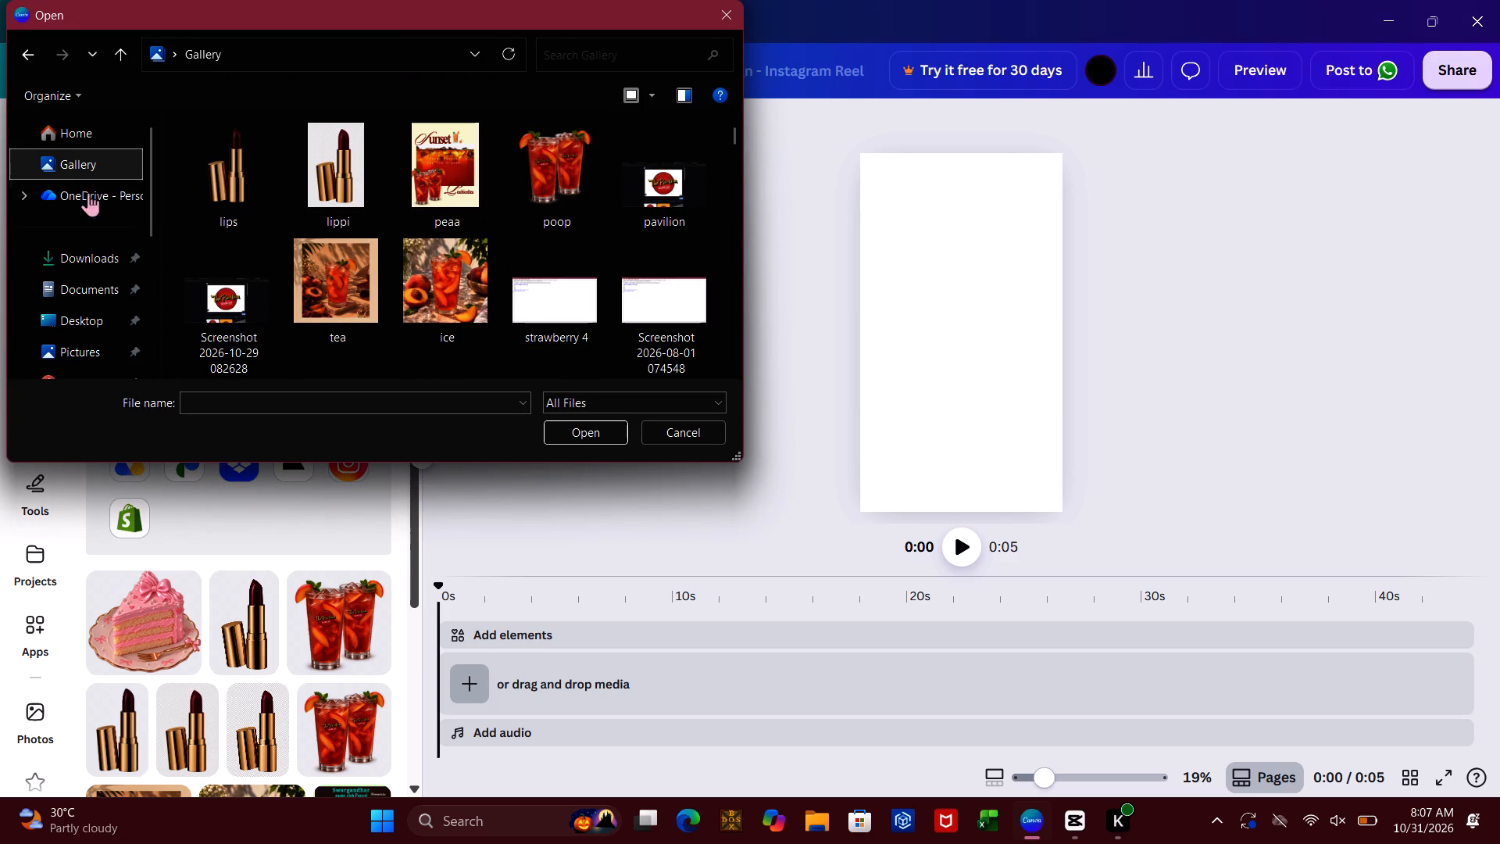
pyautogui.click(78, 247)
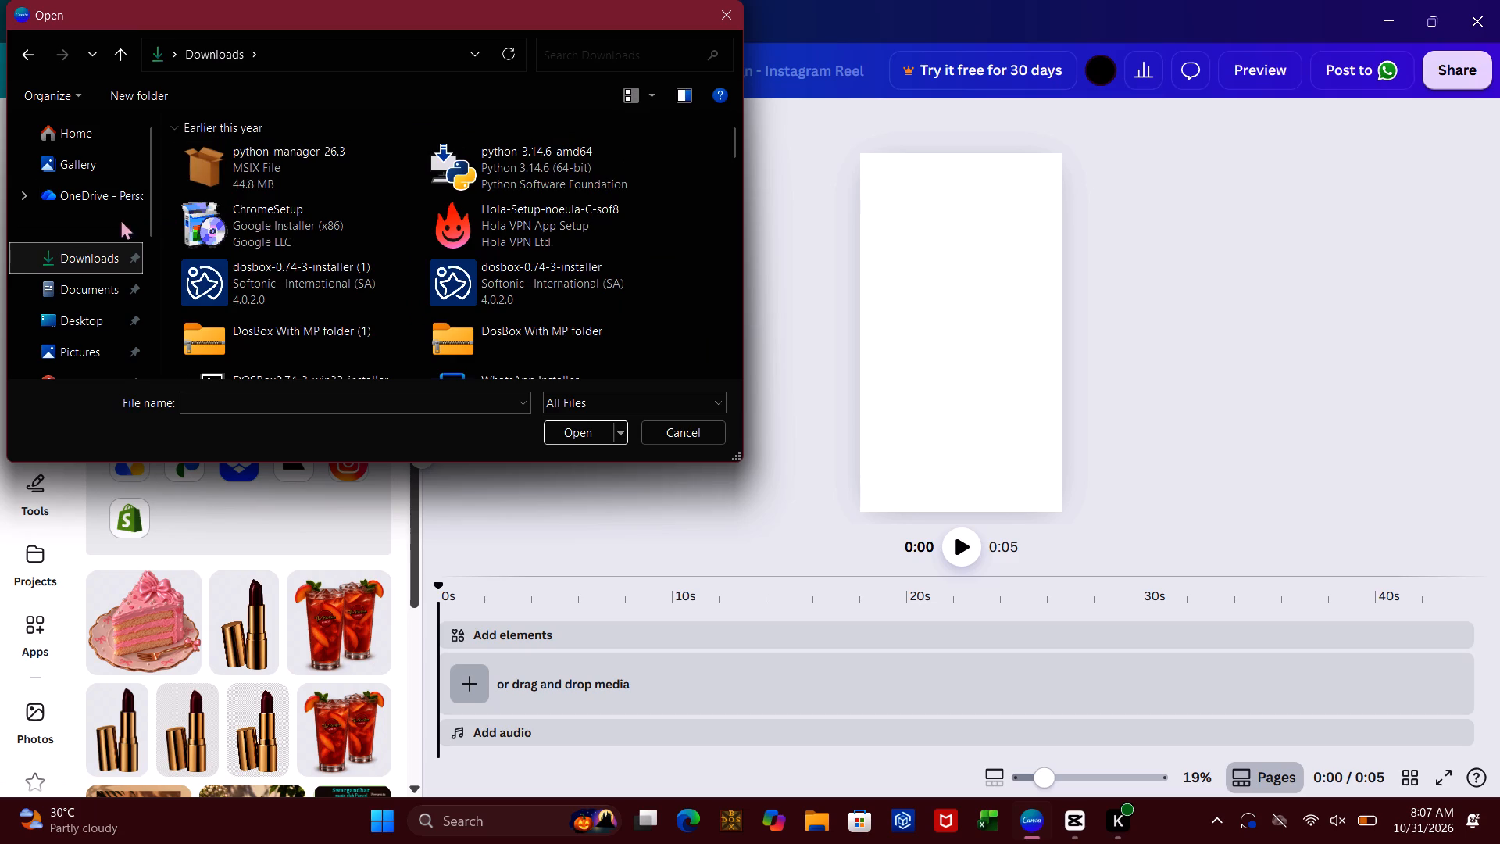
pyautogui.click(113, 143)
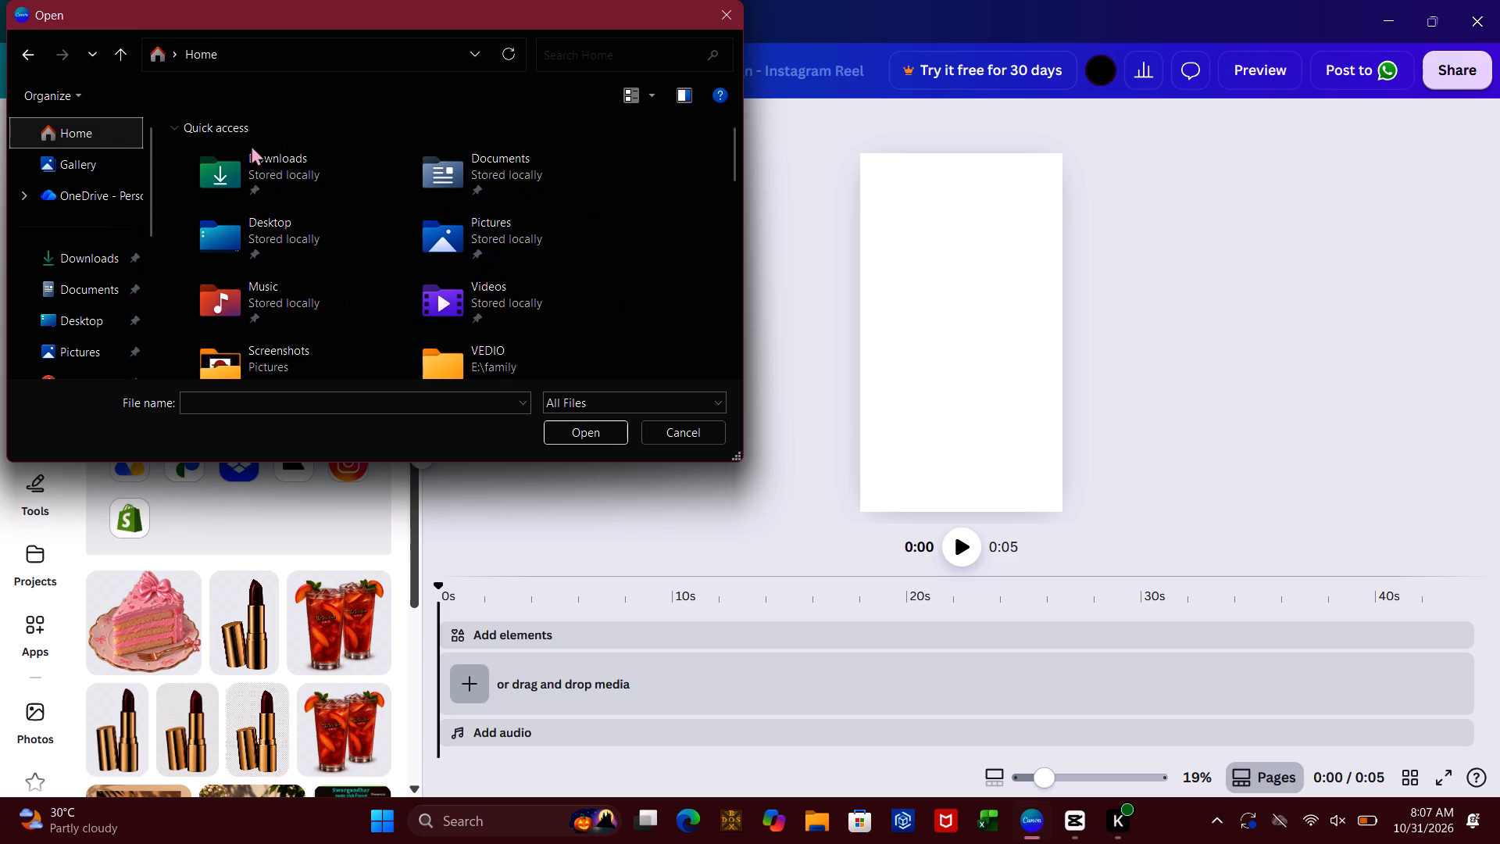
pyautogui.doubleClick(261, 177)
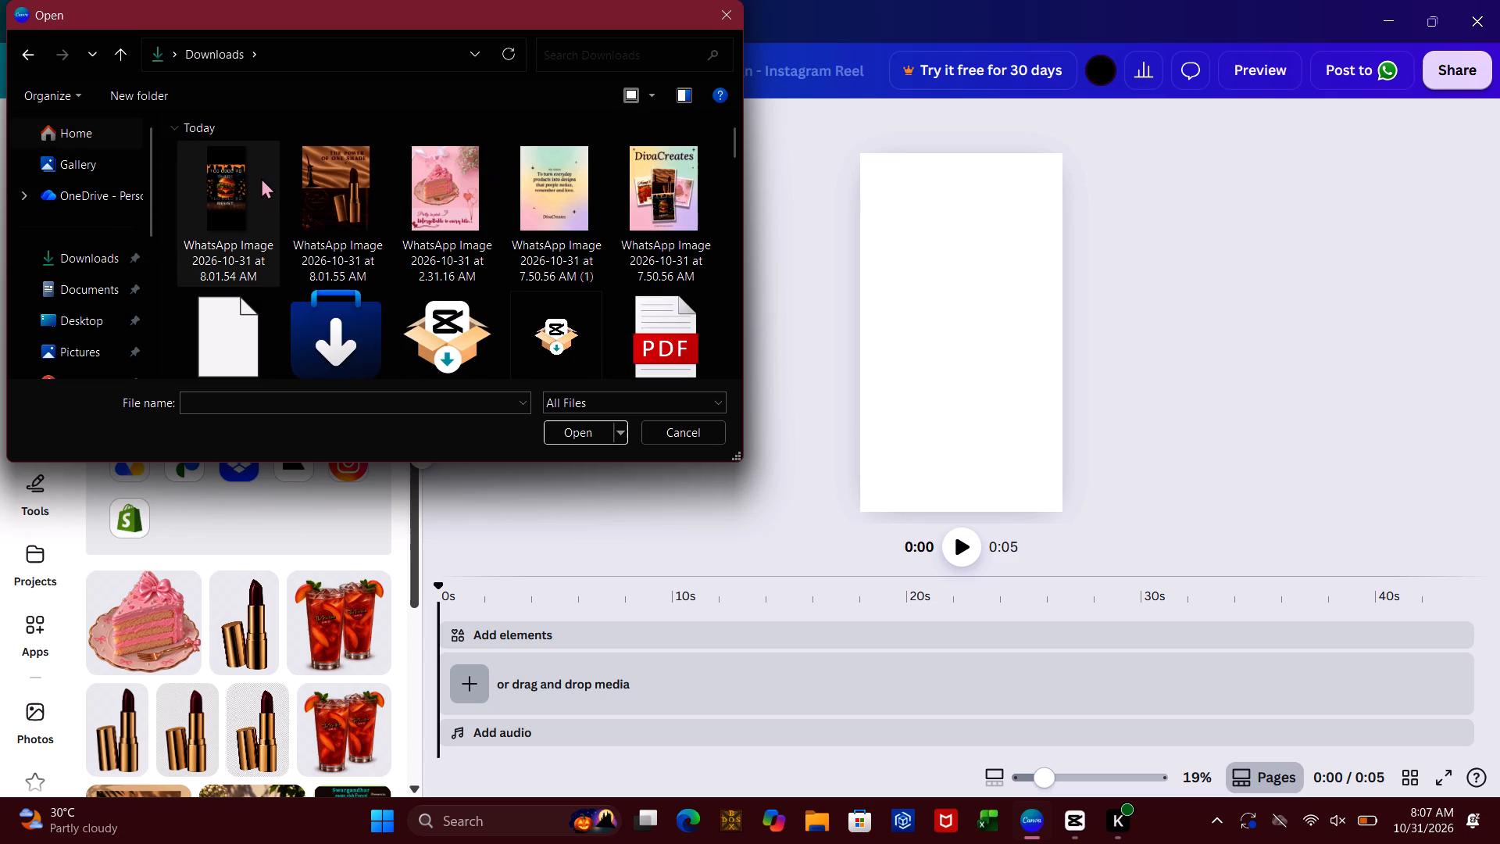
pyautogui.doubleClick(662, 203)
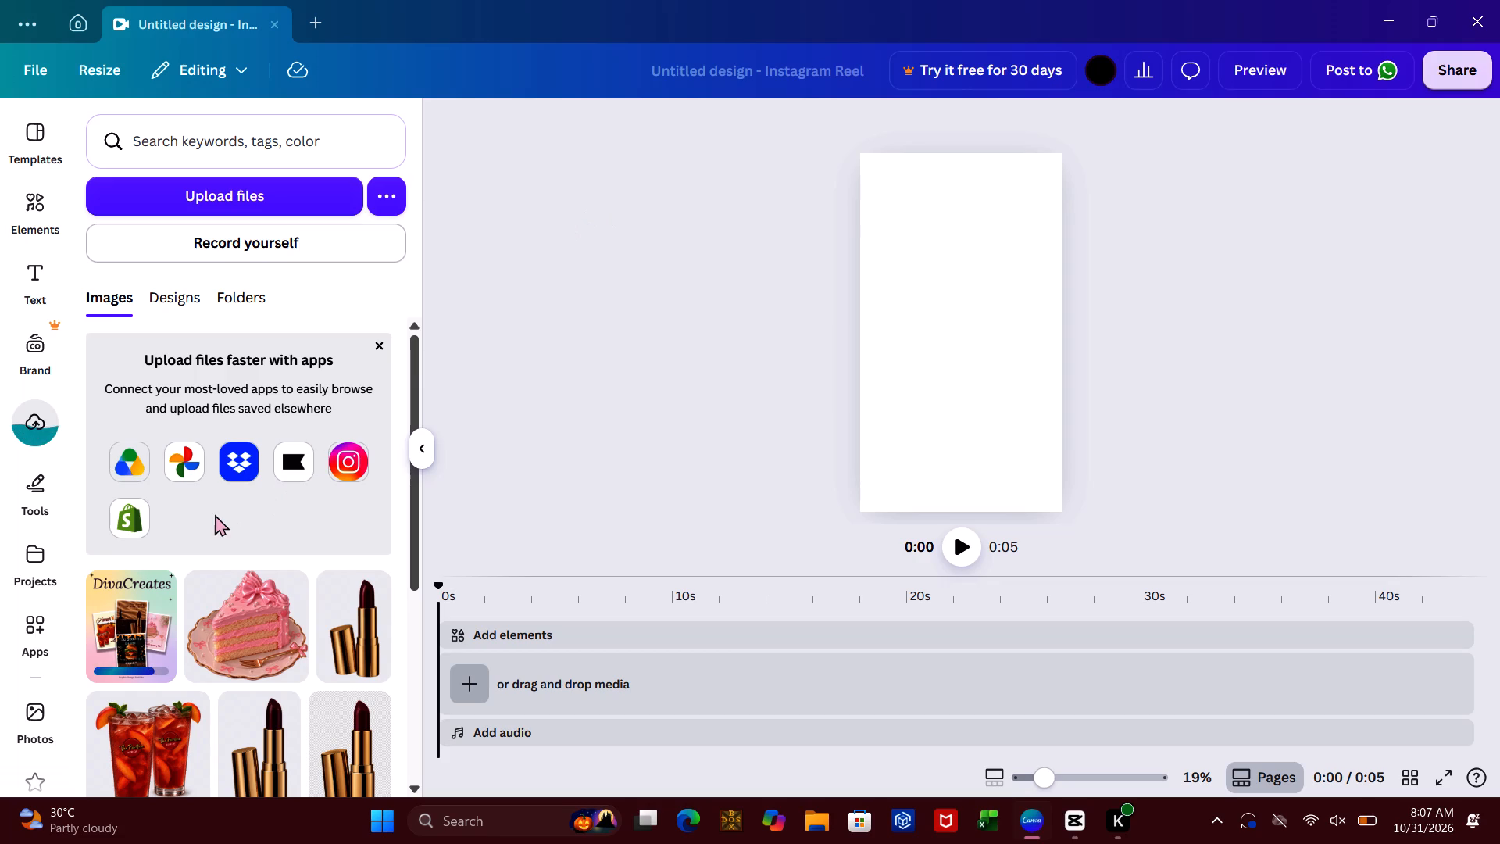
# Upload the Sunset peach iced tea poster from the Gallery folder.
pyautogui.click(305, 195)
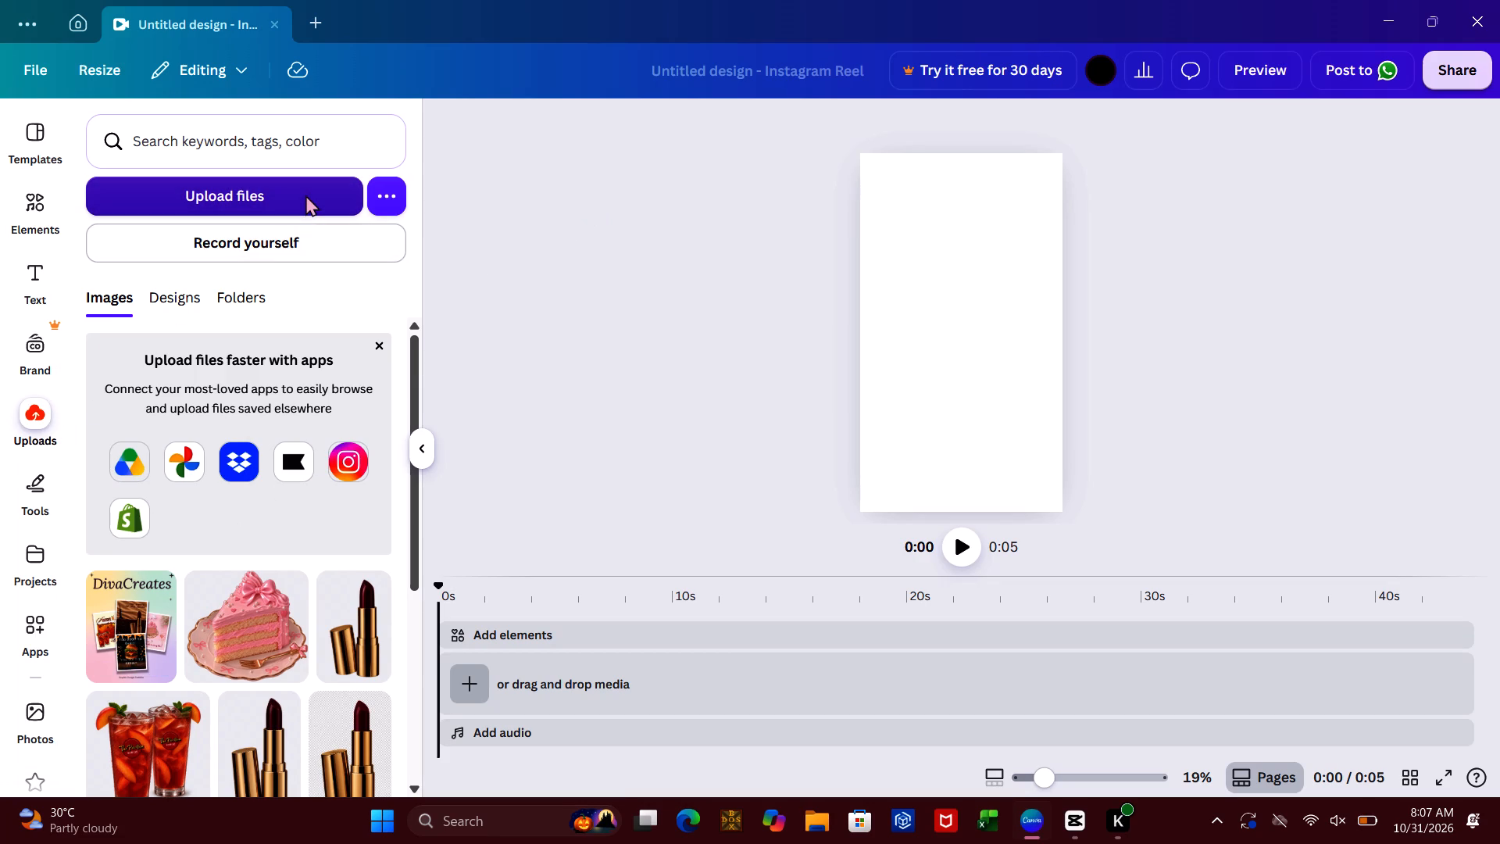
pyautogui.click(305, 195)
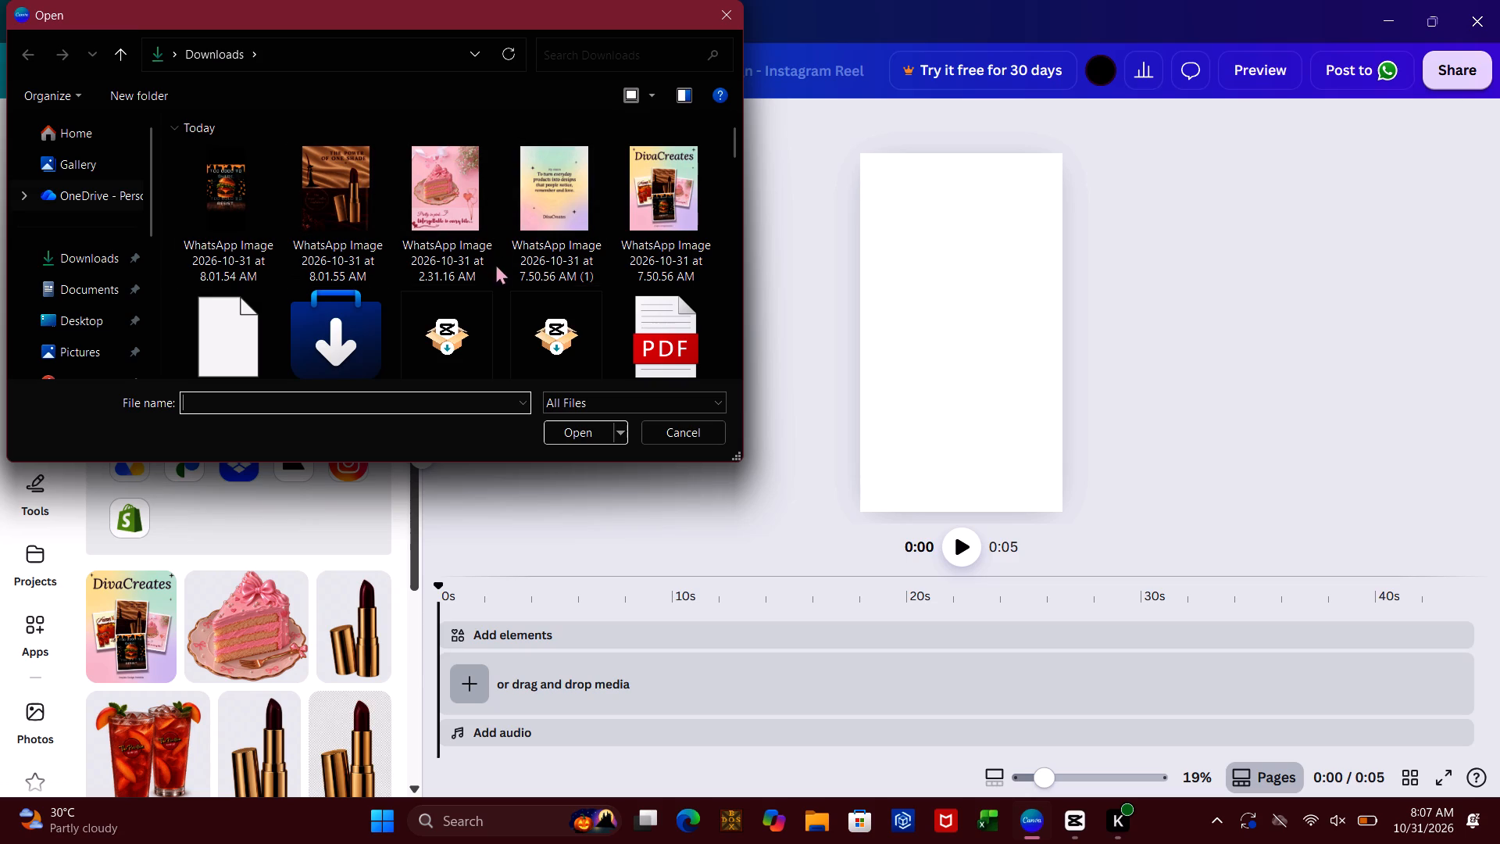
pyautogui.click(736, 203)
pyautogui.click(736, 203)
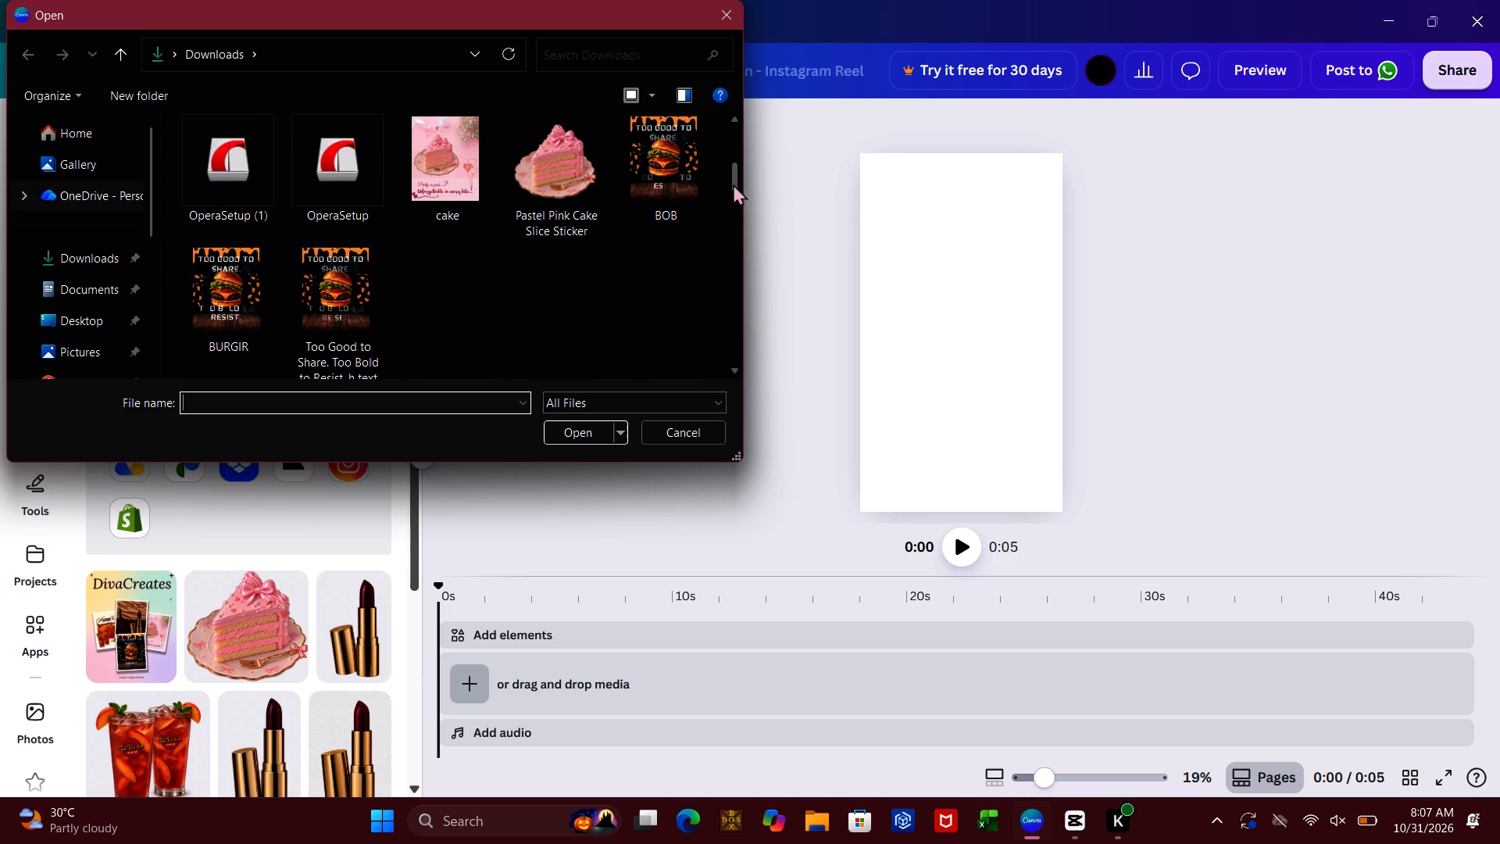
pyautogui.click(732, 130)
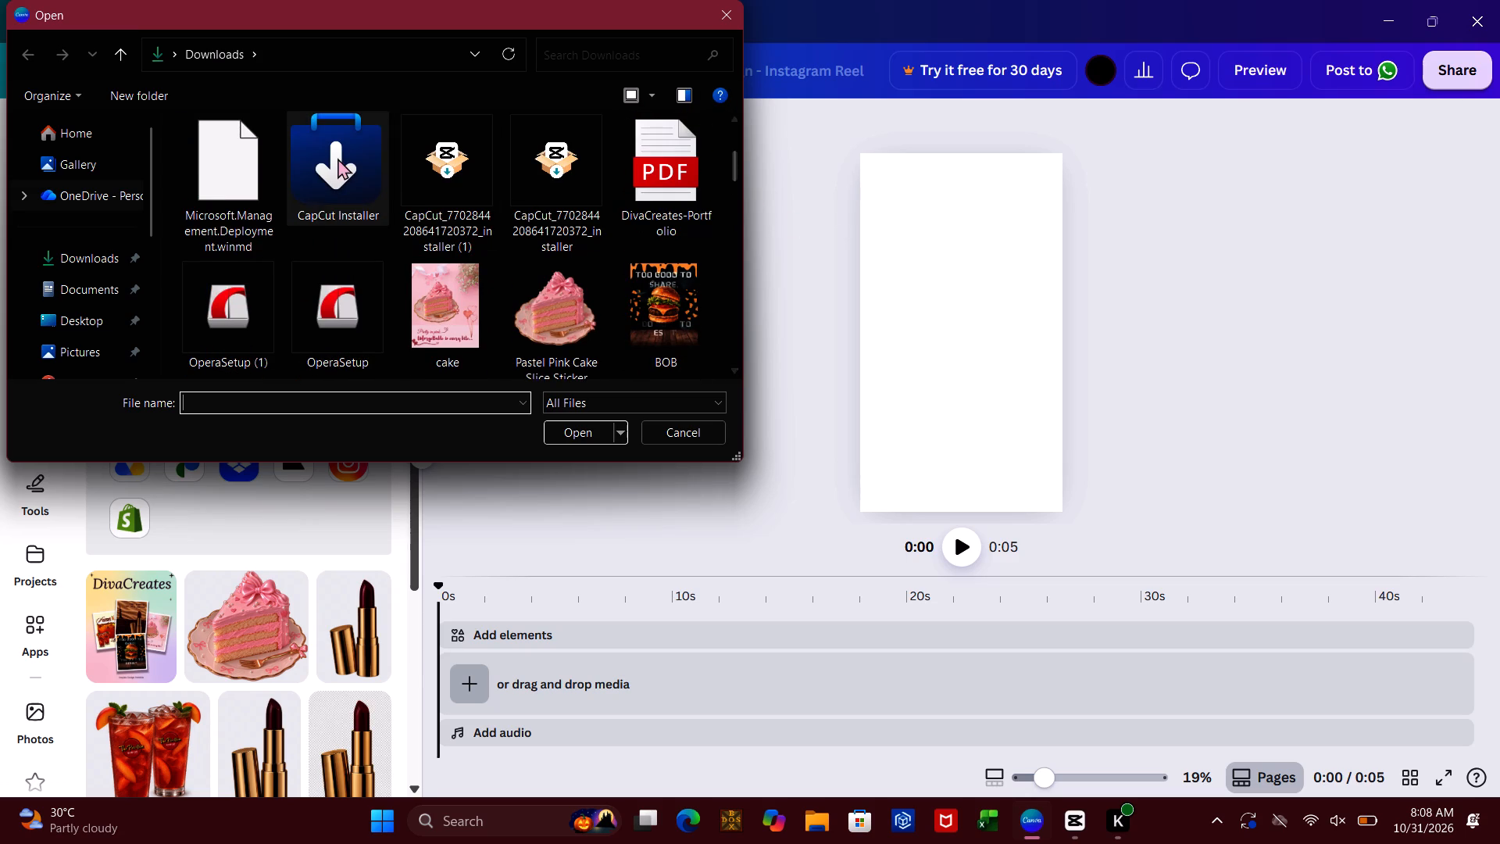
pyautogui.click(91, 162)
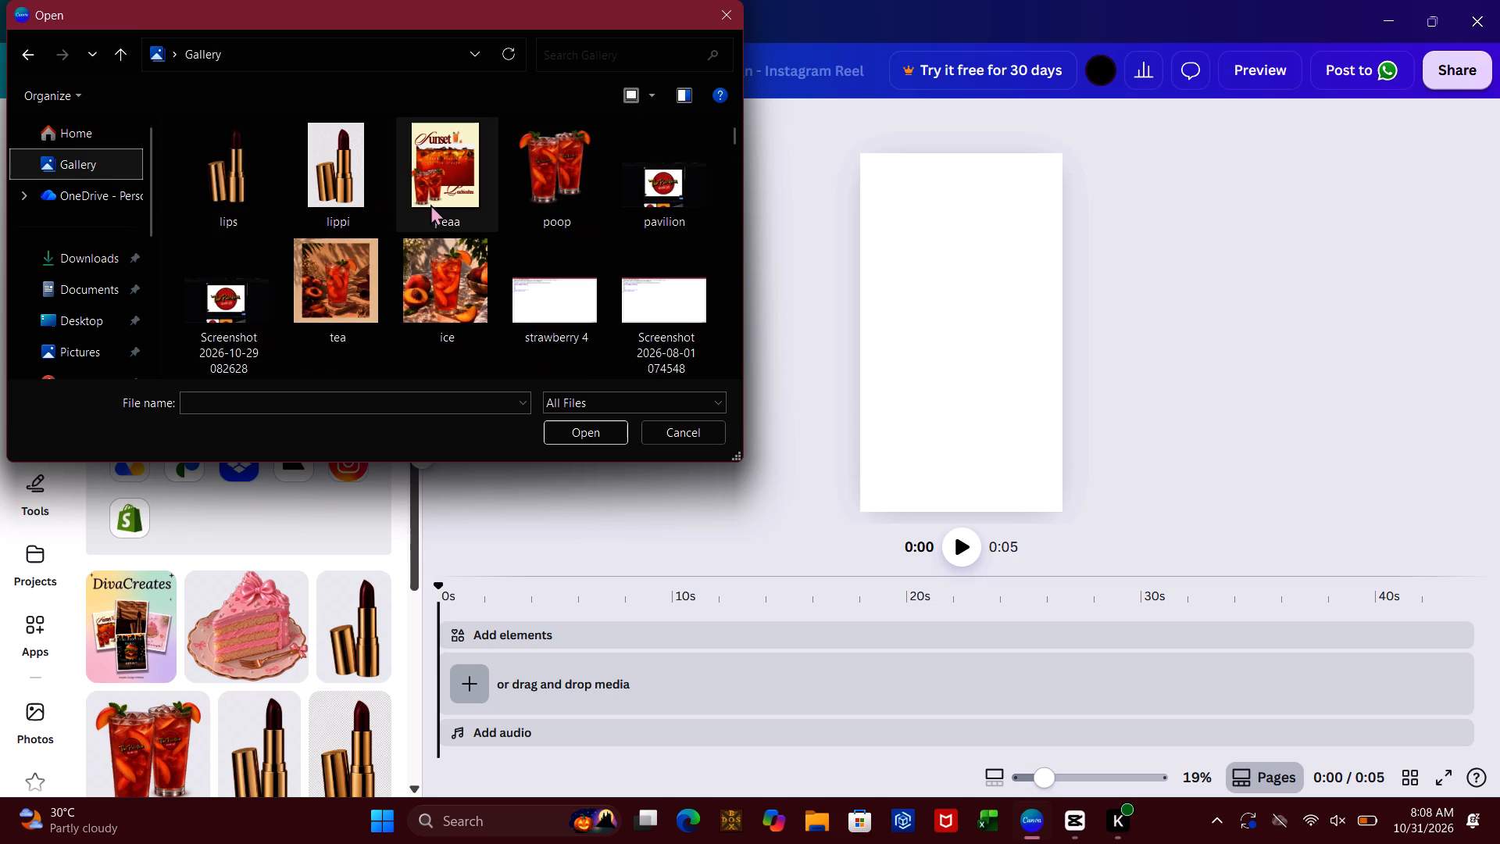
pyautogui.doubleClick(423, 192)
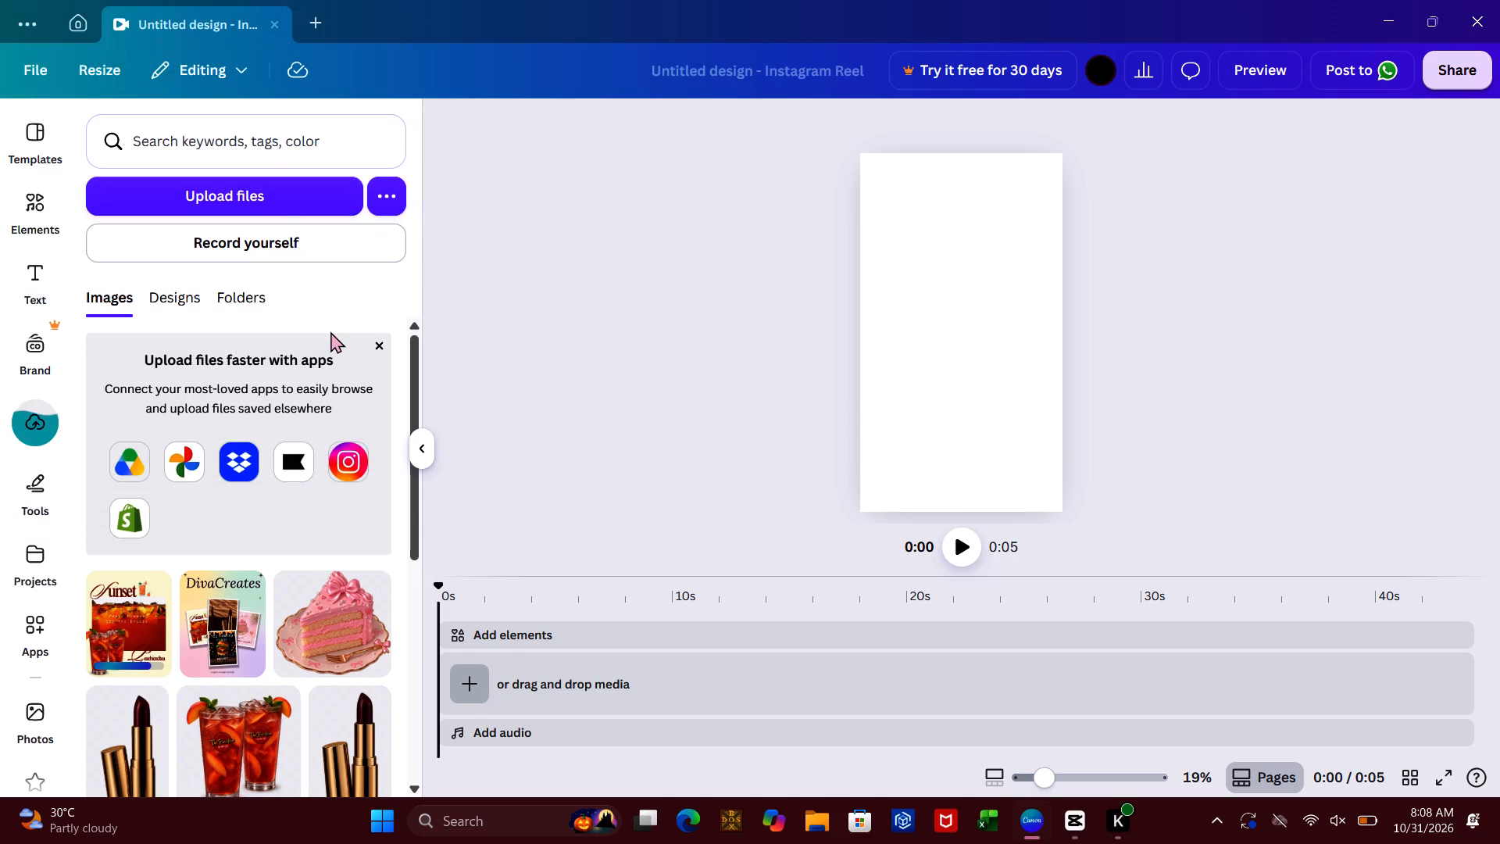
# Upload the black burger poster, WhatsApp Image 2026-10-31 at 8.01.54 AM, from the Downloads folder.
pyautogui.click(293, 202)
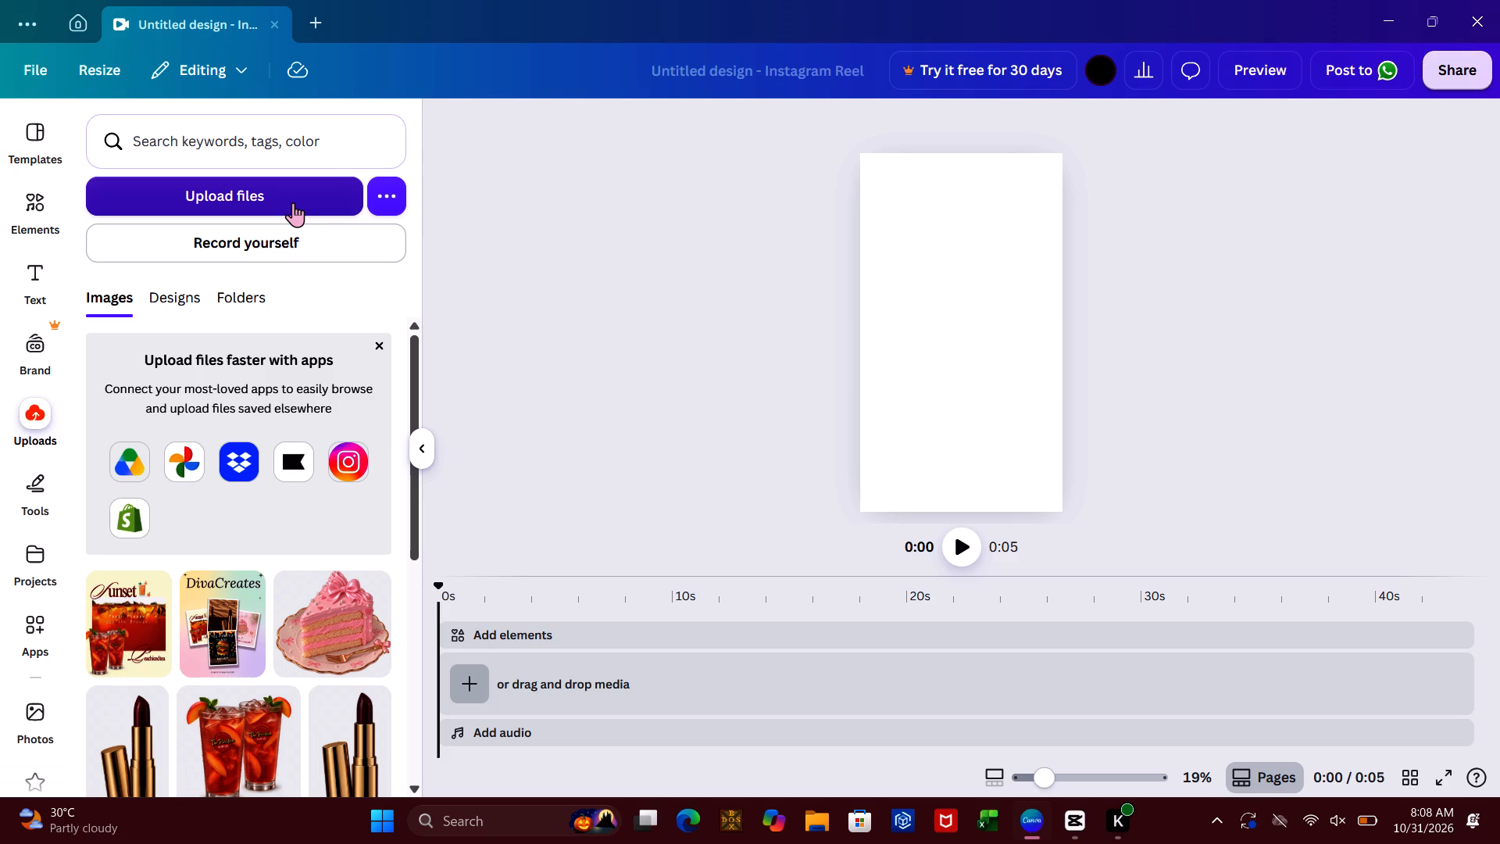
pyautogui.click(293, 202)
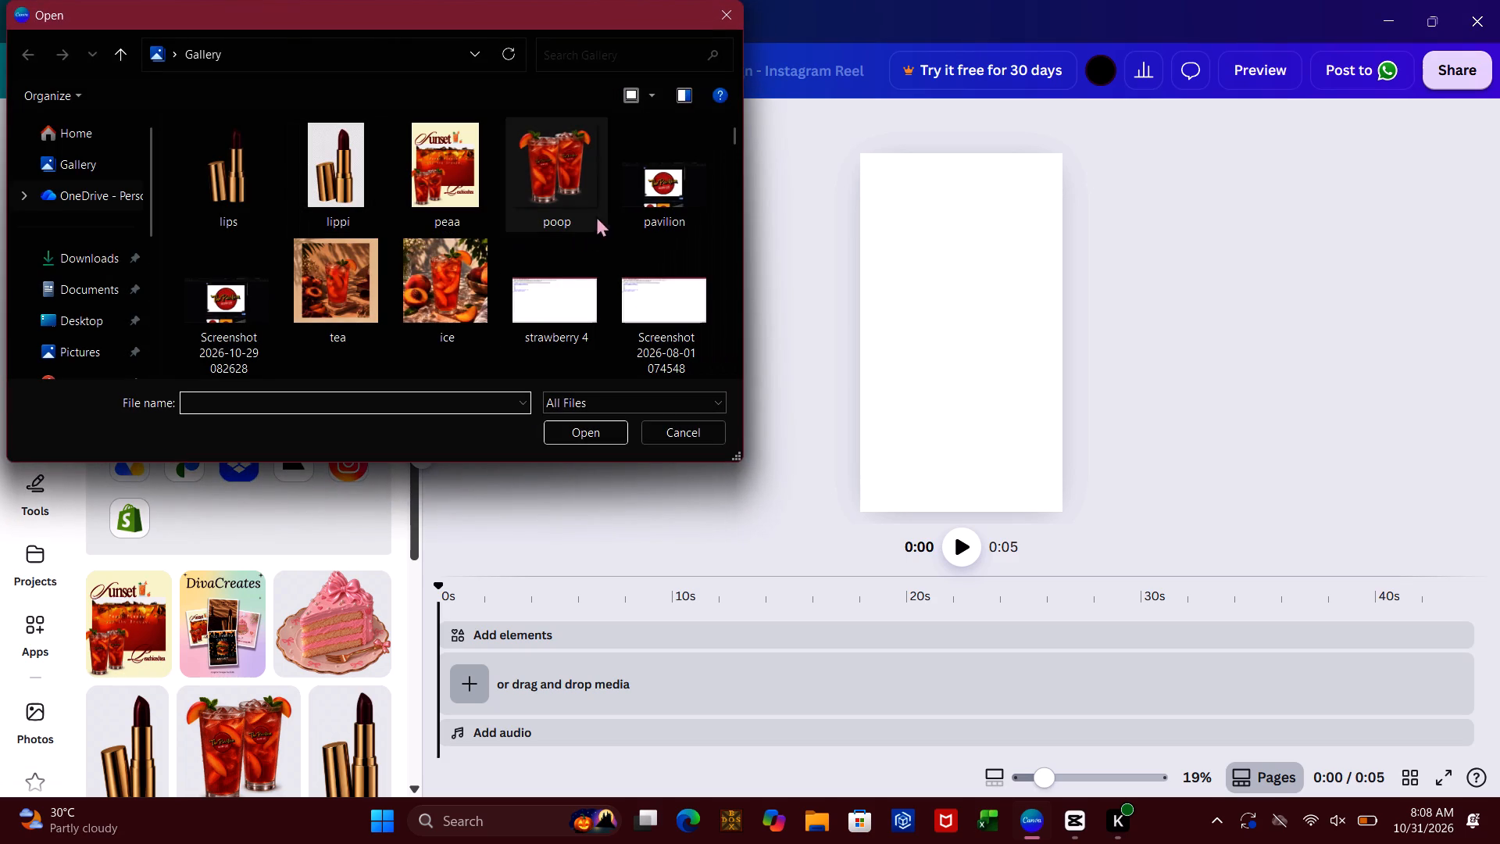
pyautogui.click(105, 126)
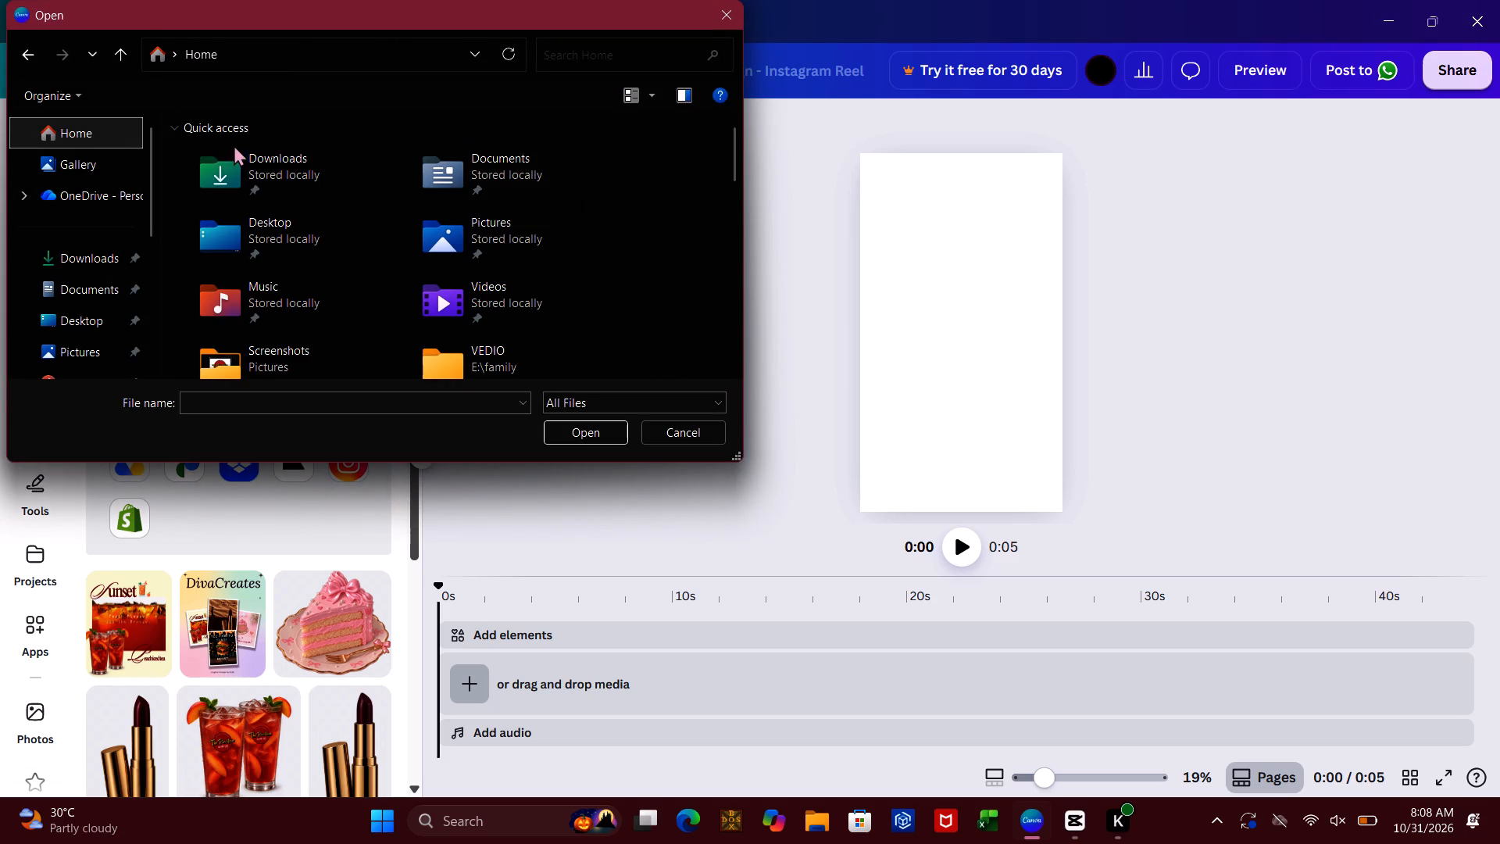
pyautogui.doubleClick(246, 163)
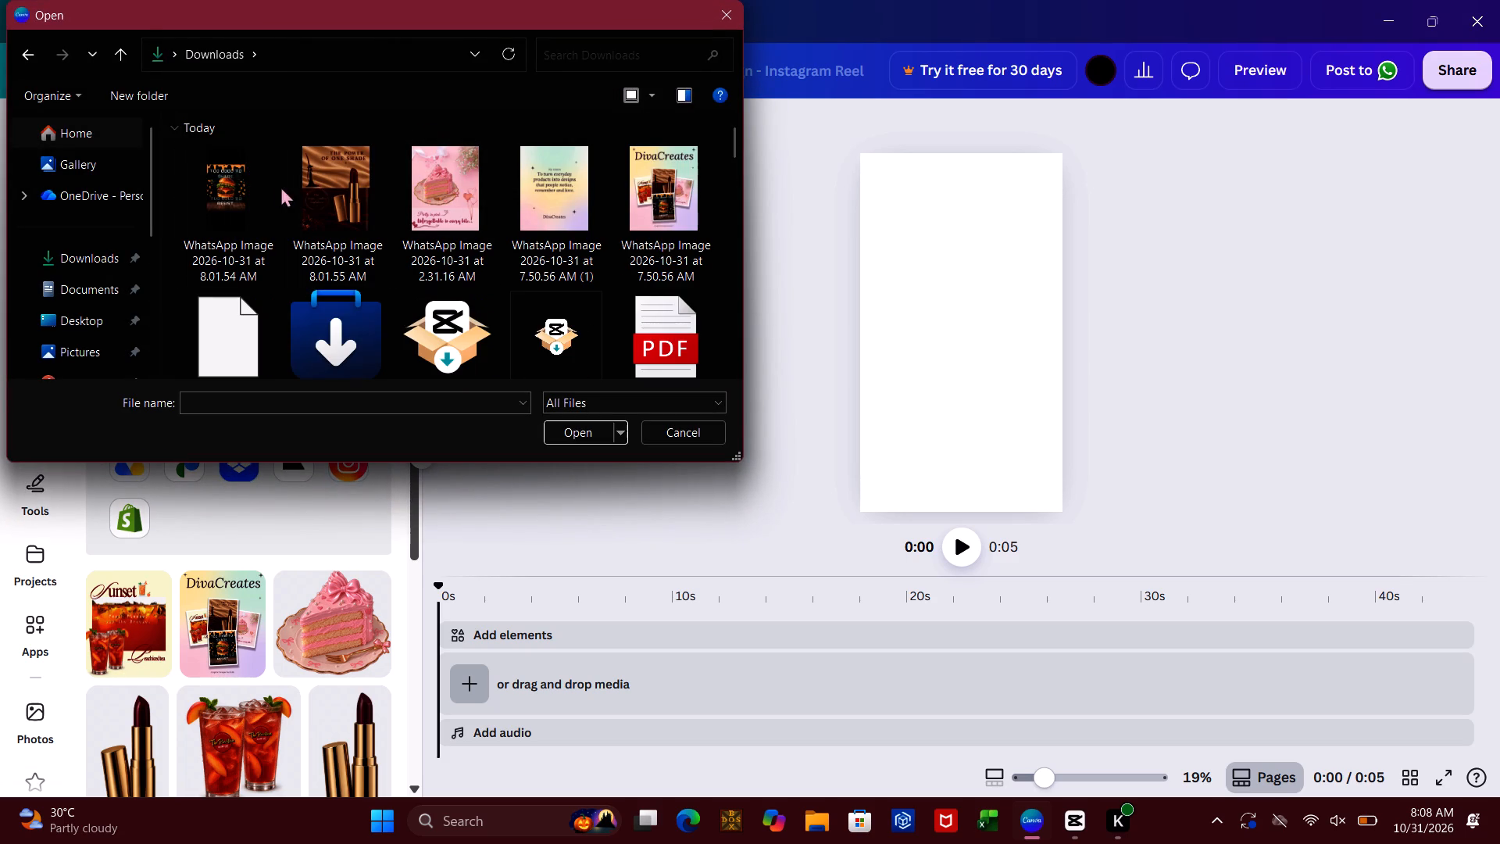
pyautogui.doubleClick(237, 177)
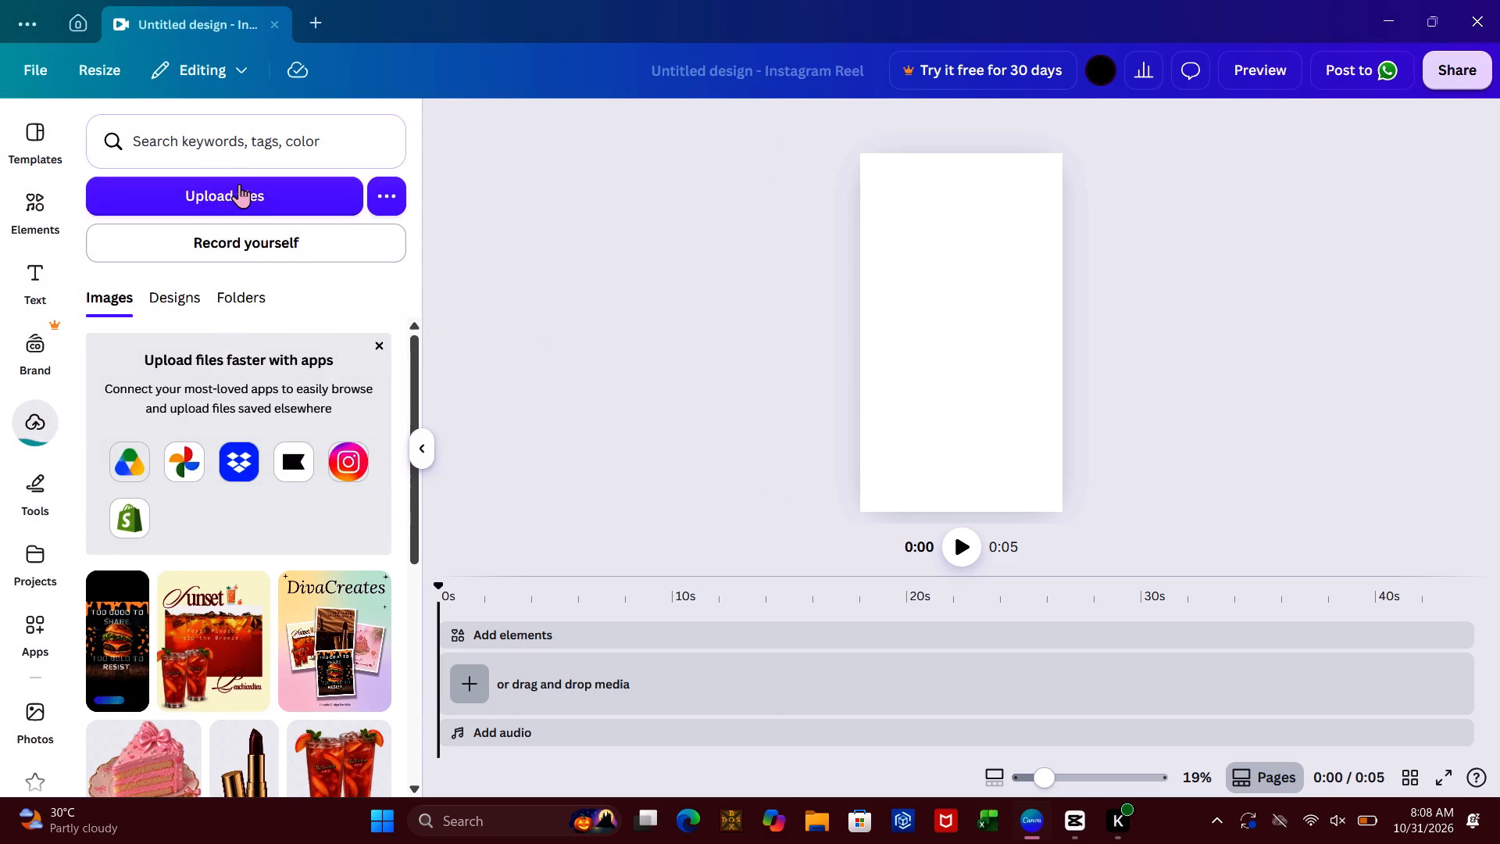
# Upload the brown lipstick poster, WhatsApp Image 2026-10-31 at 8.01.55 AM, from the Downloads folder.
pyautogui.click(239, 186)
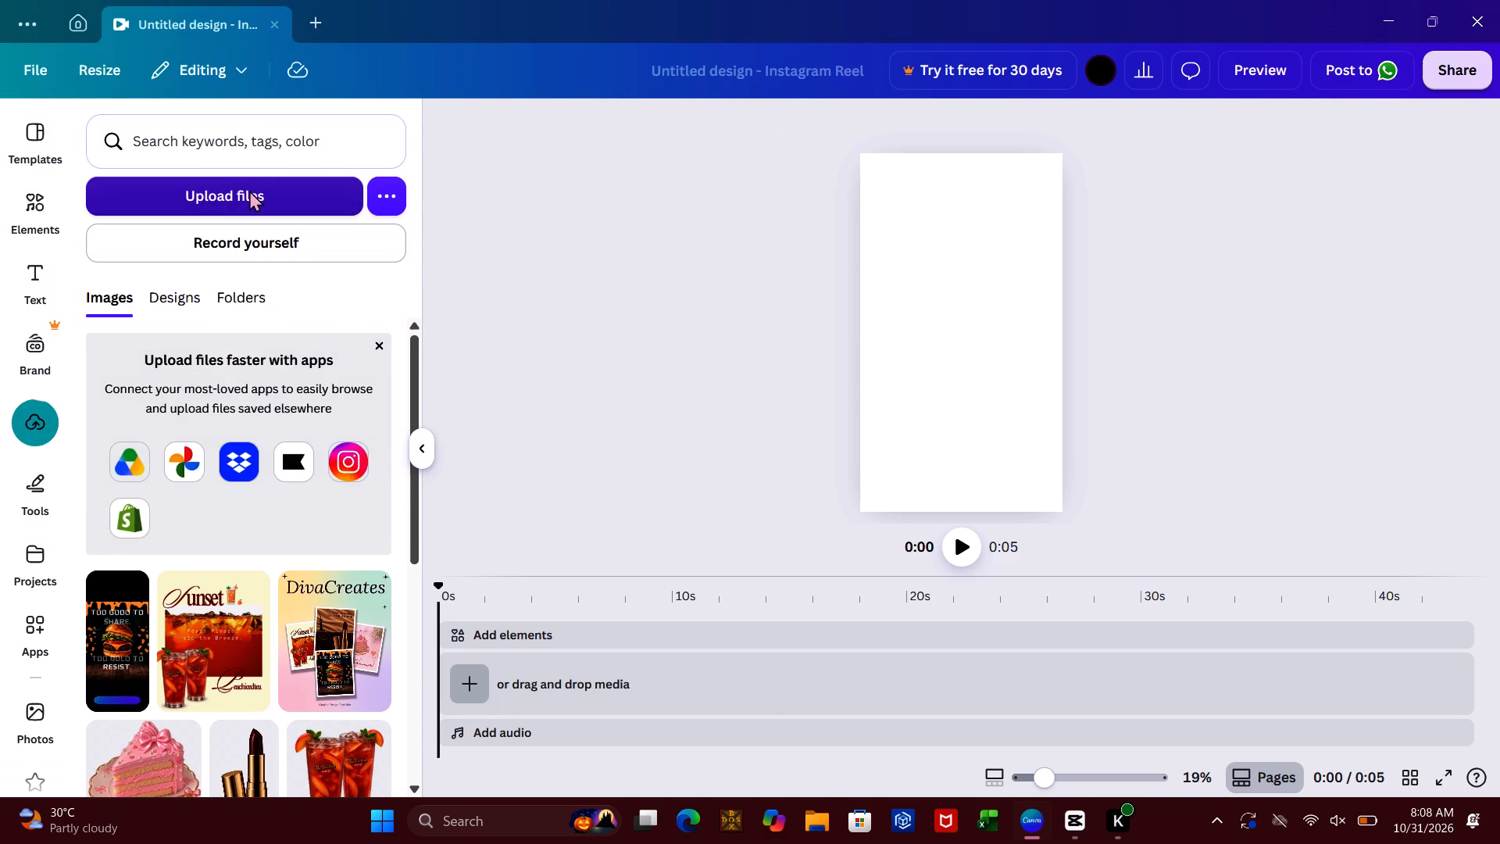
pyautogui.click(249, 190)
pyautogui.click(249, 190)
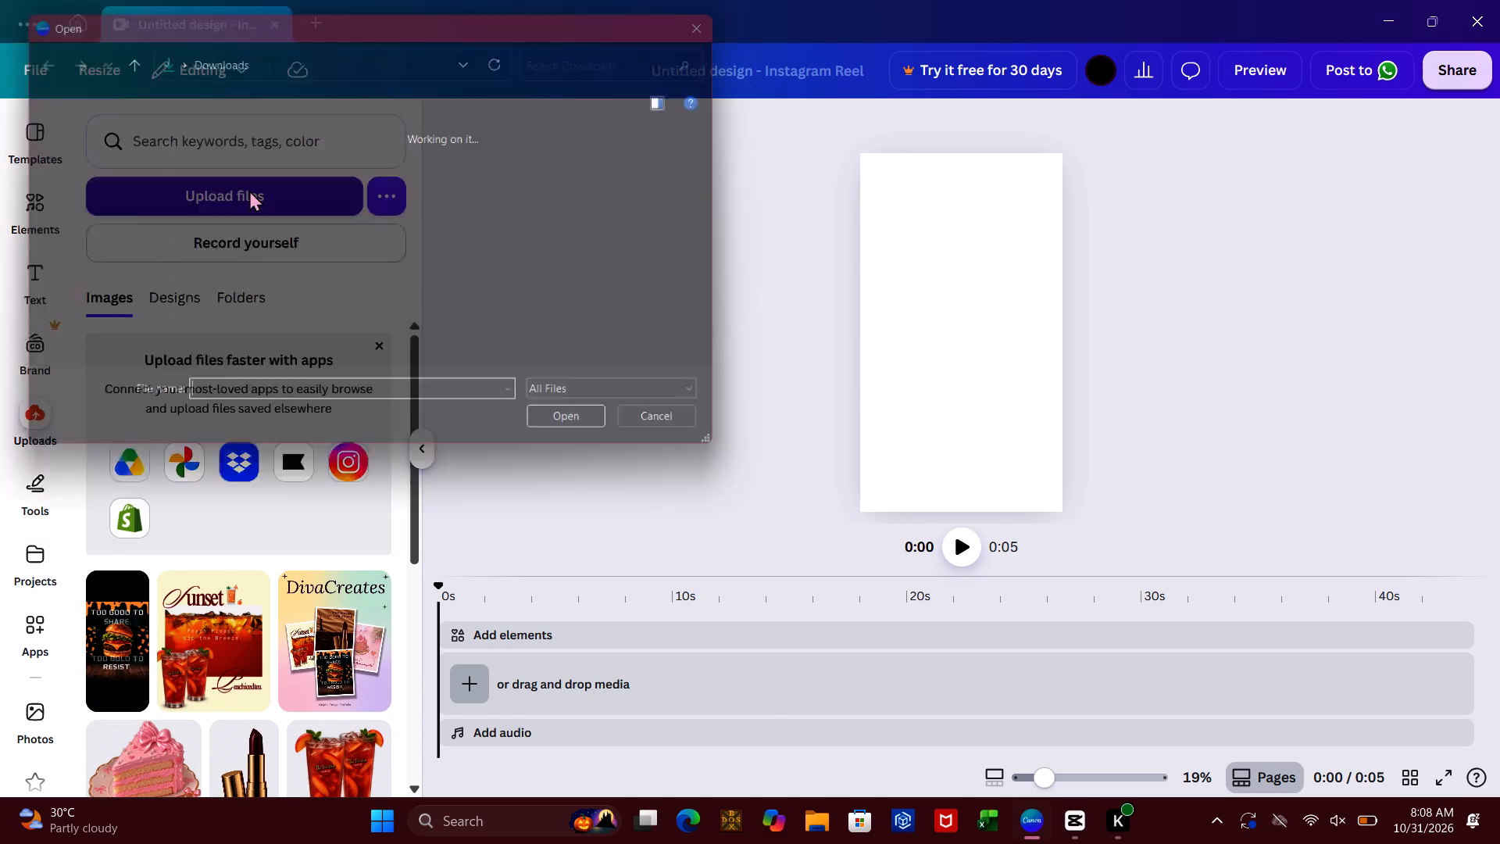
pyautogui.doubleClick(327, 174)
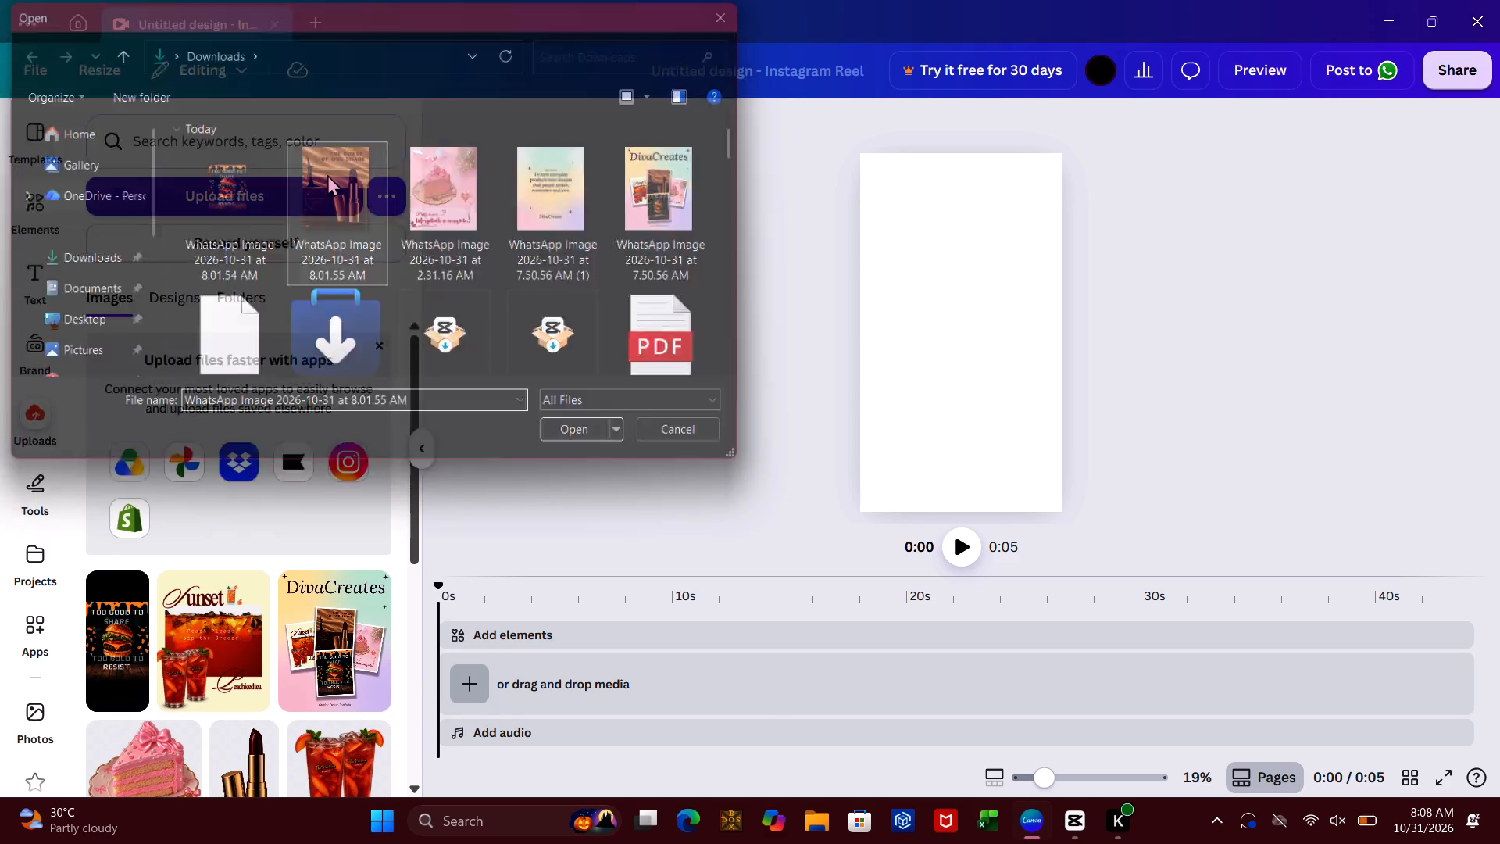
# Upload the pink cake poster, WhatsApp Image 2026-10-31 at 2.31.16 AM, from the Downloads folder.
pyautogui.click(305, 198)
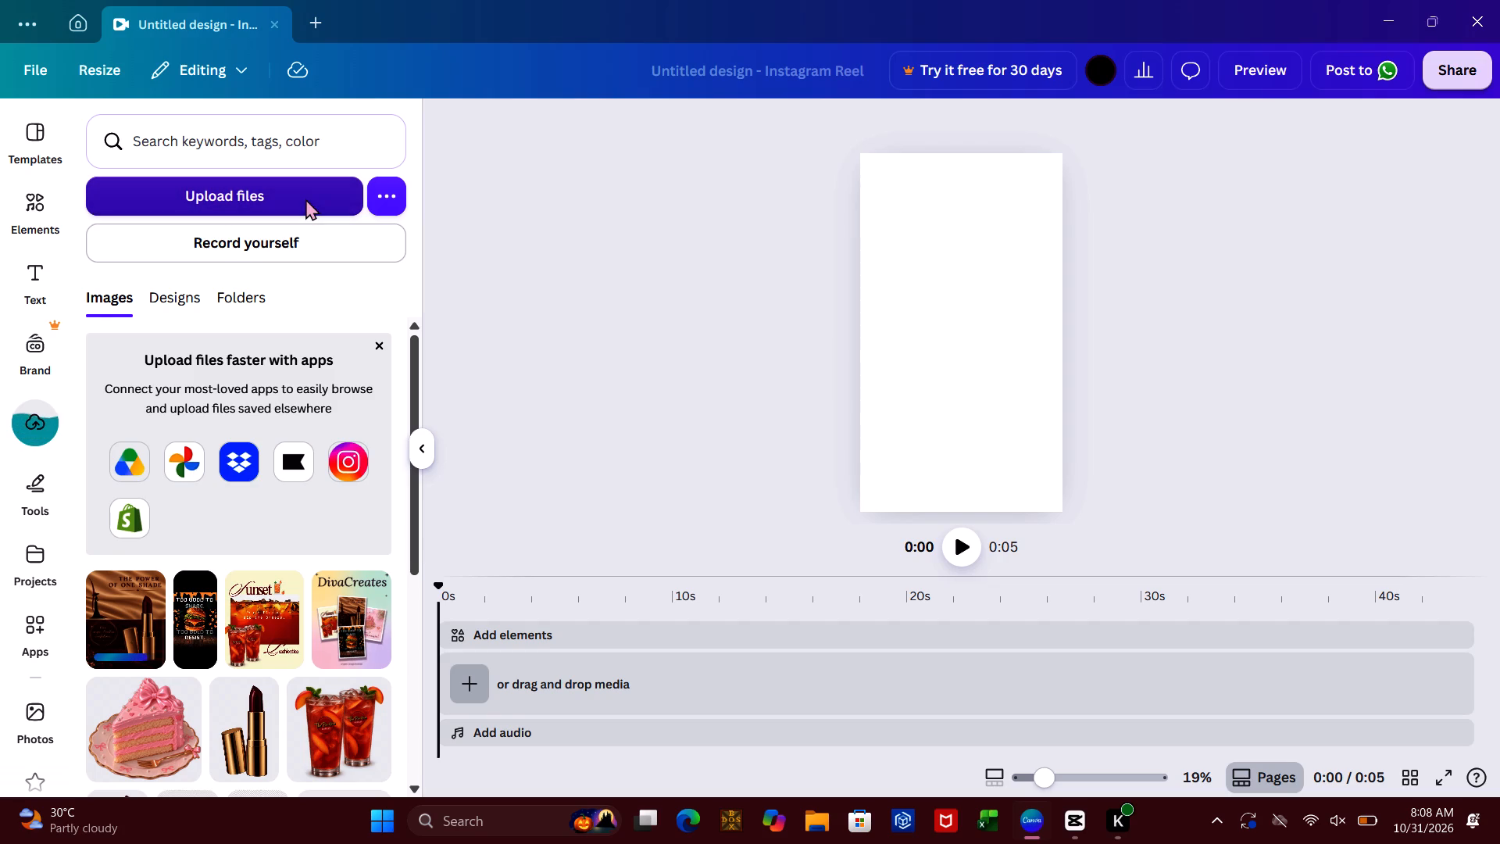
pyautogui.click(305, 198)
pyautogui.click(297, 193)
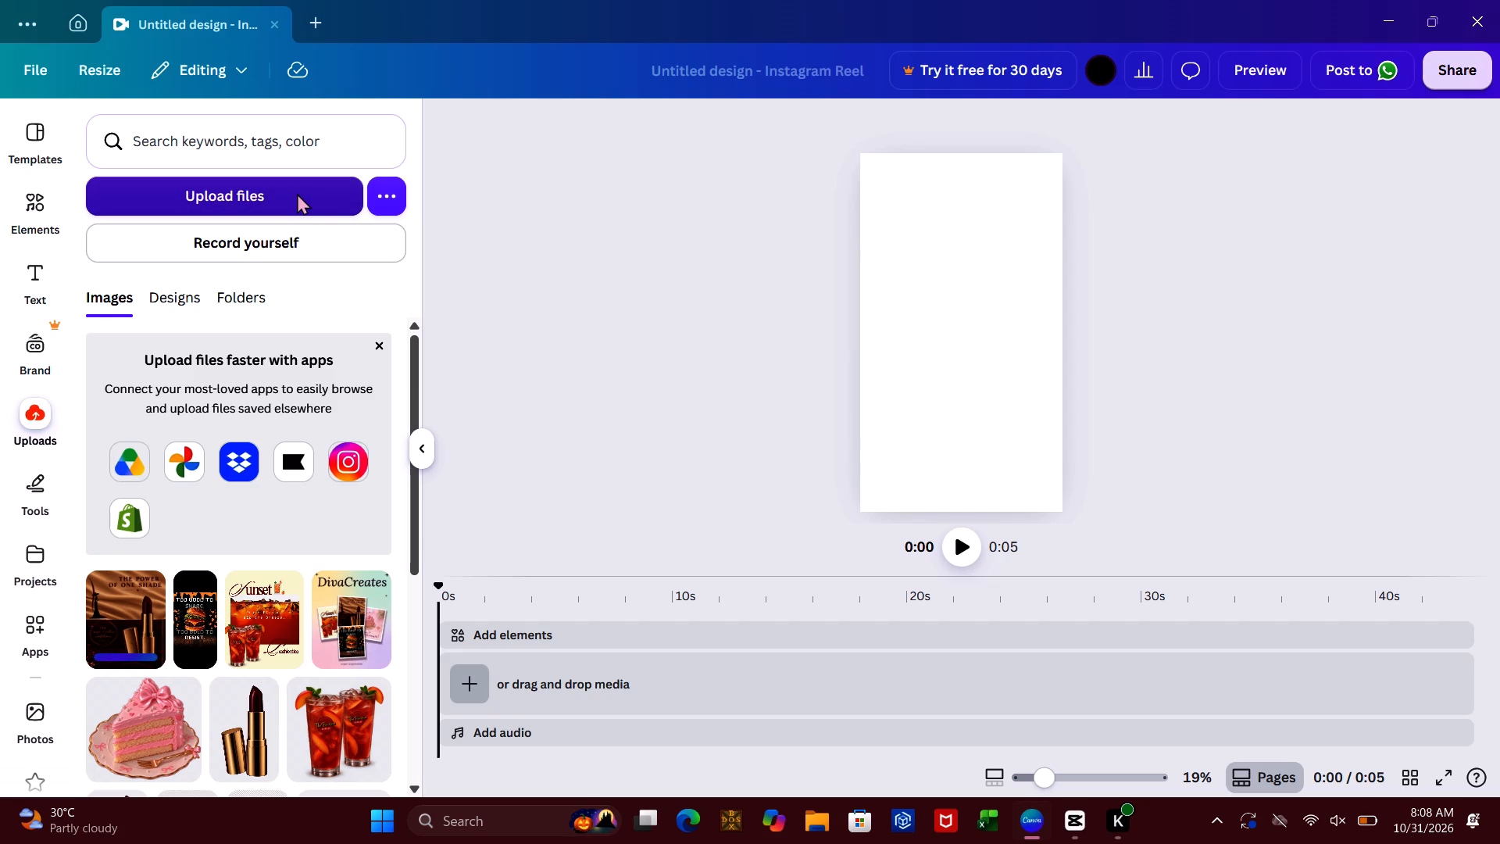
pyautogui.click(297, 193)
pyautogui.click(297, 193)
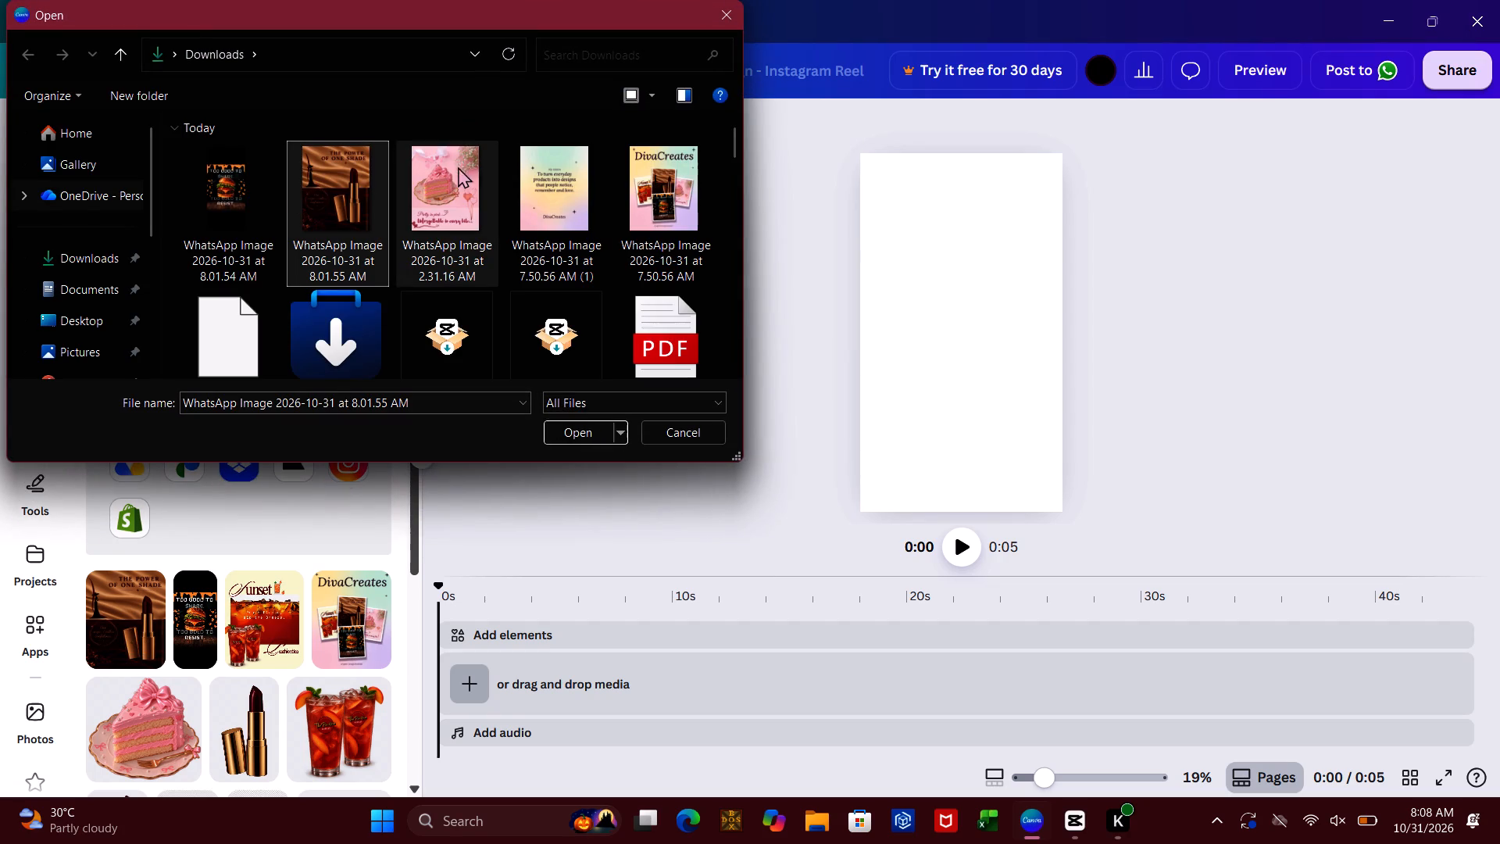
pyautogui.doubleClick(472, 166)
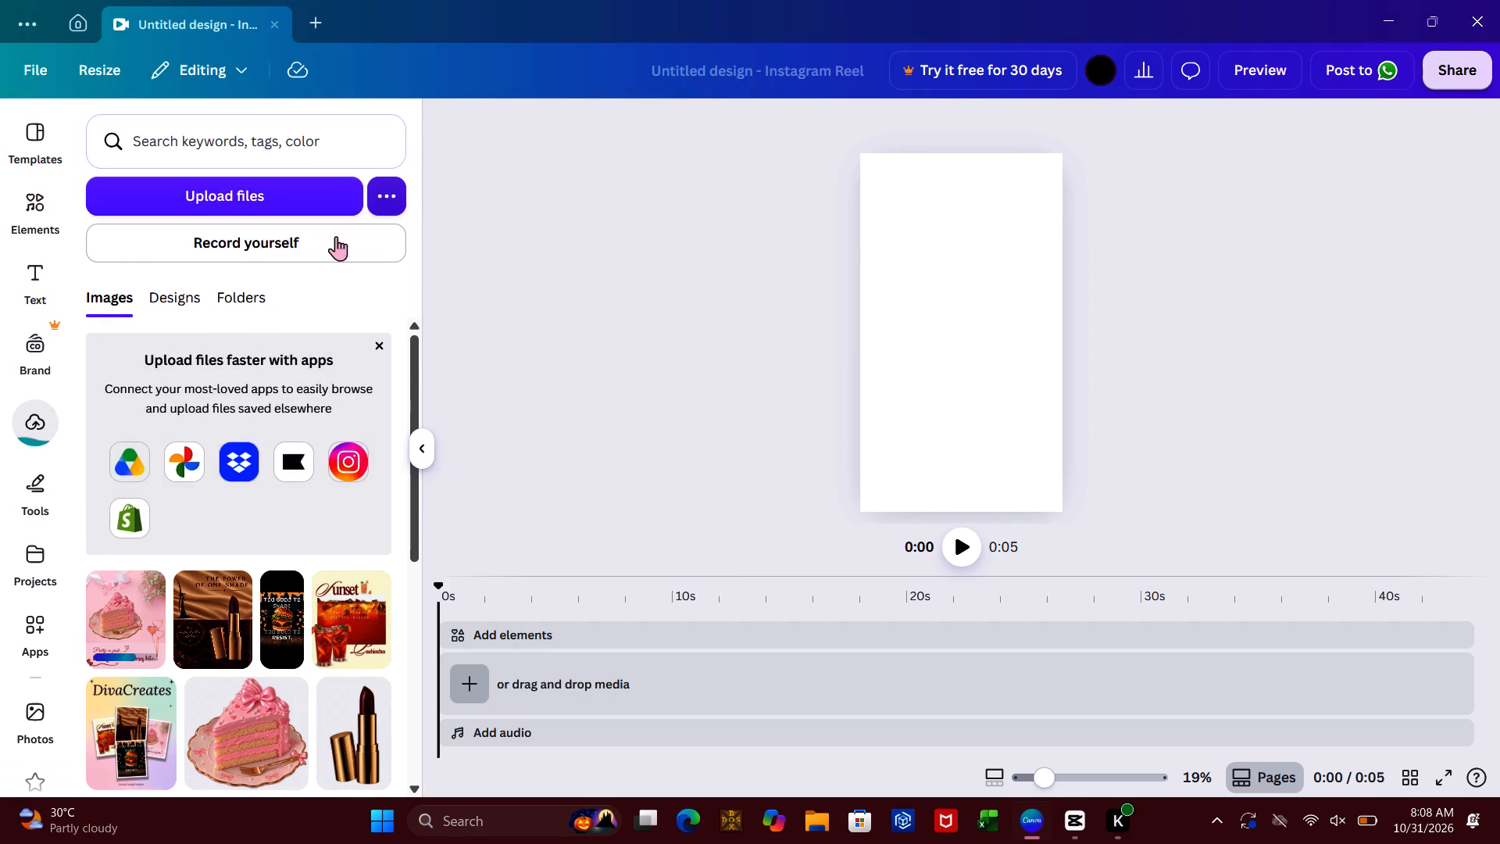
# Upload the pastel DivaCreates quote image, WhatsApp Image 2026-10-31 at 7.50.56 AM (1), from the Downloads folder.
pyautogui.click(316, 203)
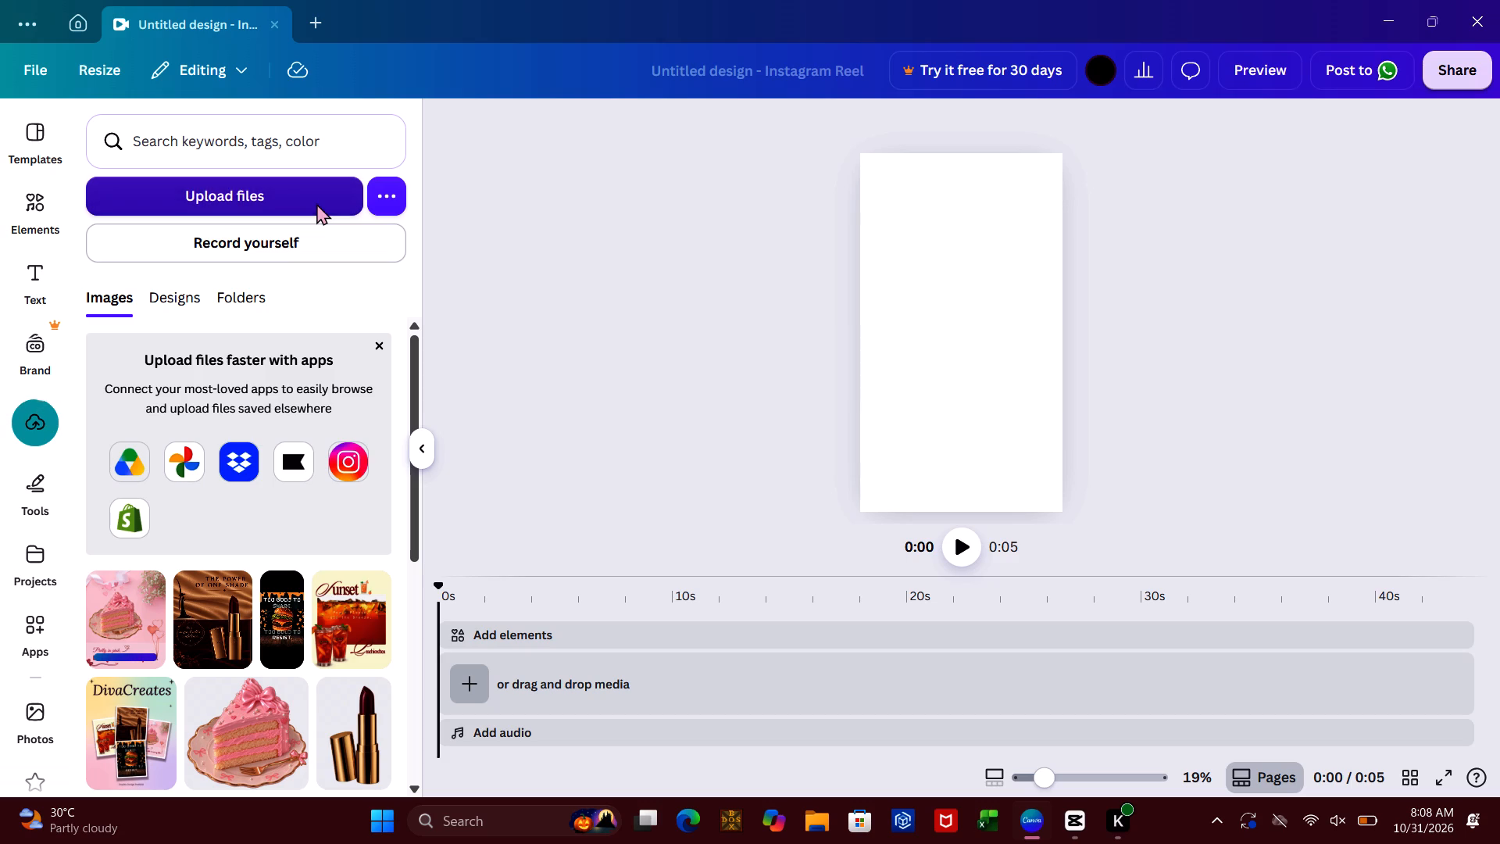
pyautogui.click(316, 203)
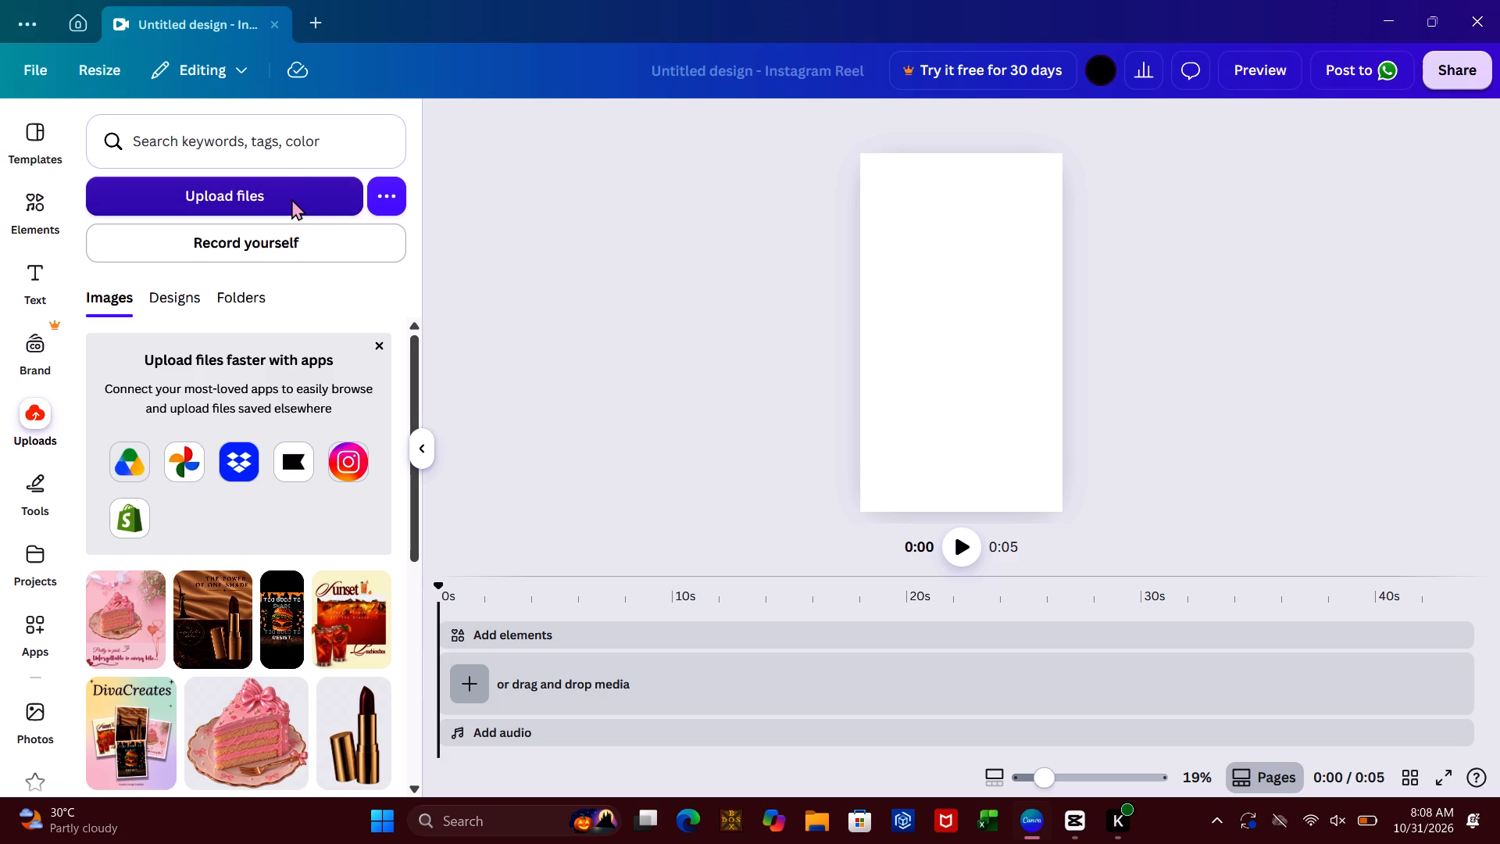
pyautogui.doubleClick(291, 198)
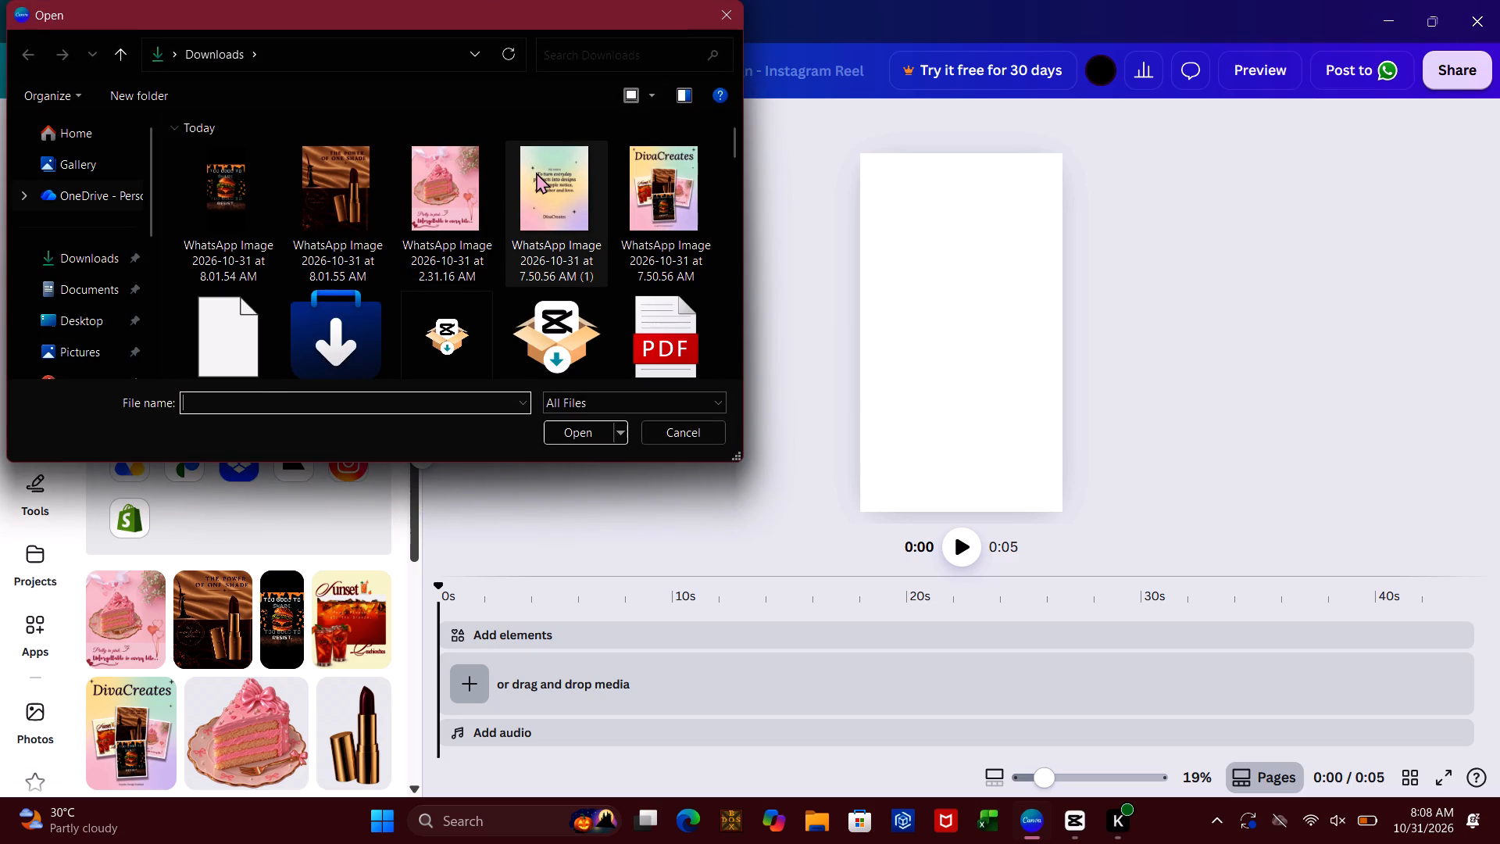
pyautogui.doubleClick(536, 173)
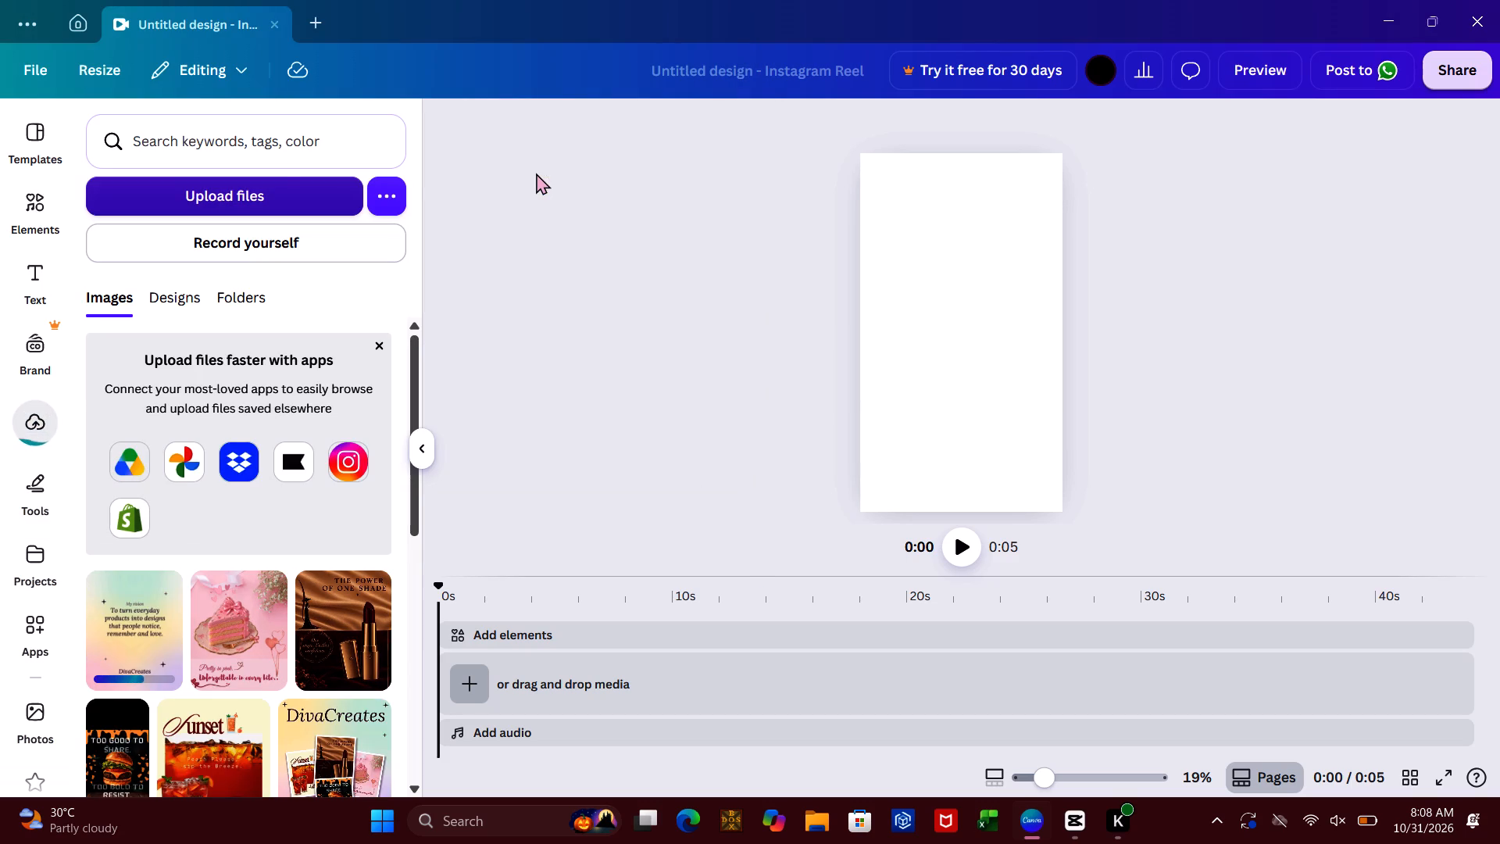
# Add the DivaCreates cover, Sunset tea, burger, lipstick, pink cake and closing-text images to the timeline in that order.
pyautogui.click(407, 568)
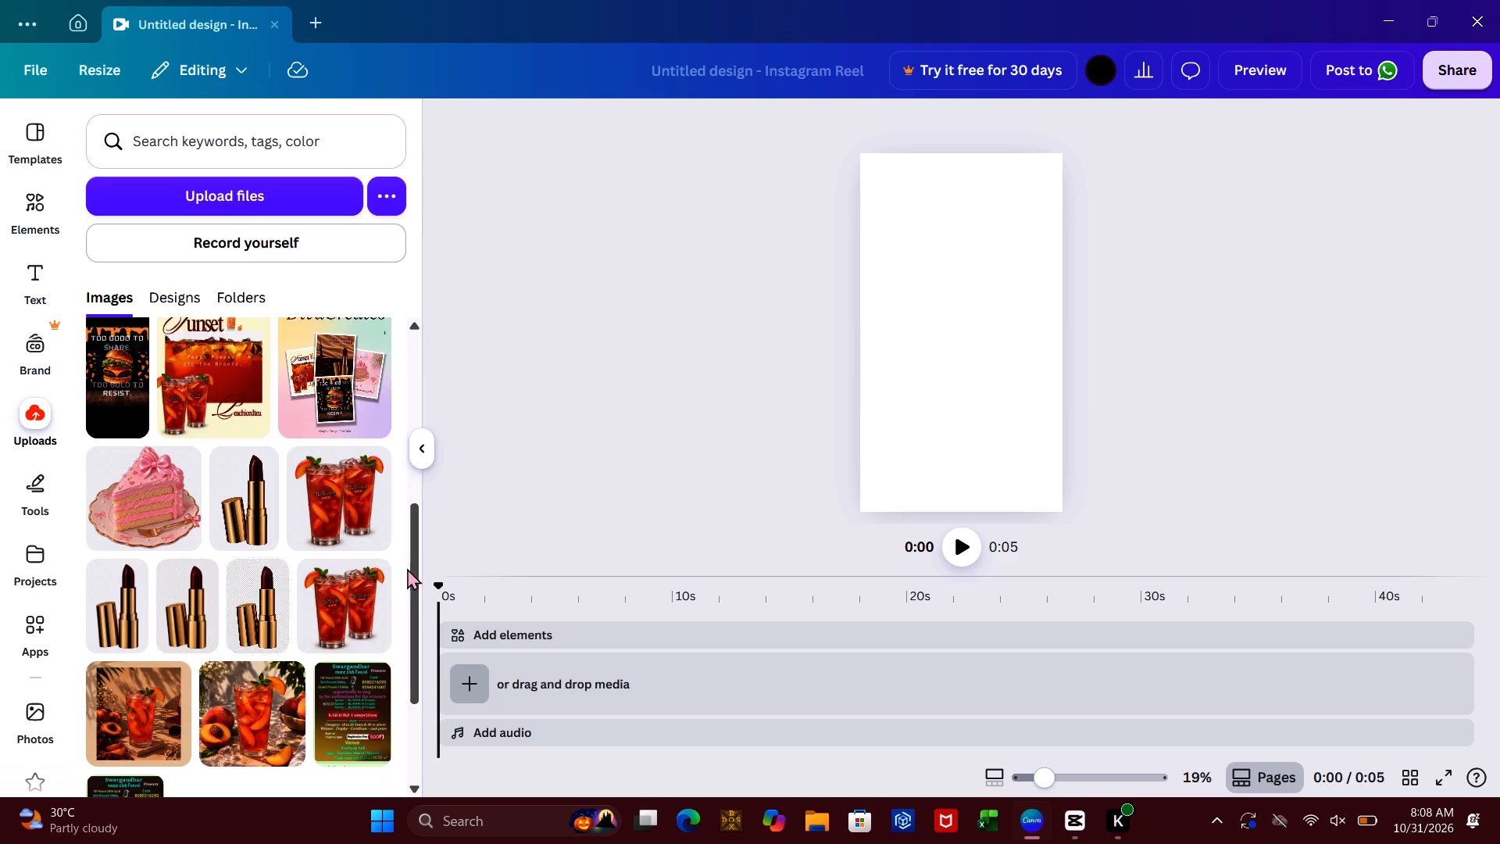
pyautogui.click(344, 370)
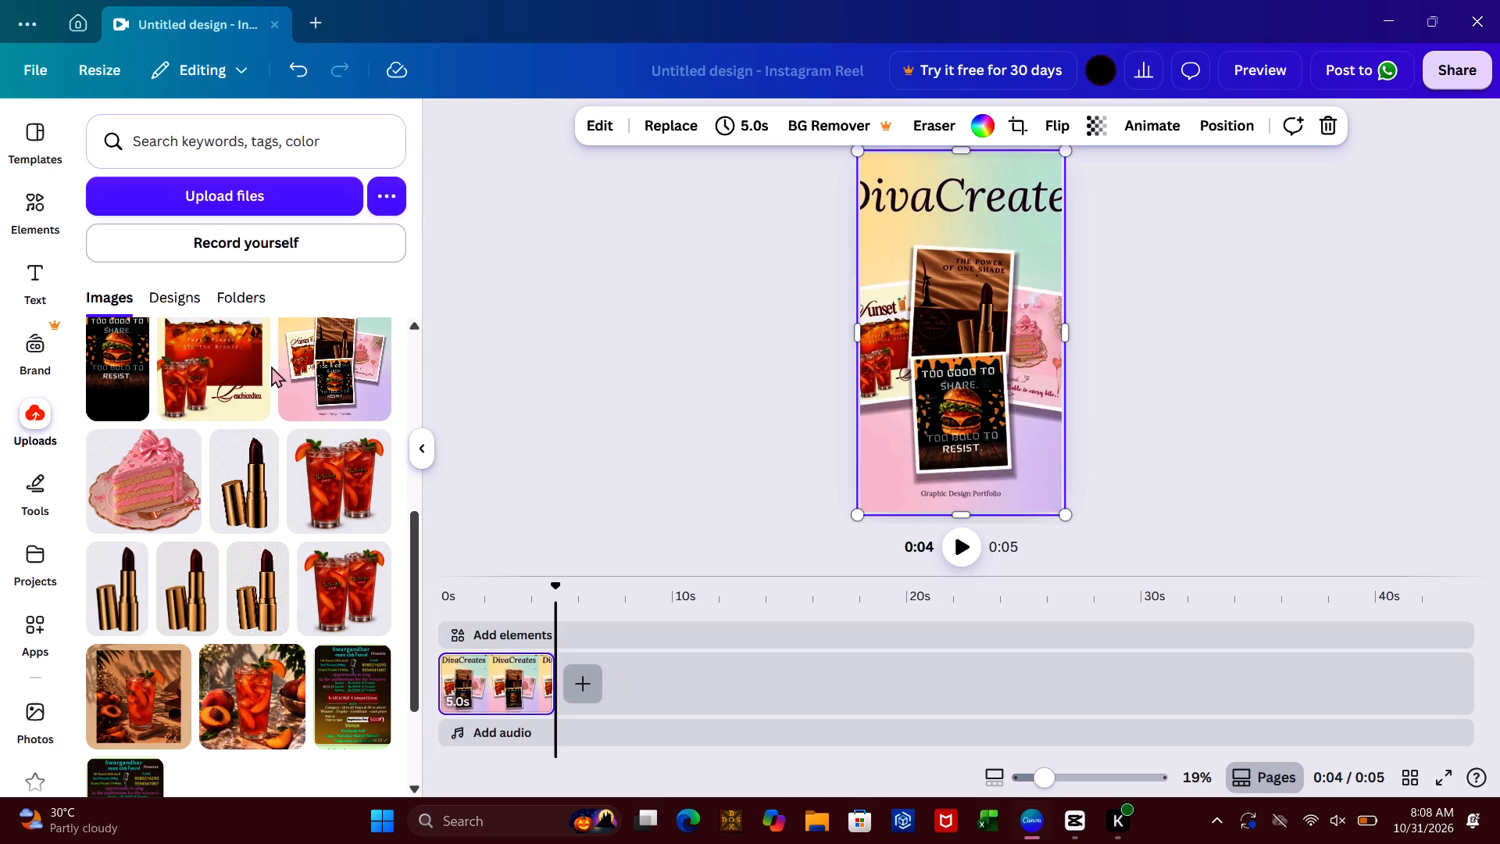
pyautogui.click(228, 369)
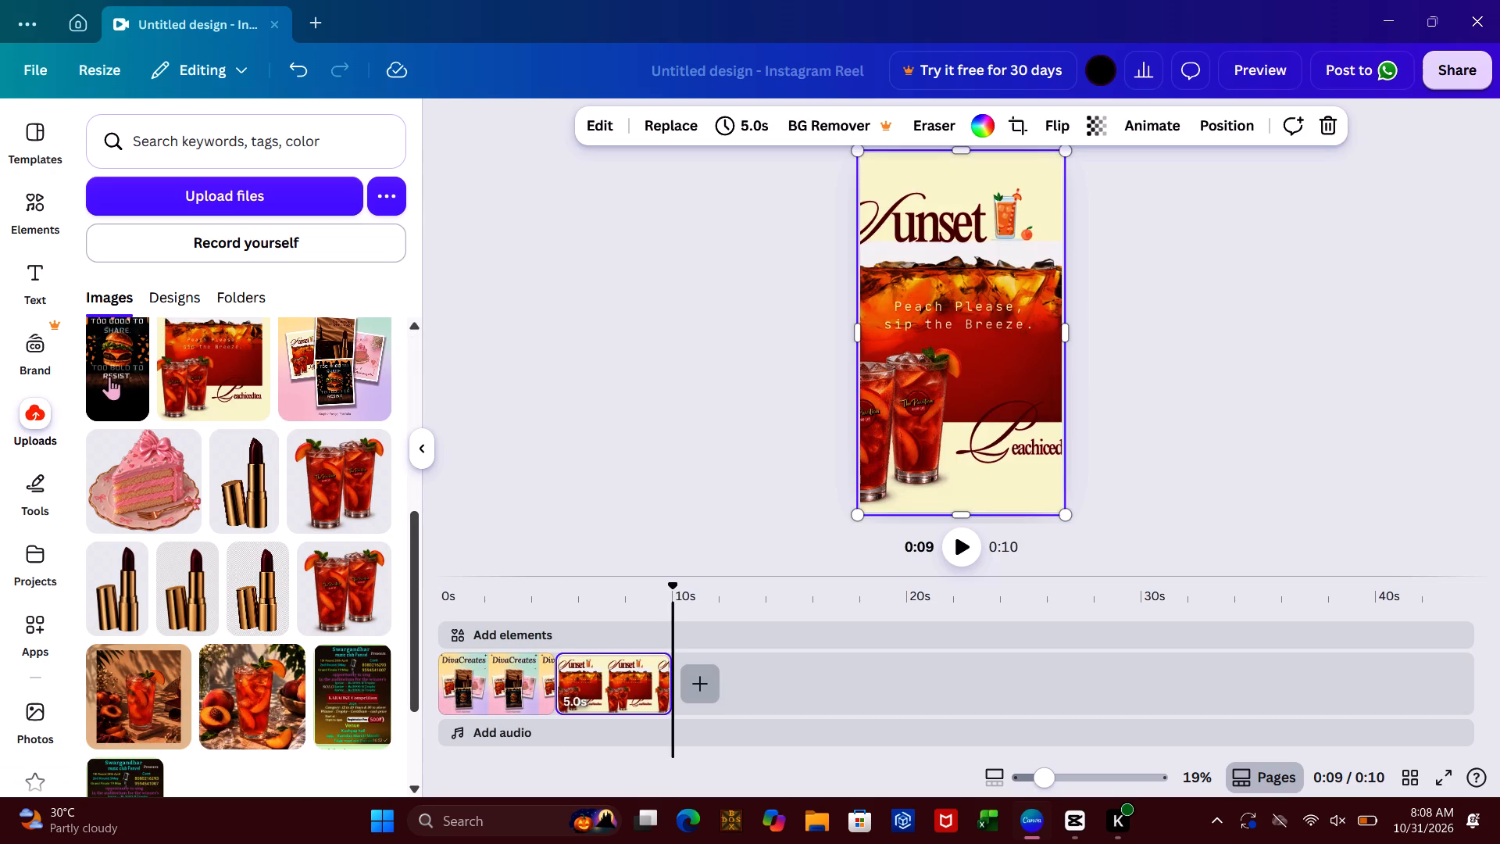
pyautogui.click(109, 376)
pyautogui.click(409, 361)
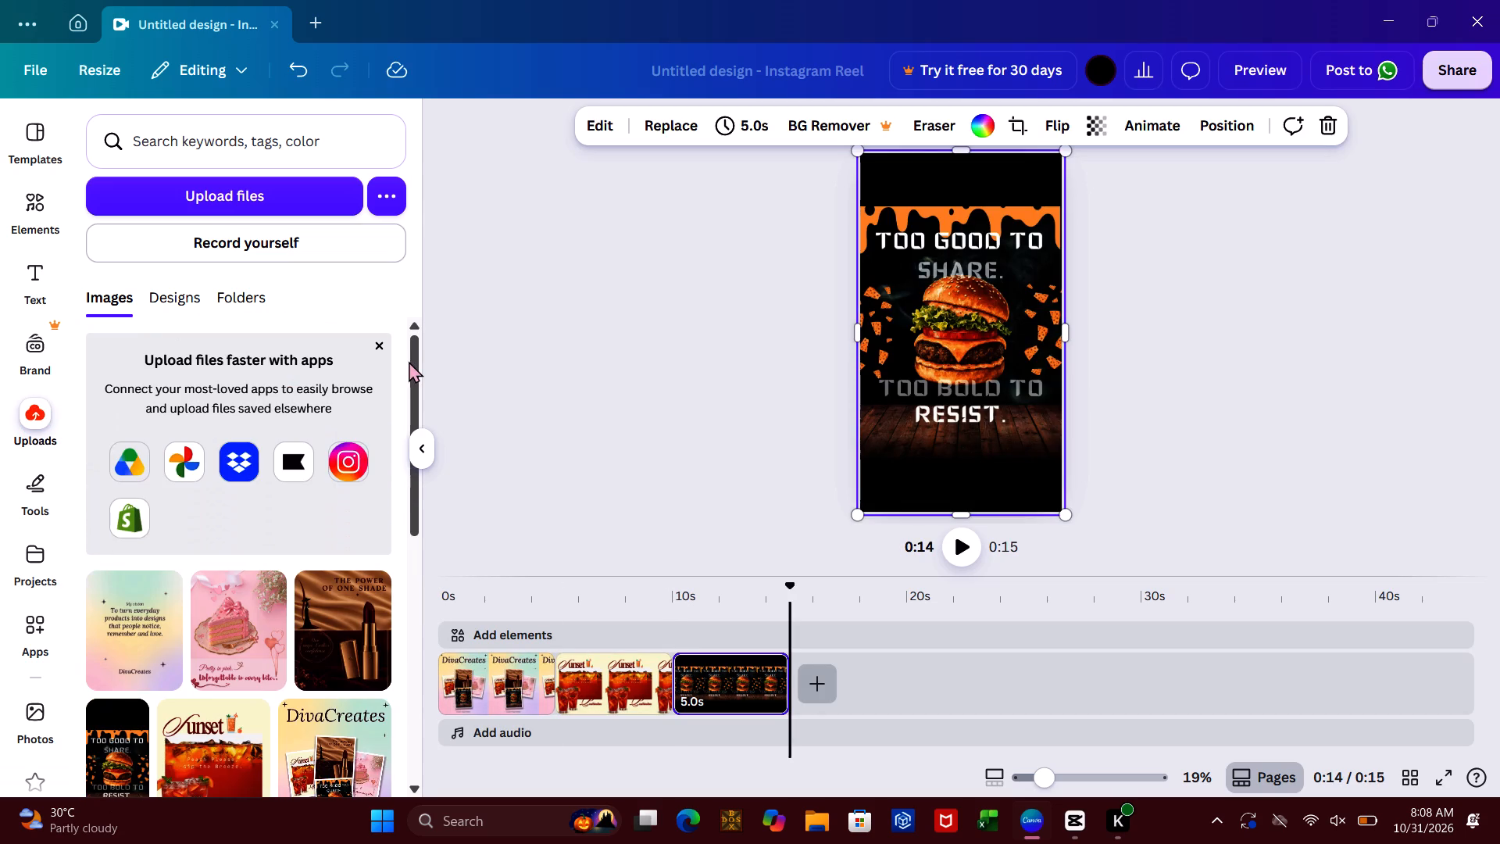
pyautogui.click(342, 595)
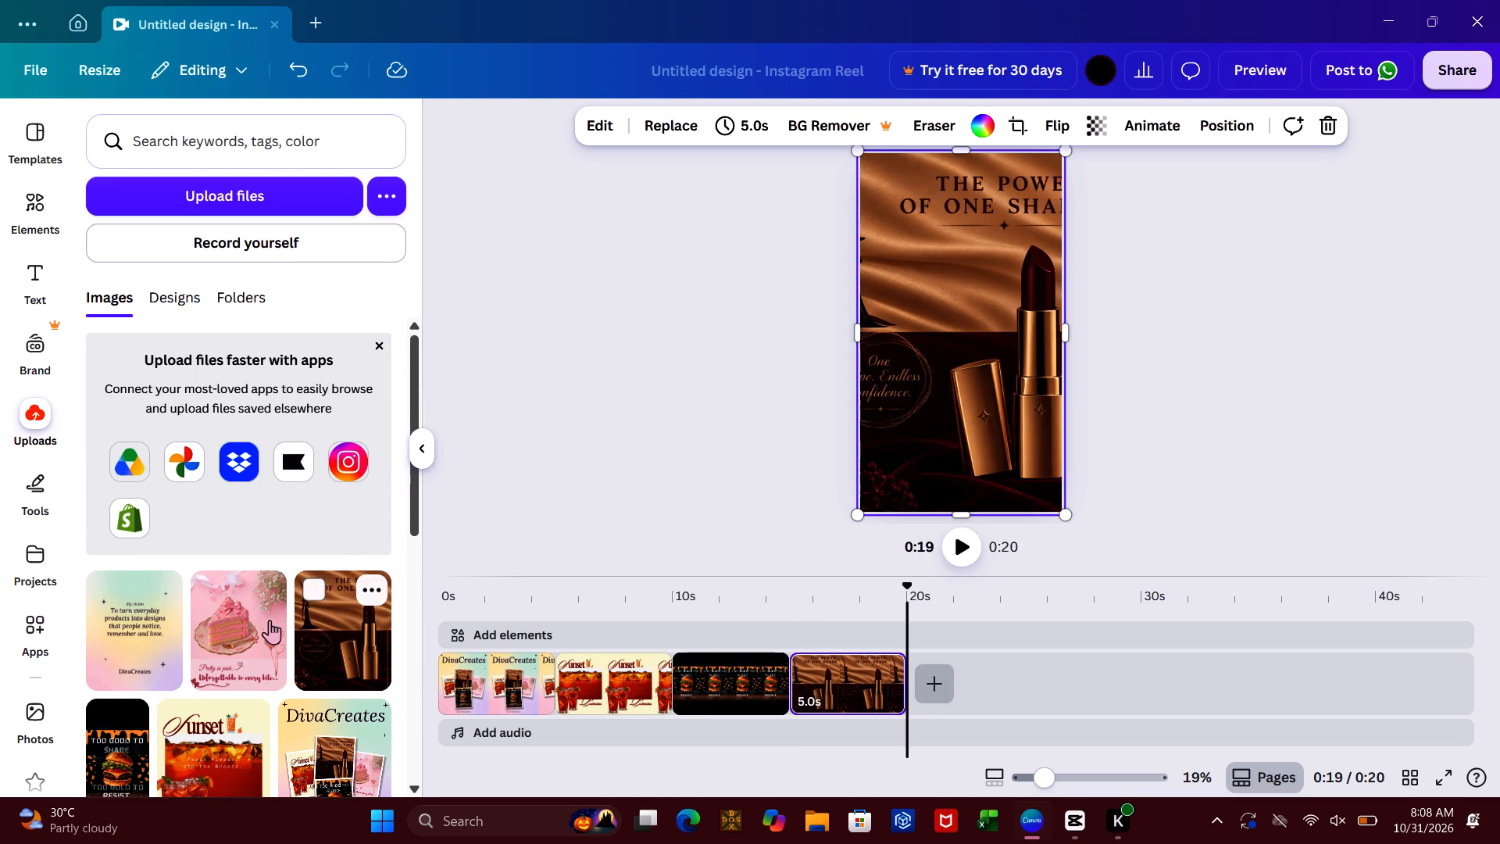
pyautogui.click(253, 624)
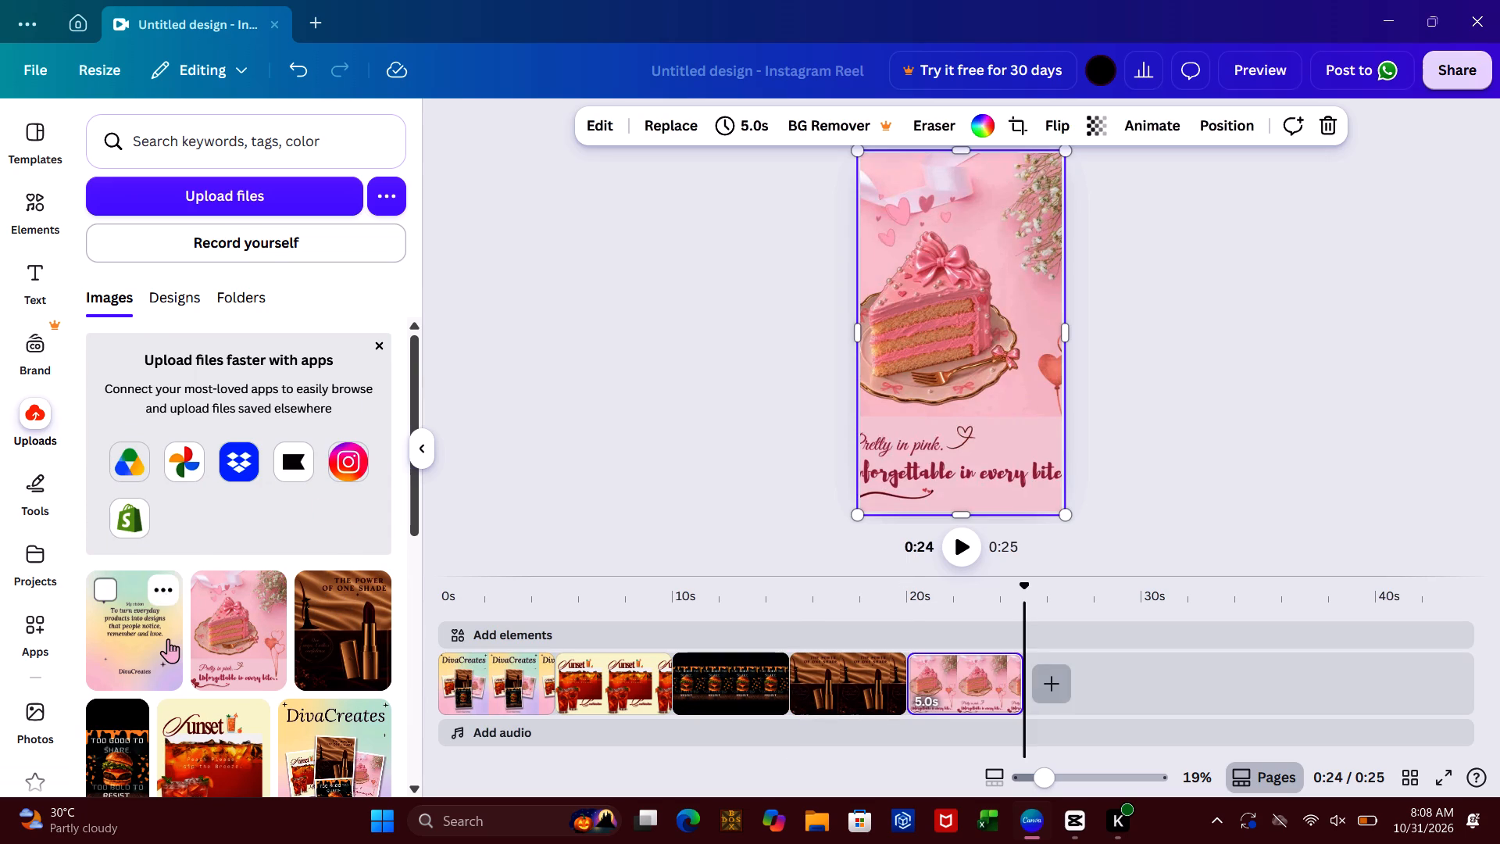
pyautogui.click(168, 638)
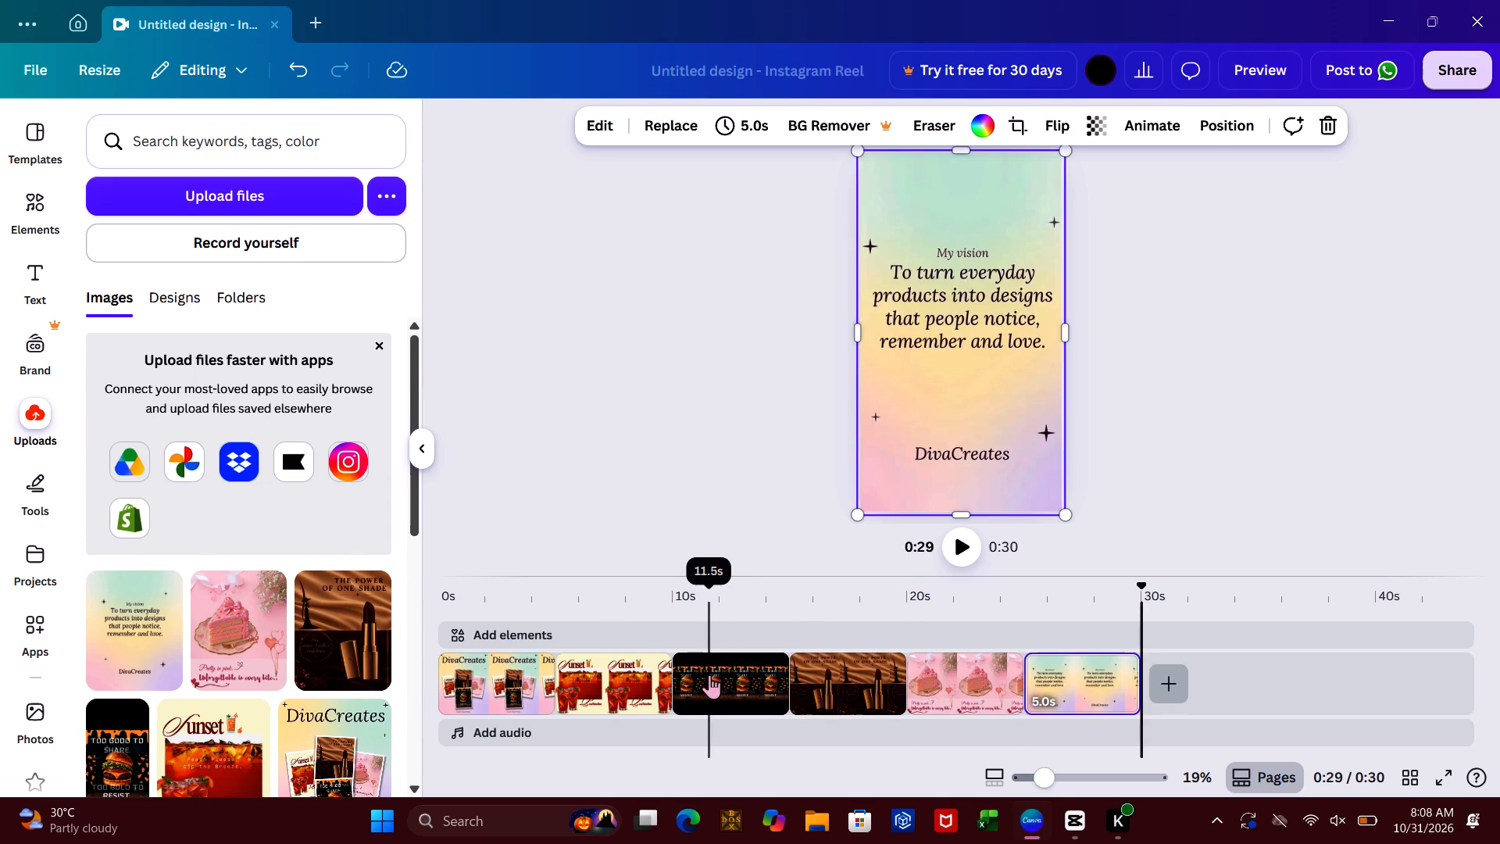
# Move the burger page in the timeline so it comes after the lipstick page and before the pink cake page.
pyautogui.click(729, 679)
pyautogui.moveTo(729, 679); pyautogui.dragTo(771, 694)
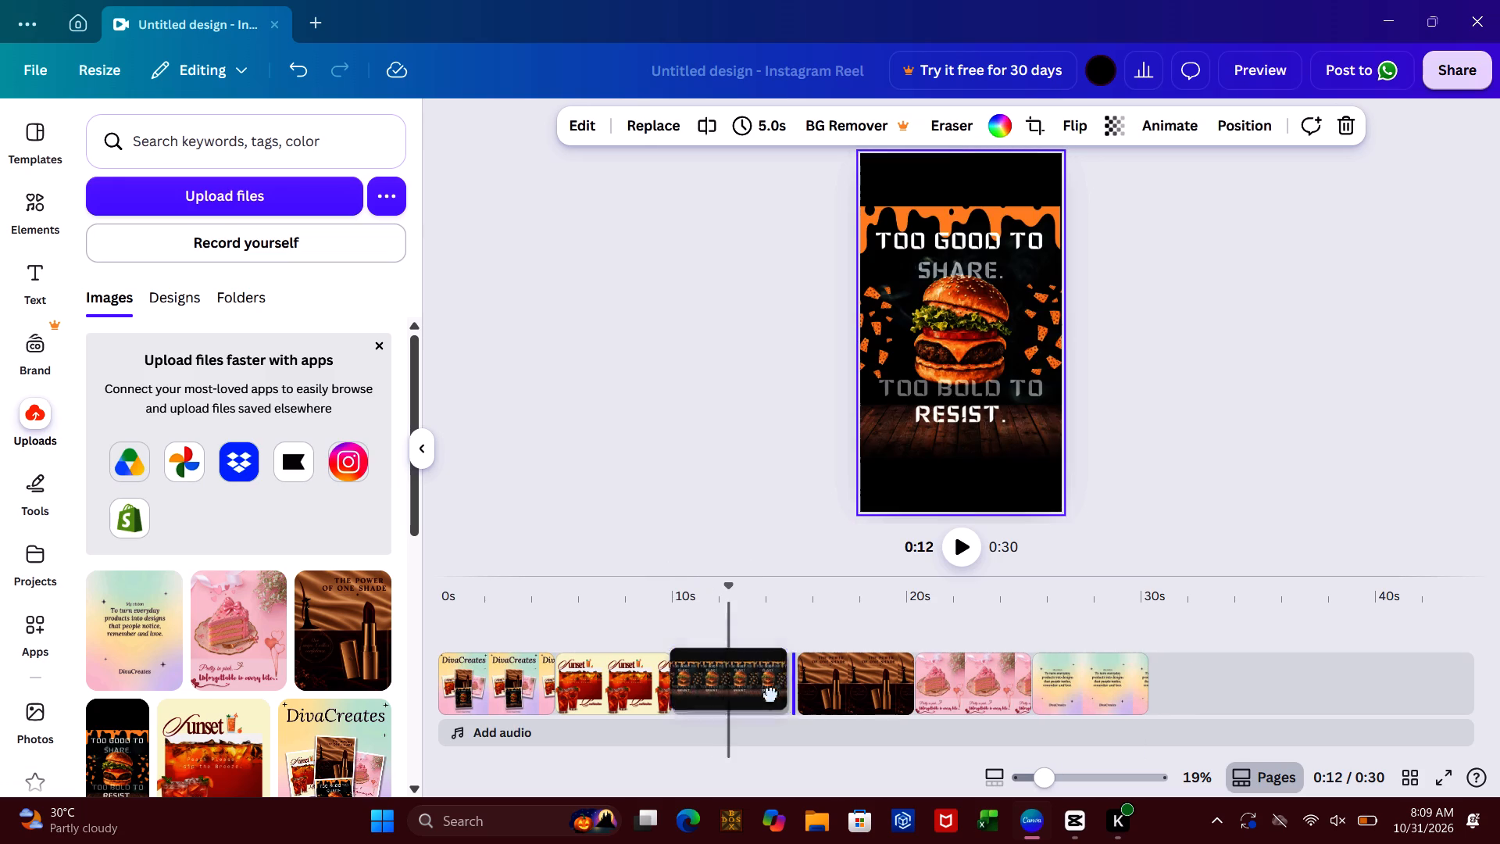
pyautogui.moveTo(771, 694); pyautogui.dragTo(902, 686)
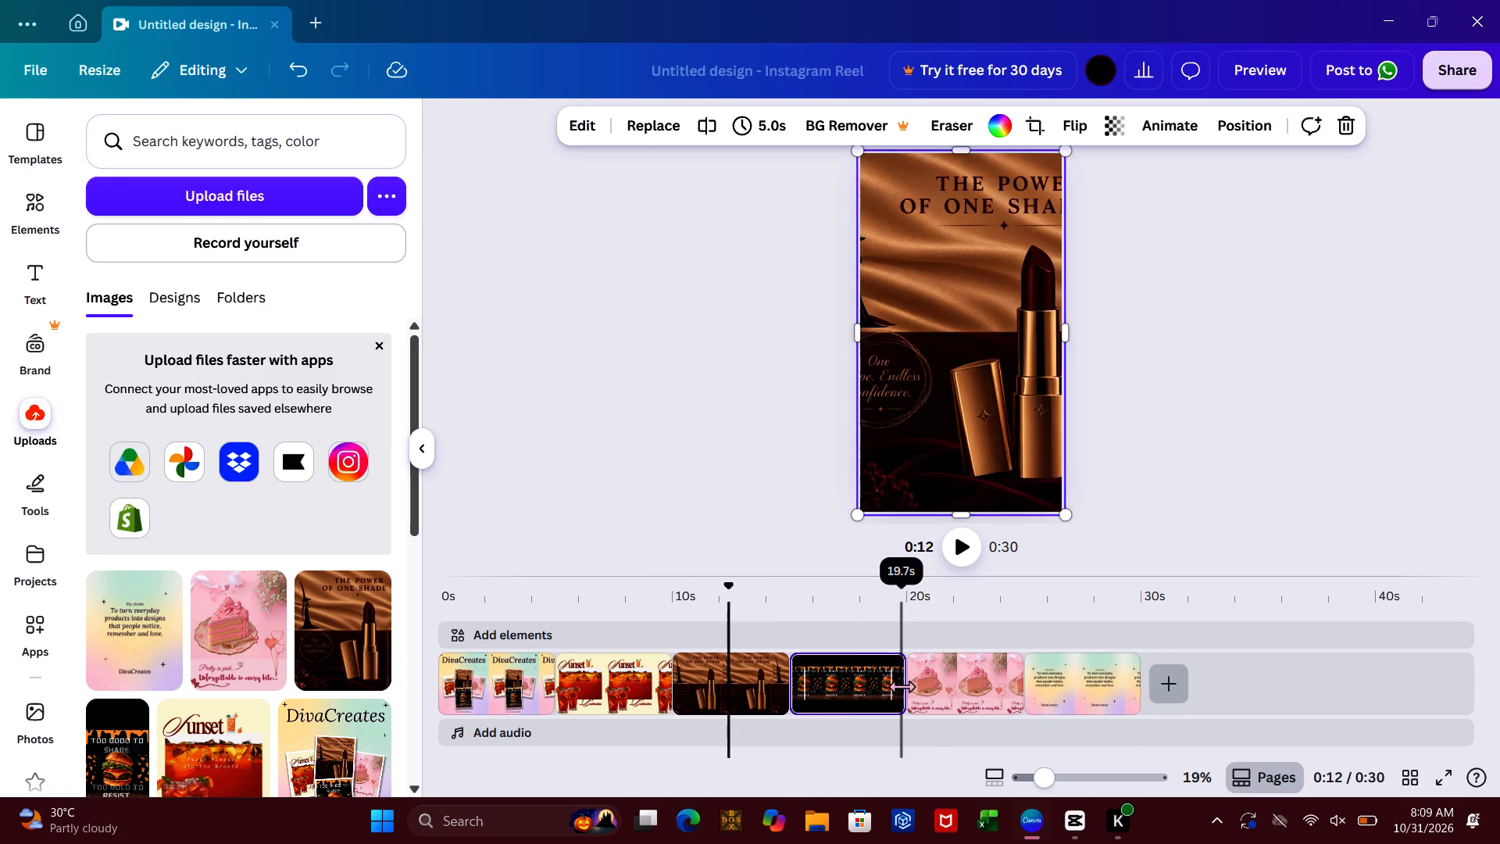
pyautogui.click(603, 476)
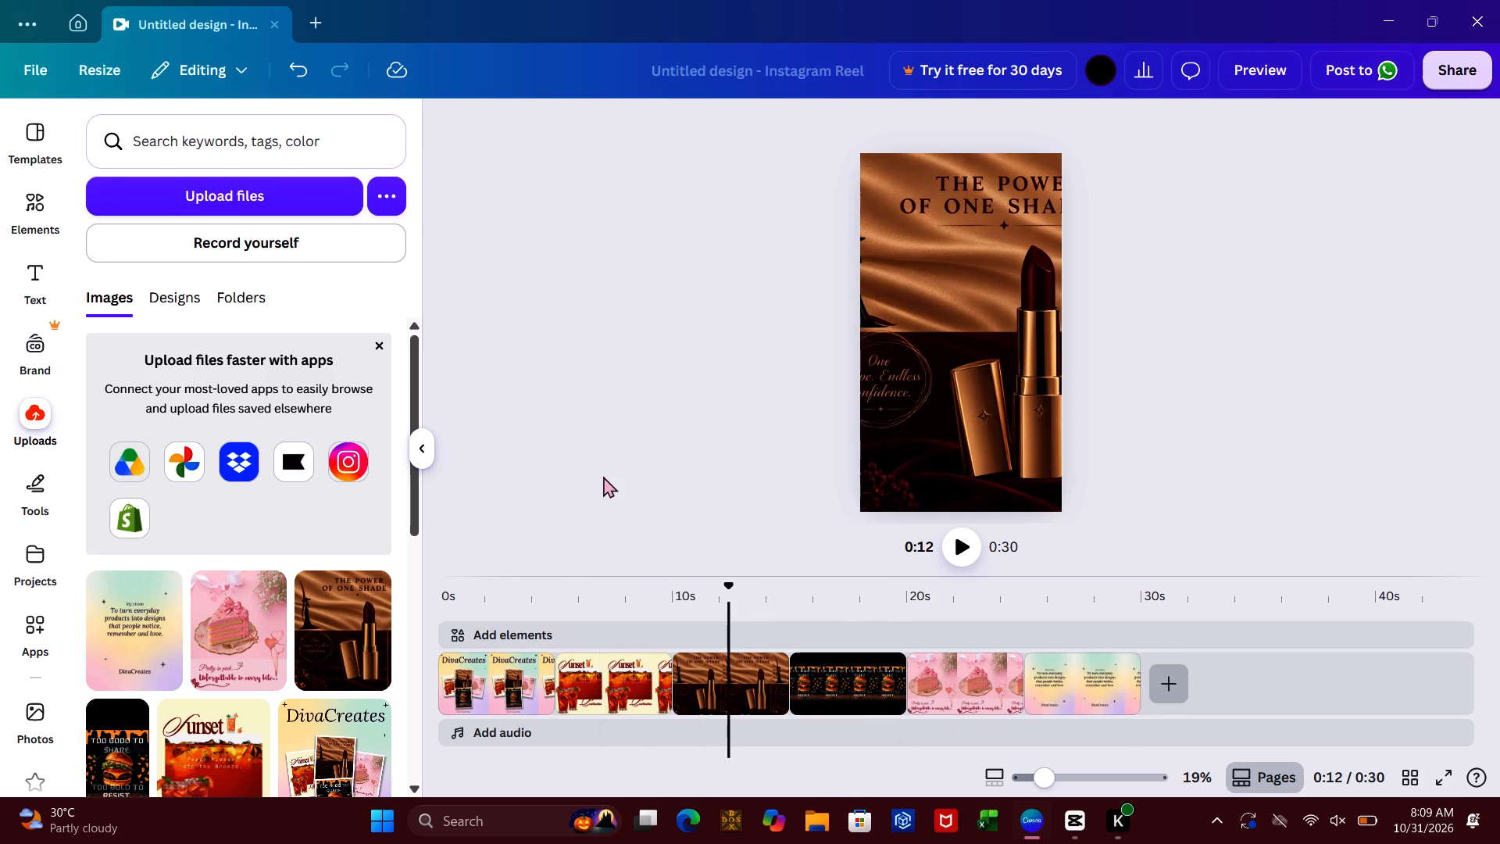
# Split the DivaCreates cover page at about 4 seconds, separating a 0.8 s piece at its end.
pyautogui.click(950, 410)
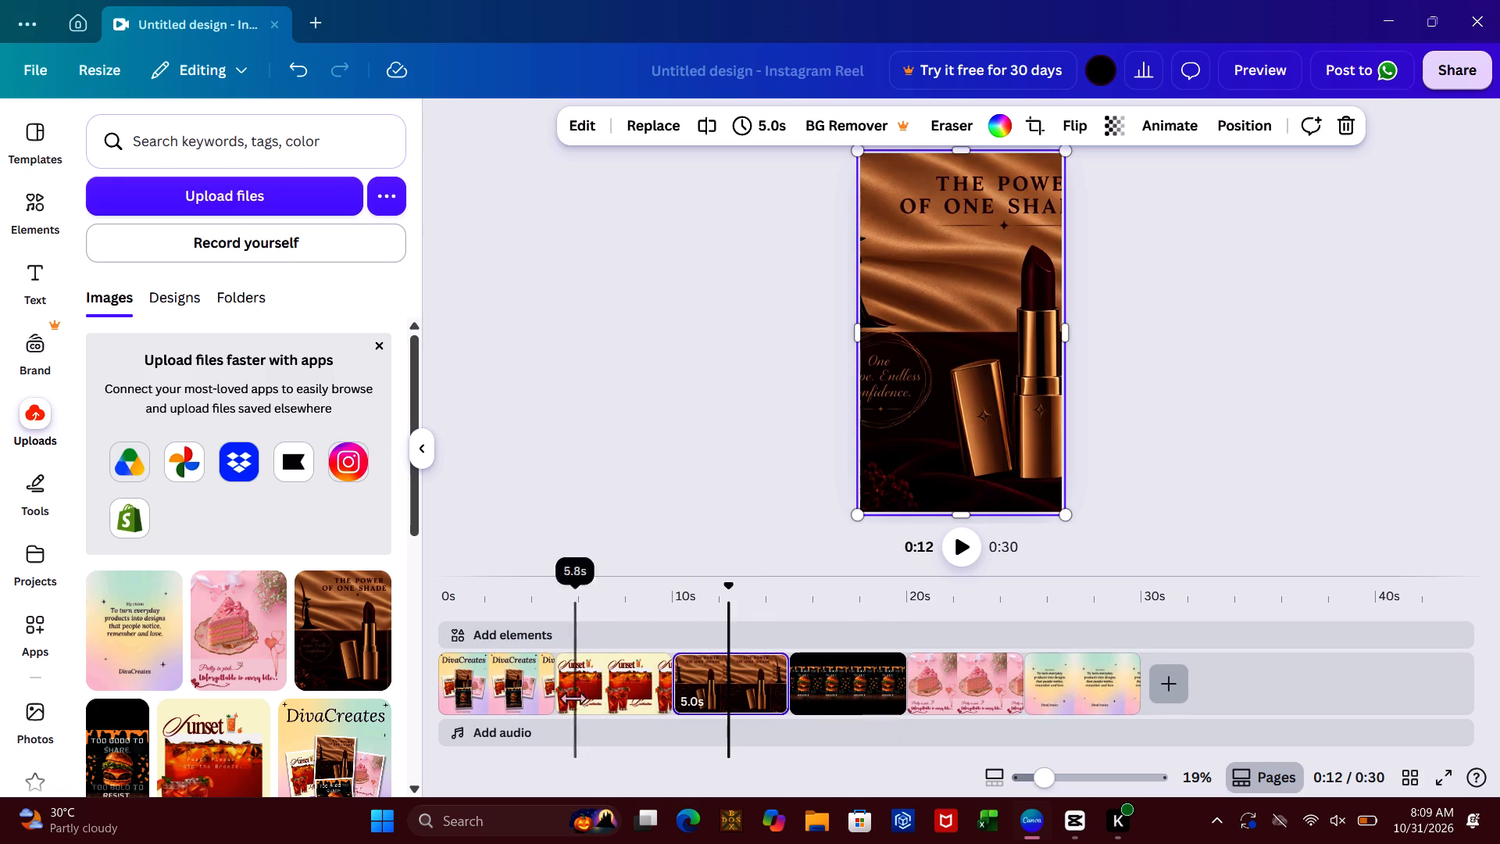
pyautogui.click(622, 662)
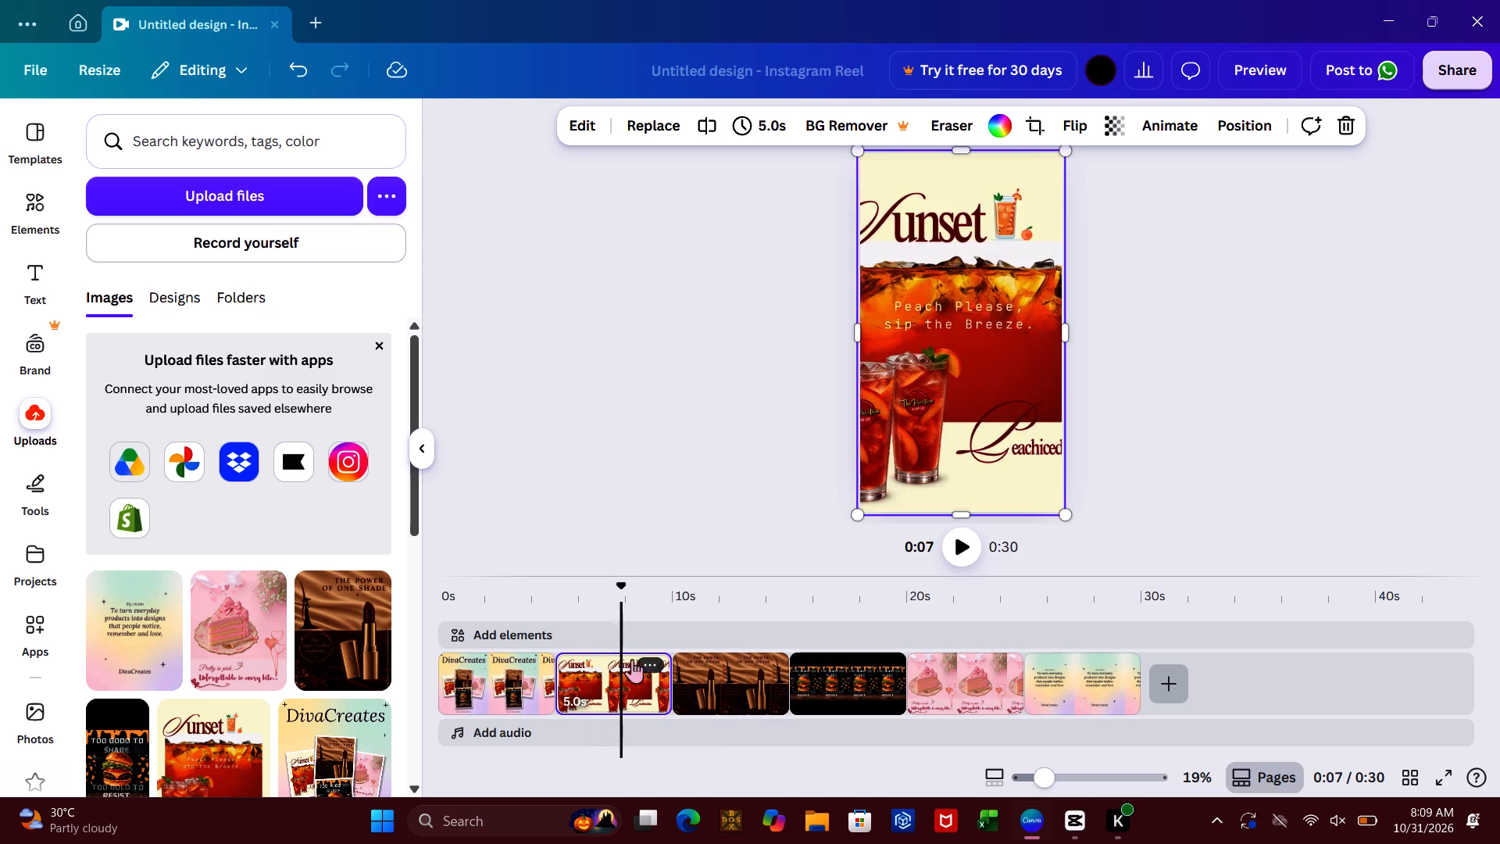
pyautogui.click(535, 680)
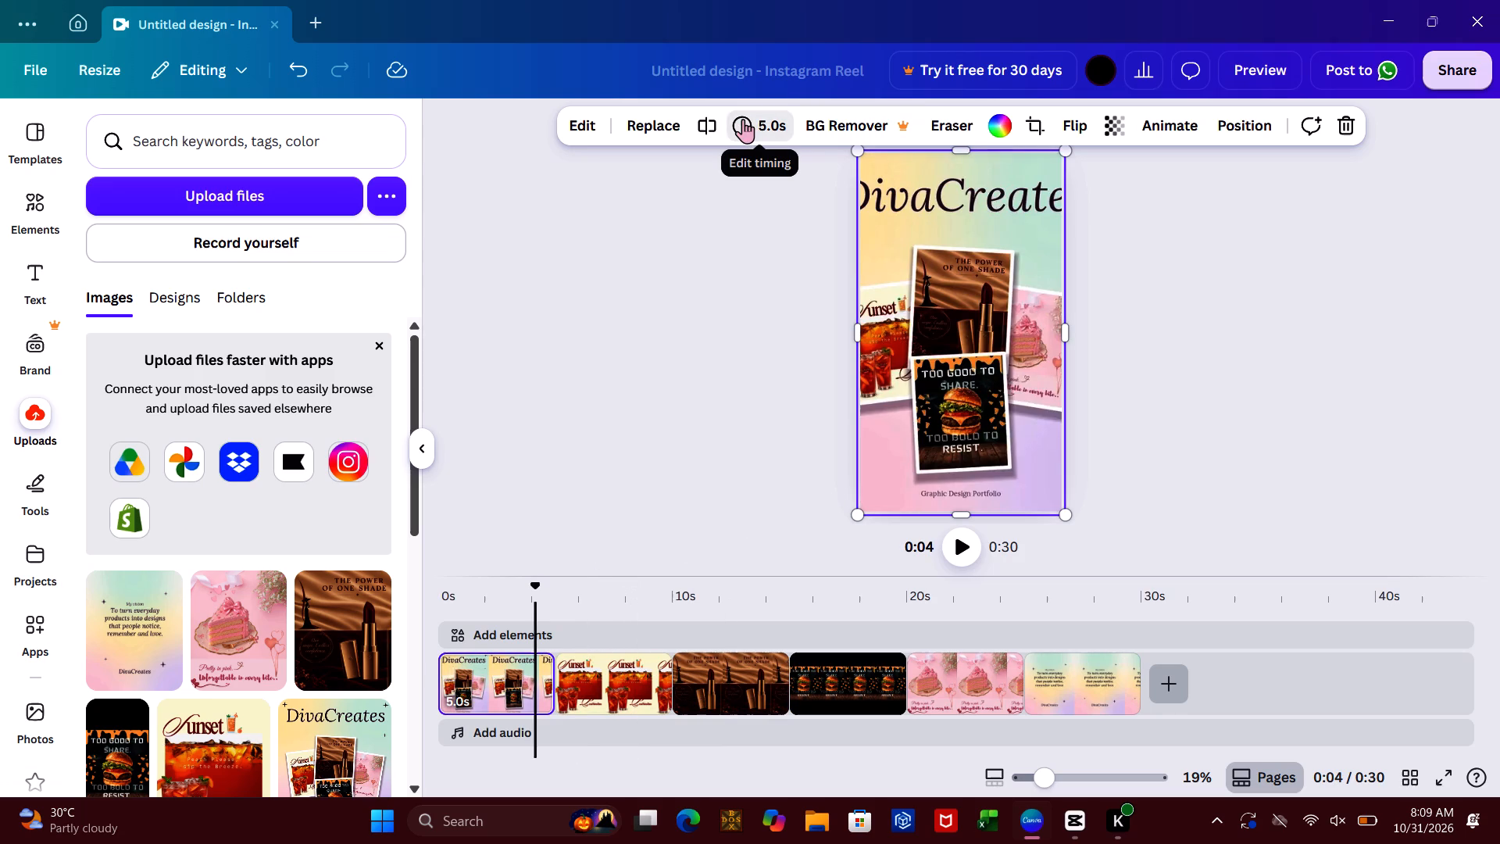
pyautogui.click(712, 132)
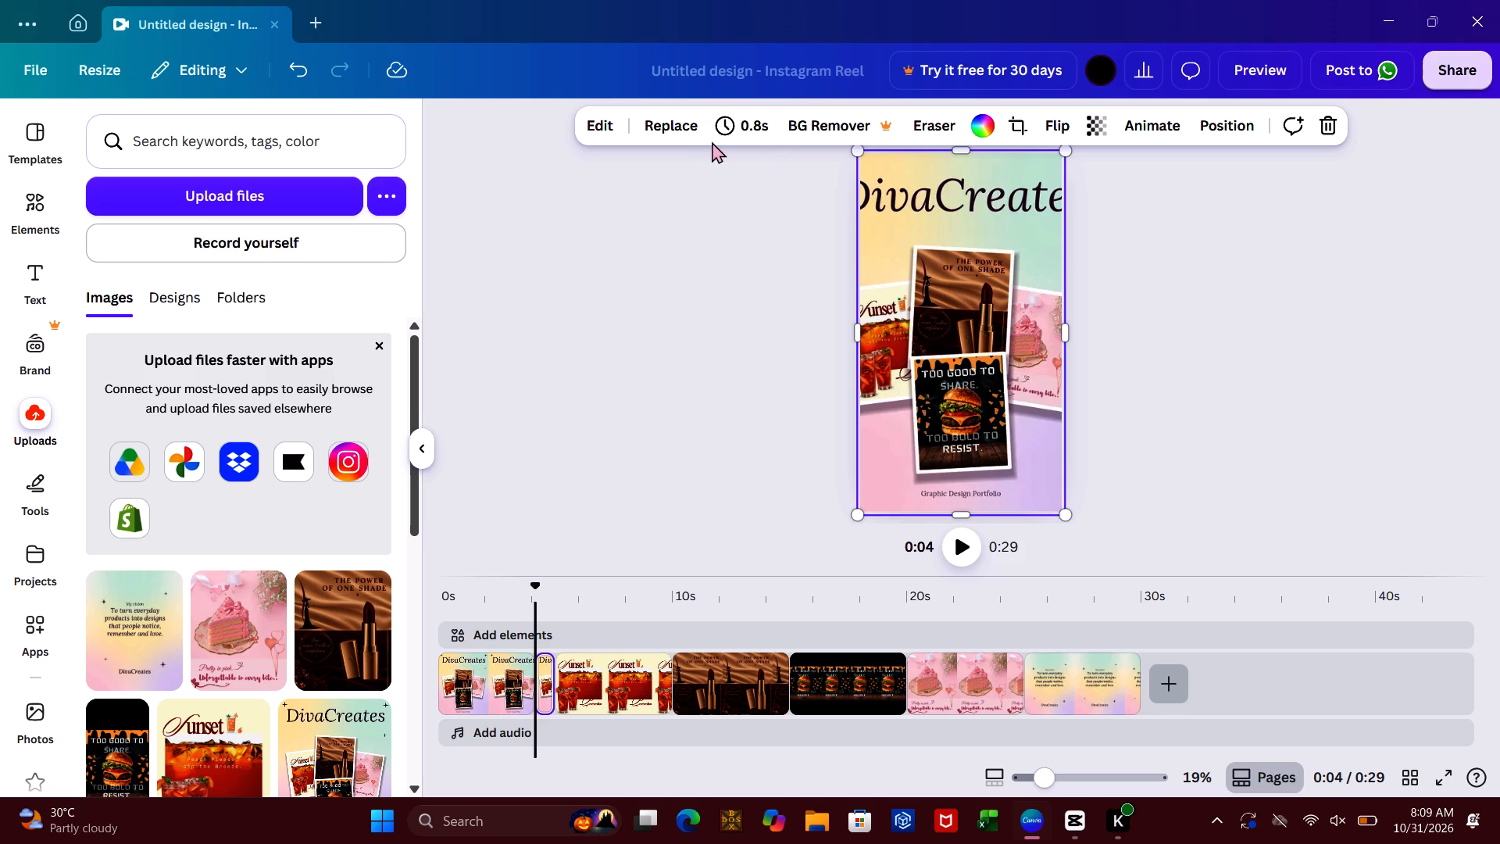
# Select the short 0.8 s piece at the end of the DivaCreates cover, just before the Sunset tea page.
pyautogui.click(553, 664)
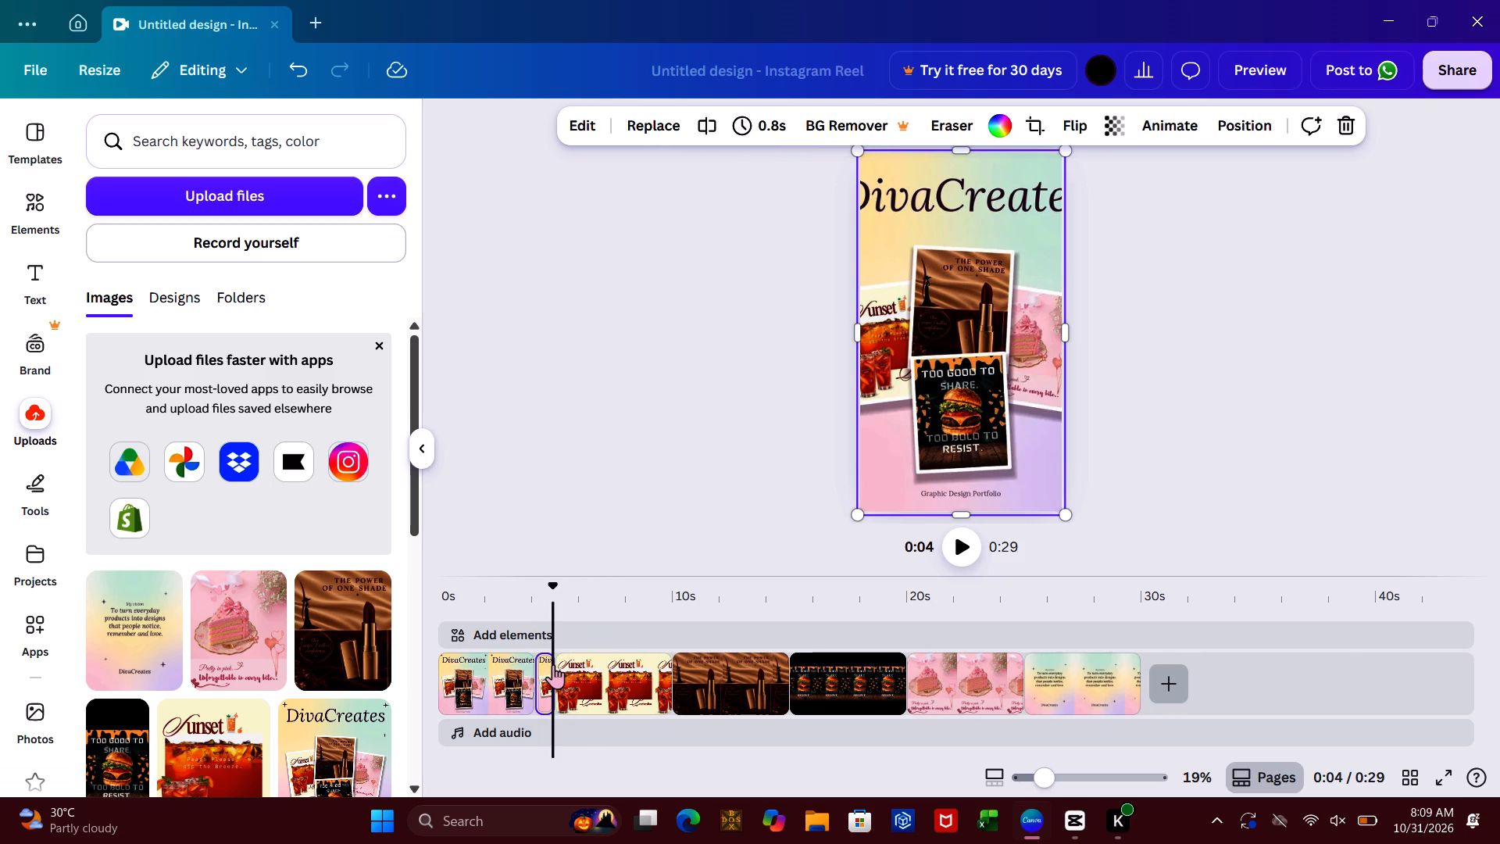
pyautogui.click(553, 664)
pyautogui.click(545, 684)
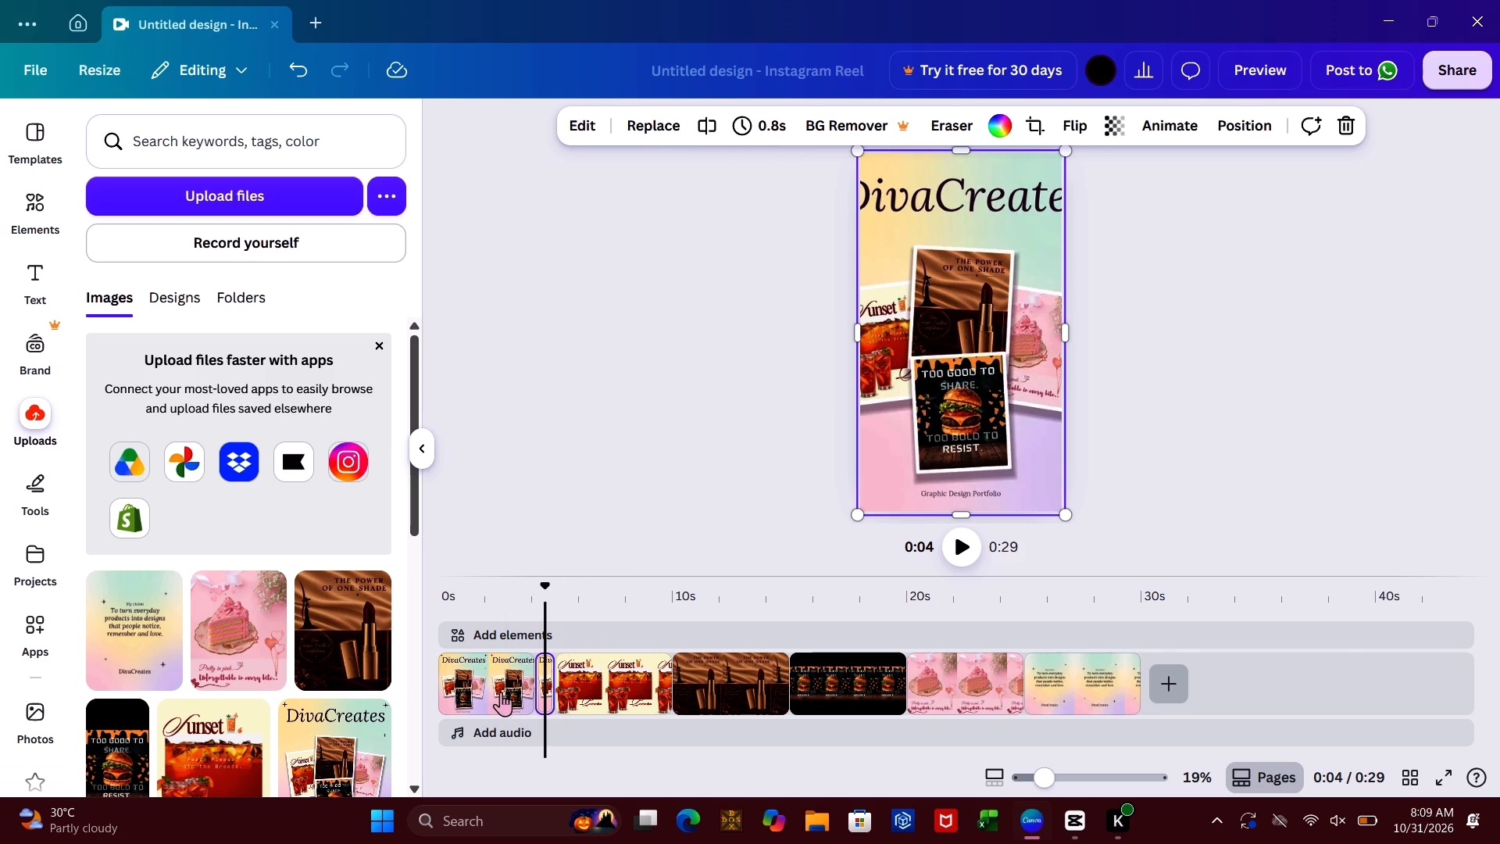
pyautogui.click(495, 692)
pyautogui.click(543, 683)
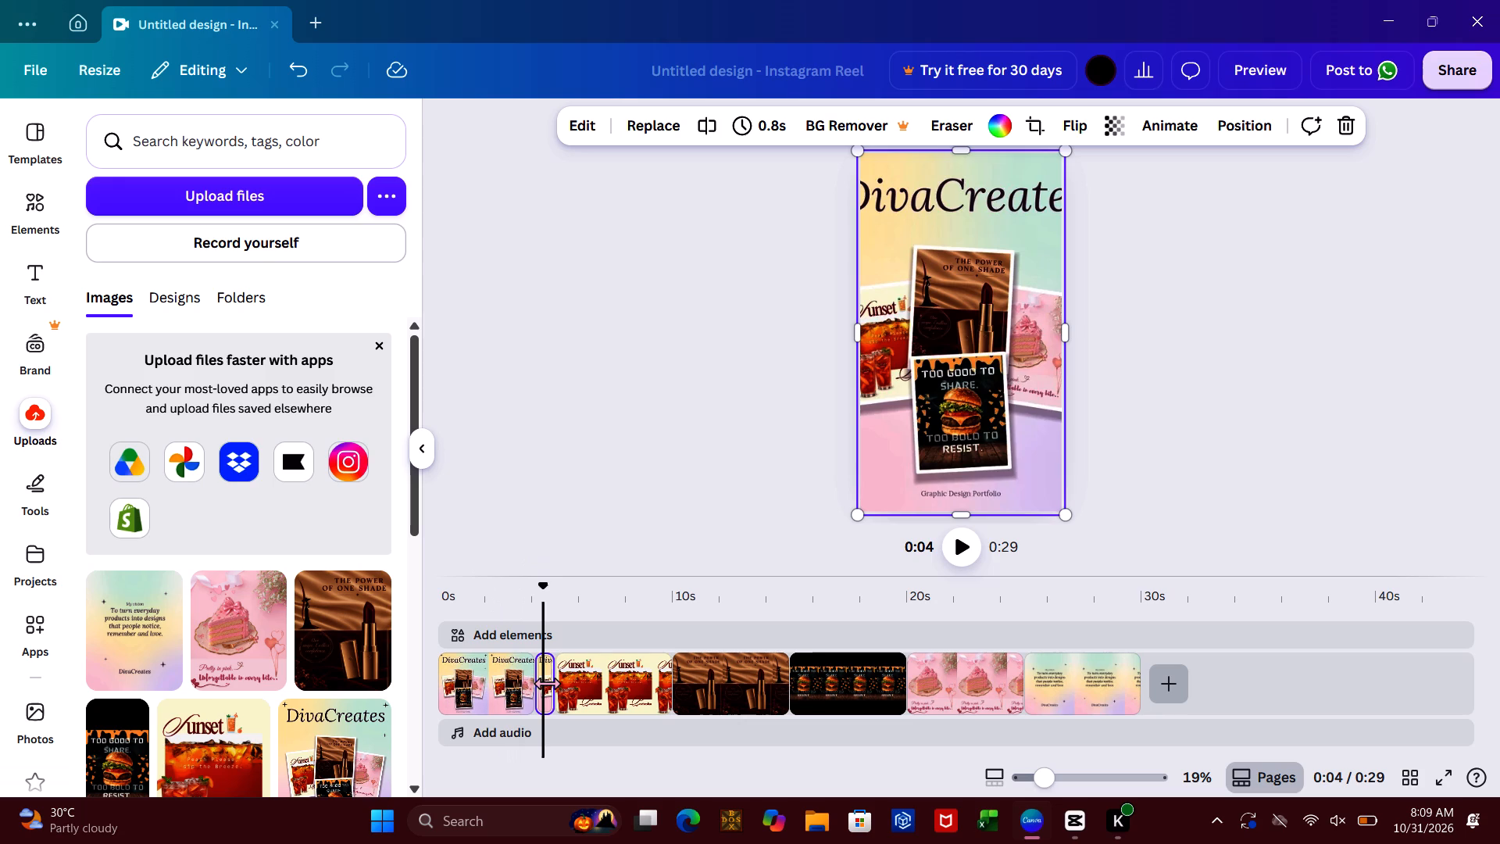
# Delete the 0.8 s piece at the end of the DivaCreates cover clip.
pyautogui.click(1349, 115)
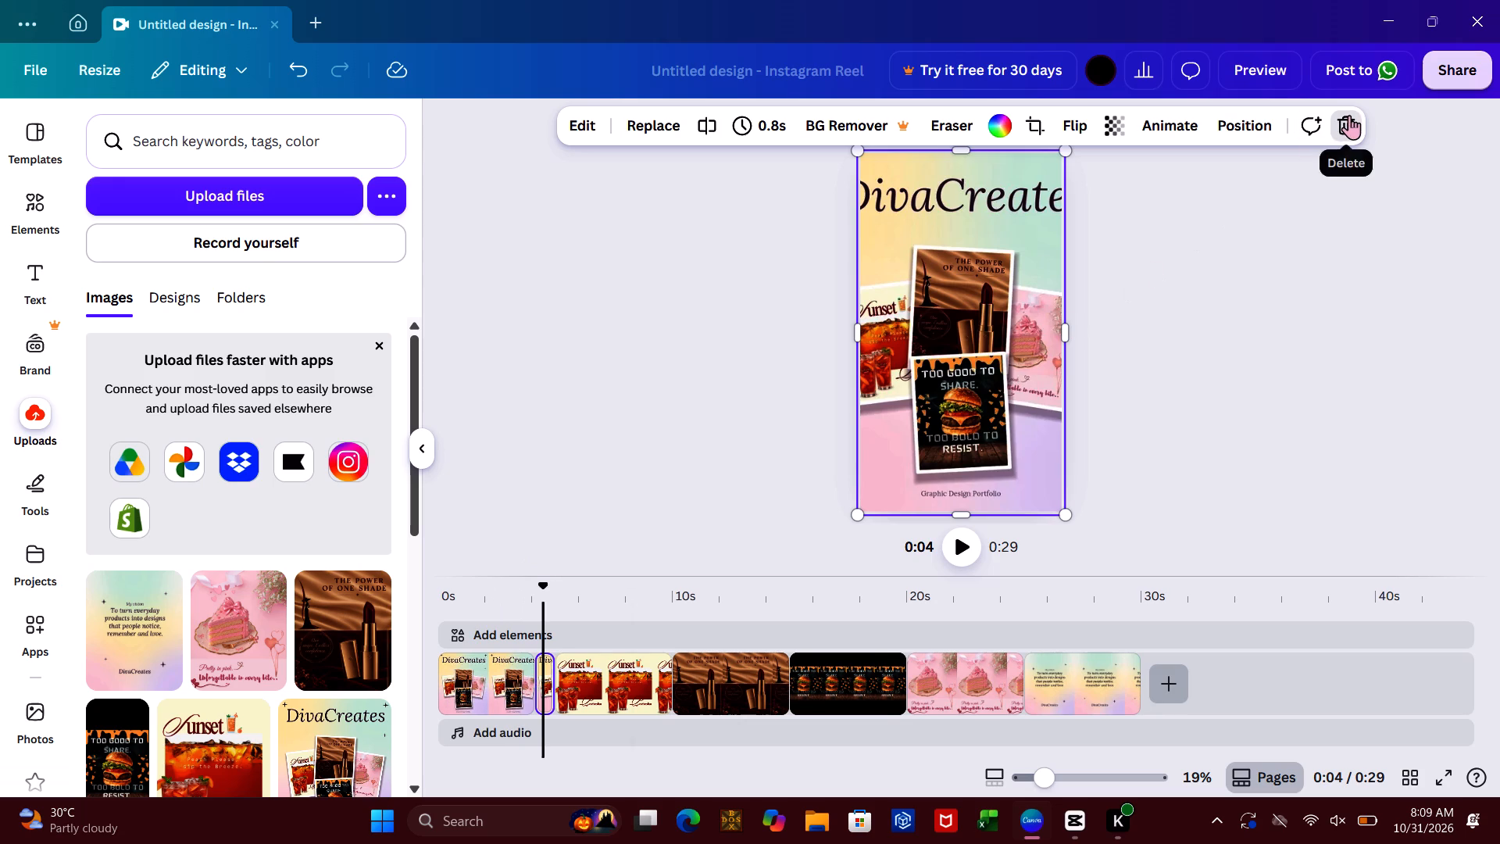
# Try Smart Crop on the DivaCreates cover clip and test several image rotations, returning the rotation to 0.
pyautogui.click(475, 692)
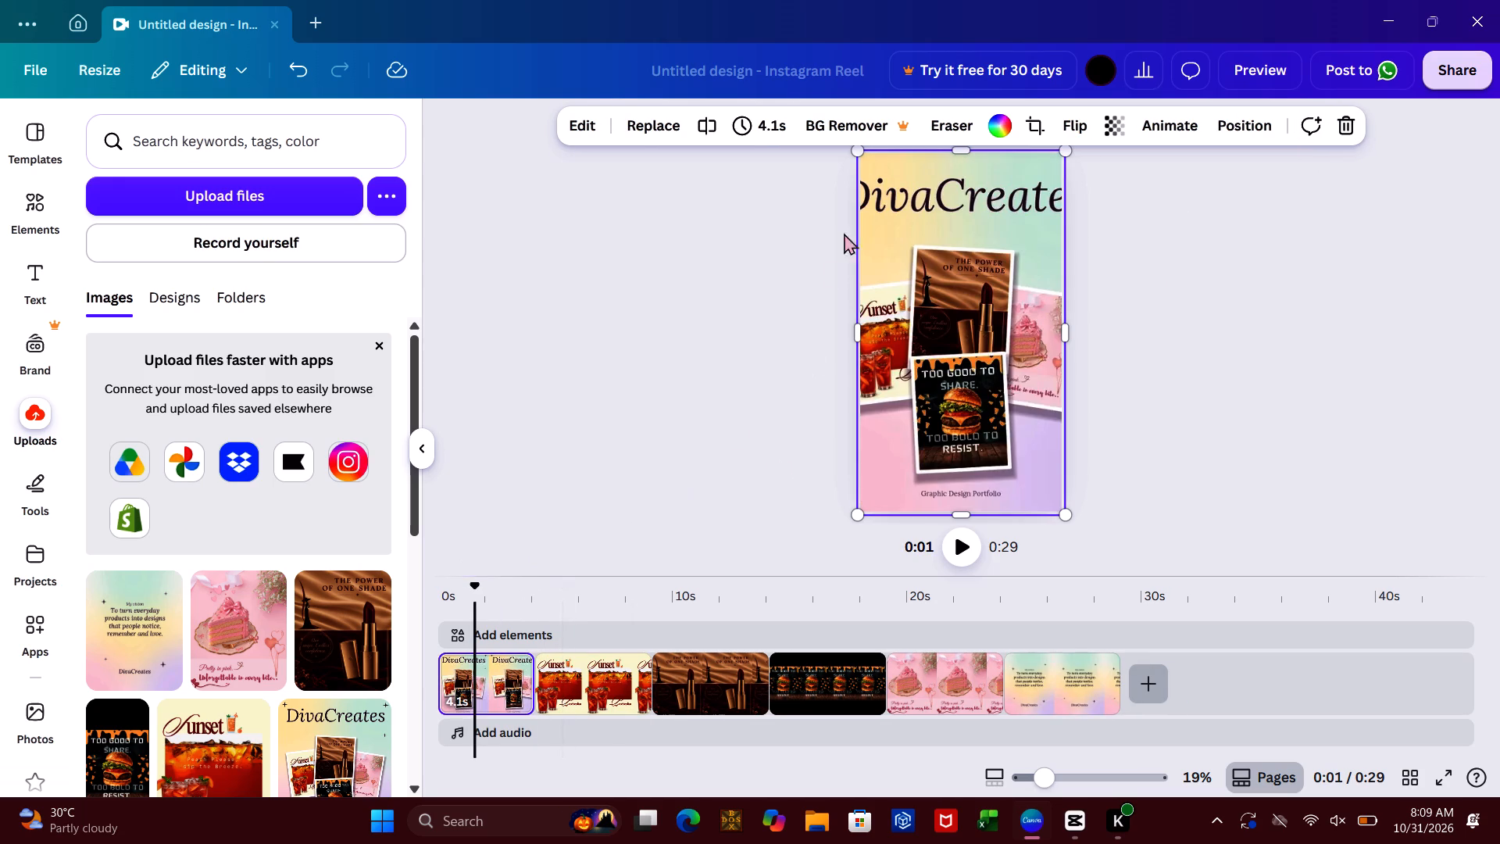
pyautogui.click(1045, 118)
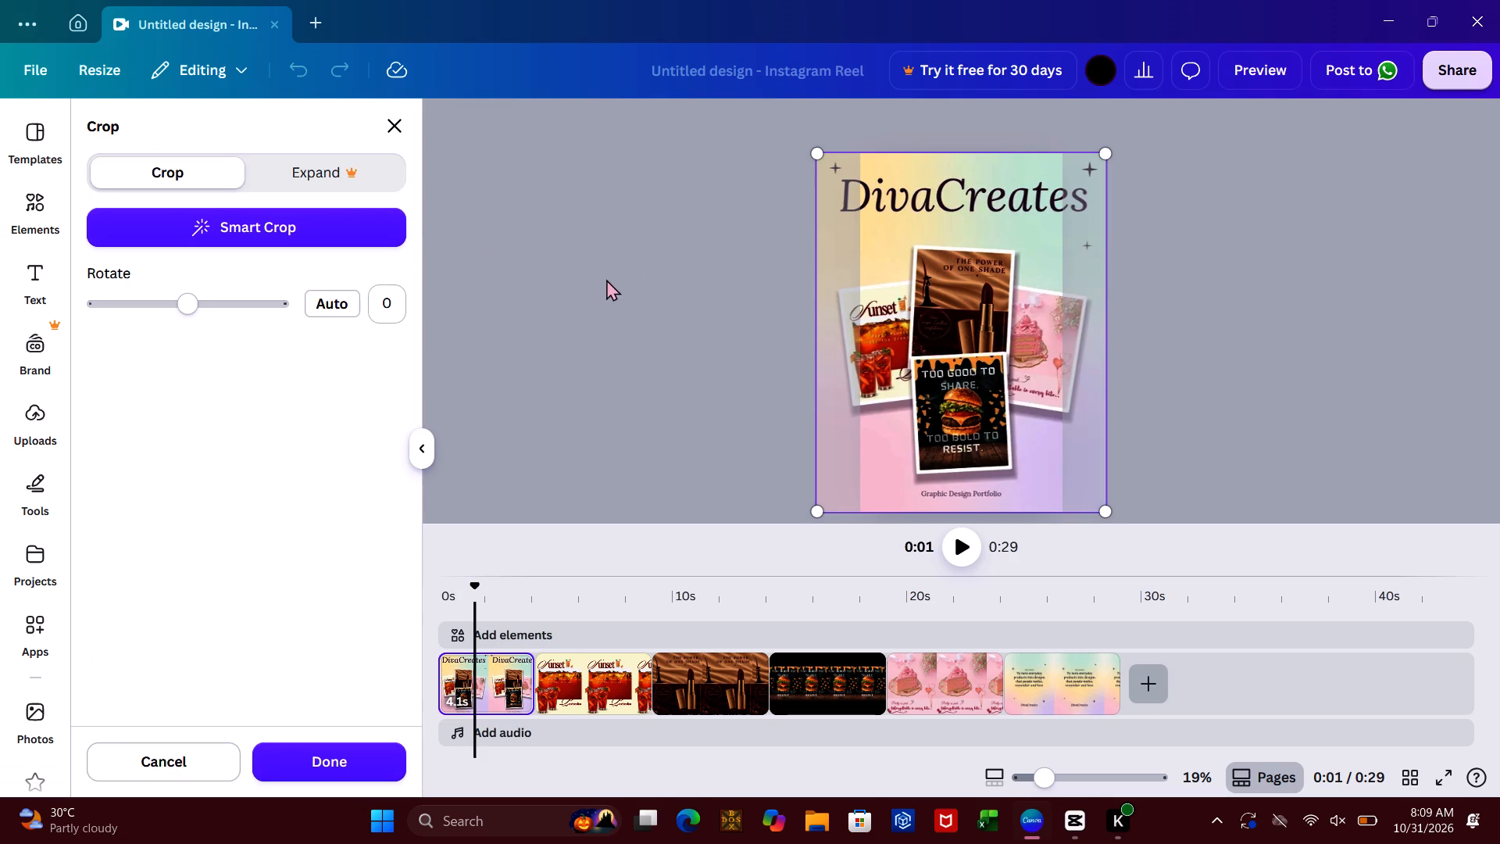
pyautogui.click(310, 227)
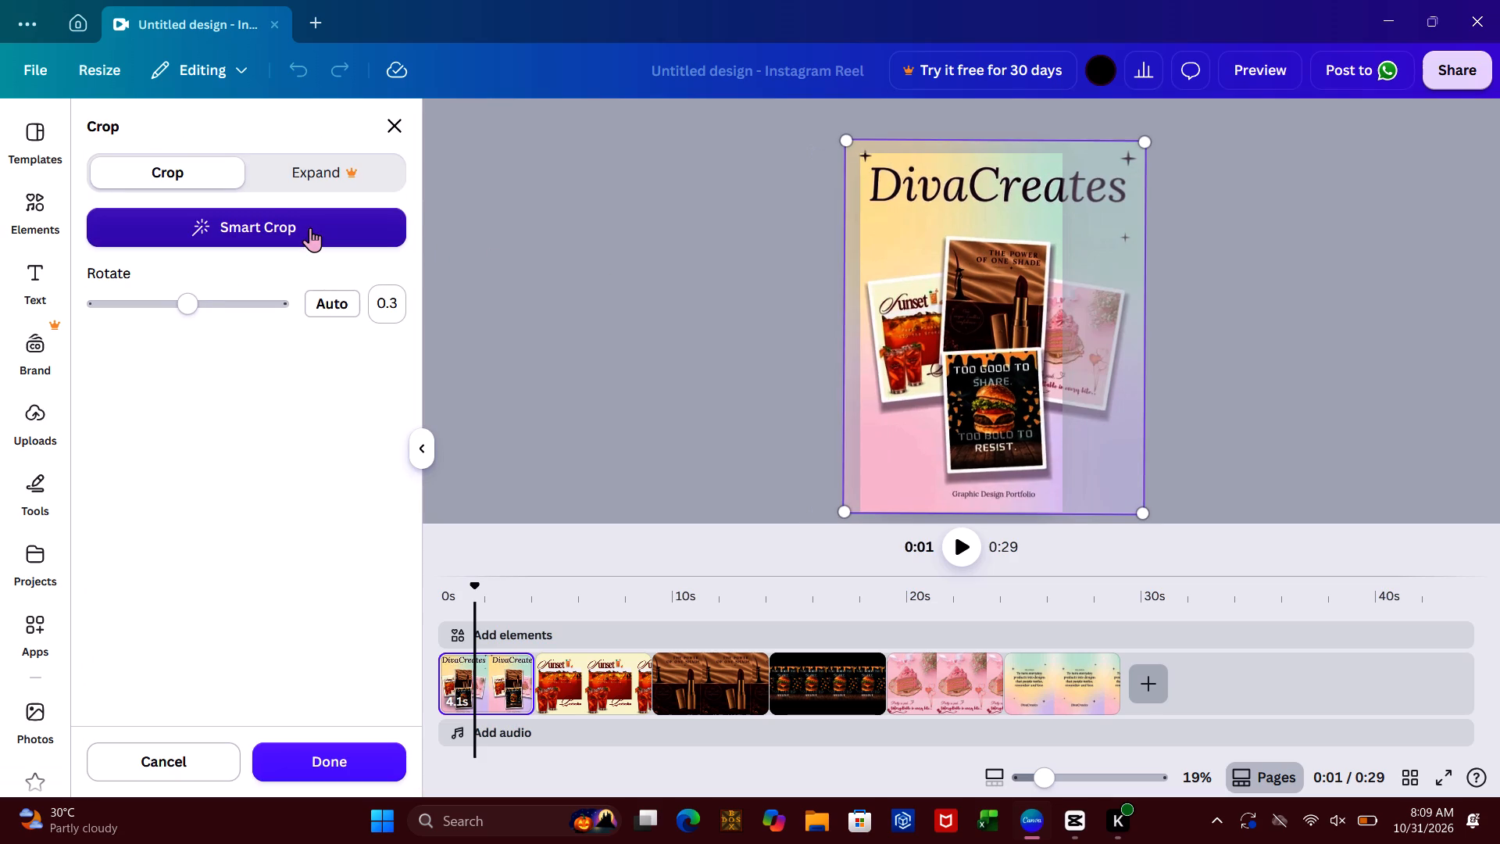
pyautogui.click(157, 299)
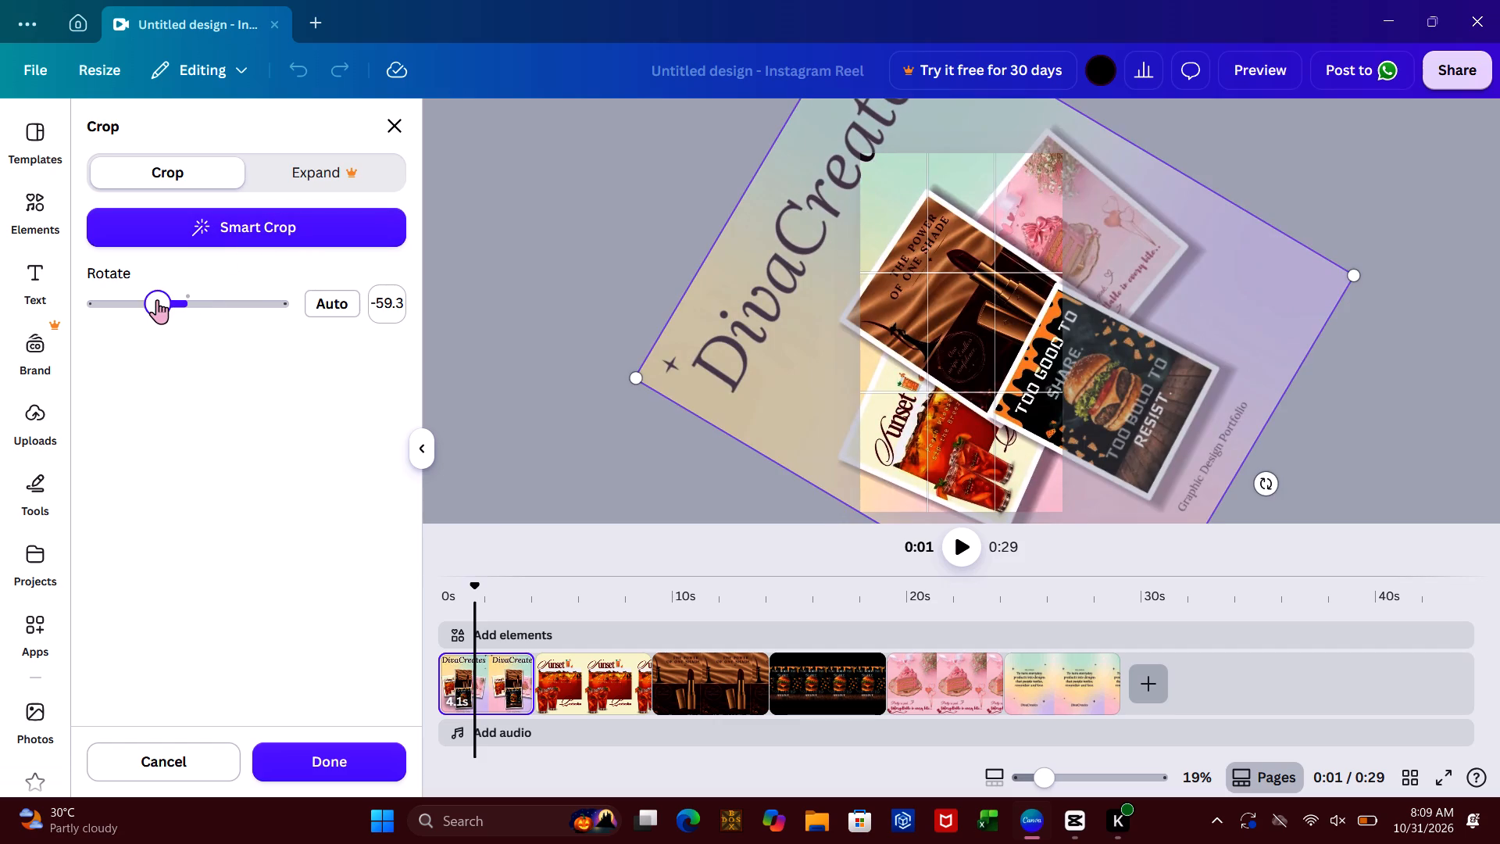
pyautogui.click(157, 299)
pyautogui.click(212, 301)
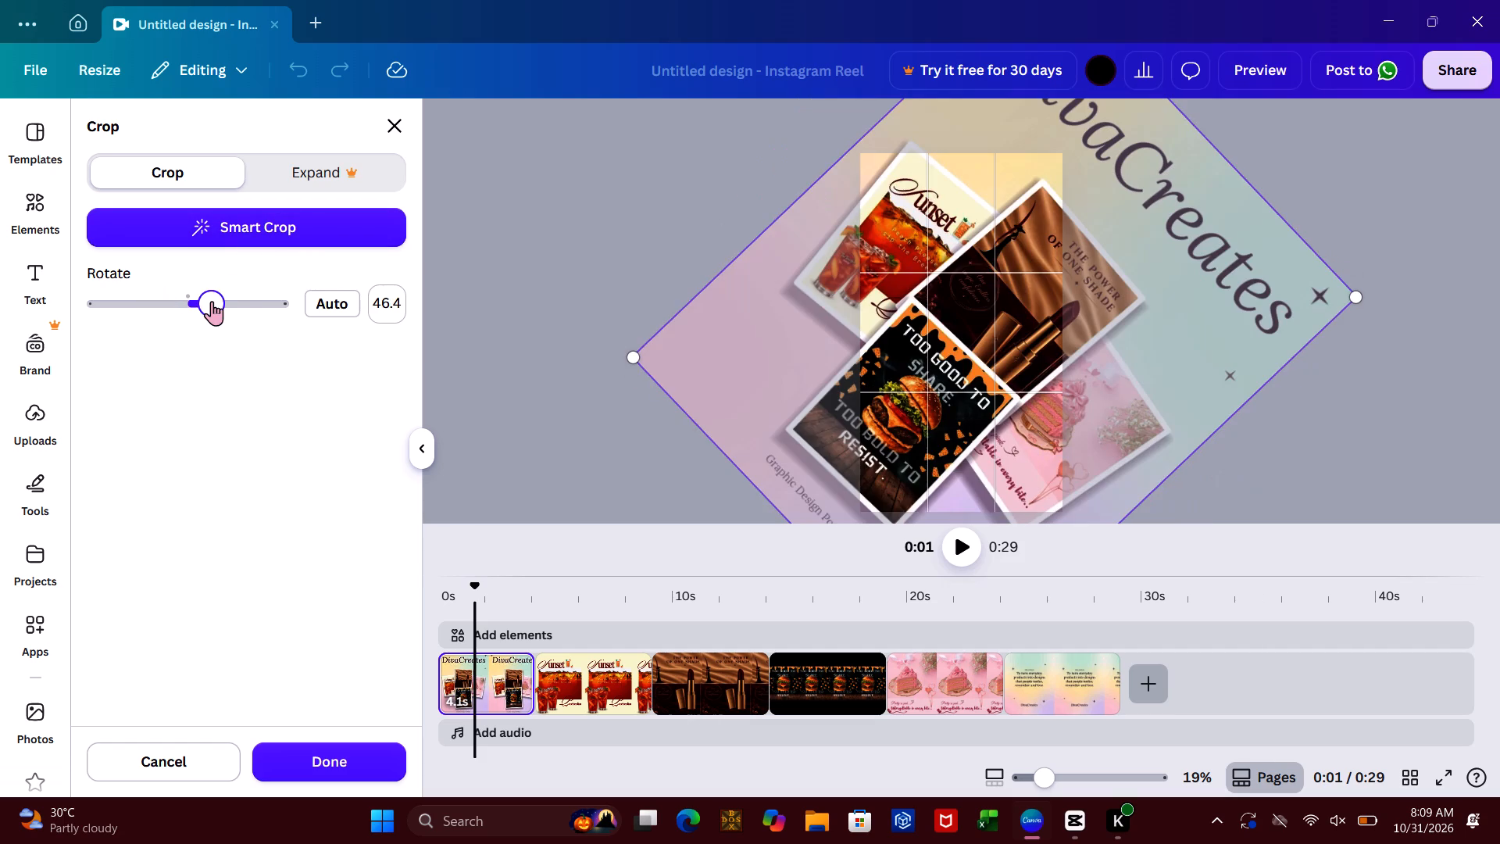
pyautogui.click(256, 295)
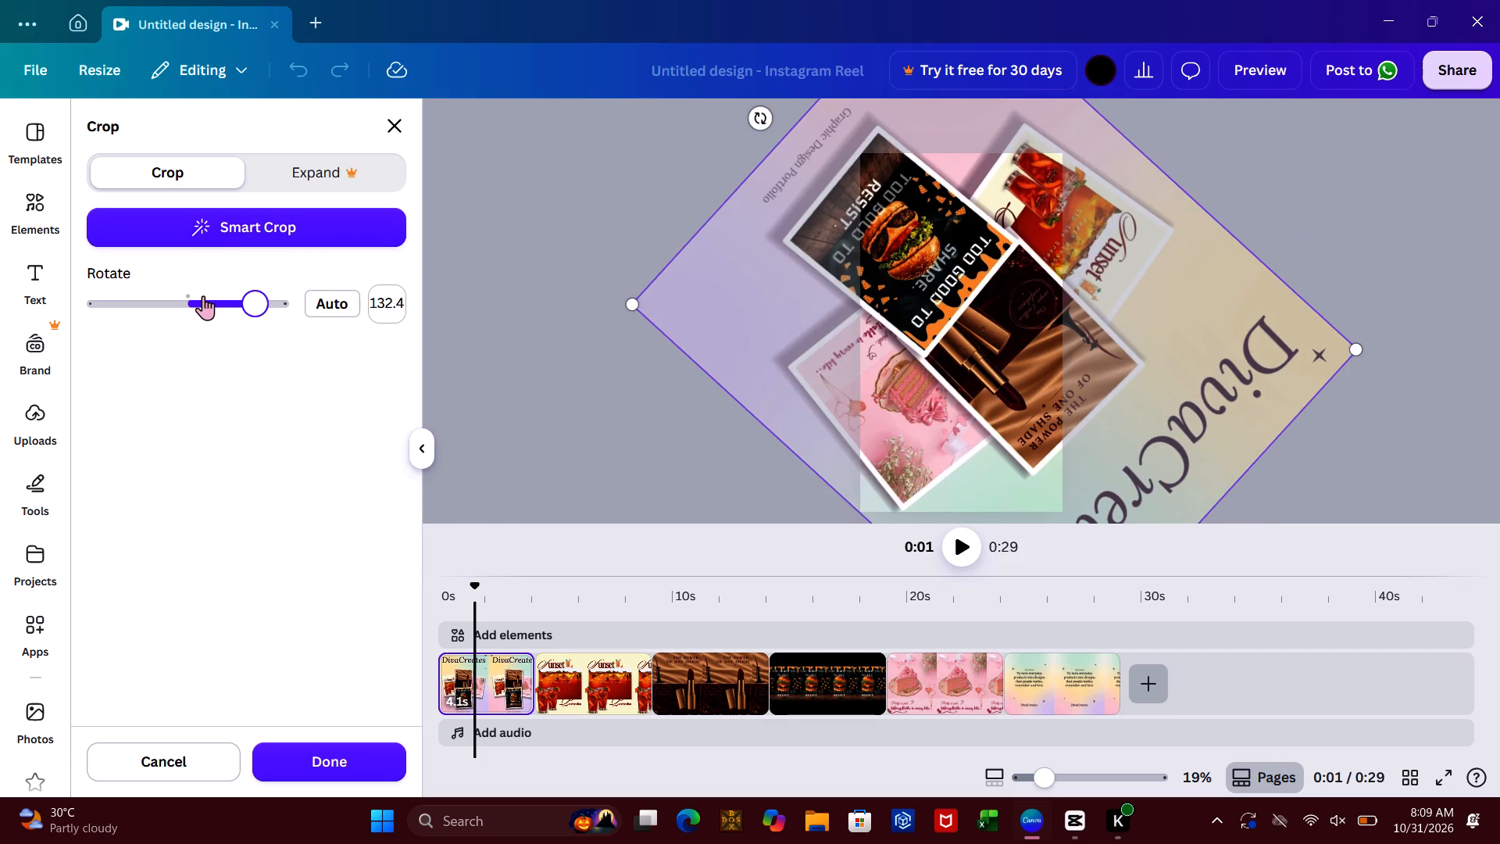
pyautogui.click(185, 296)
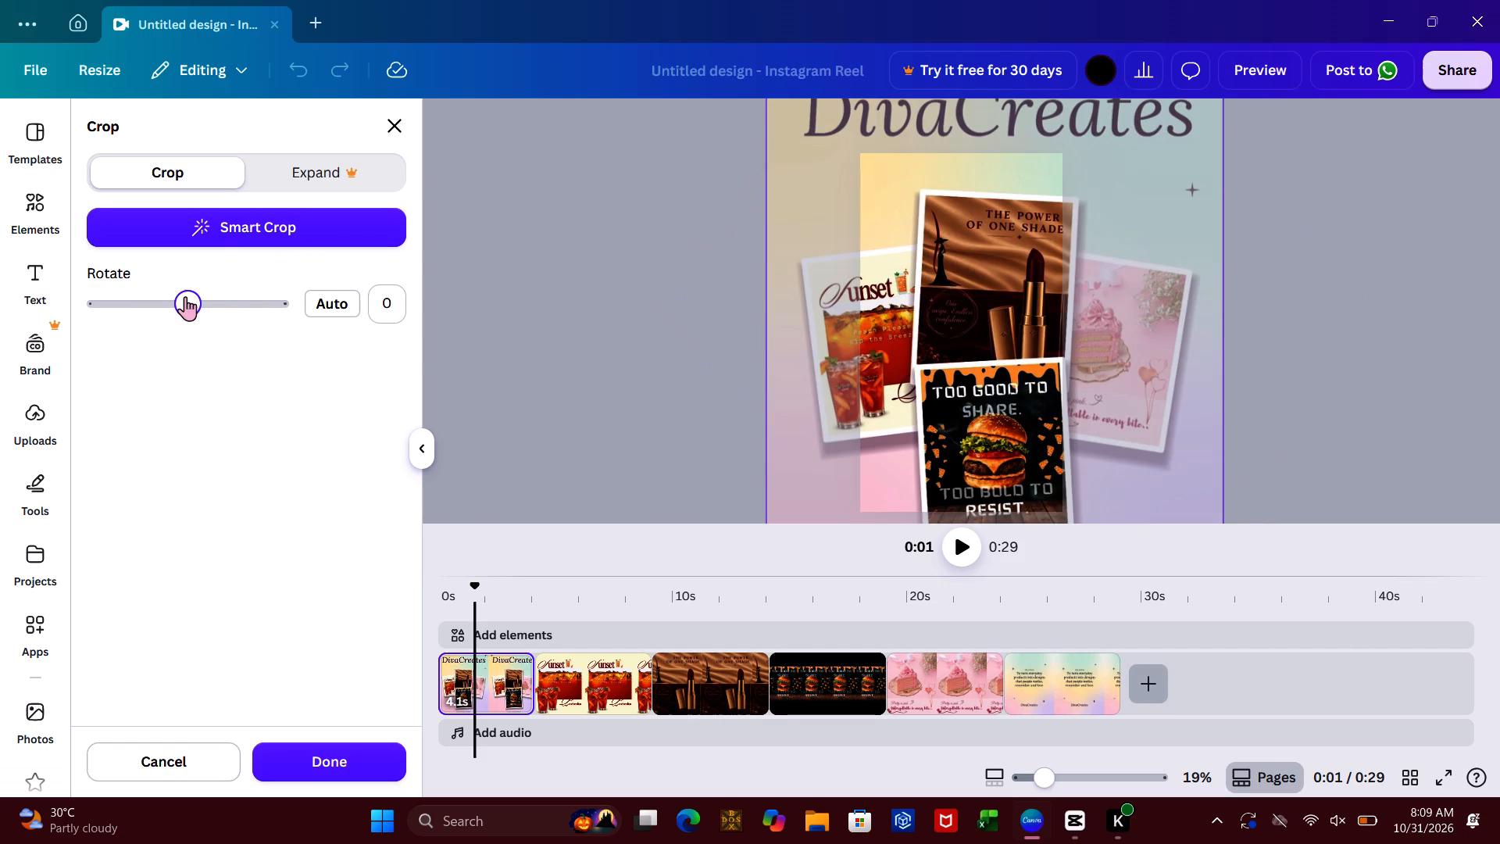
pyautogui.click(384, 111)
# Detach the cropped cover image from its clip by resizing it from a corner to about 1,087 by 1,933.
pyautogui.click(887, 263)
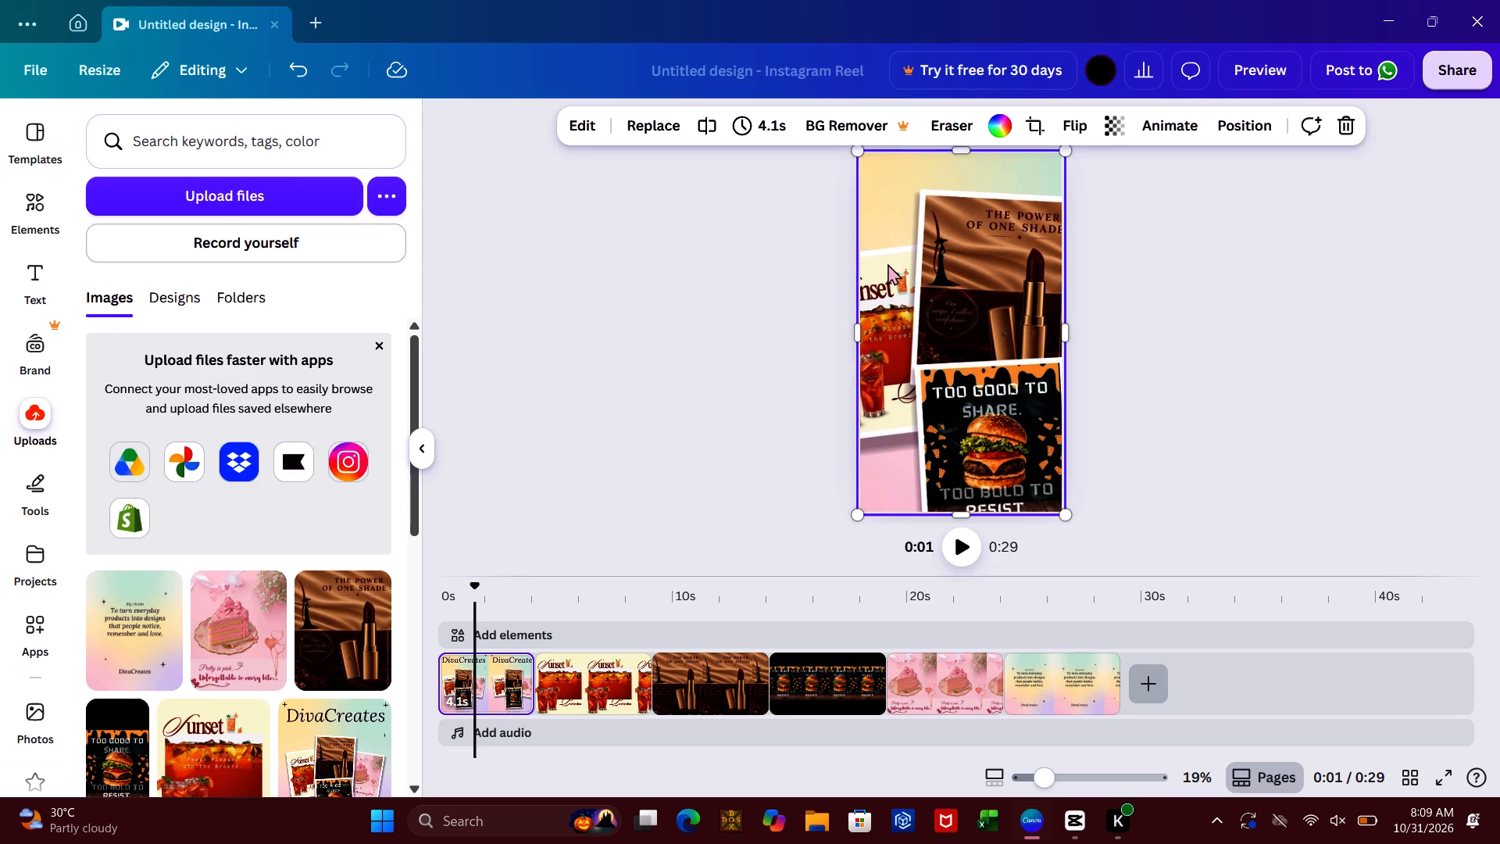
pyautogui.click(884, 170)
pyautogui.click(861, 150)
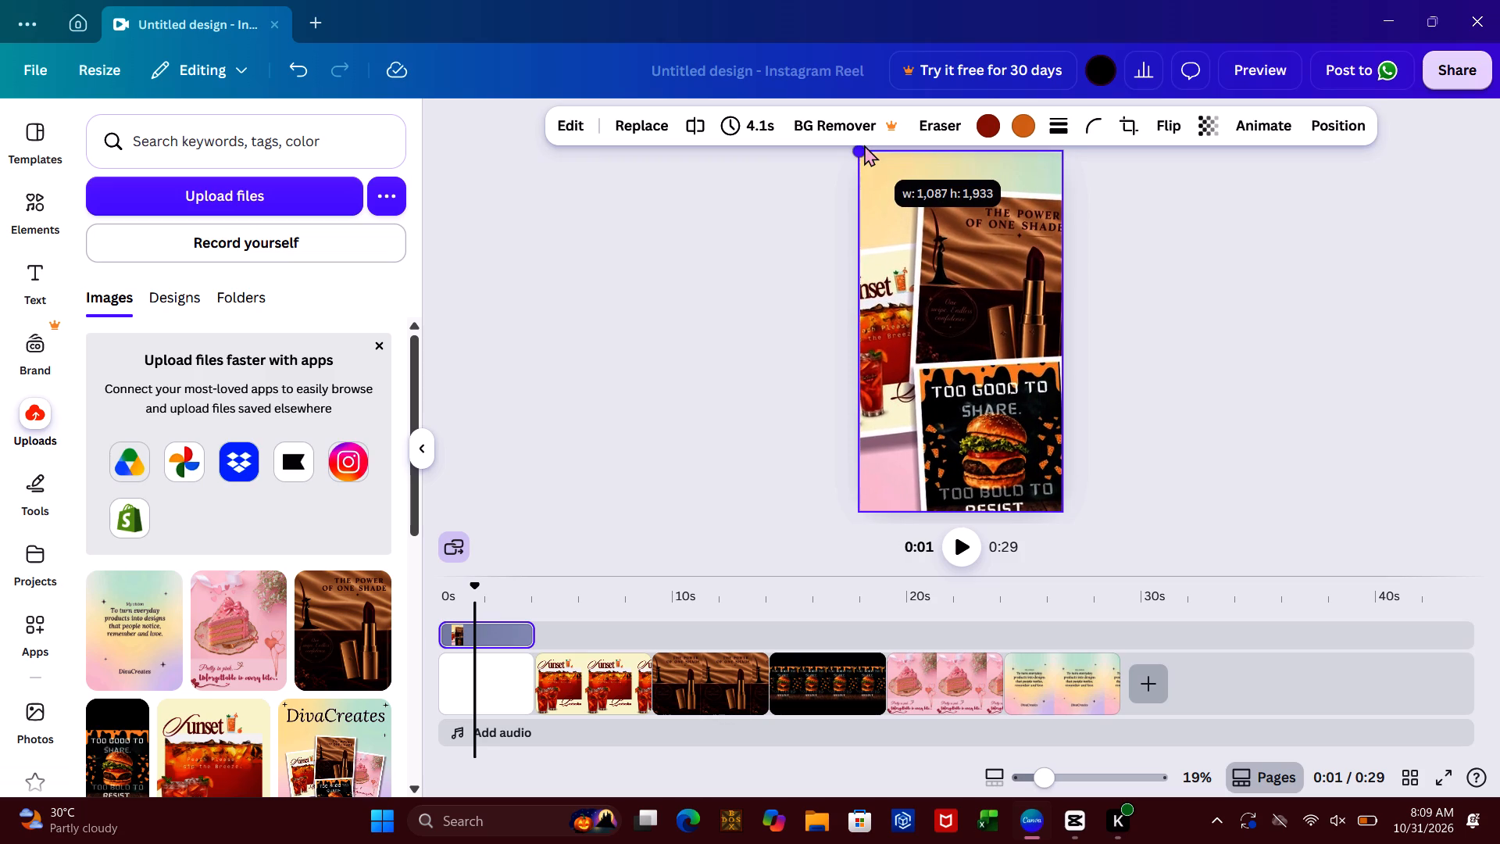
pyautogui.click(916, 208)
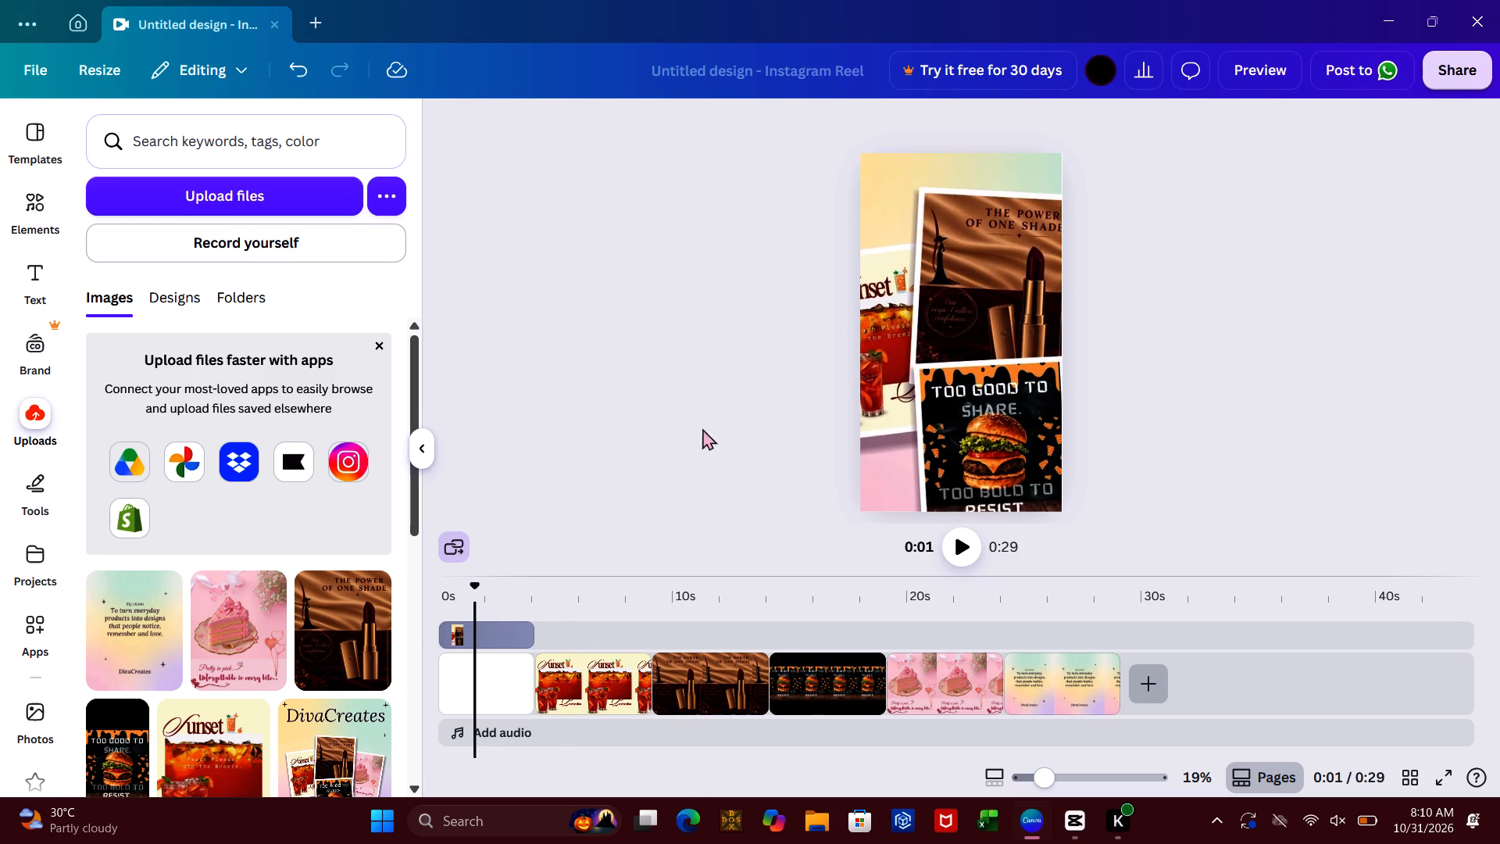
# Move the detached cover image from the elements track back into the main media track, directly after the blank clip.
pyautogui.click(484, 633)
pyautogui.moveTo(484, 633); pyautogui.dragTo(490, 677)
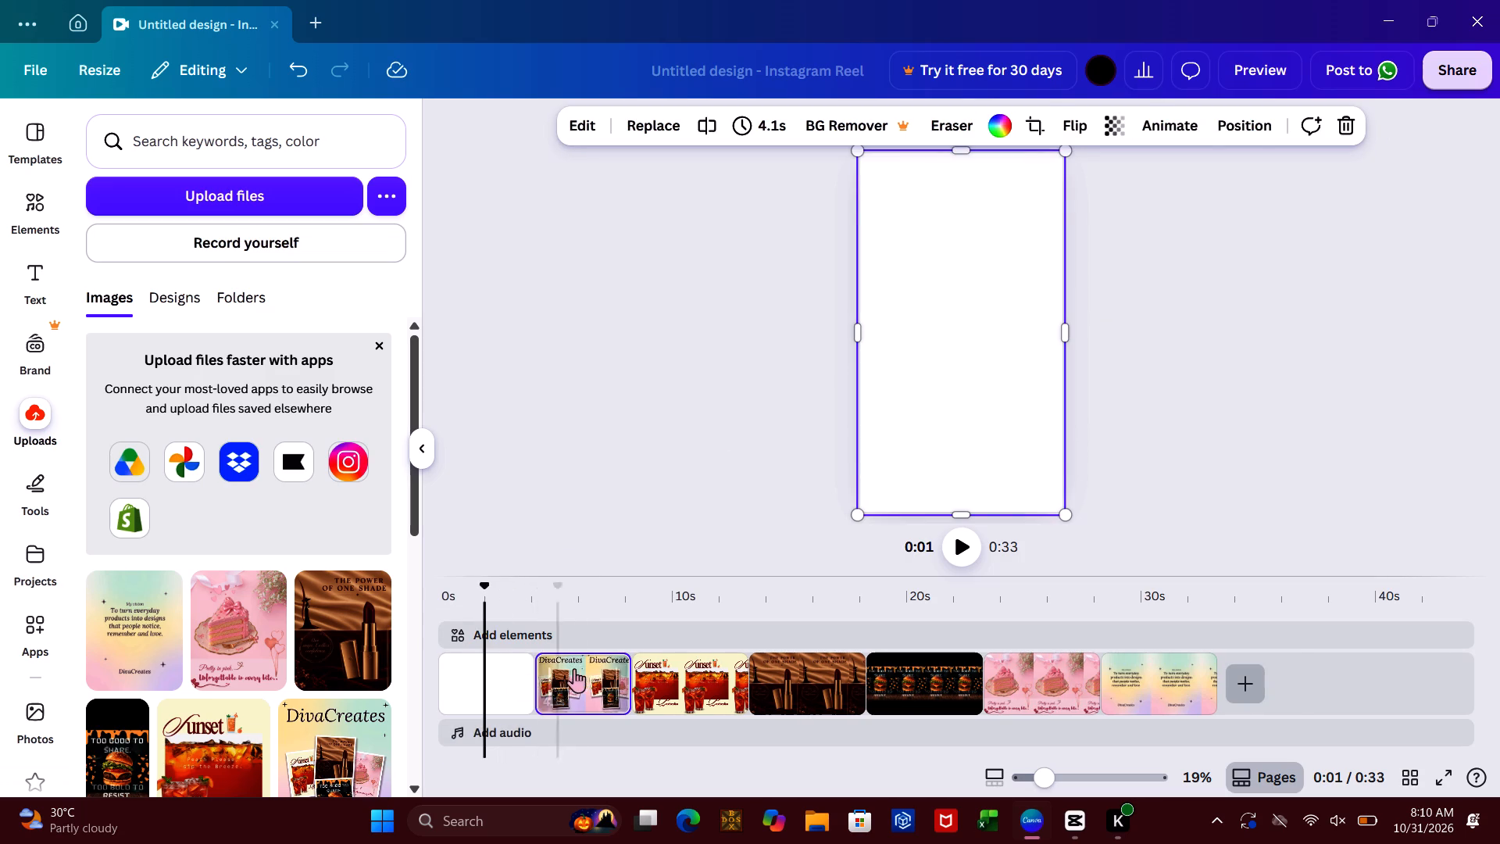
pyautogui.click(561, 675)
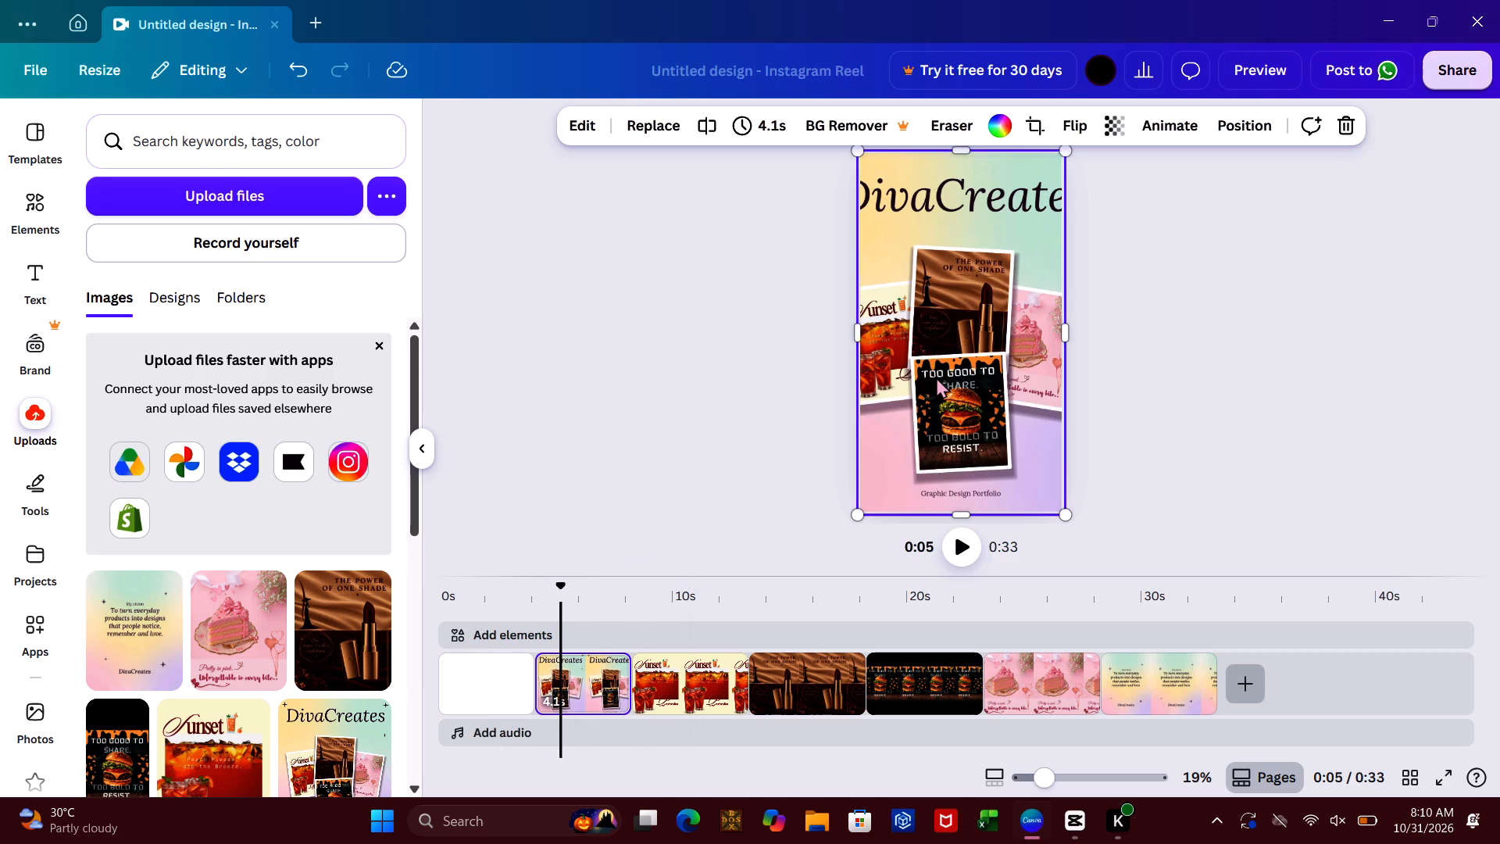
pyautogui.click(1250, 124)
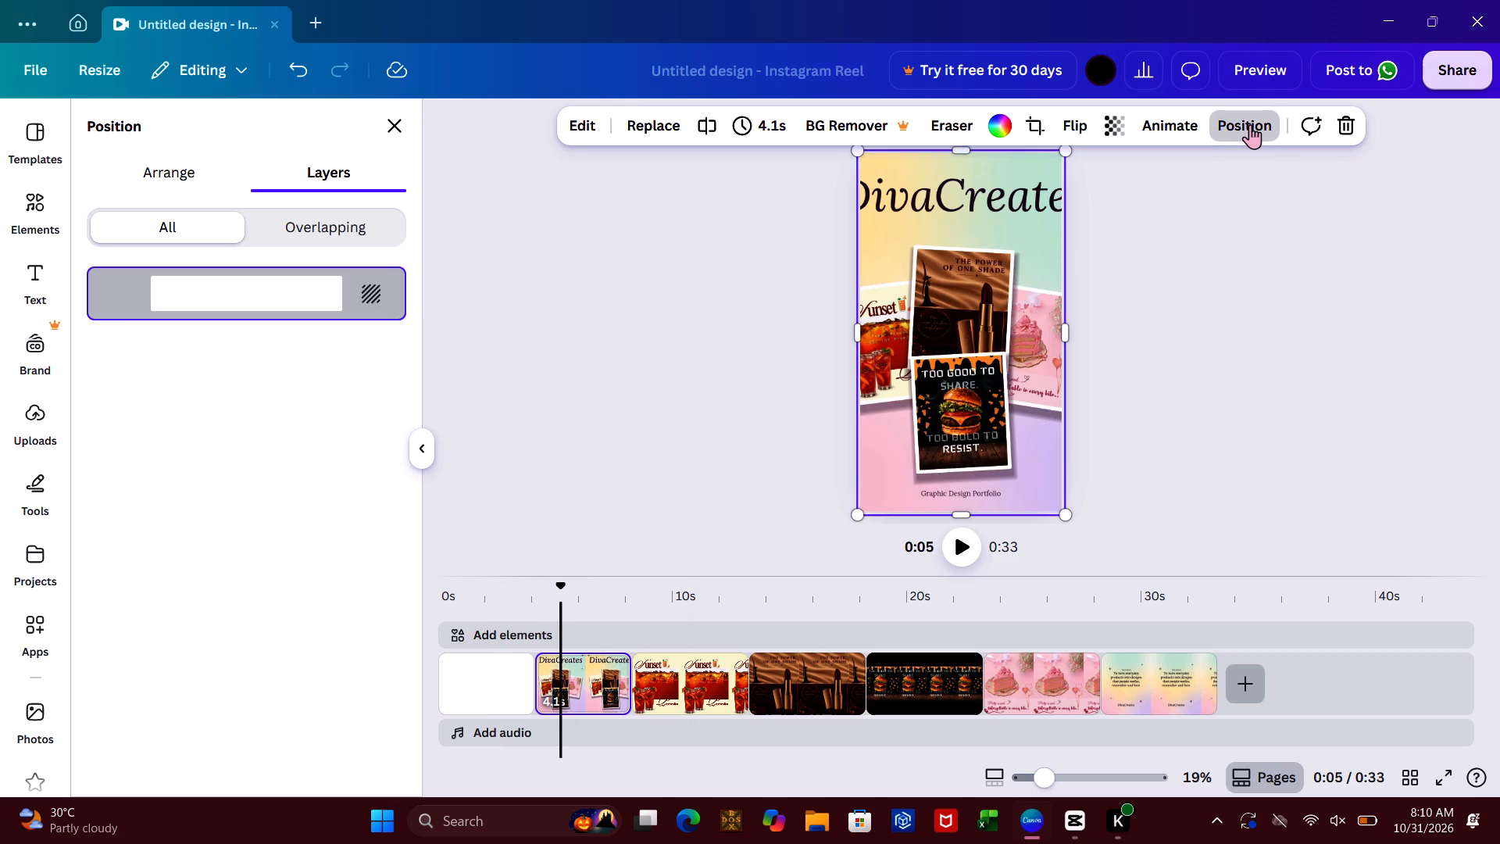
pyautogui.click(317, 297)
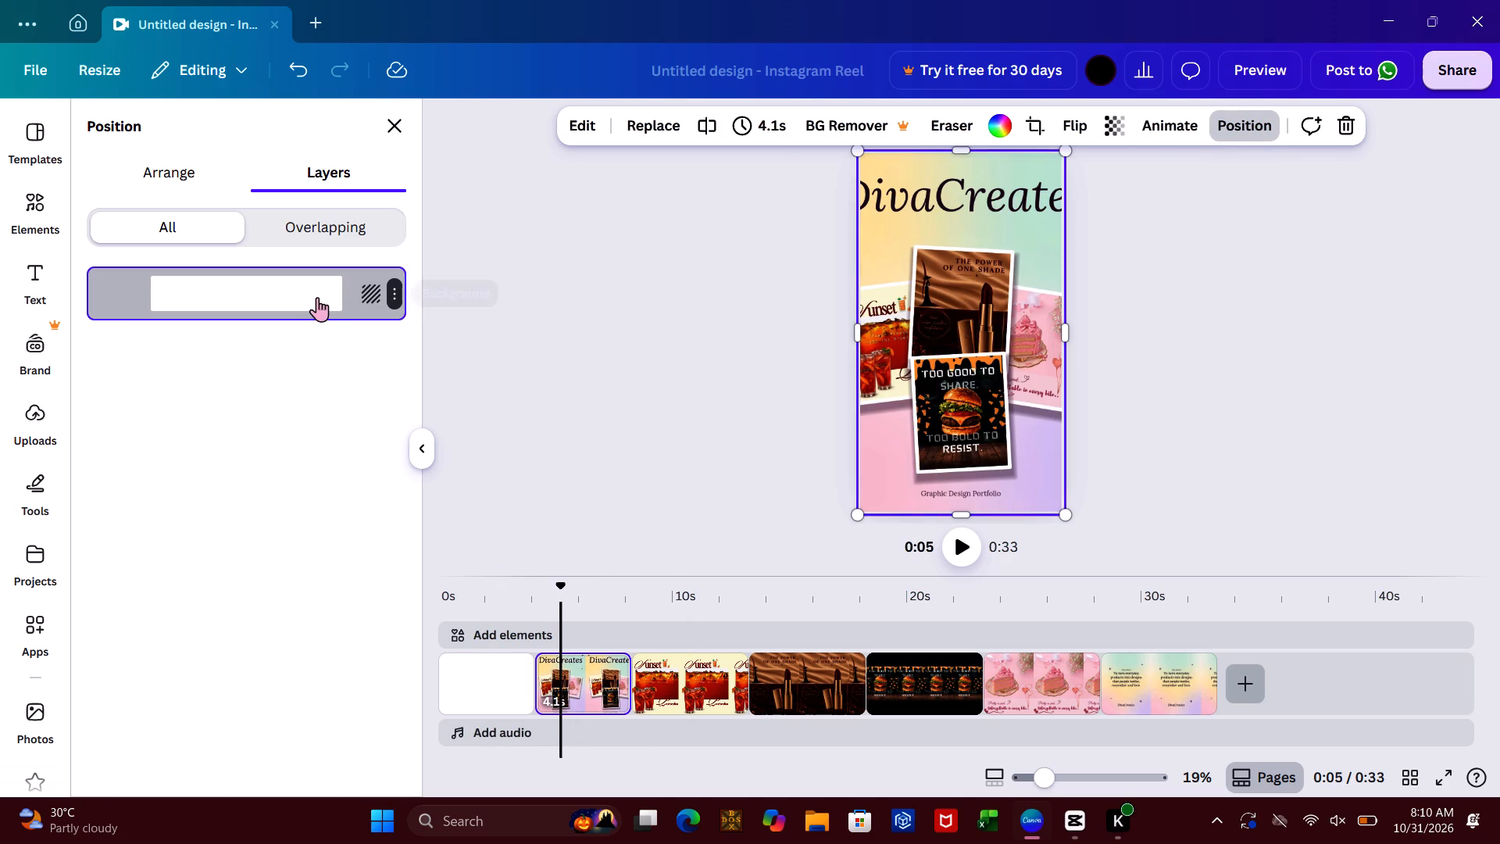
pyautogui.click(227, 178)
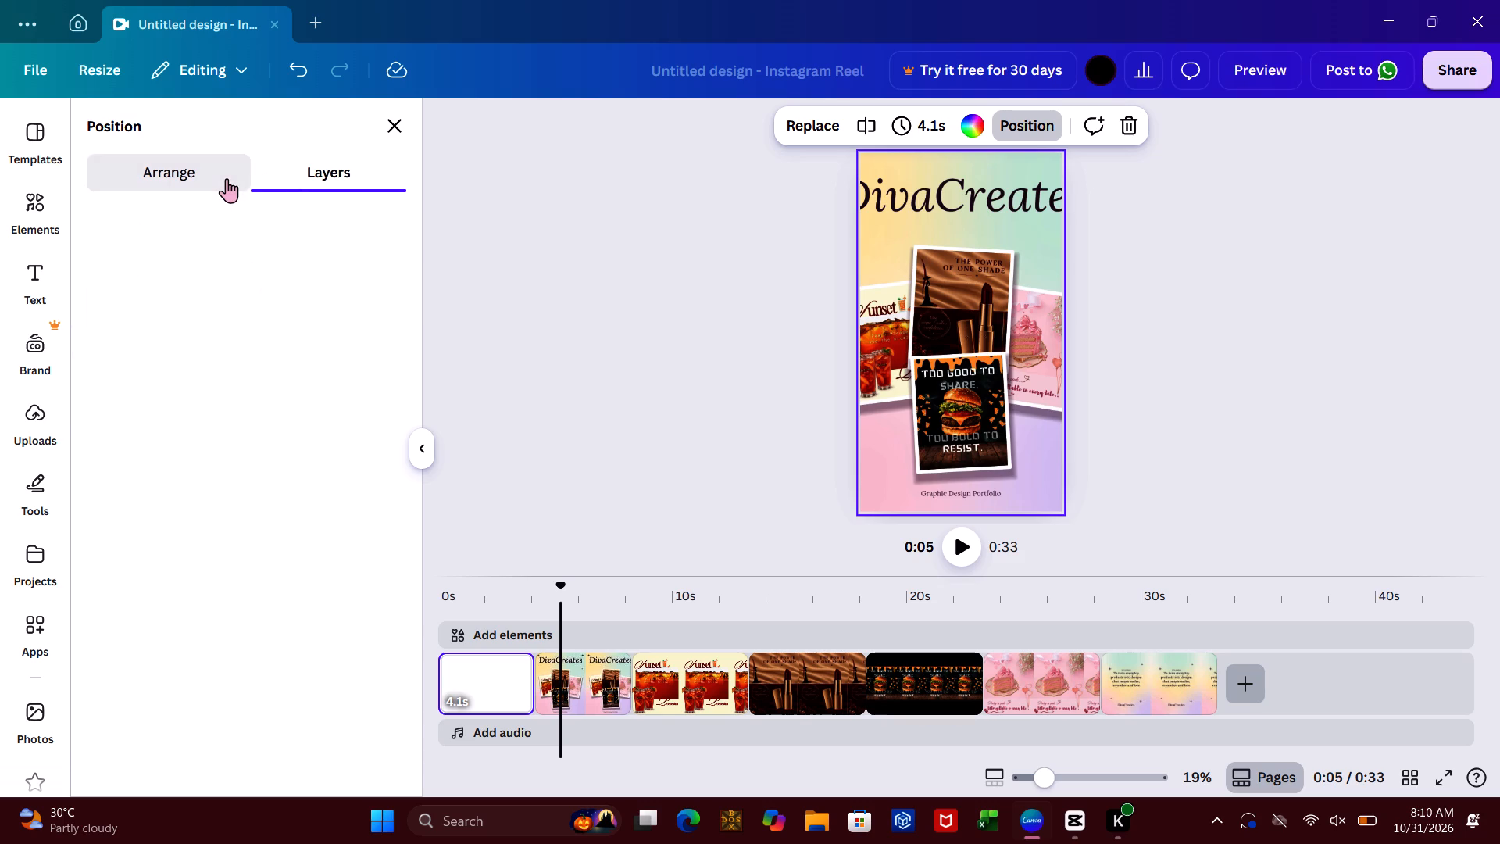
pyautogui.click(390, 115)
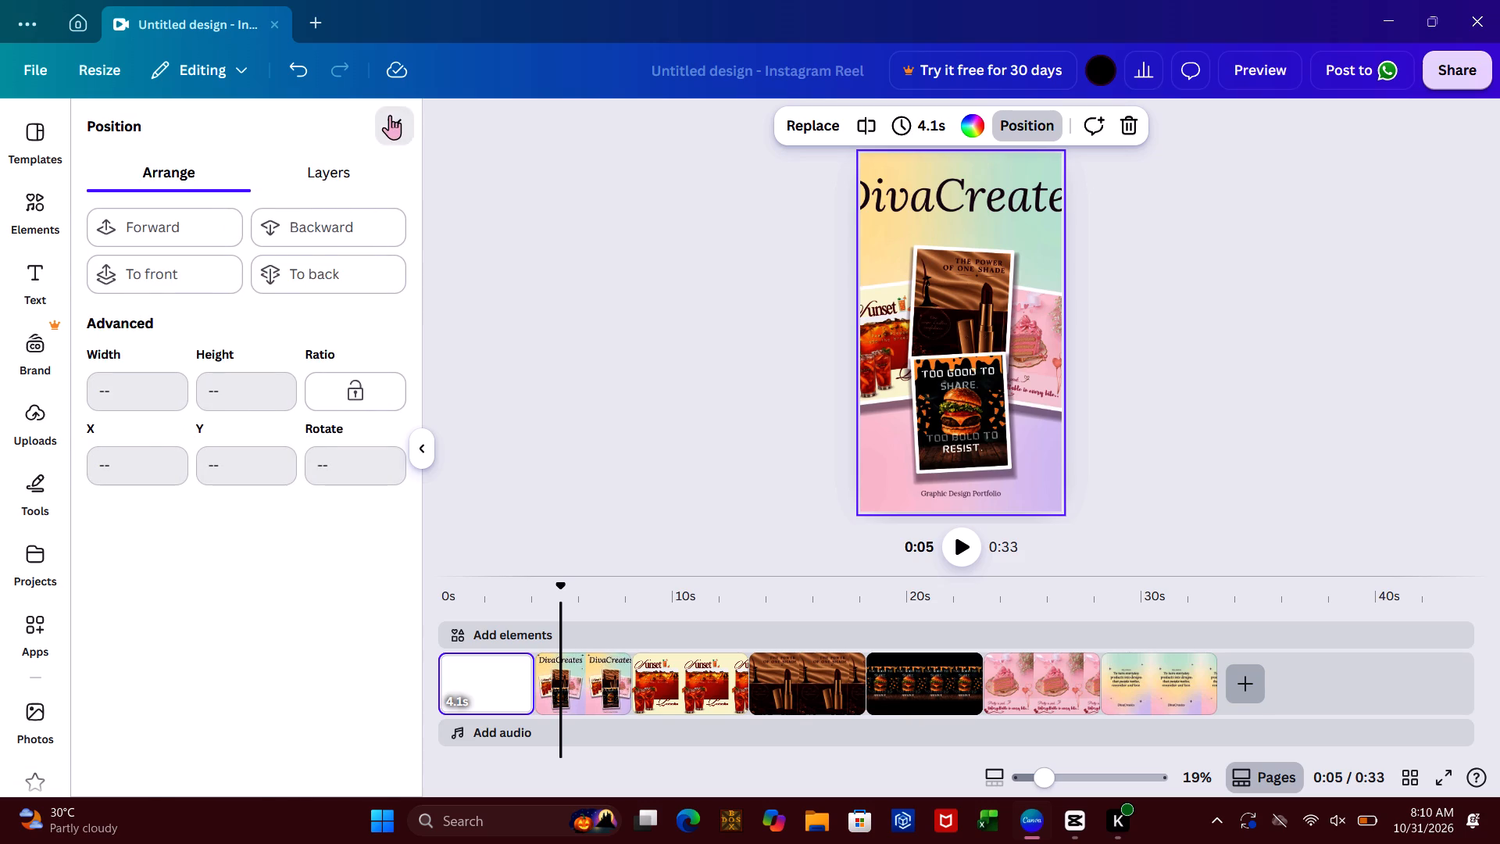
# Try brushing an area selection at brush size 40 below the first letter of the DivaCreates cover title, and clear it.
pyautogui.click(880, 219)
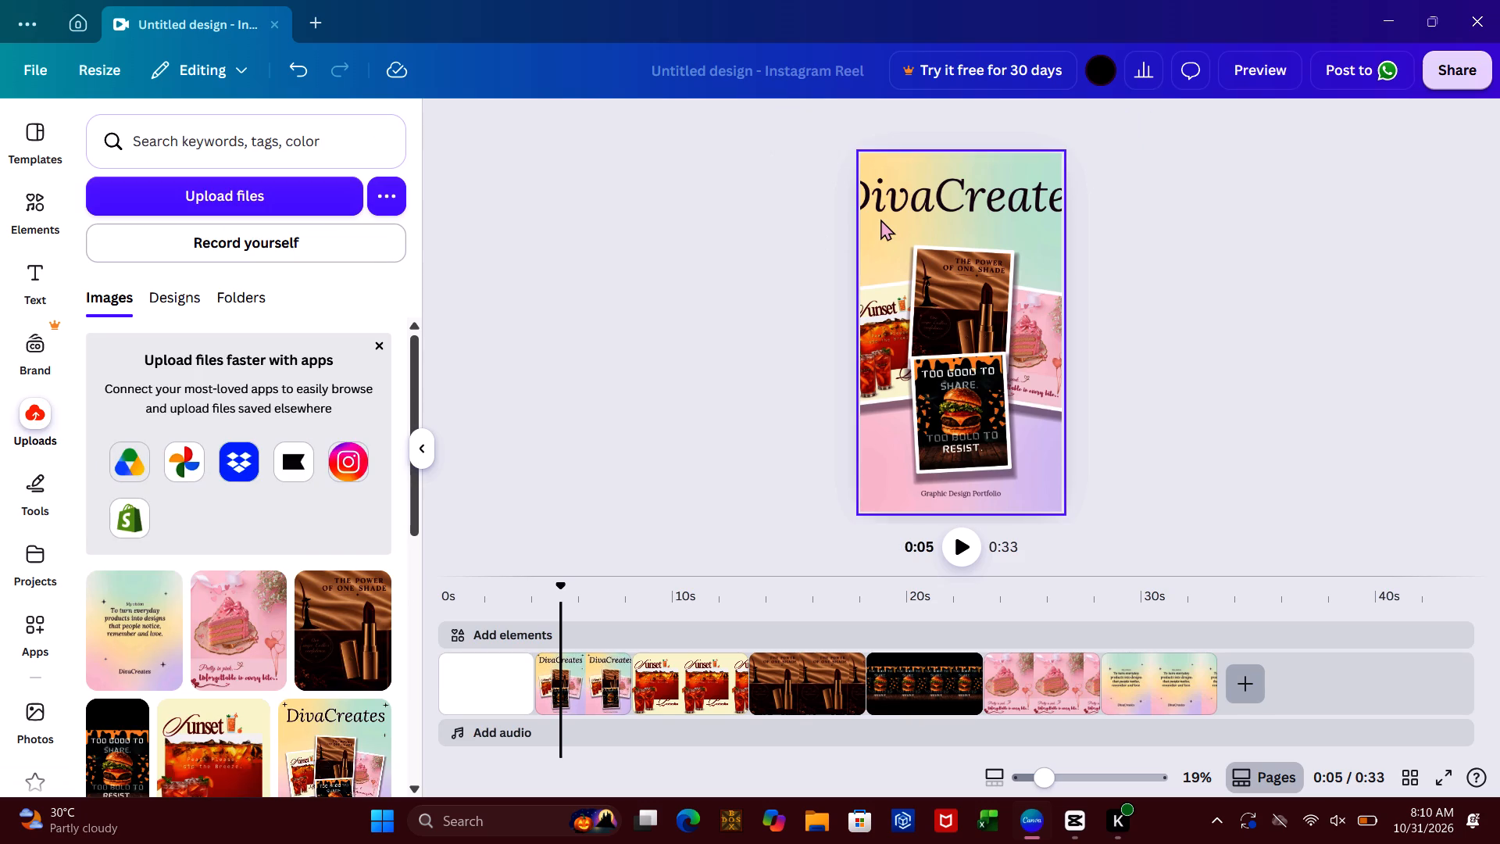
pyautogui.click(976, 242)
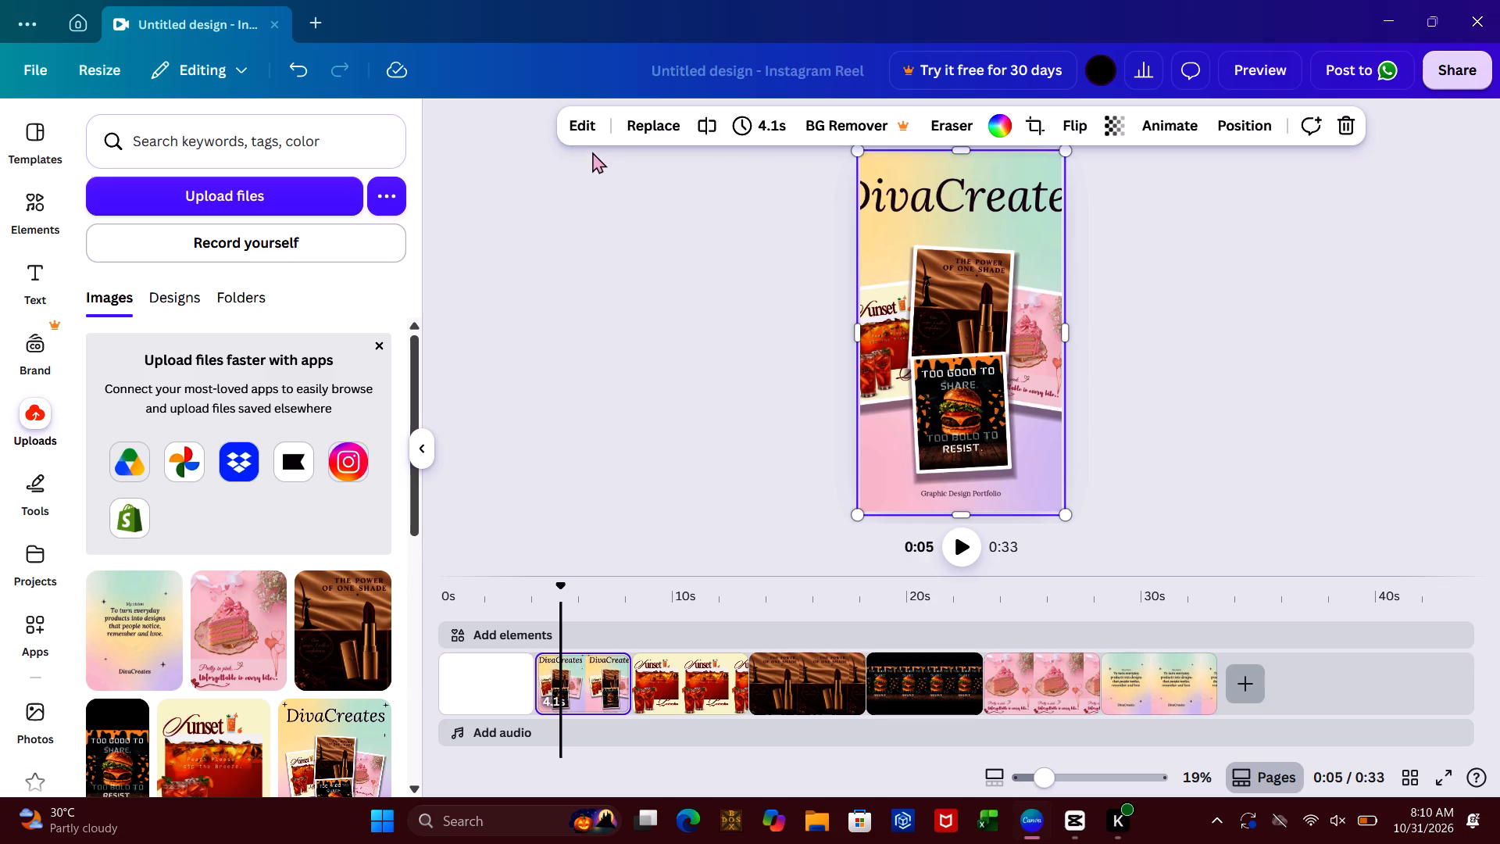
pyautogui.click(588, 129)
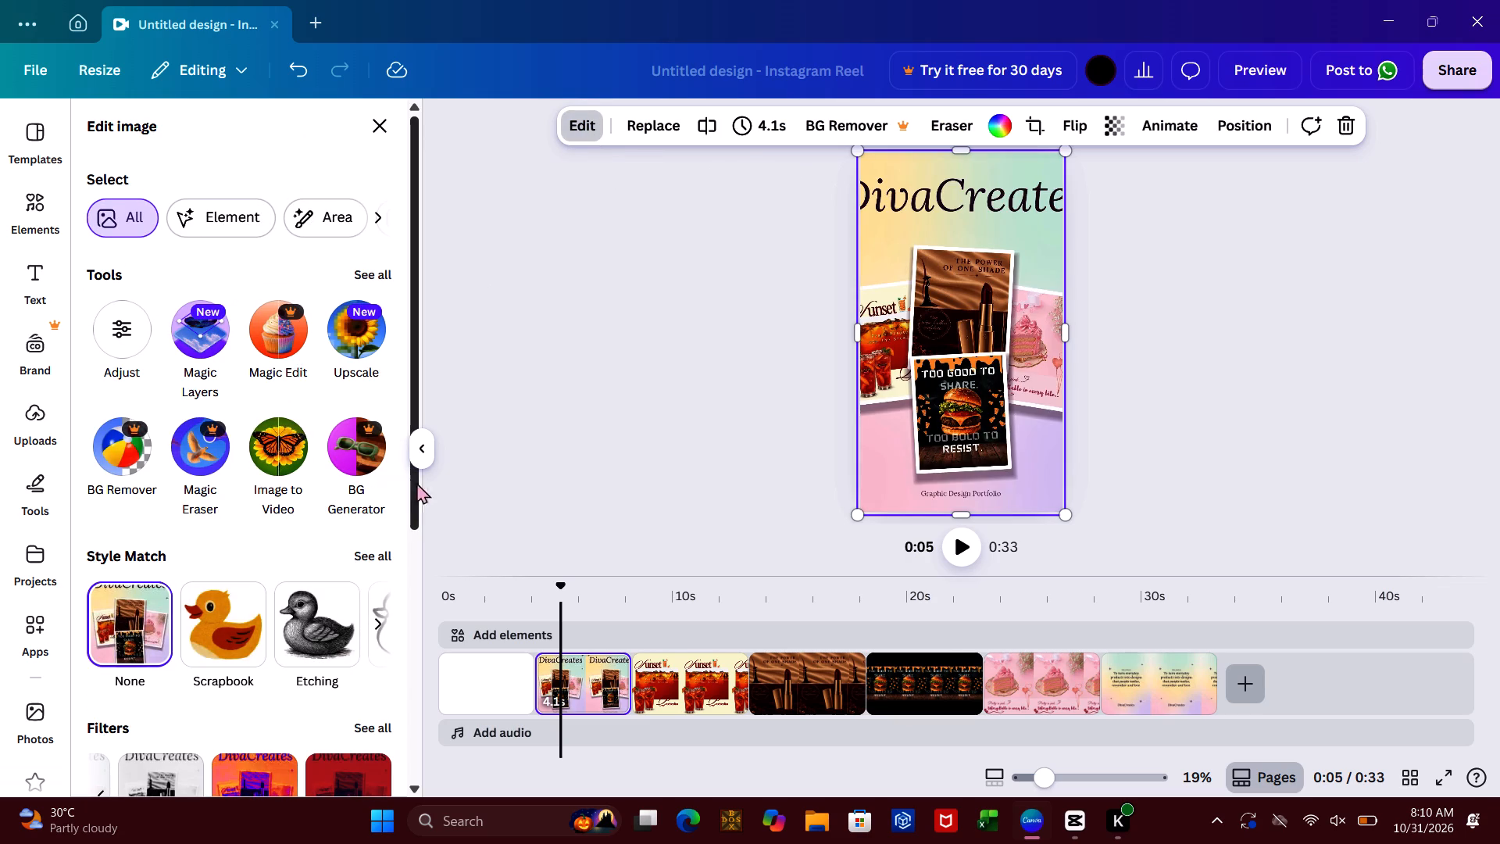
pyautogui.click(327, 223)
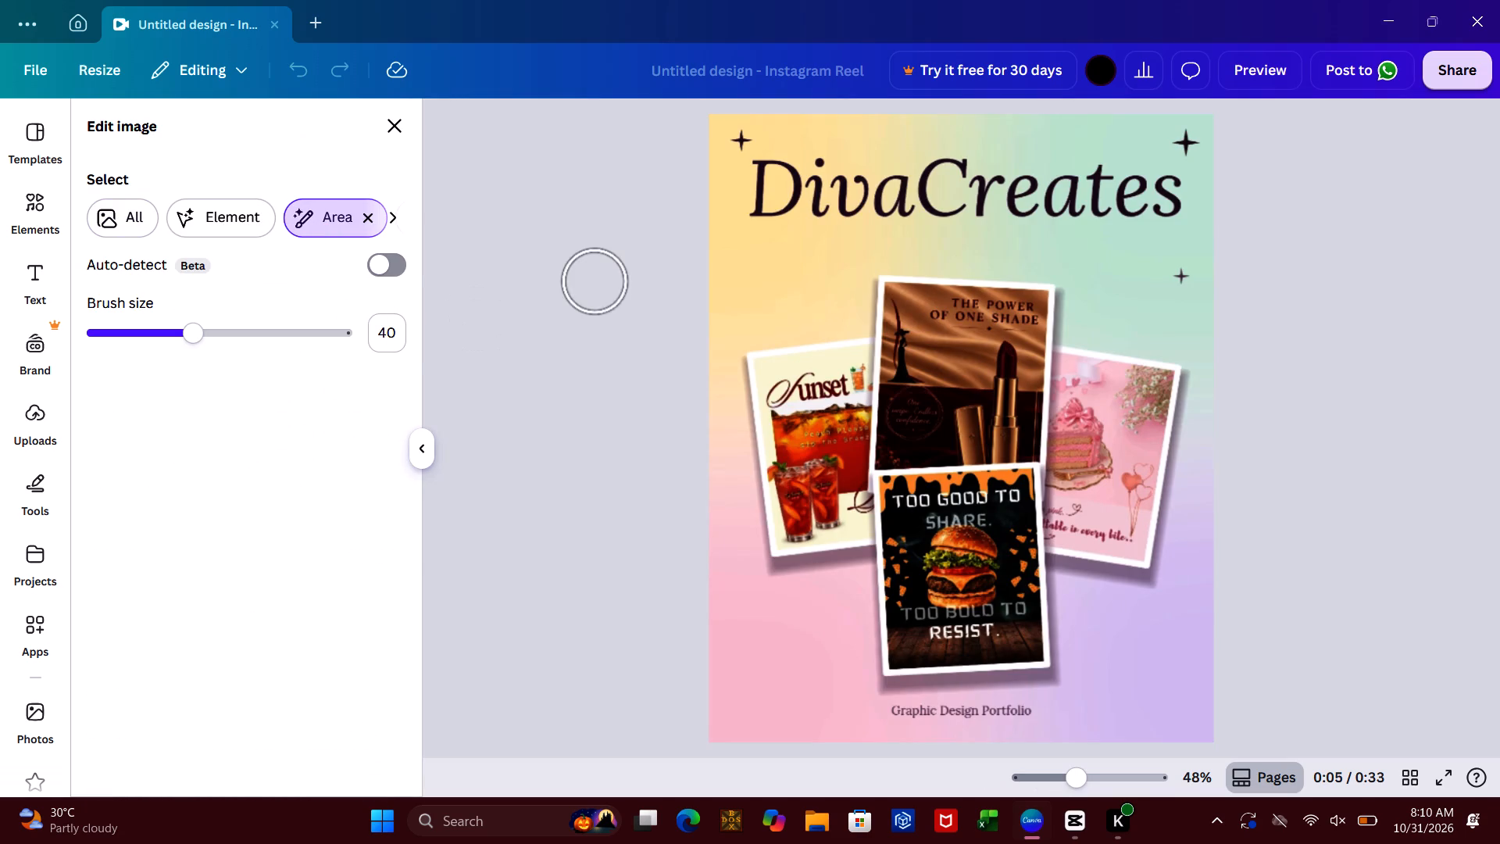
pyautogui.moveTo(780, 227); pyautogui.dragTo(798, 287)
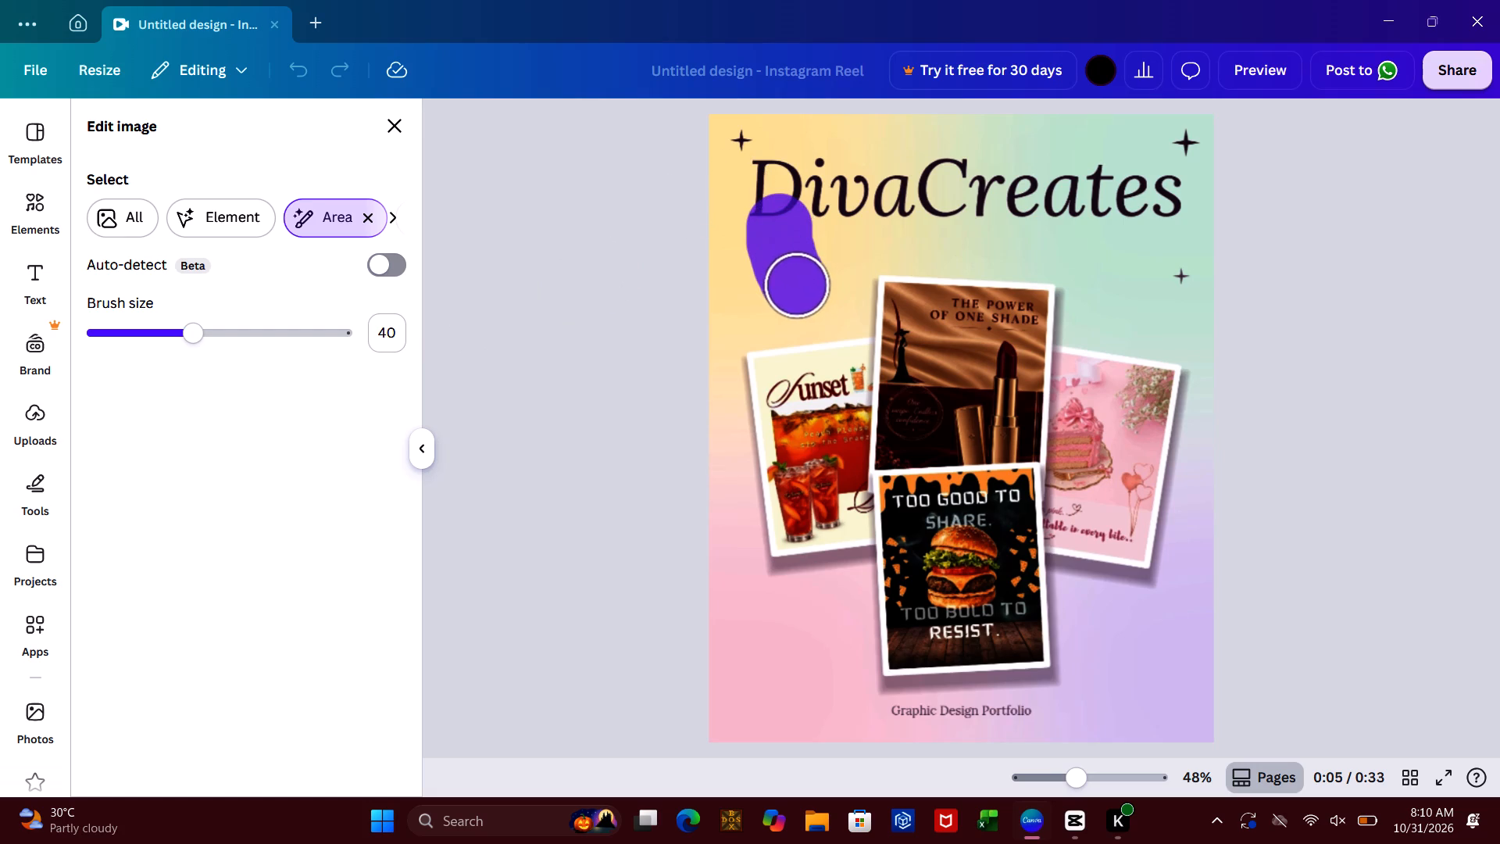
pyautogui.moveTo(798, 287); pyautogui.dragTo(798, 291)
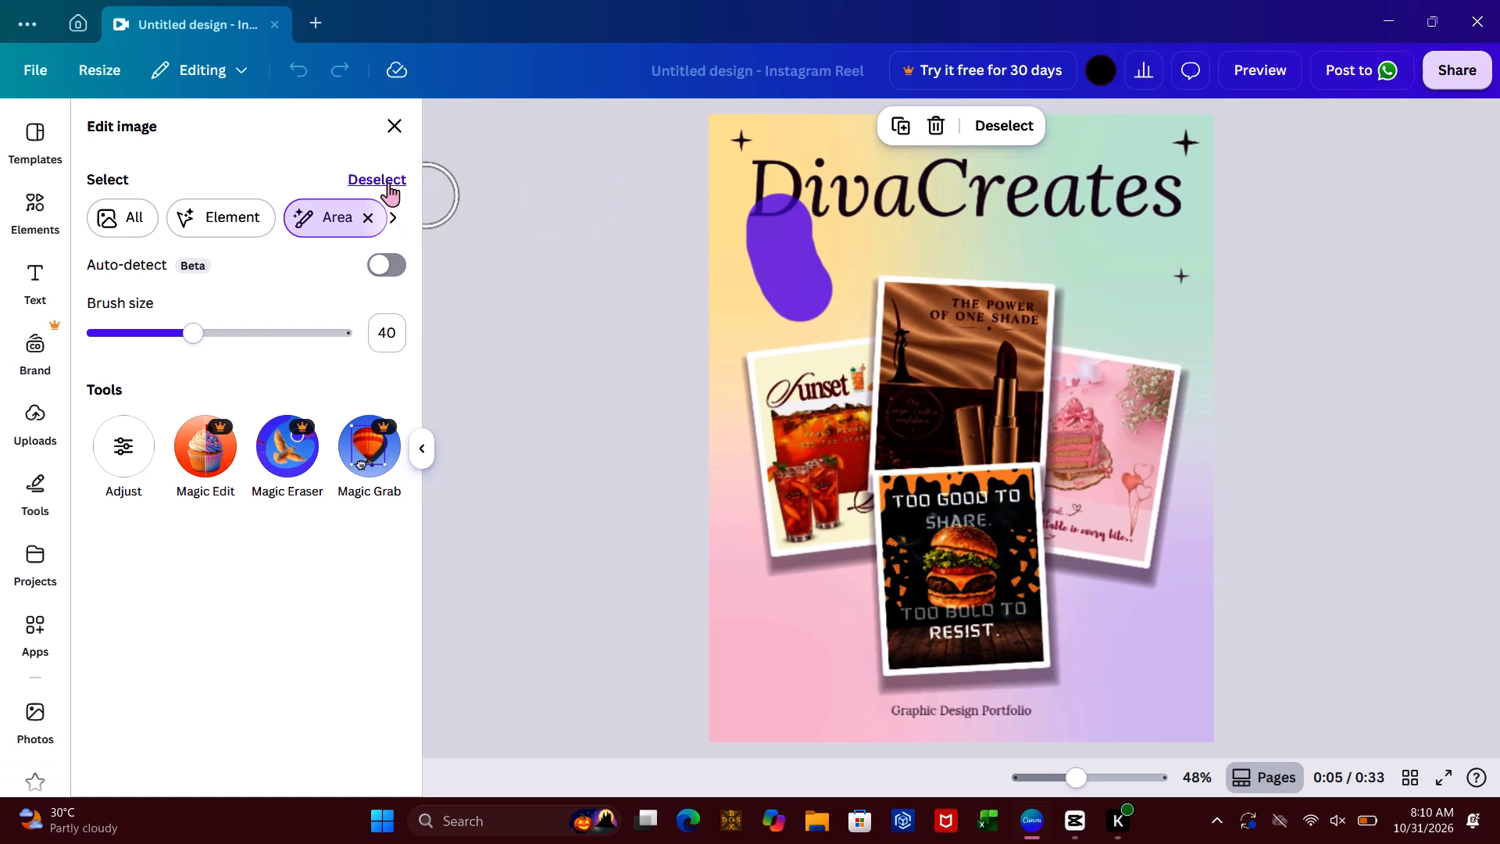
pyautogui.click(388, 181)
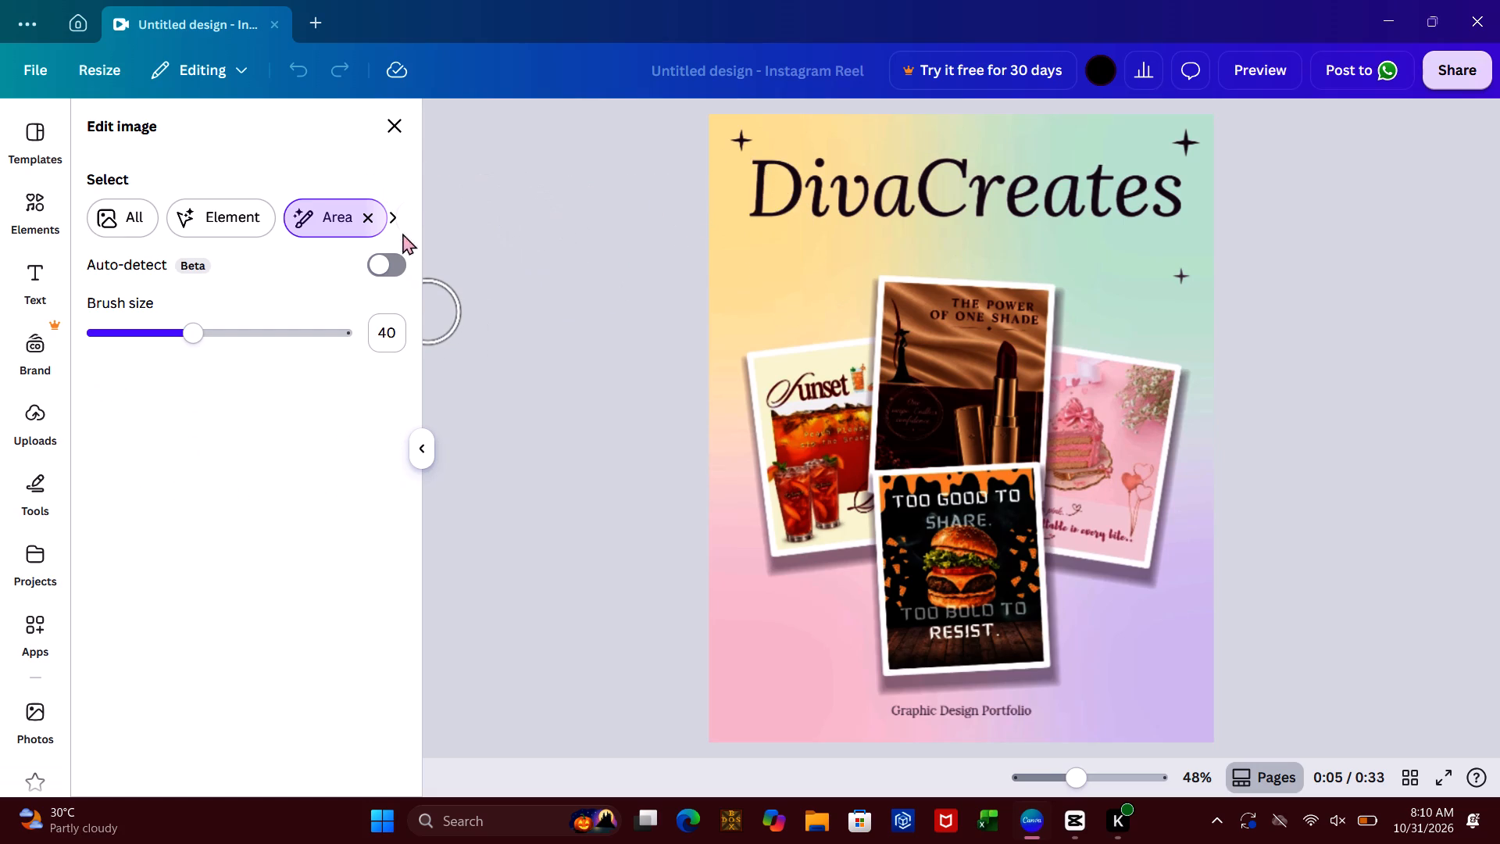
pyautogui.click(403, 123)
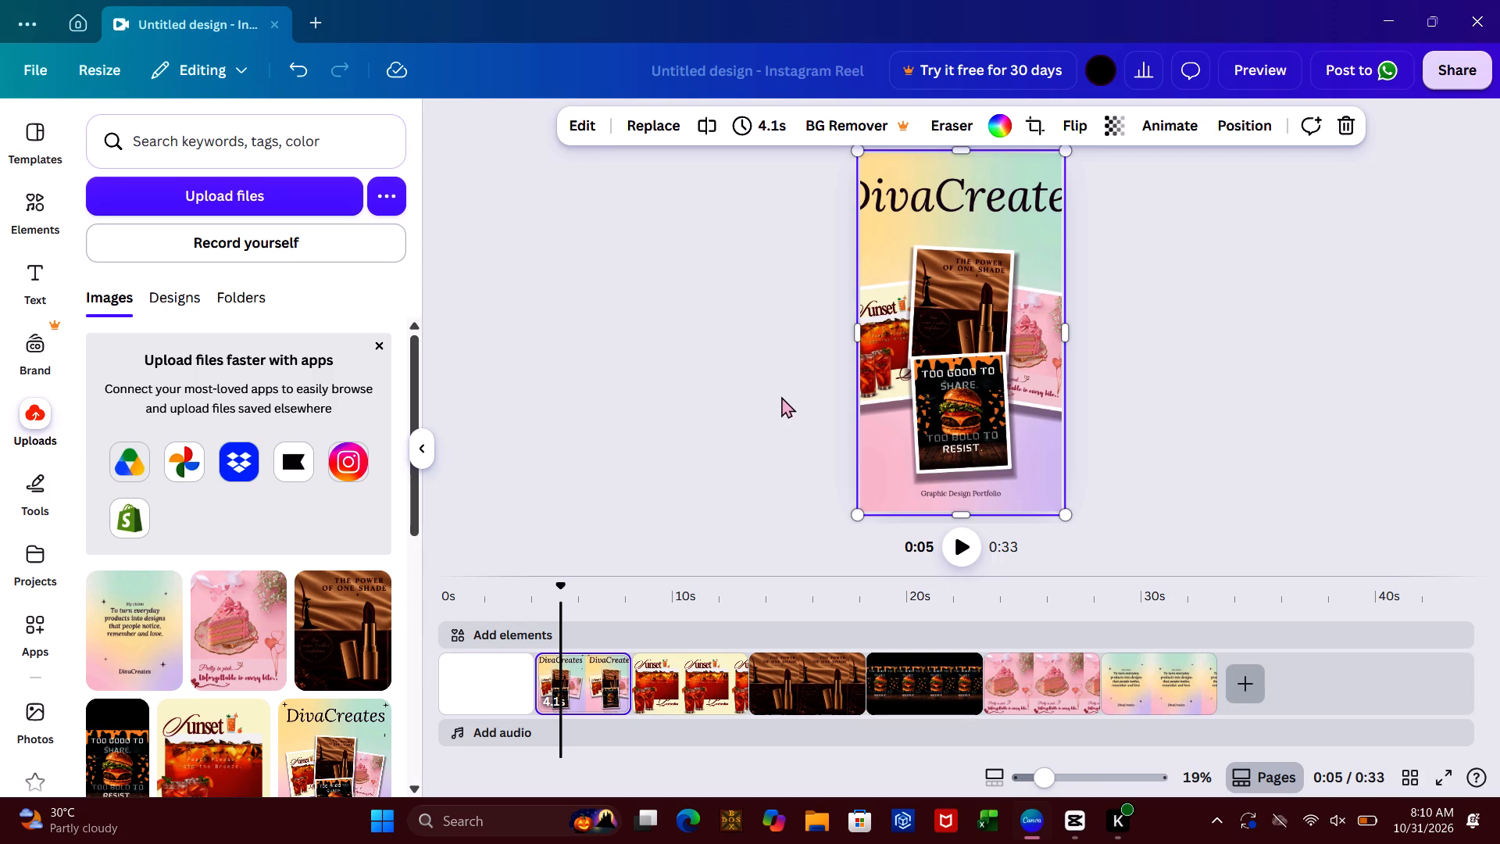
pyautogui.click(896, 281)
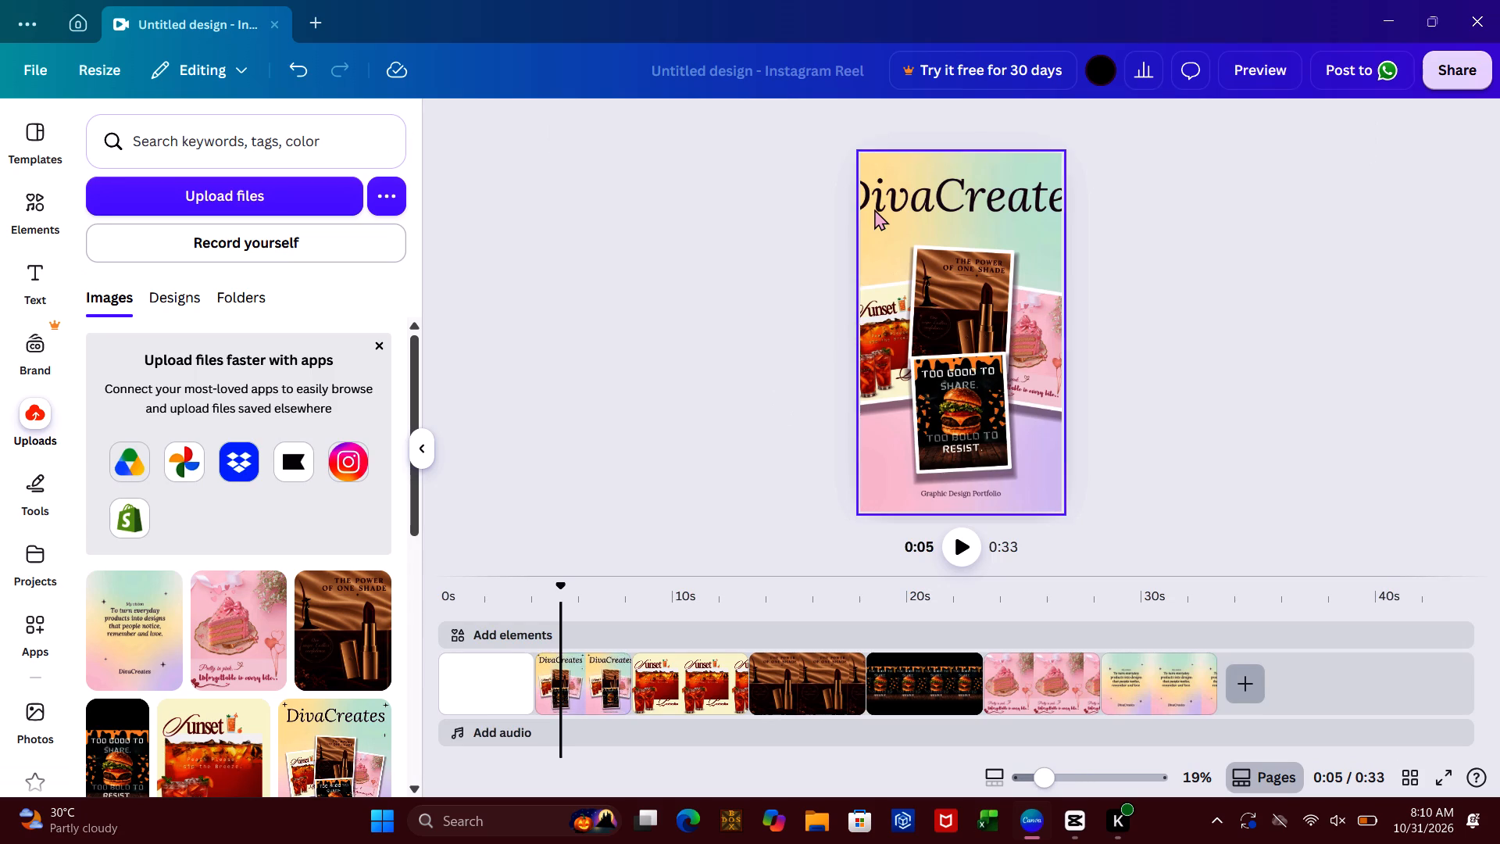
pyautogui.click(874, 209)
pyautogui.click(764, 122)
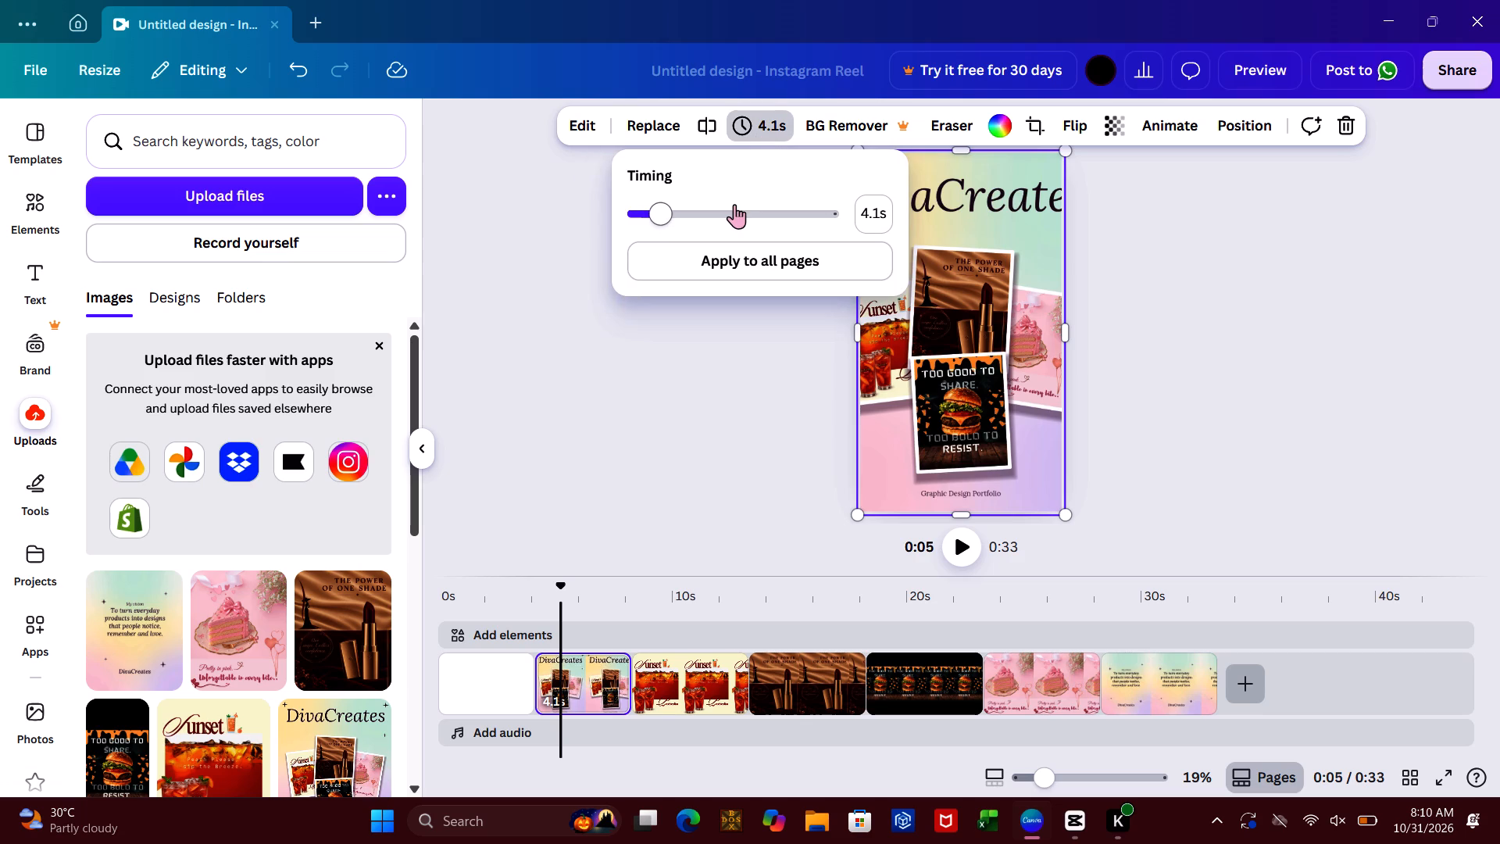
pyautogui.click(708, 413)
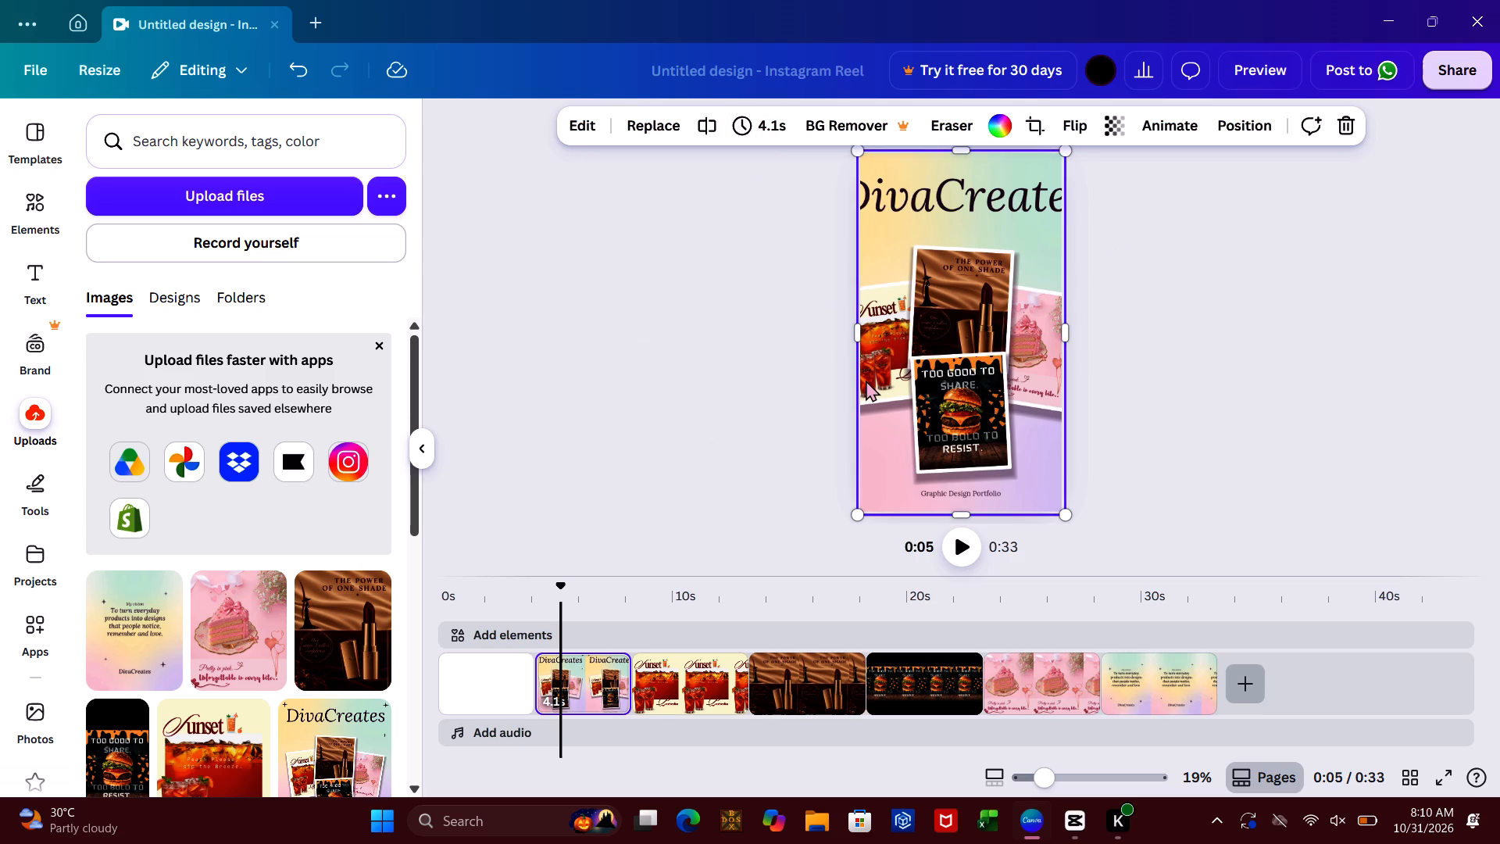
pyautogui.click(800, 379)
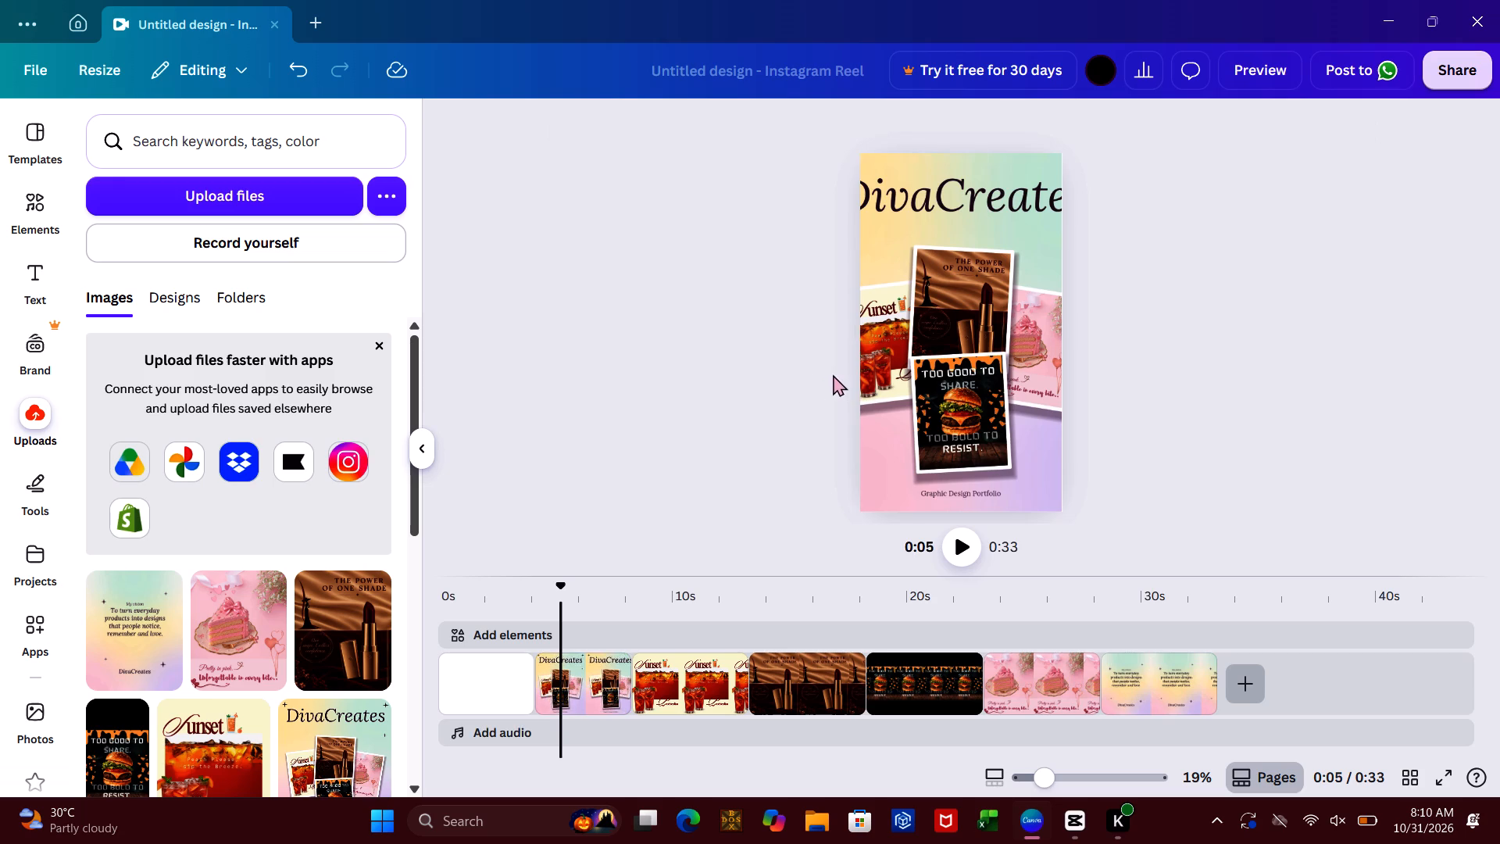
# Examine each timeline clip in the frame, from the DivaCreates cover through the Sunset, lipstick, burger and cake posters to the closing quote.
pyautogui.click(905, 346)
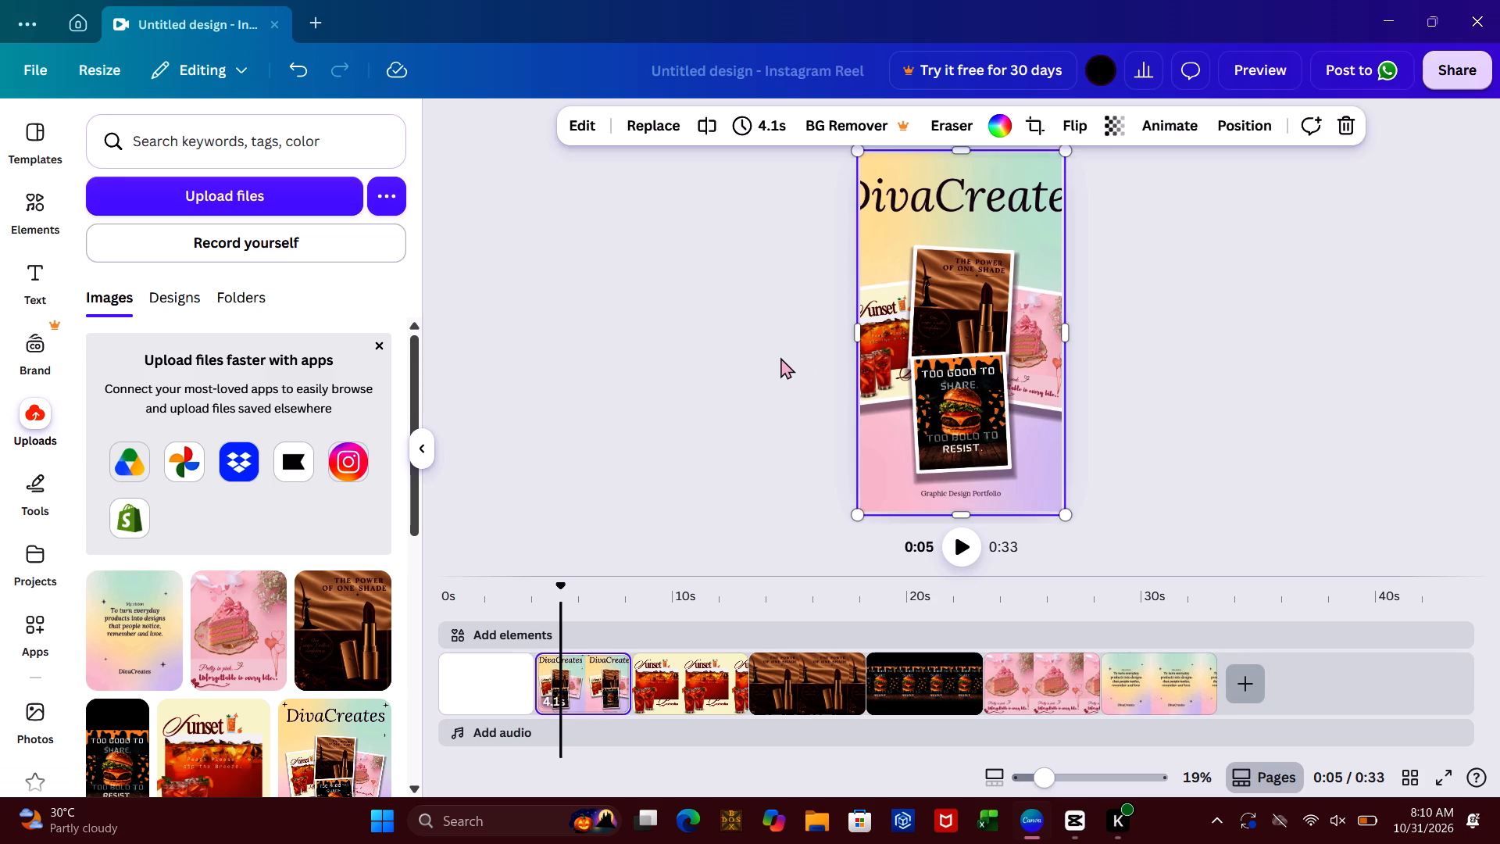
pyautogui.click(780, 357)
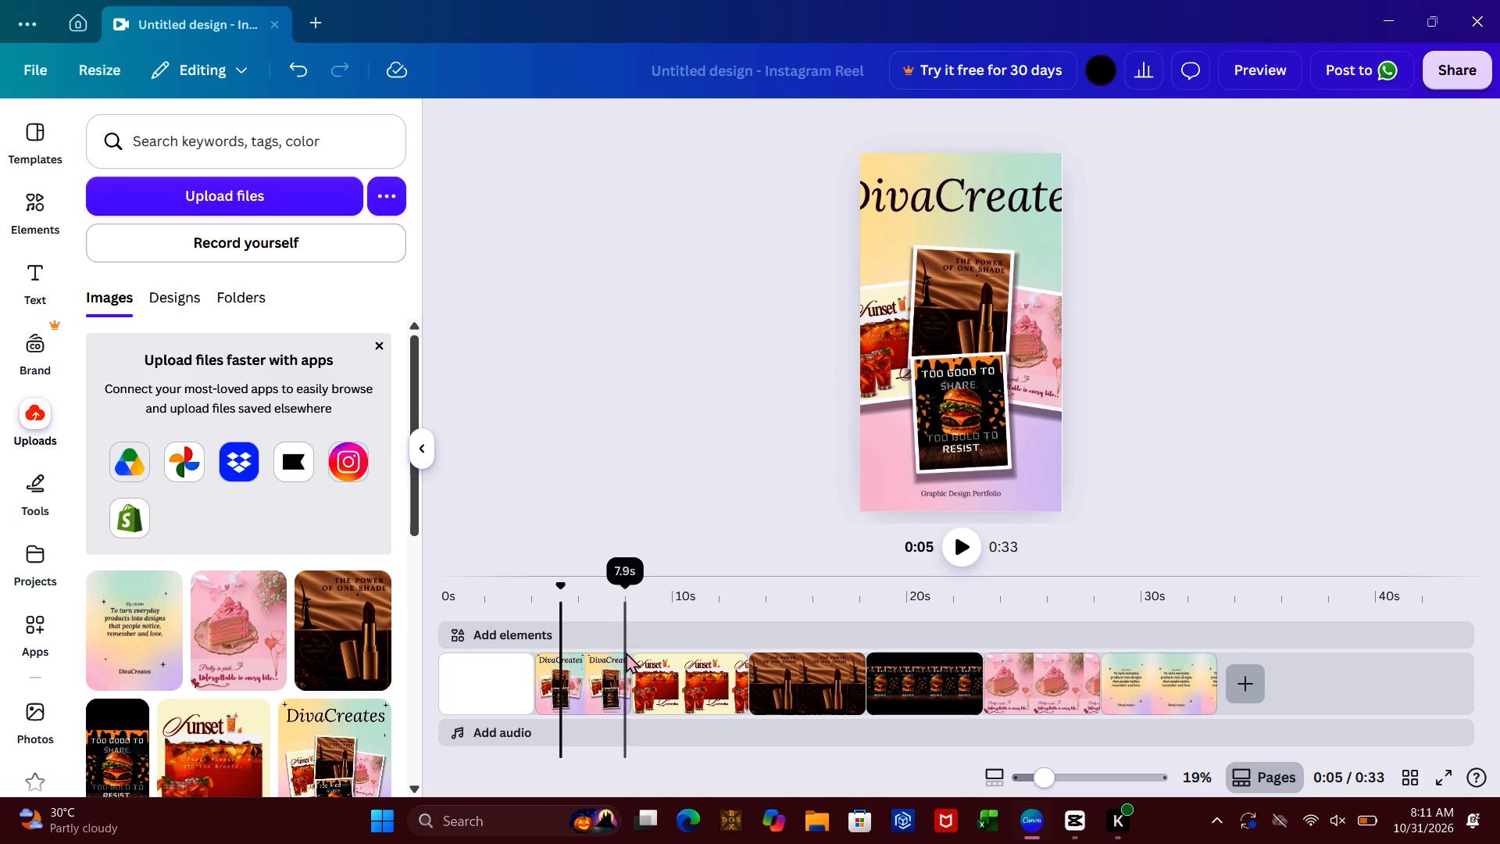
pyautogui.click(665, 667)
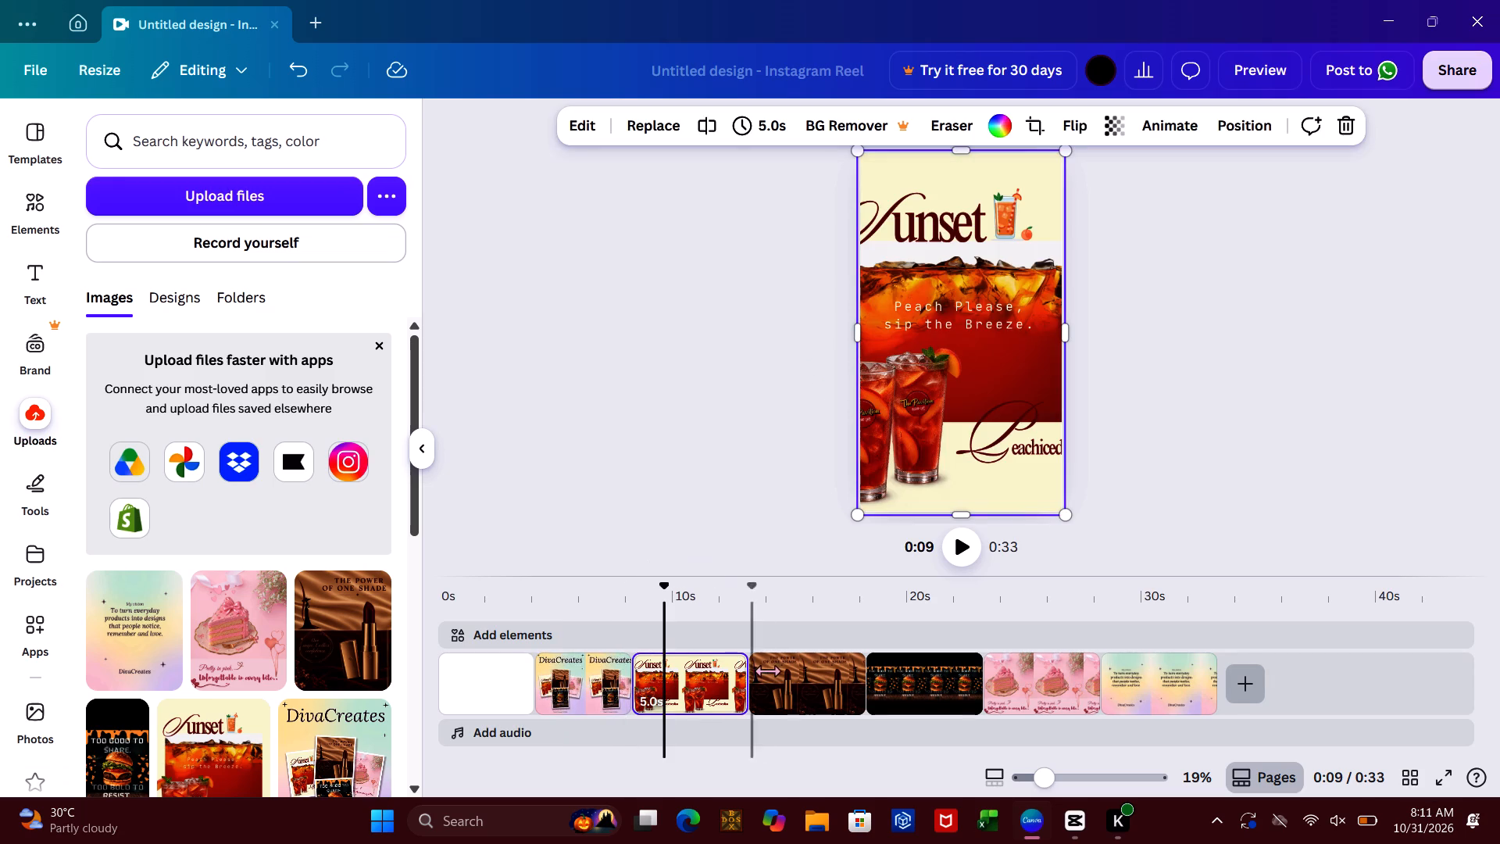
pyautogui.click(774, 671)
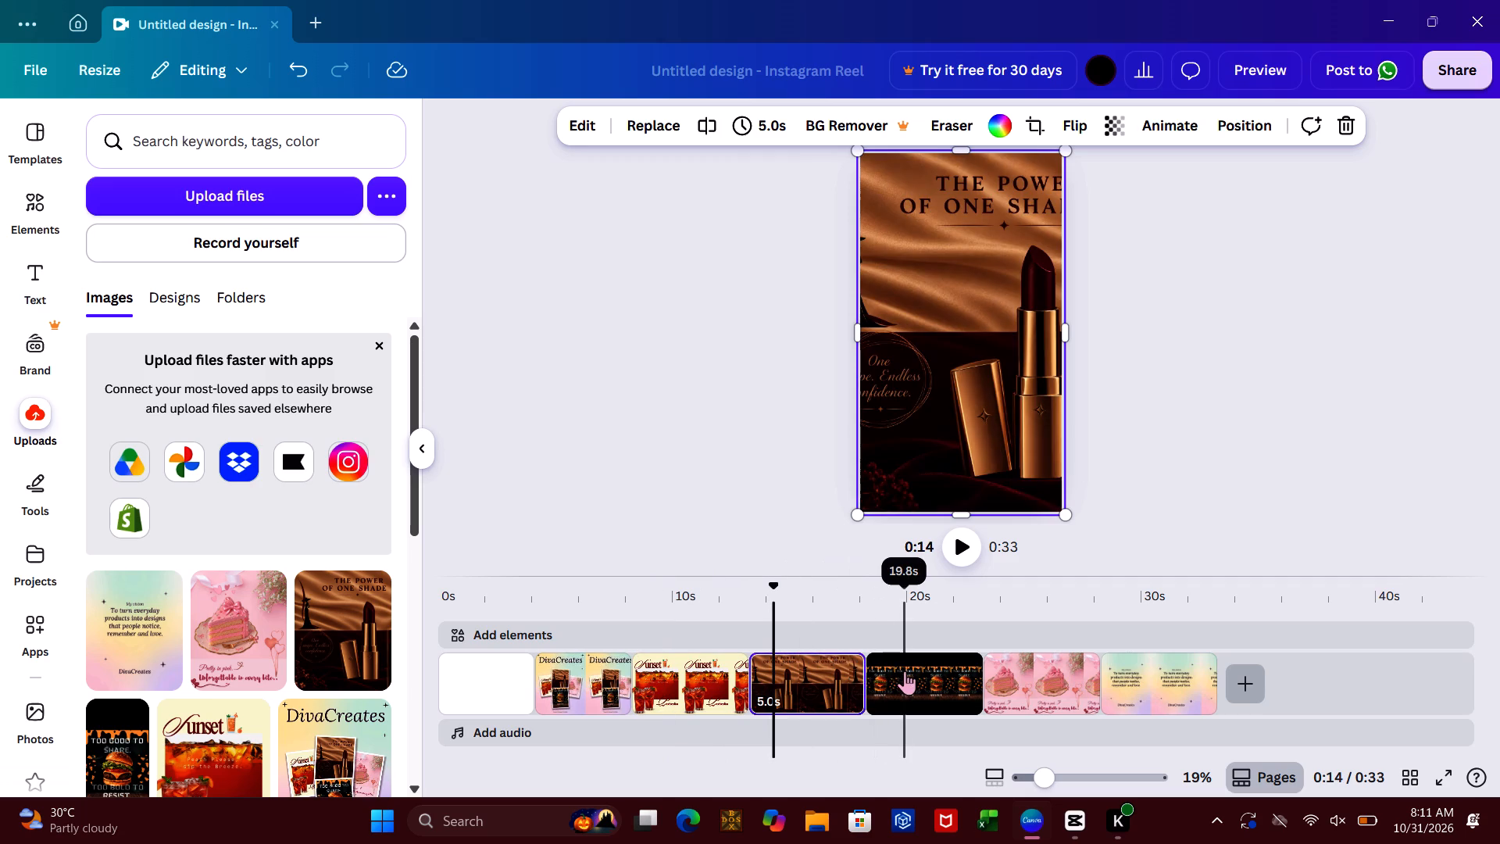
pyautogui.click(905, 670)
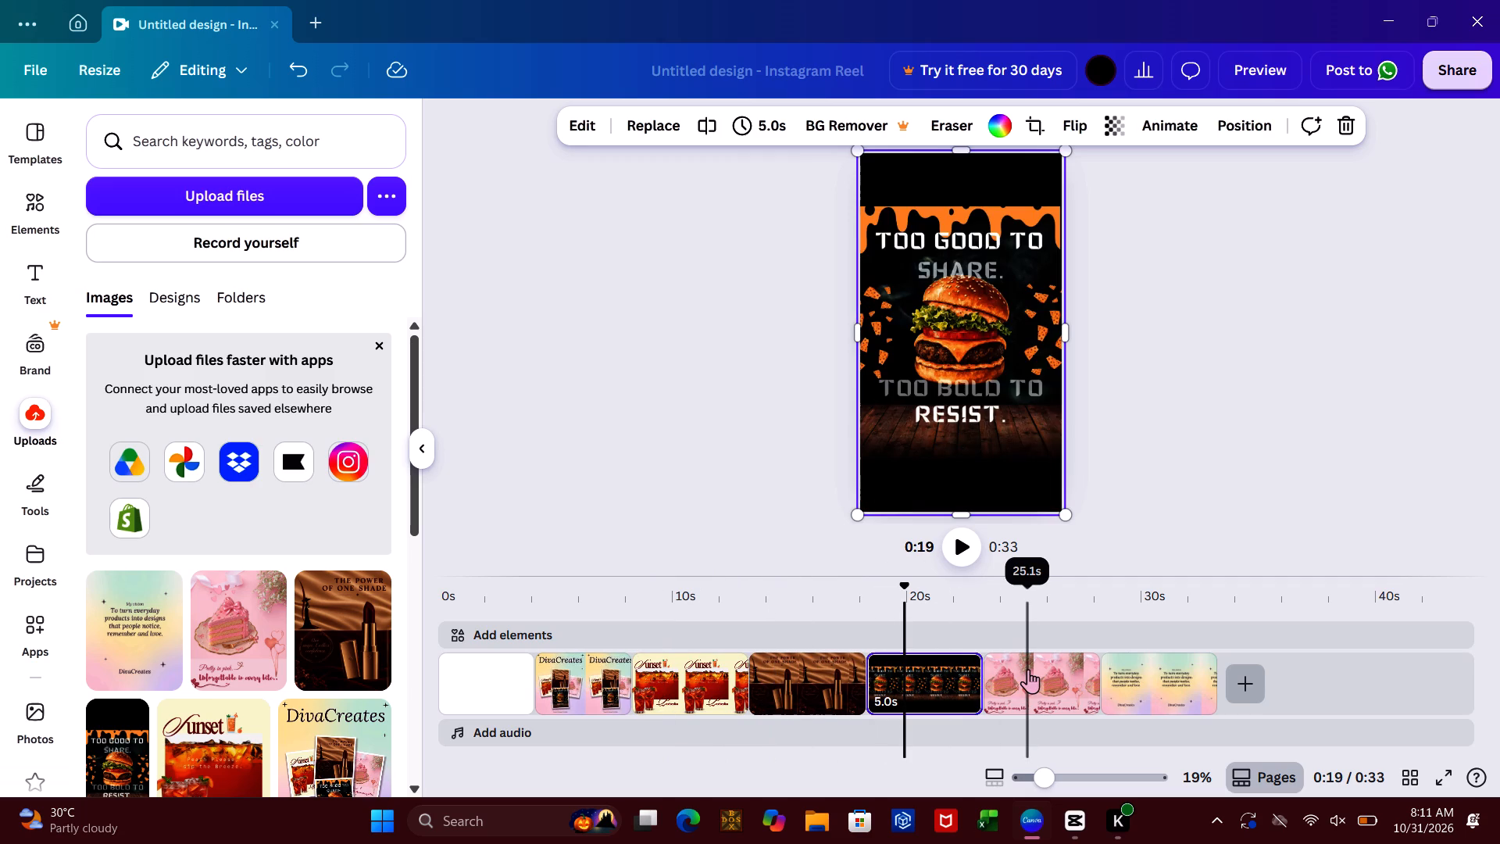
pyautogui.click(1028, 669)
pyautogui.click(1132, 666)
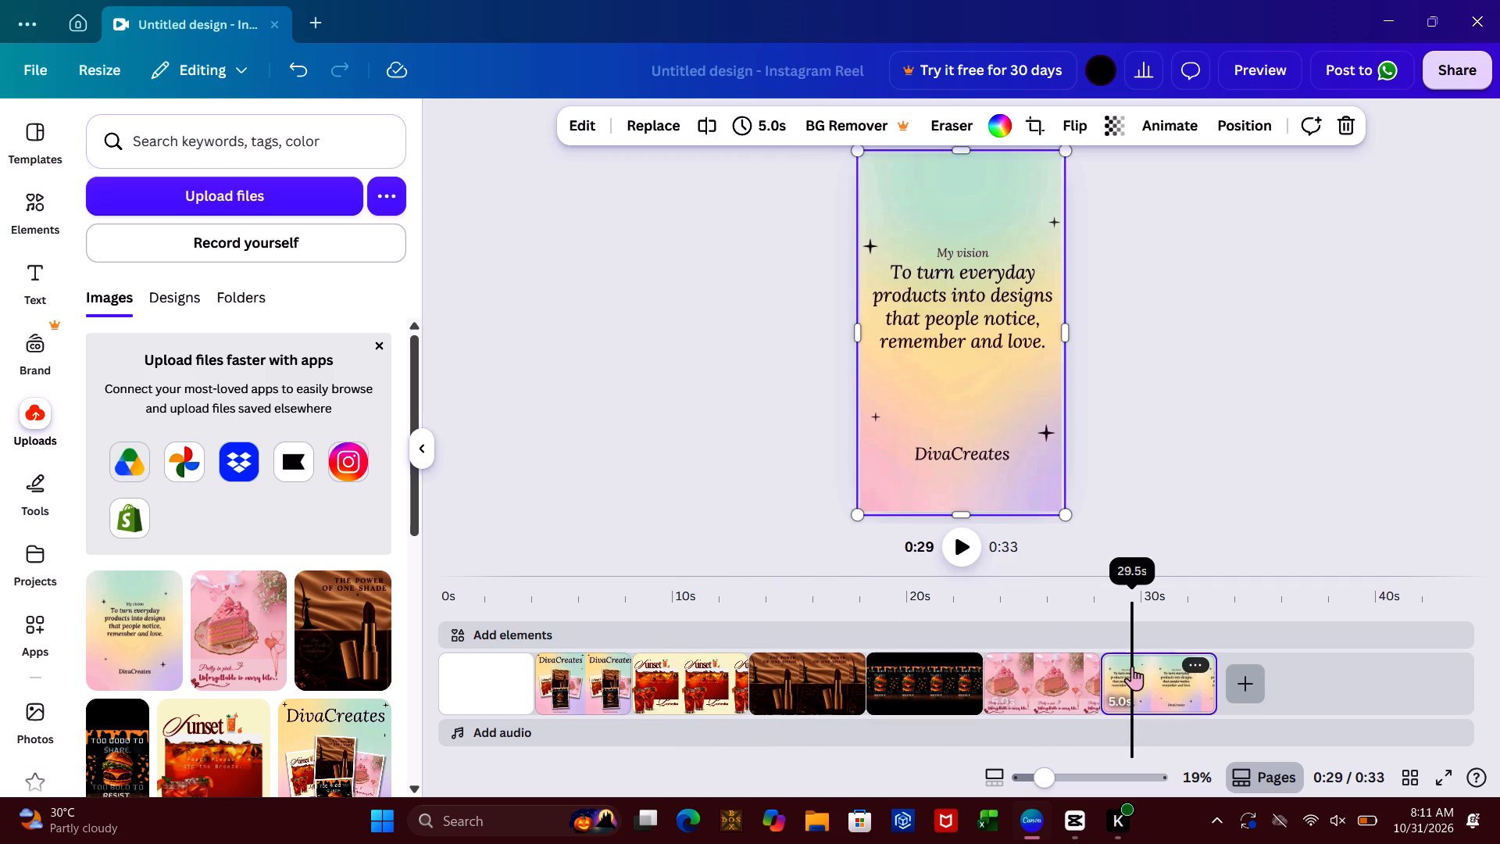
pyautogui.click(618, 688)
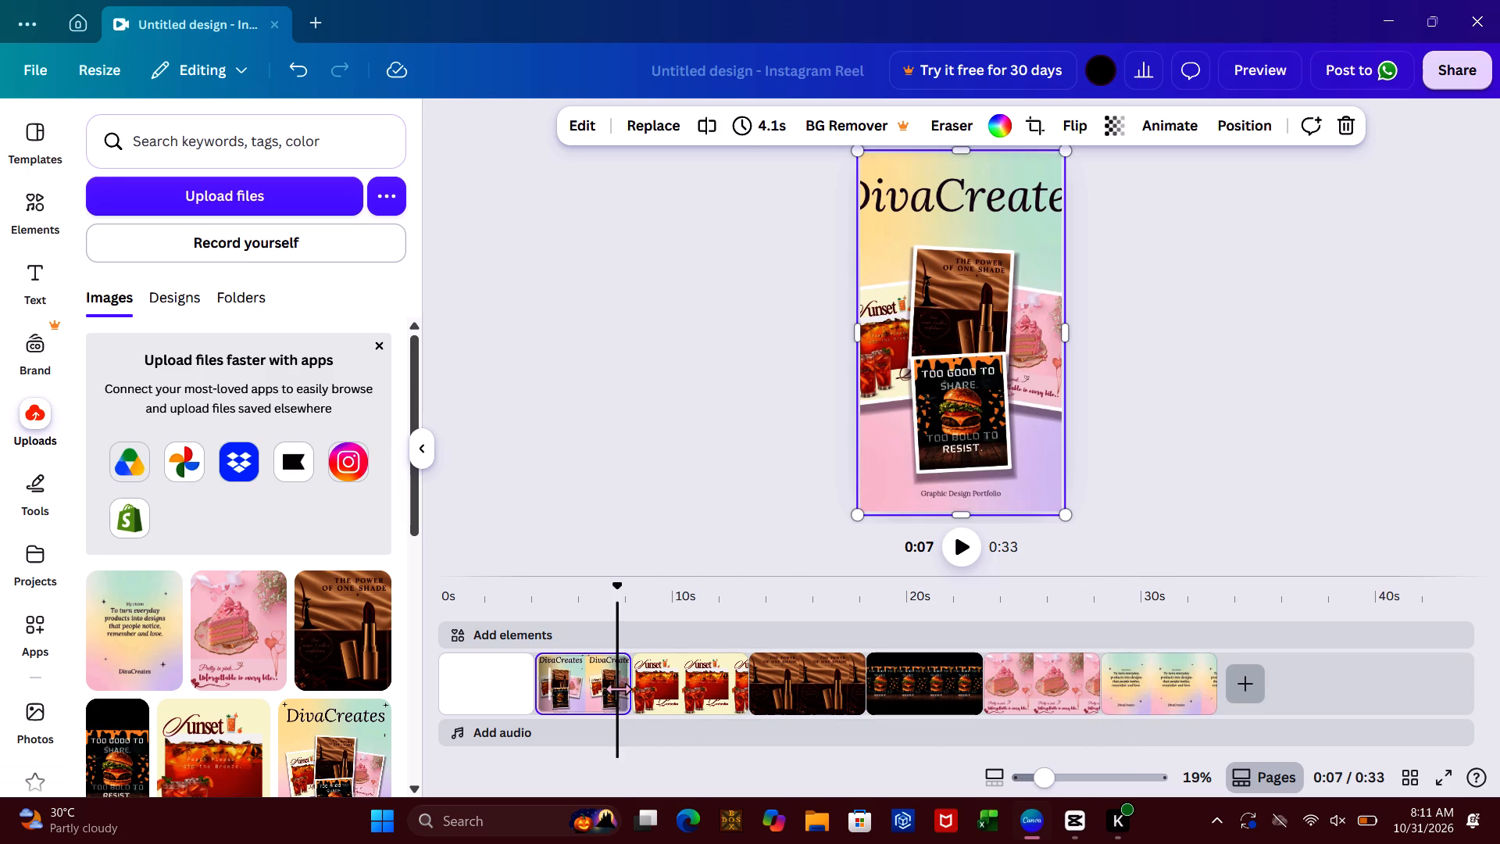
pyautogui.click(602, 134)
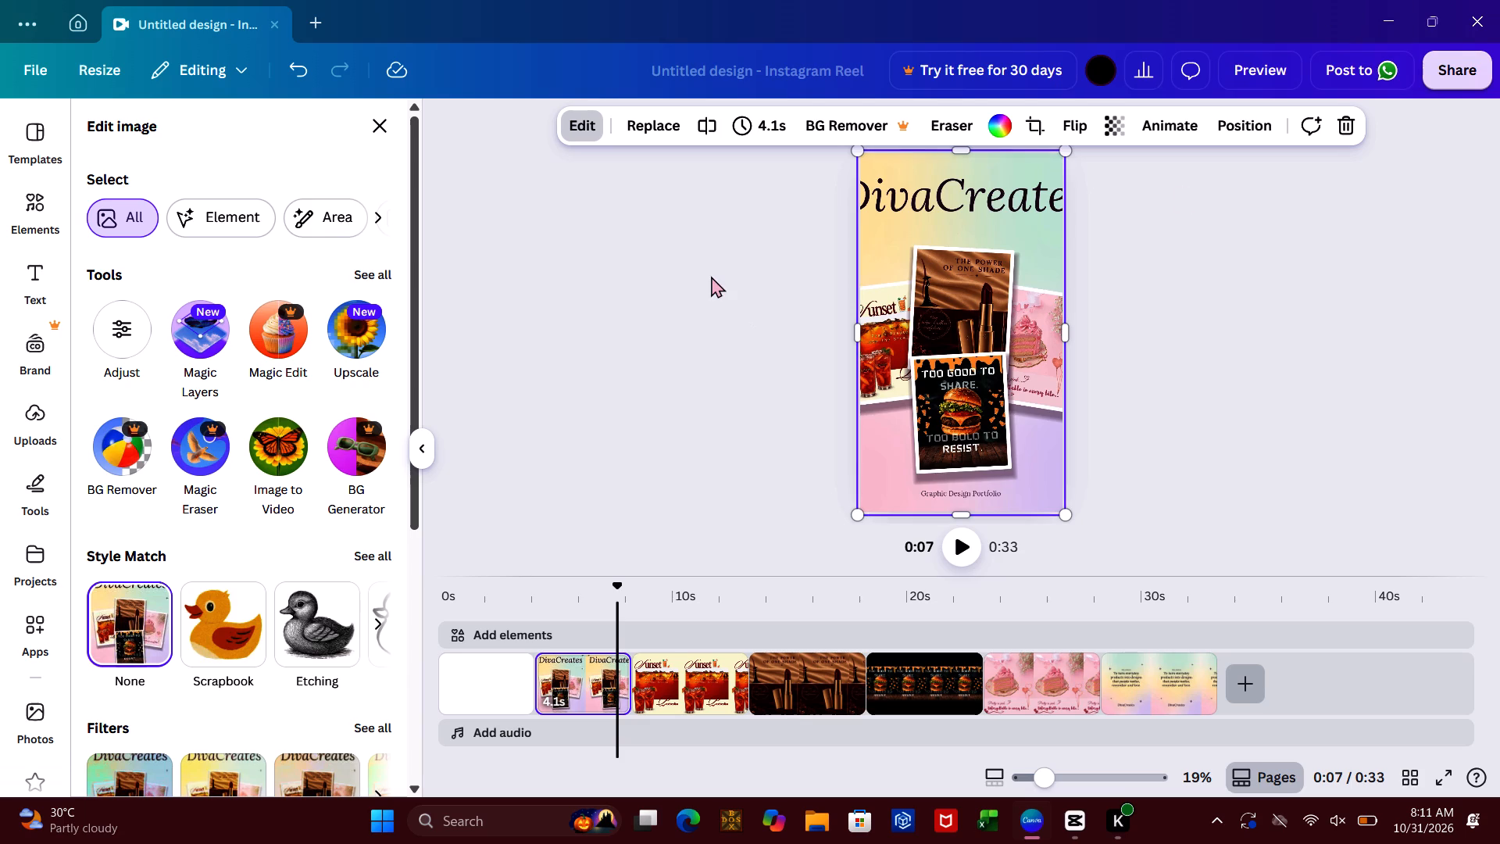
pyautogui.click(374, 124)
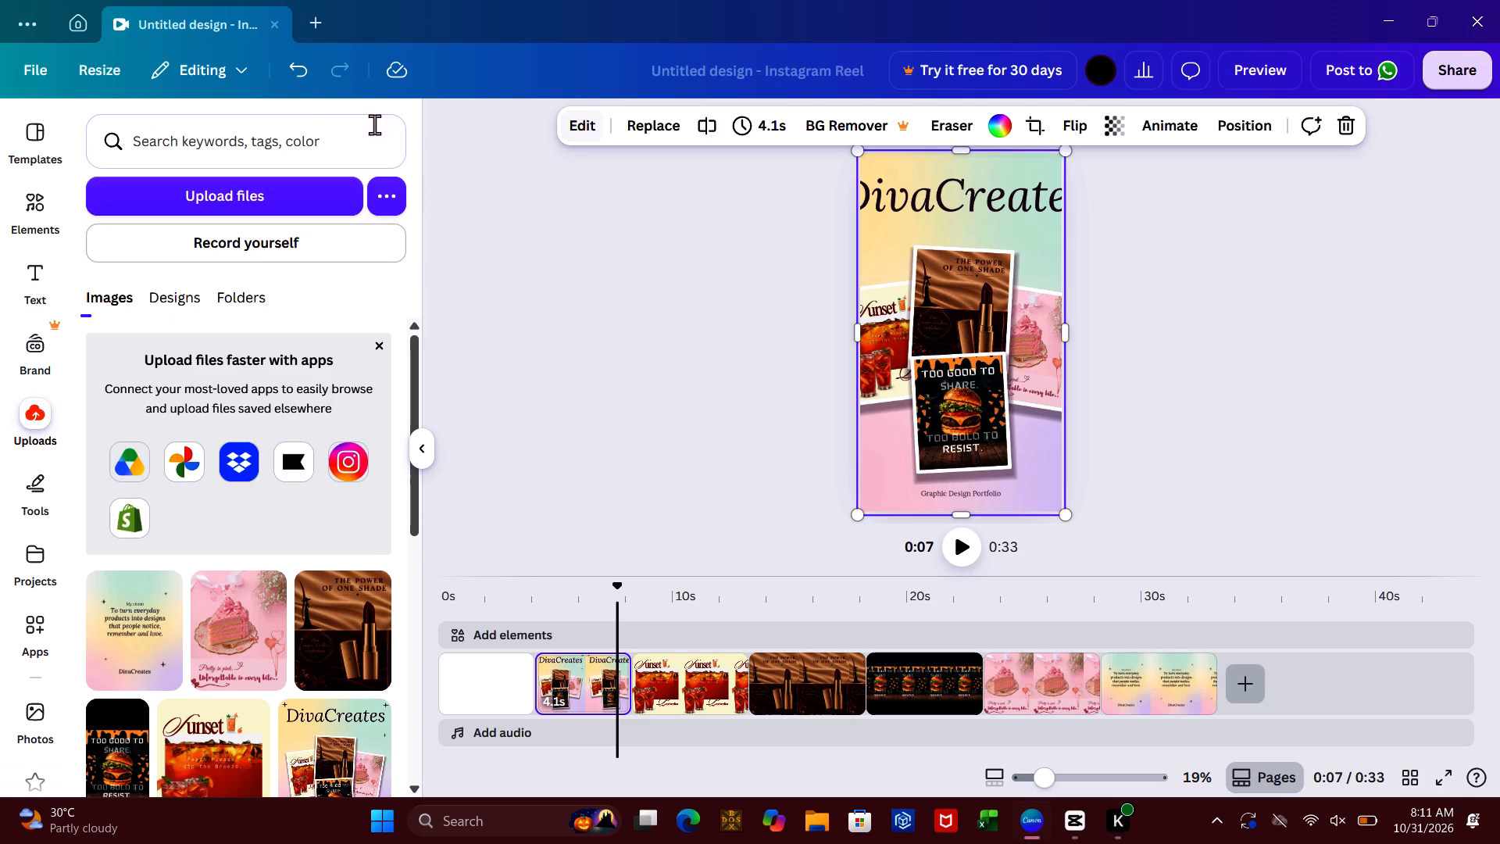
# Close the untitled Instagram Reel design.
pyautogui.click(276, 17)
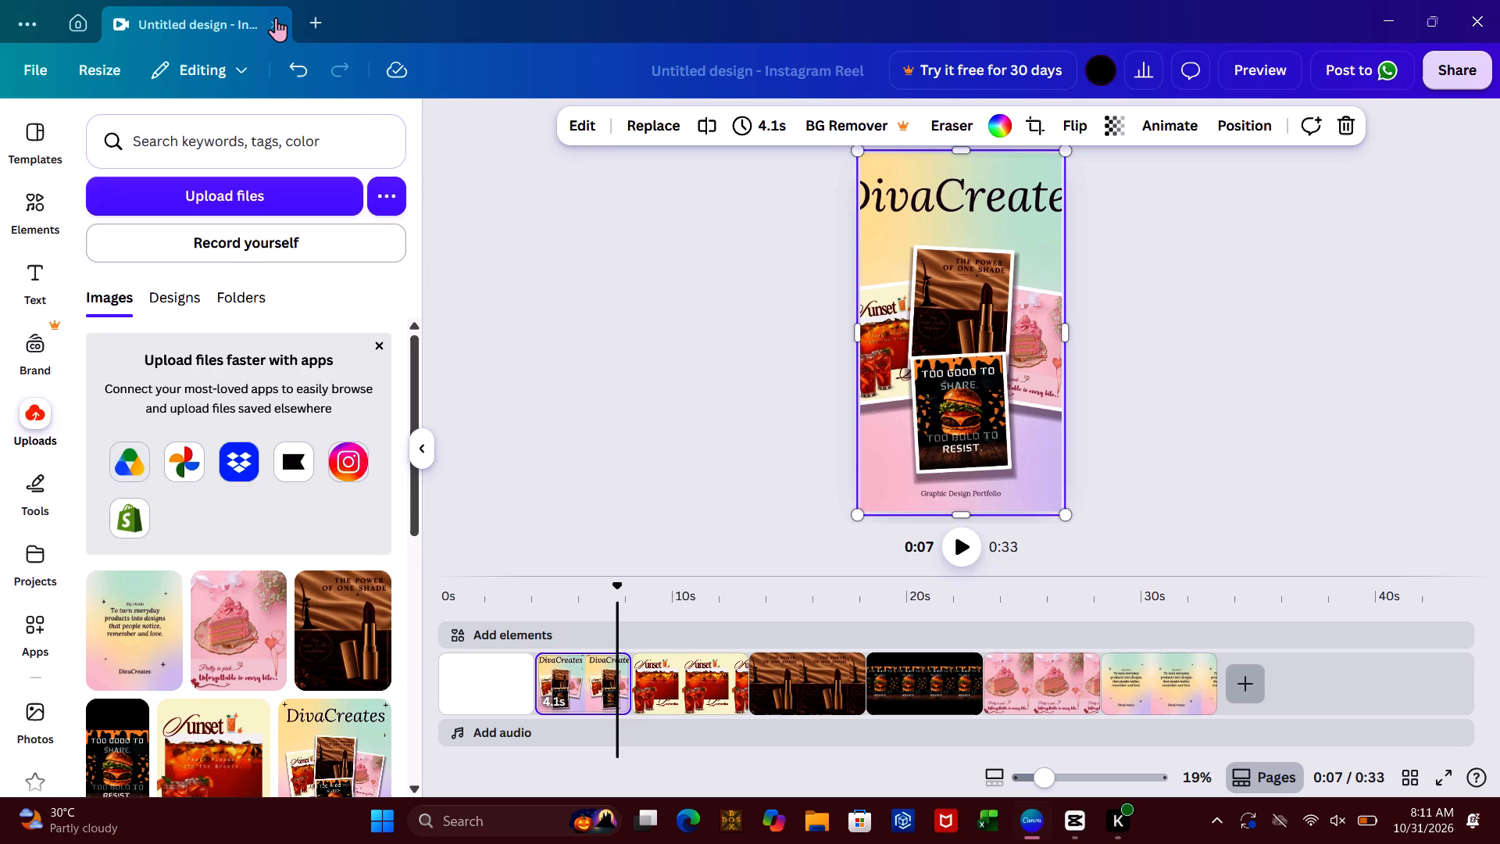
# Close the untitled Instagram Reel design and dismiss the completed upload notice on the Uploads page.
pyautogui.click(276, 19)
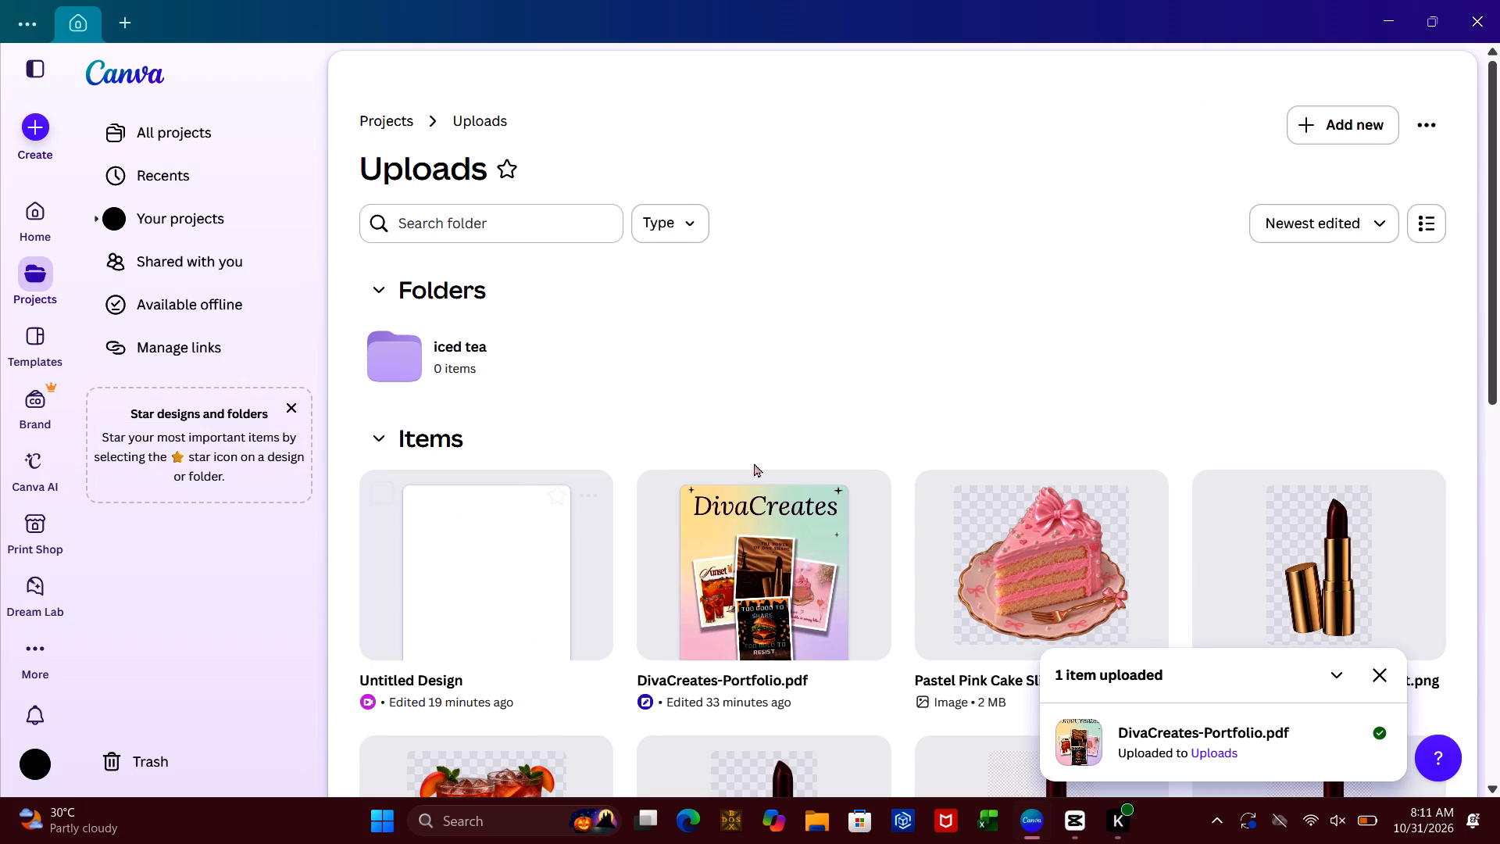
pyautogui.click(1368, 681)
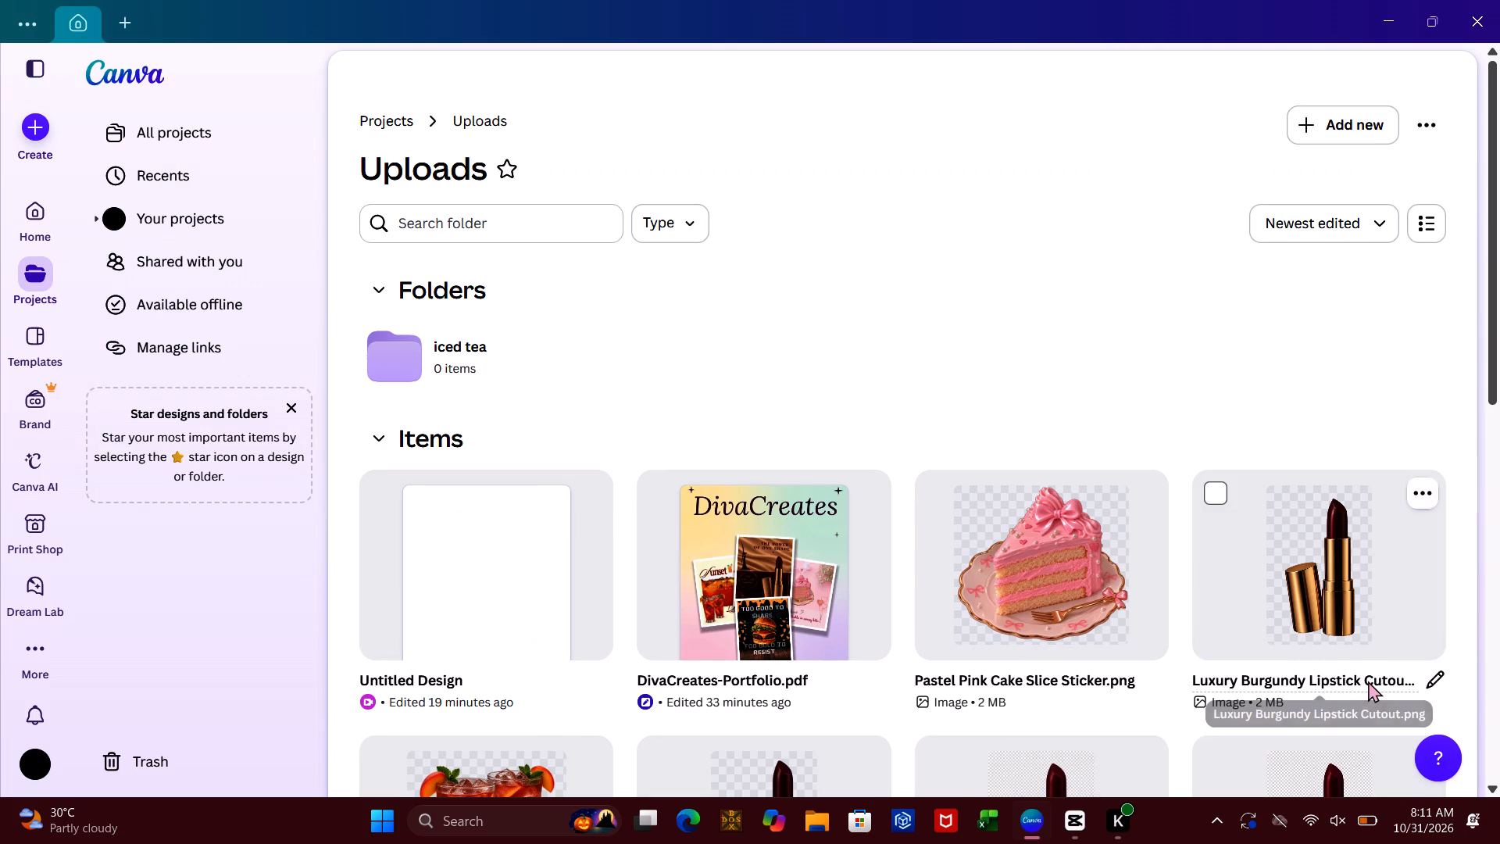
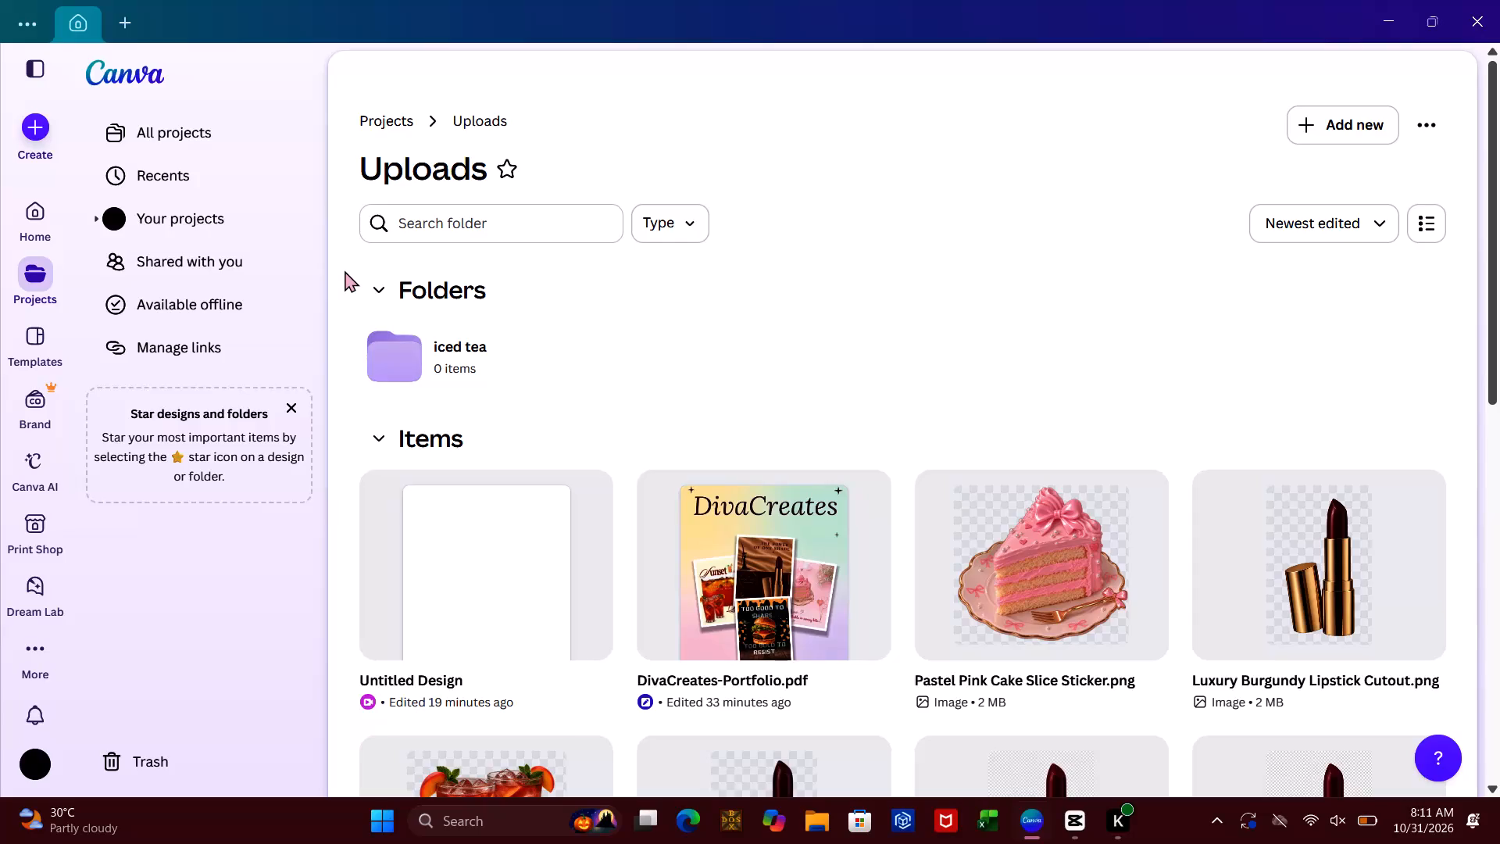
# Create a new blank Instagram Post (4:5) design at 1080 × 1350 px.
pyautogui.click(50, 130)
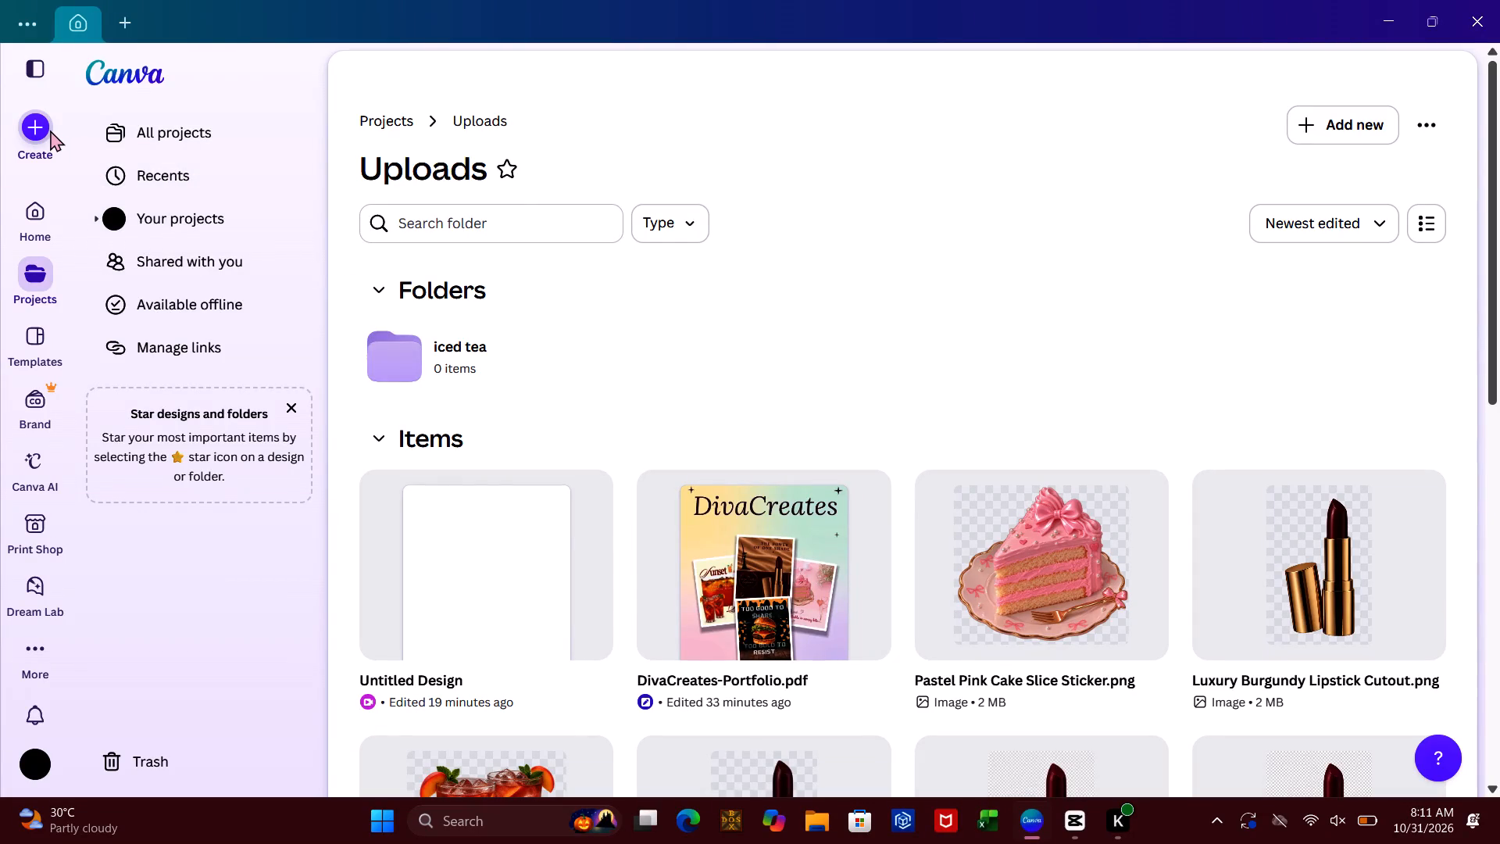
pyautogui.click(45, 129)
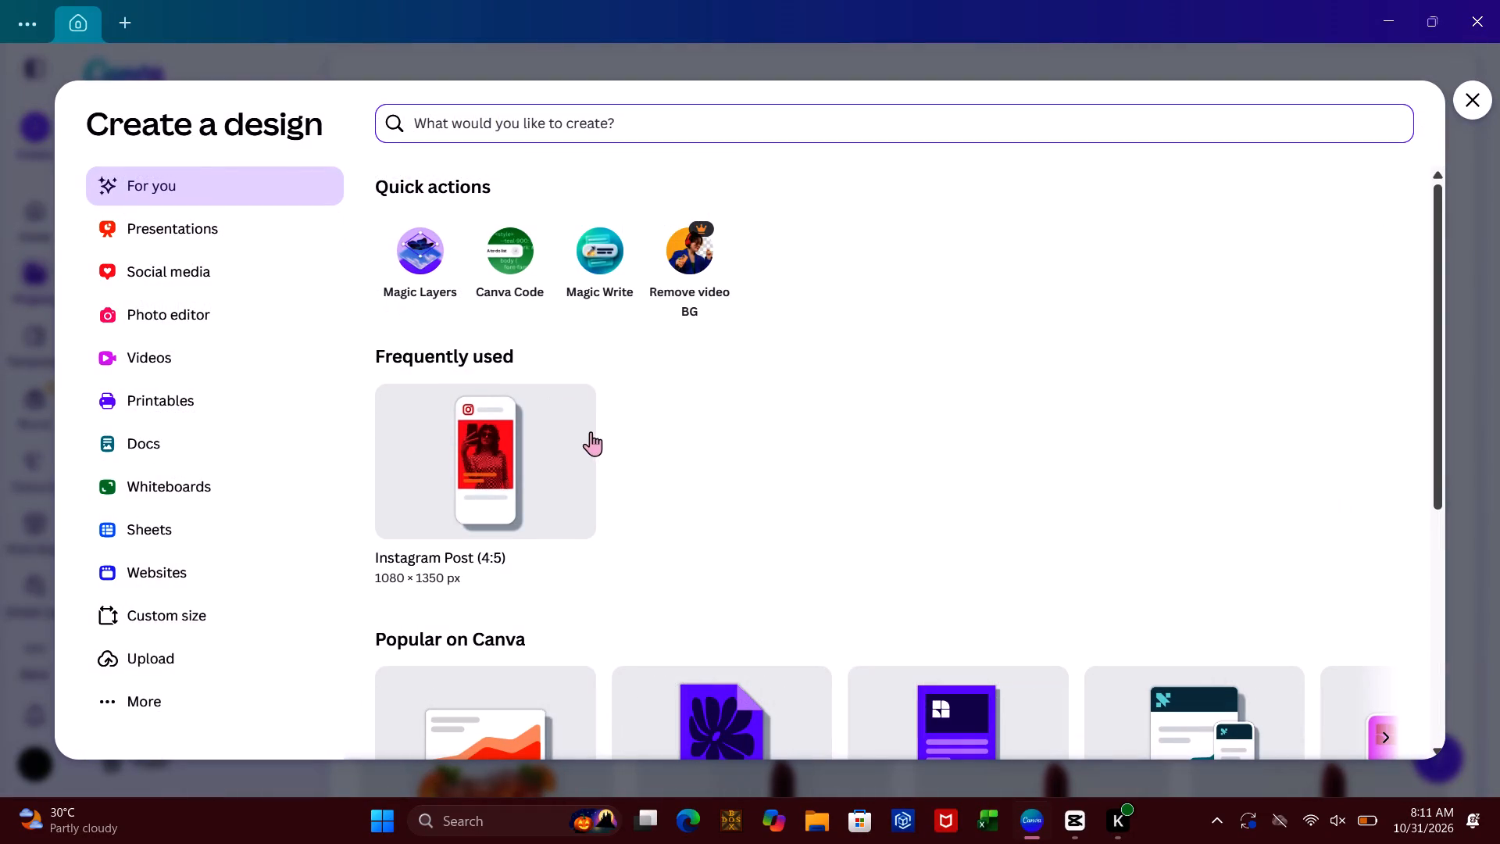
pyautogui.click(537, 449)
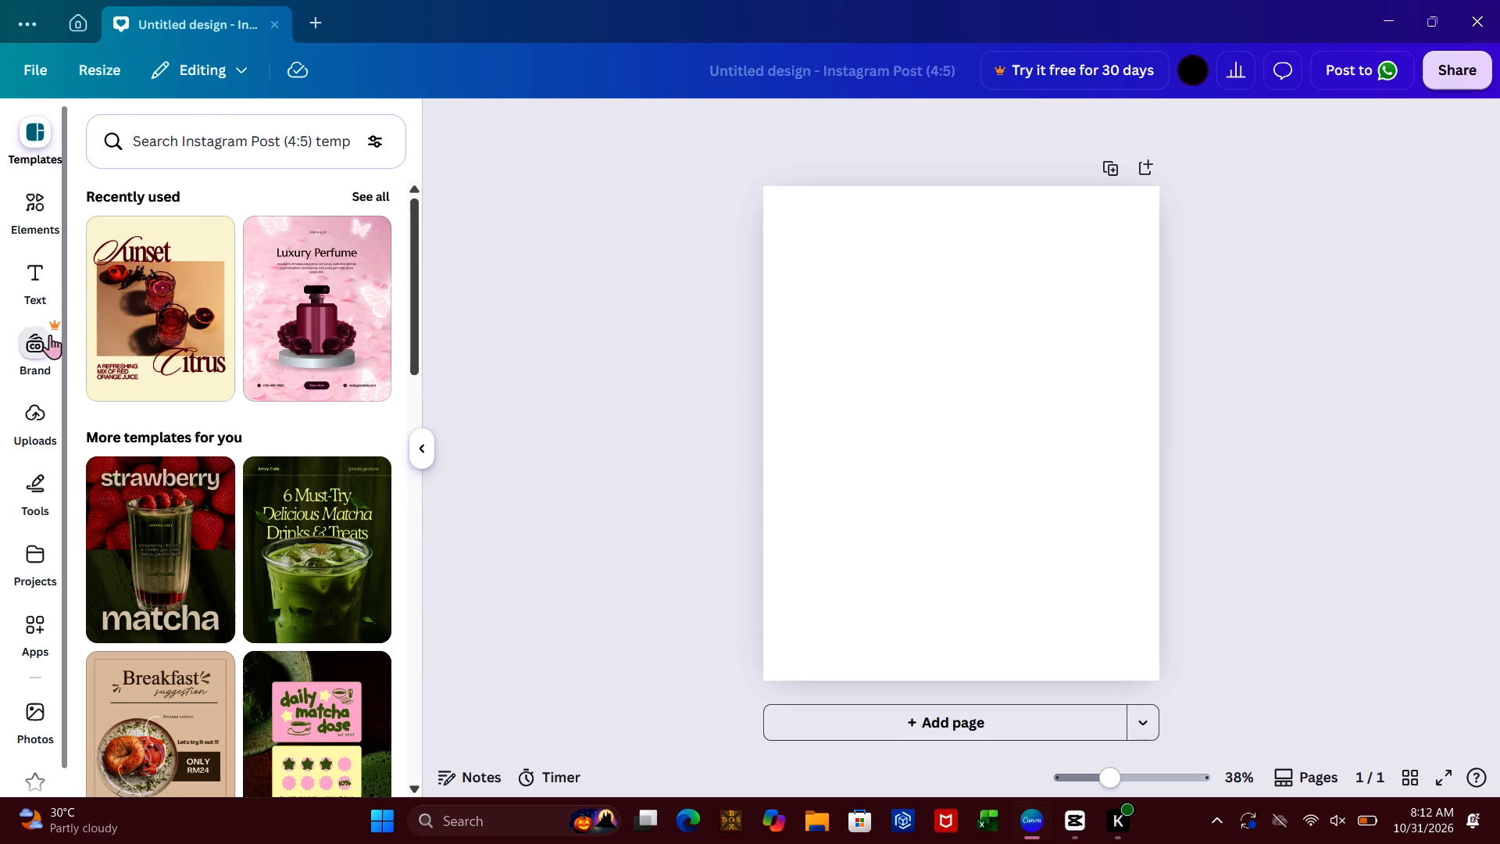
# Search the elements library for vintage brown paper.
pyautogui.click(41, 240)
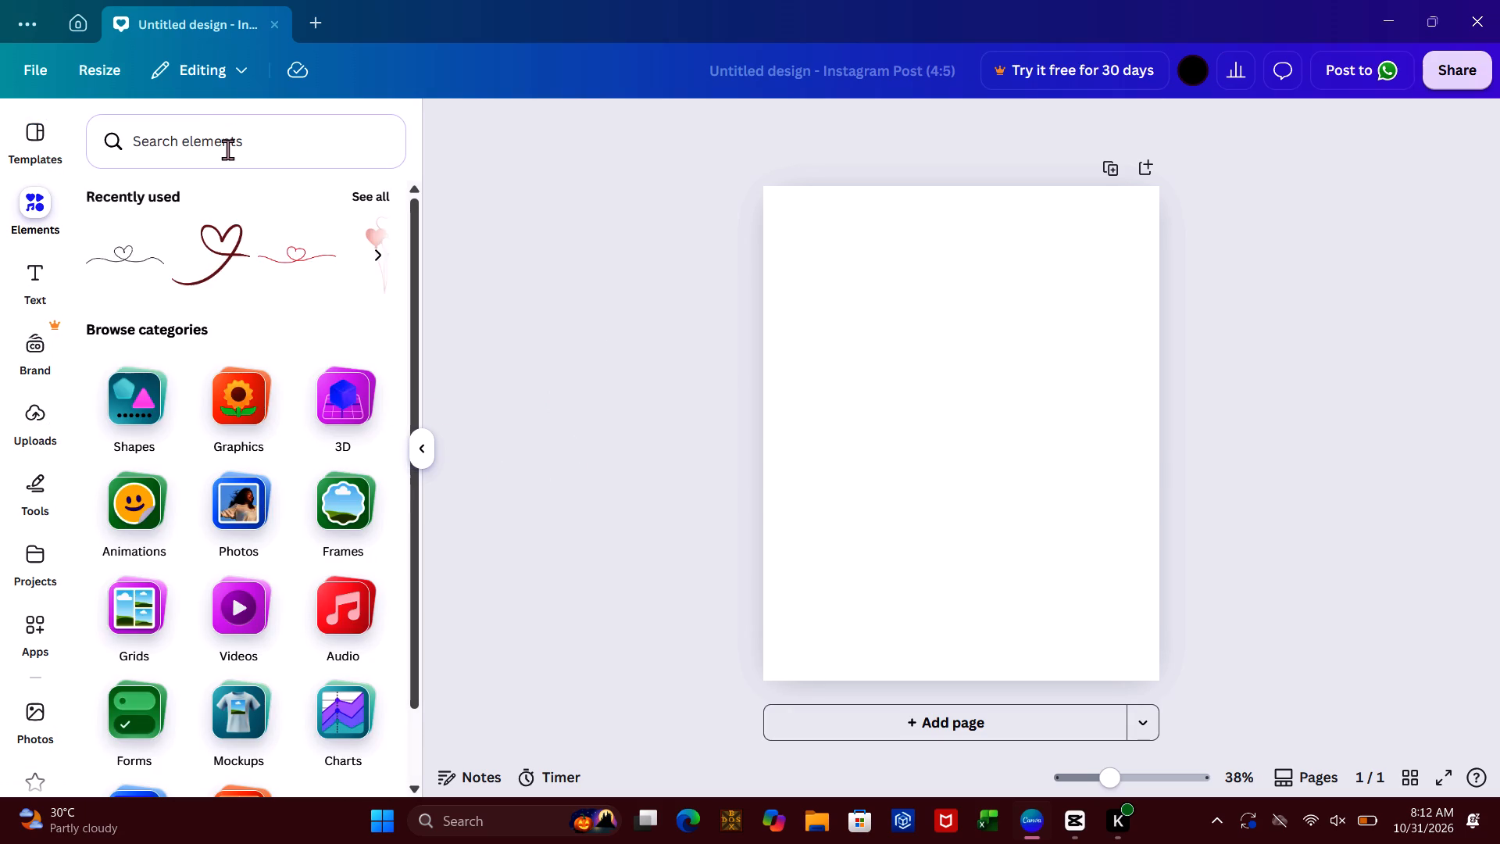
pyautogui.click(227, 149)
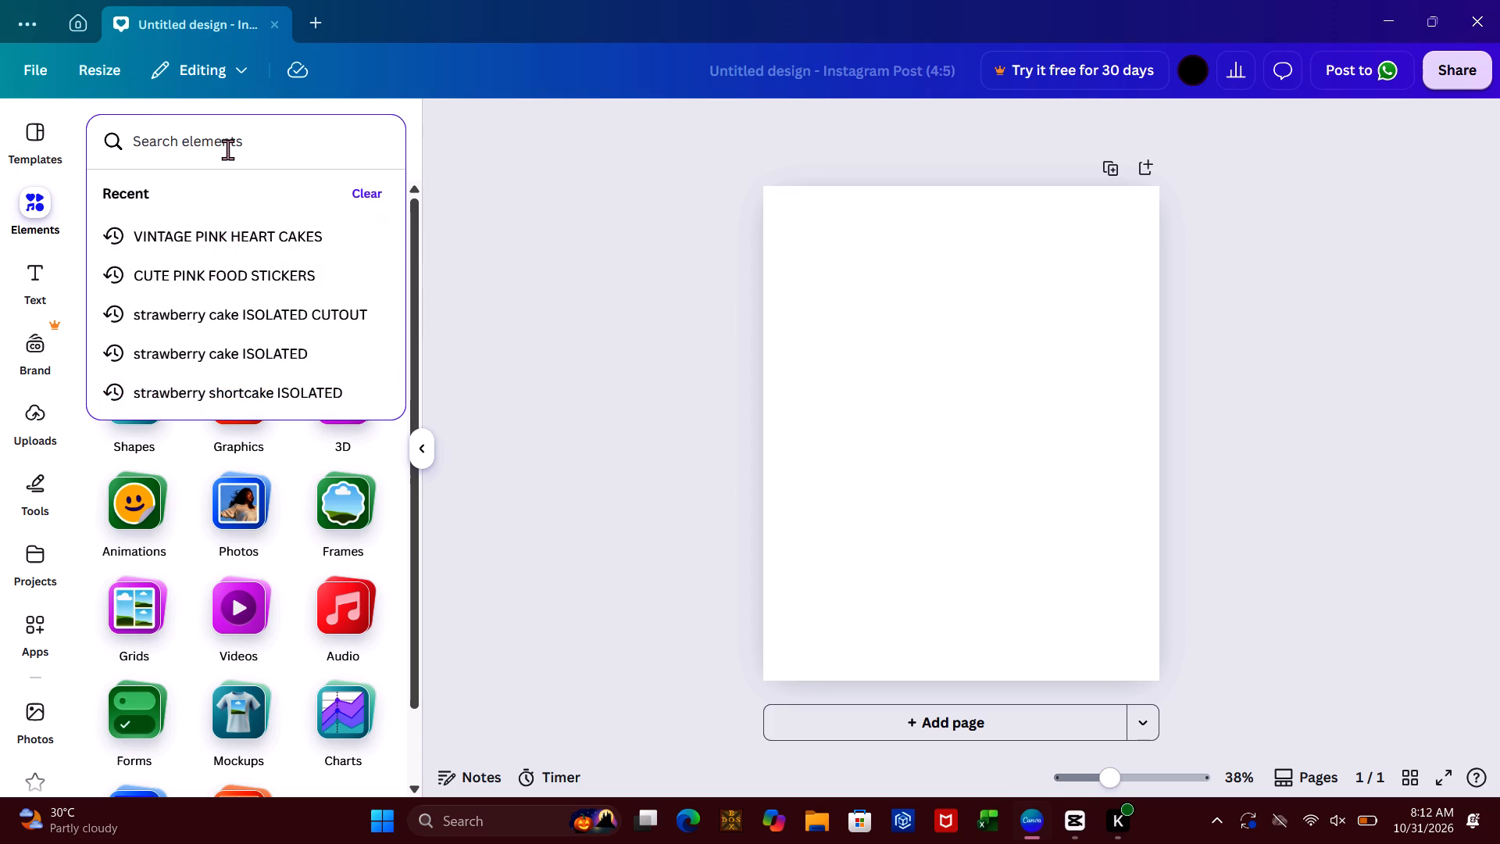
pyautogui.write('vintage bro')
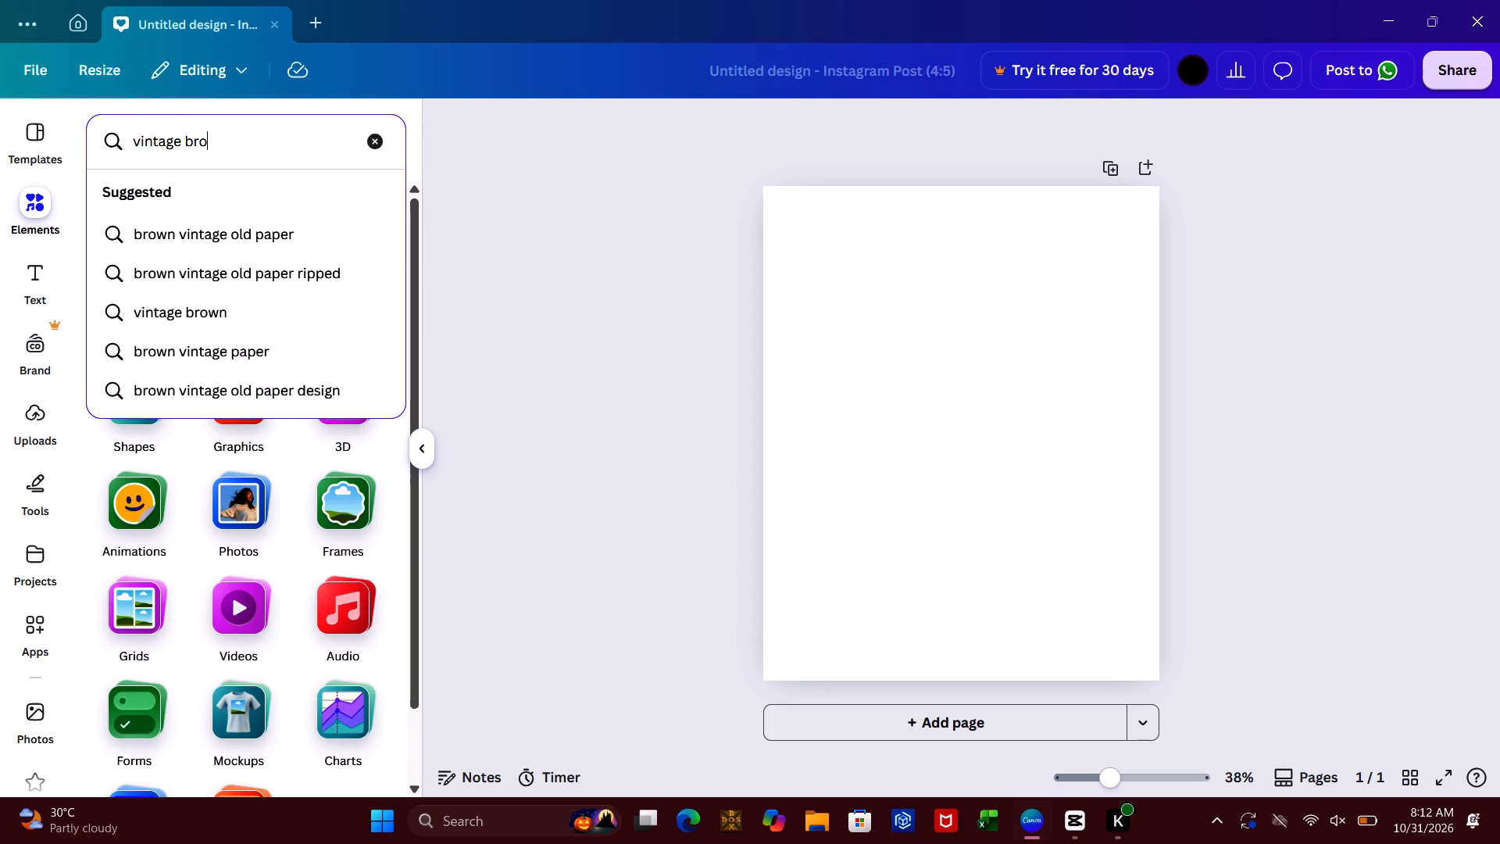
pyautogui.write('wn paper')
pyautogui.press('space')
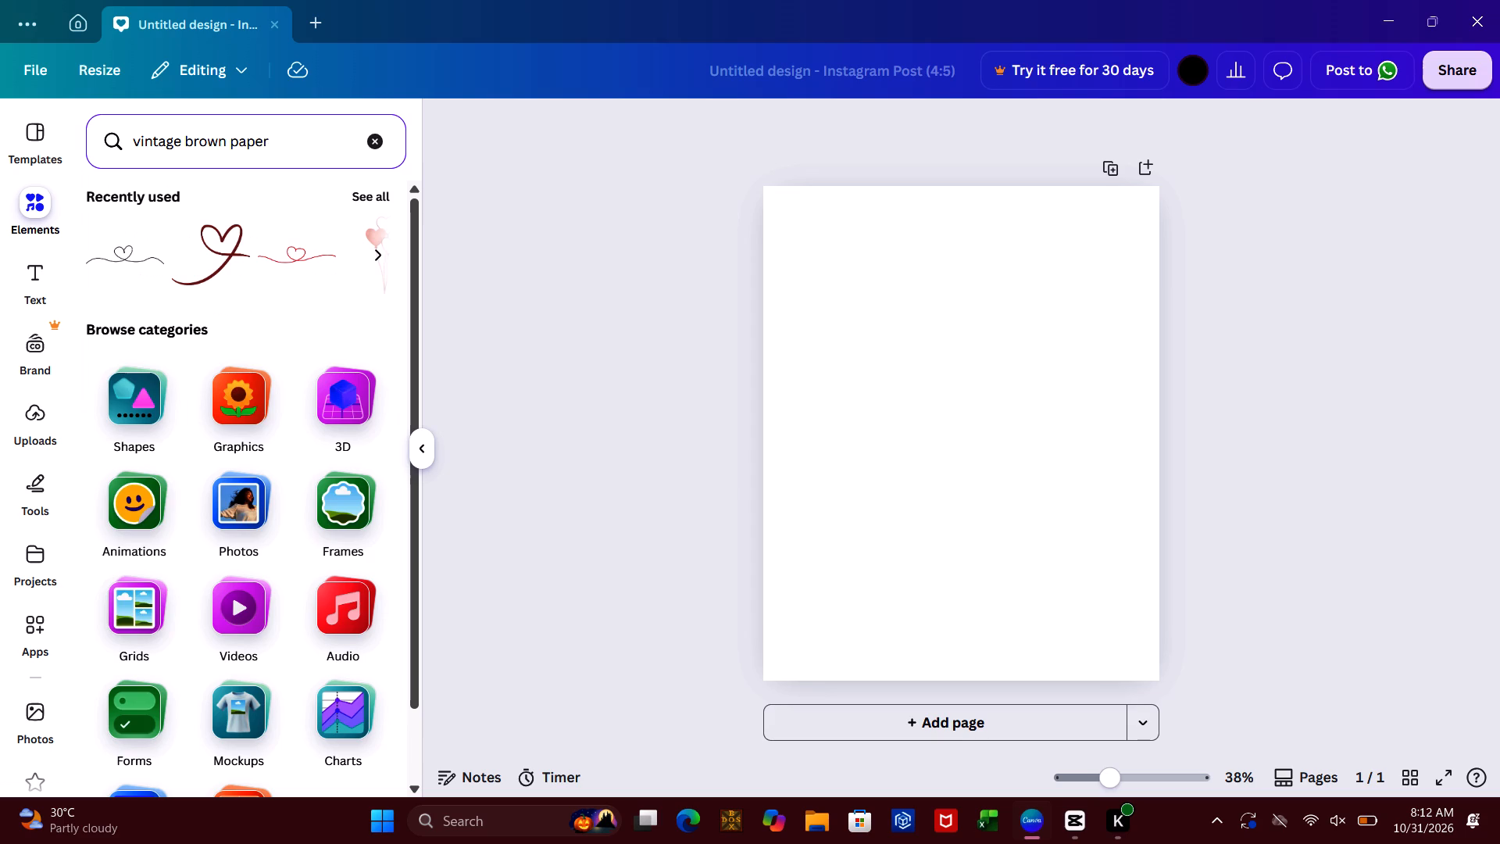
# Search the elements library for "vintage brown paper cherry background".
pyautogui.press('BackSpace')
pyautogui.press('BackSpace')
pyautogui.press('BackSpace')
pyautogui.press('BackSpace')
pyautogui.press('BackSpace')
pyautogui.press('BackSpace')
pyautogui.write('paper cherry bac')
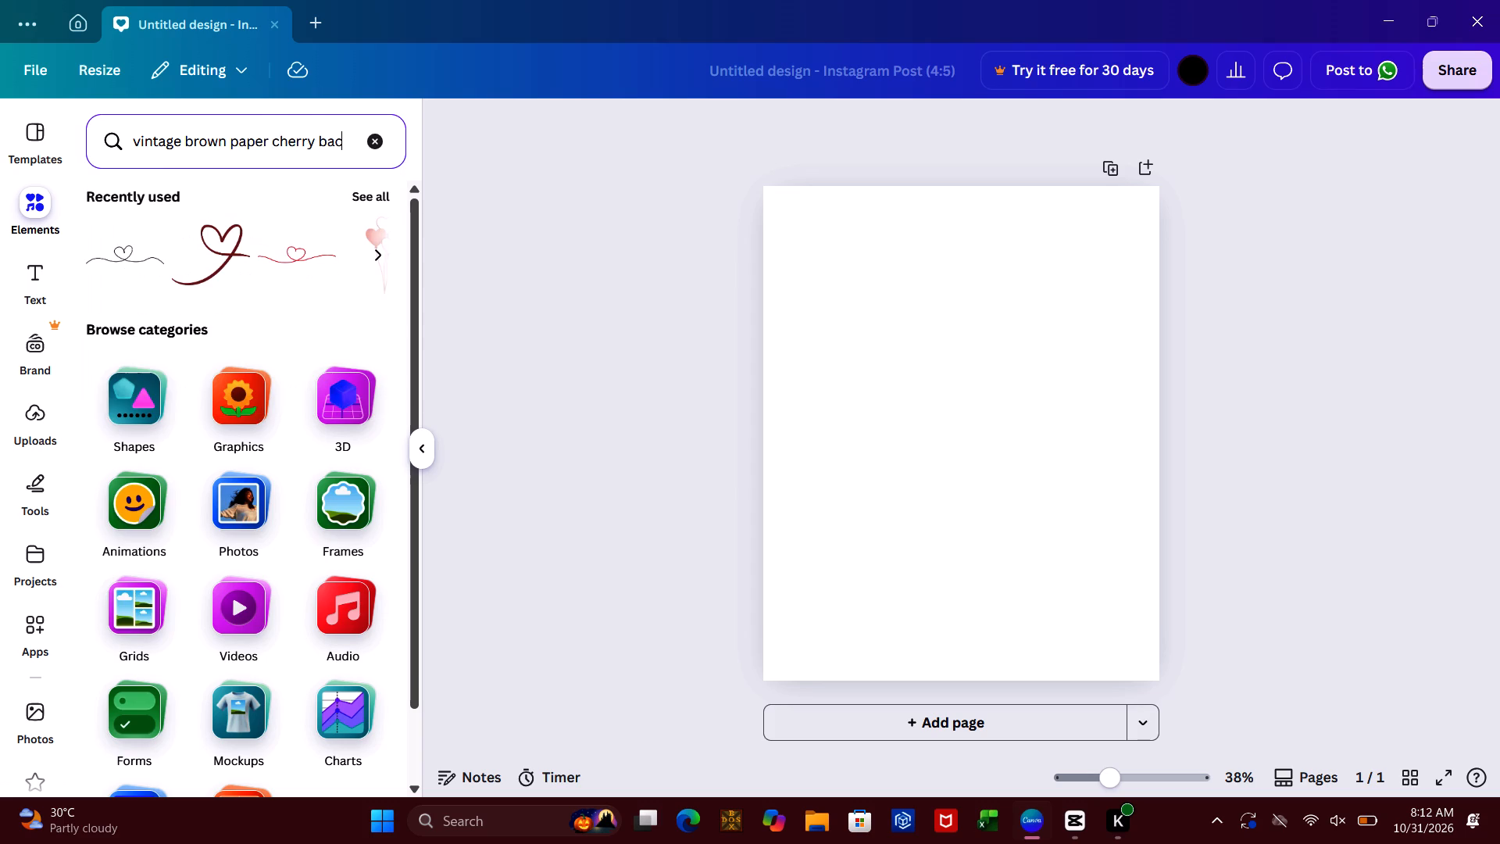
pyautogui.write('kg')
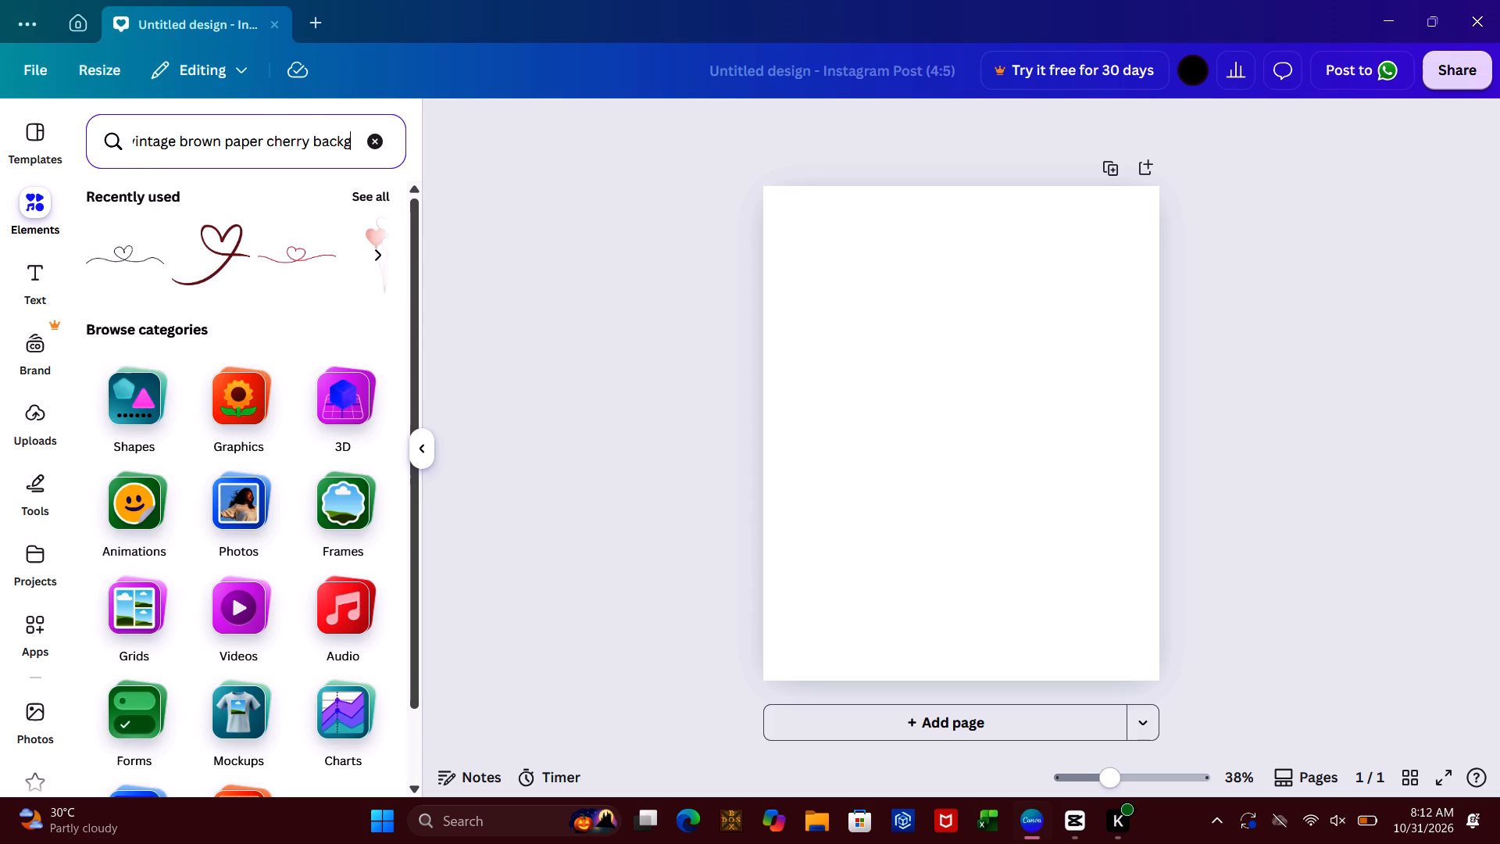
pyautogui.write('round')
pyautogui.press('space')
pyautogui.press('Return')
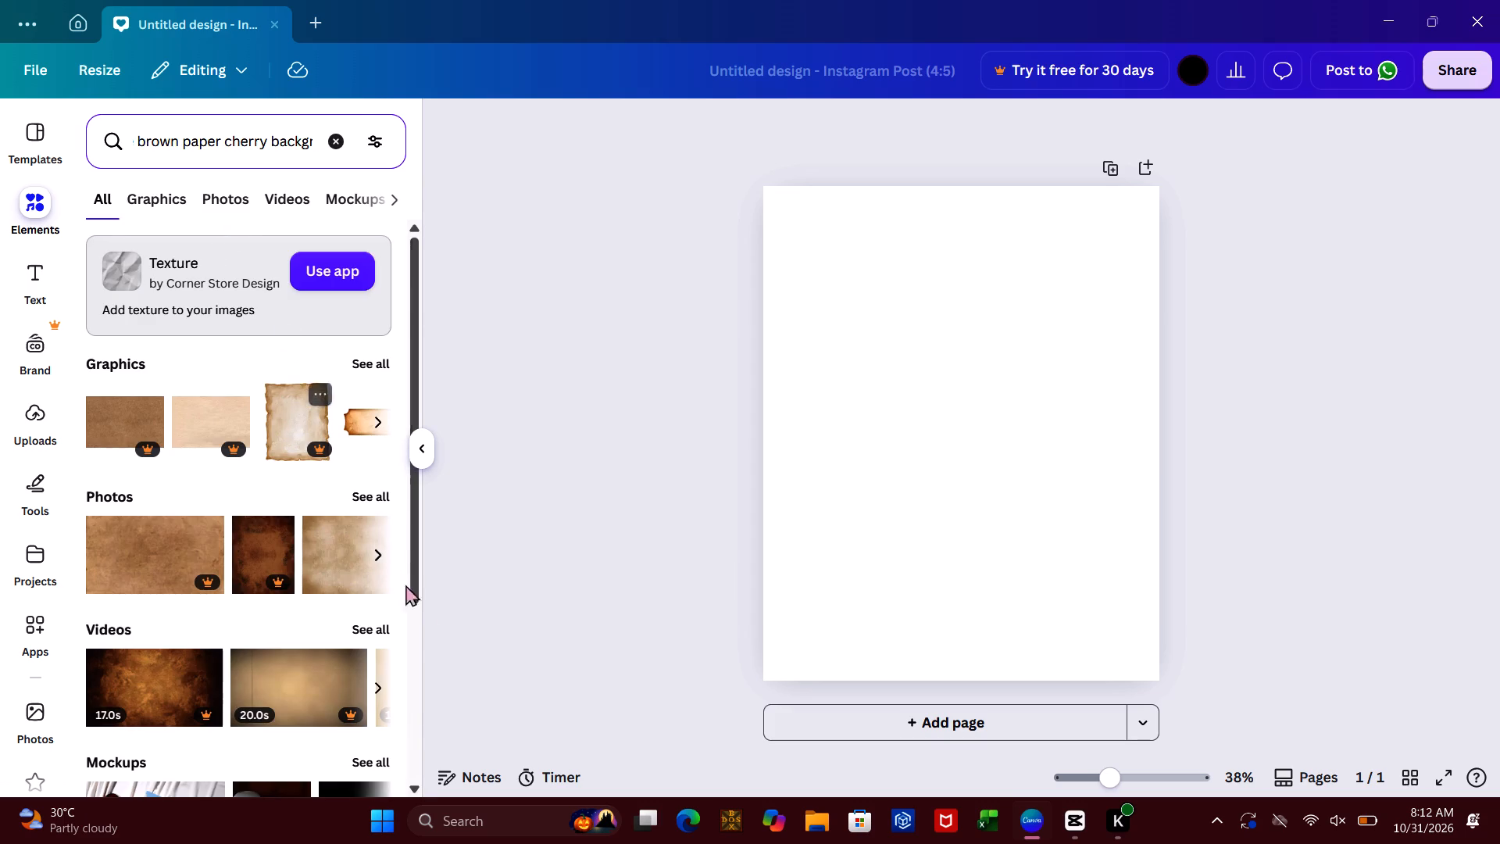
# Add the vintage brown paper photo with dried red flowers along one side to the blank page from the photo results.
pyautogui.click(416, 620)
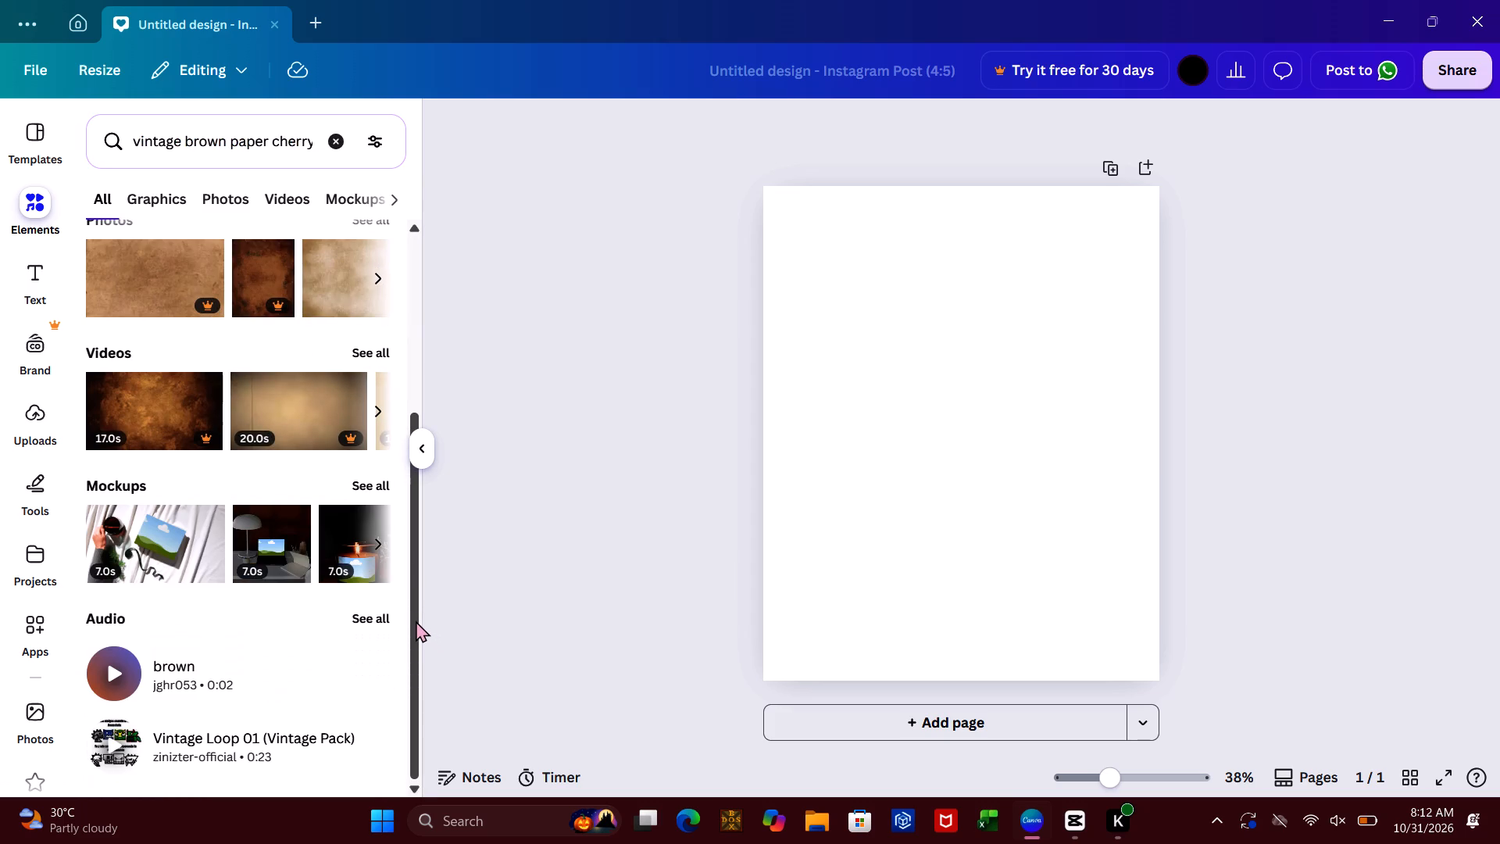
pyautogui.click(413, 317)
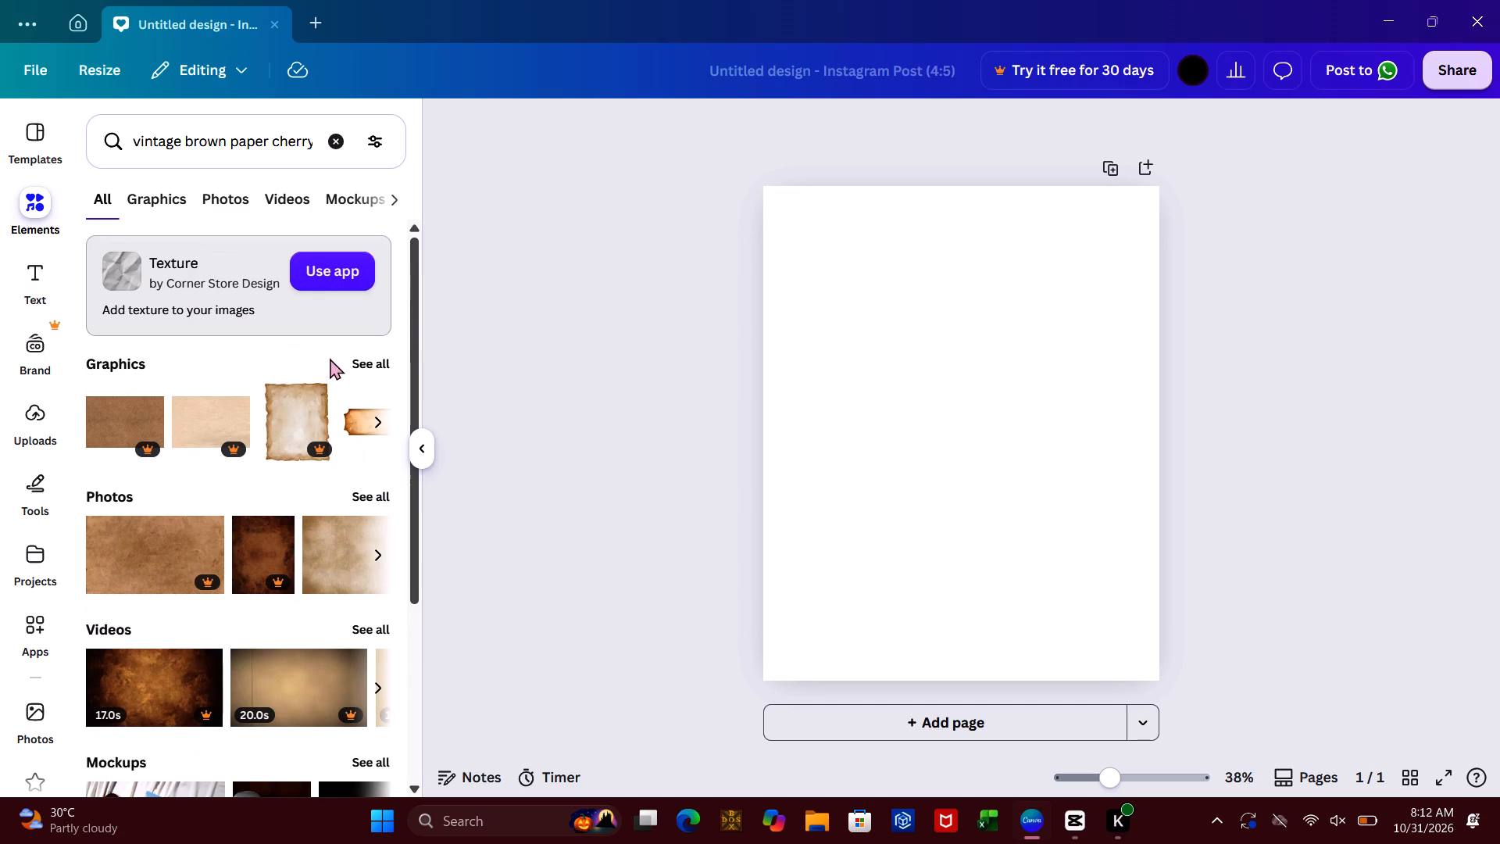
pyautogui.click(378, 496)
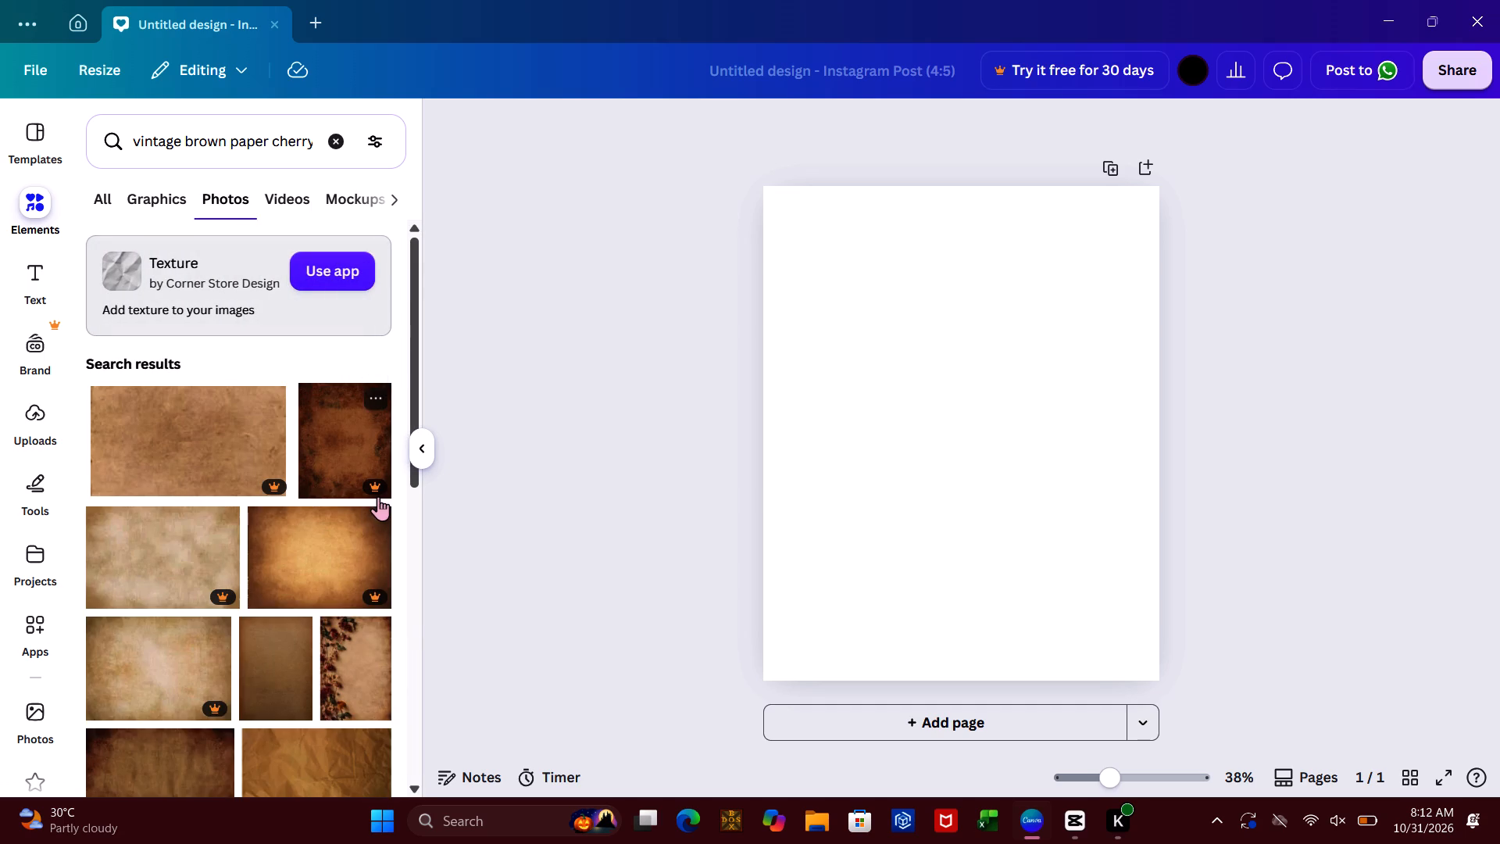
pyautogui.click(413, 623)
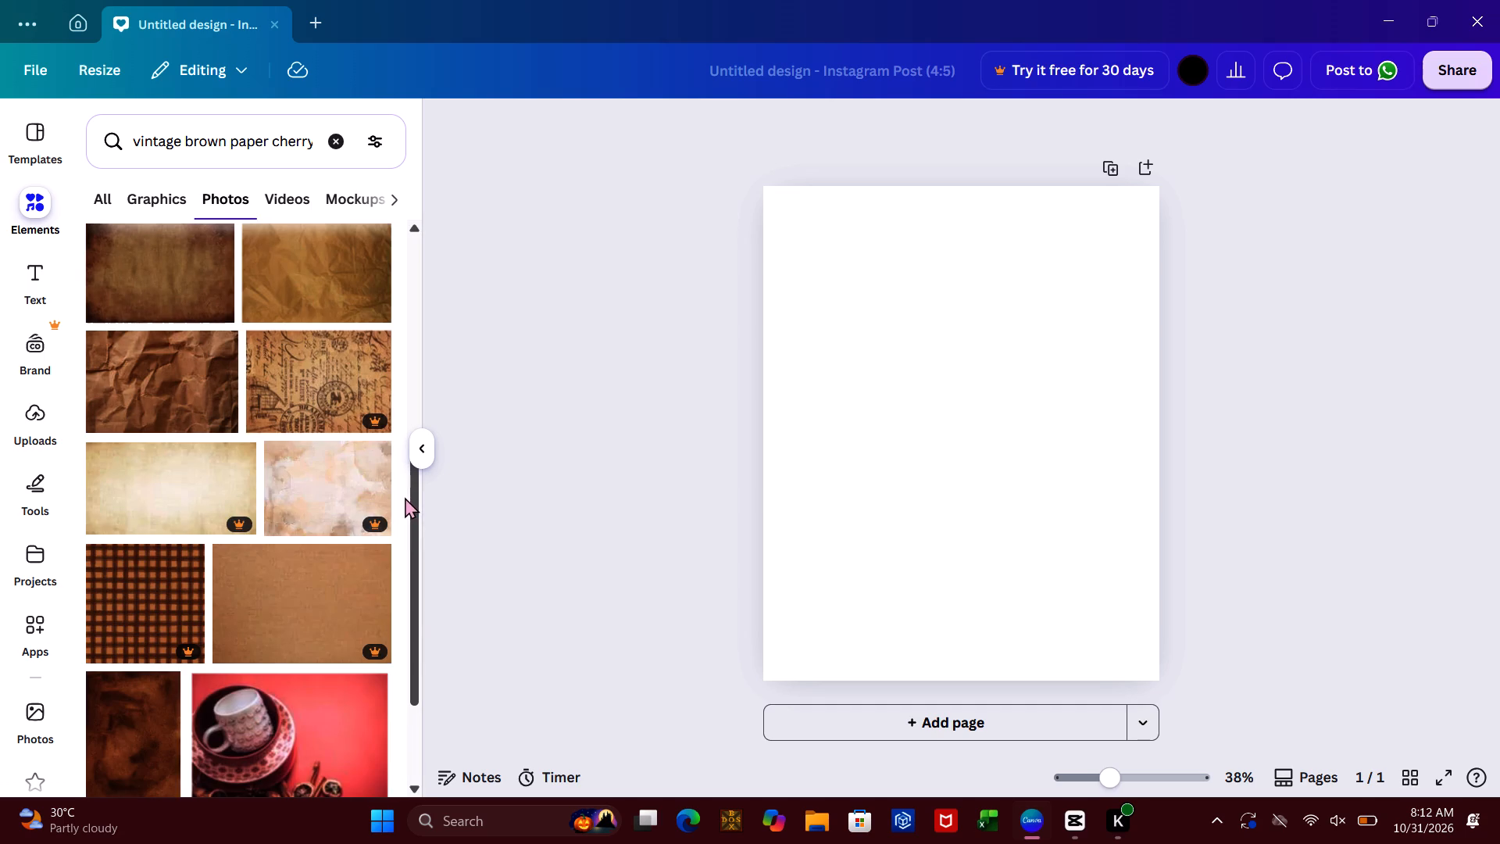
pyautogui.click(412, 413)
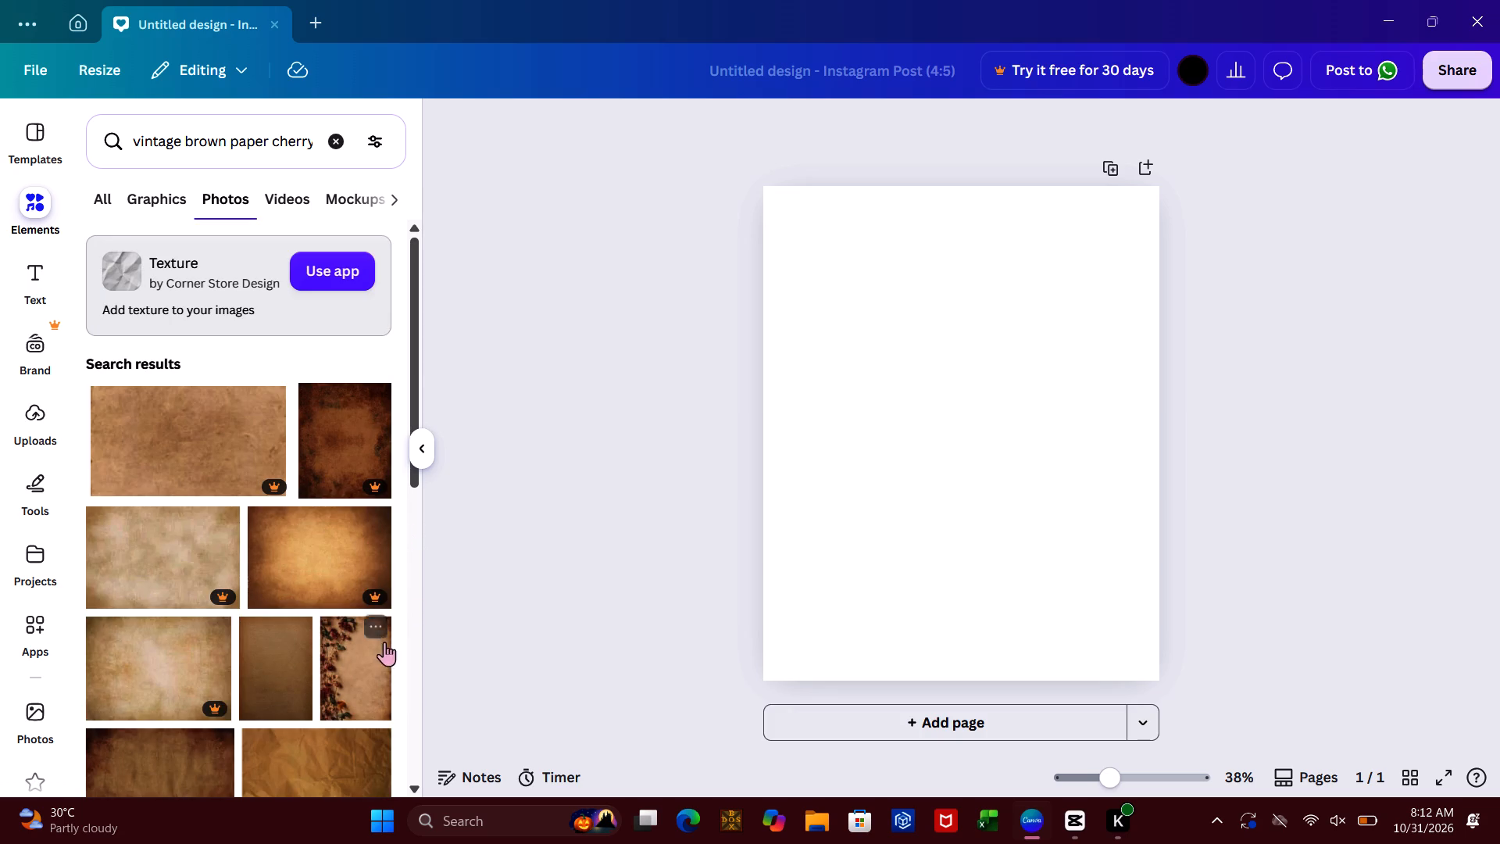
pyautogui.click(360, 642)
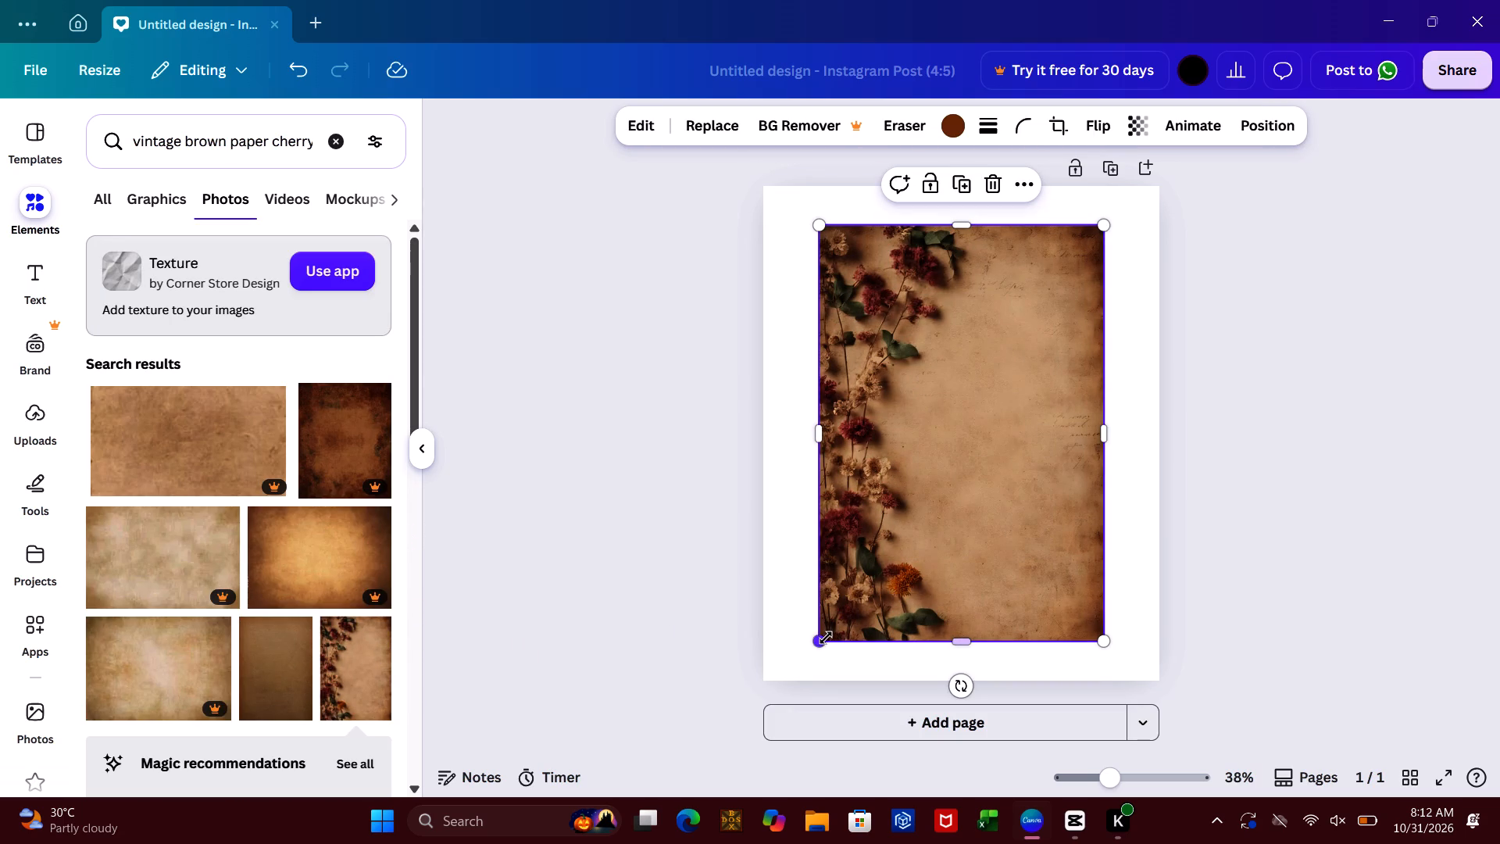
# Resize the floral vintage paper photo from its edges until it fills the whole 4:5 page as a background.
pyautogui.moveTo(824, 635); pyautogui.dragTo(745, 660)
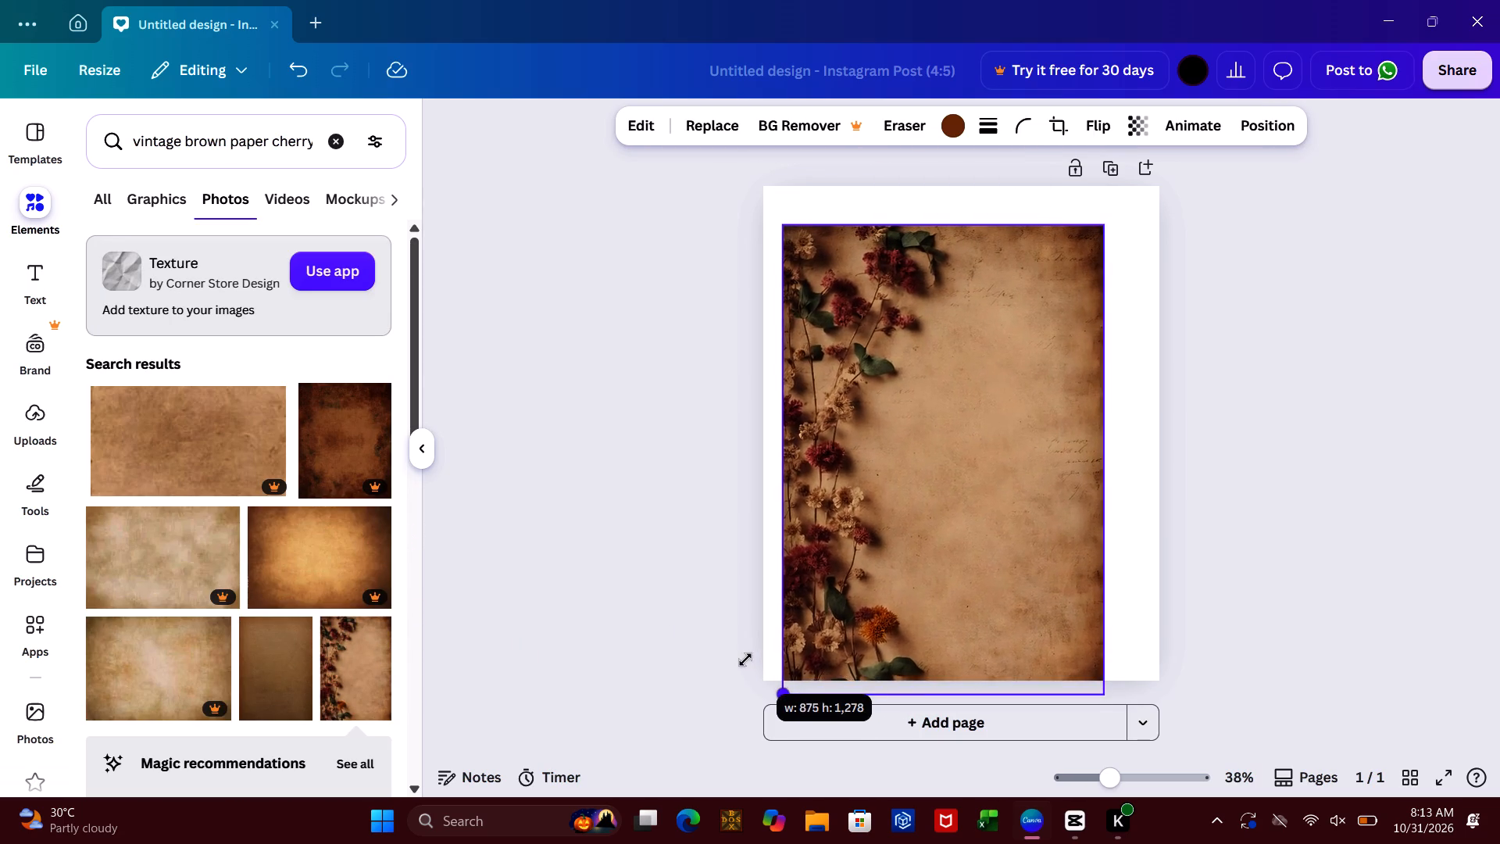
pyautogui.moveTo(745, 660); pyautogui.dragTo(748, 592)
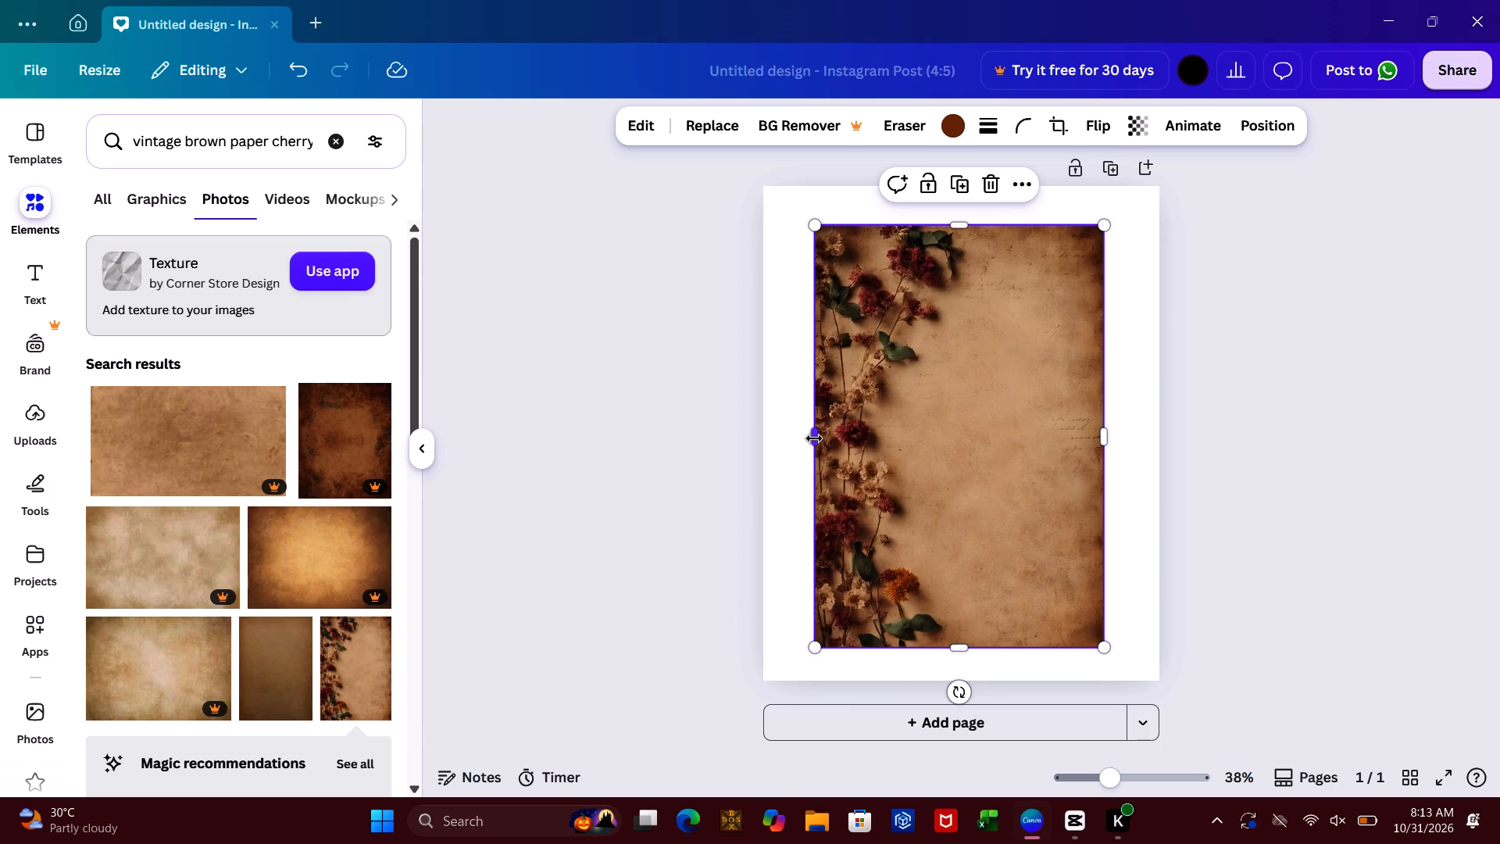
pyautogui.moveTo(814, 438); pyautogui.dragTo(766, 440)
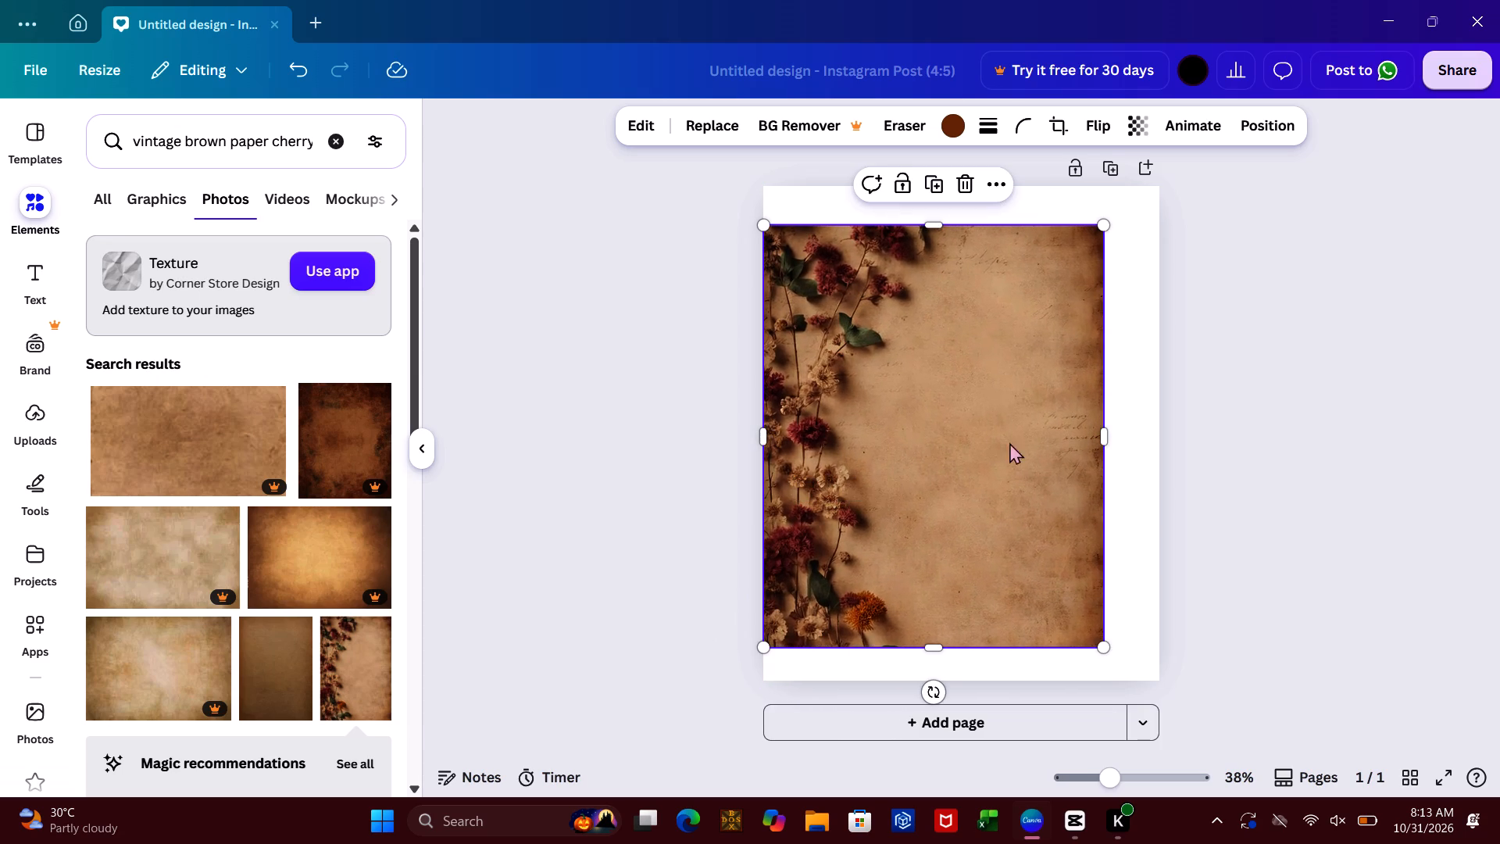
pyautogui.moveTo(1105, 434); pyautogui.dragTo(1227, 440)
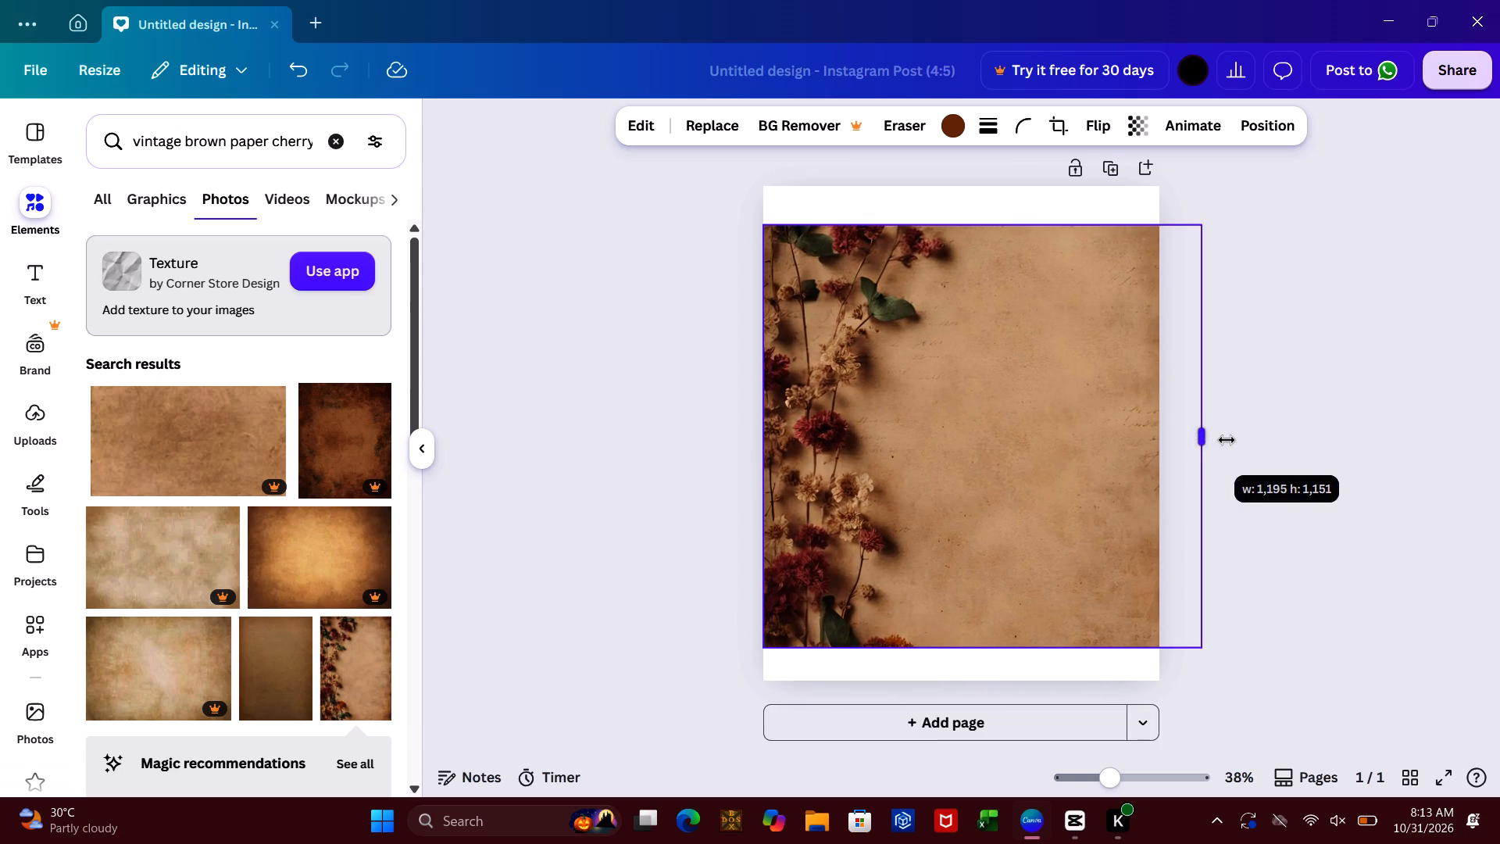
pyautogui.moveTo(979, 222); pyautogui.dragTo(956, 163)
pyautogui.moveTo(989, 643); pyautogui.dragTo(990, 696)
pyautogui.moveTo(1227, 445); pyautogui.dragTo(1156, 440)
pyautogui.click(1248, 386)
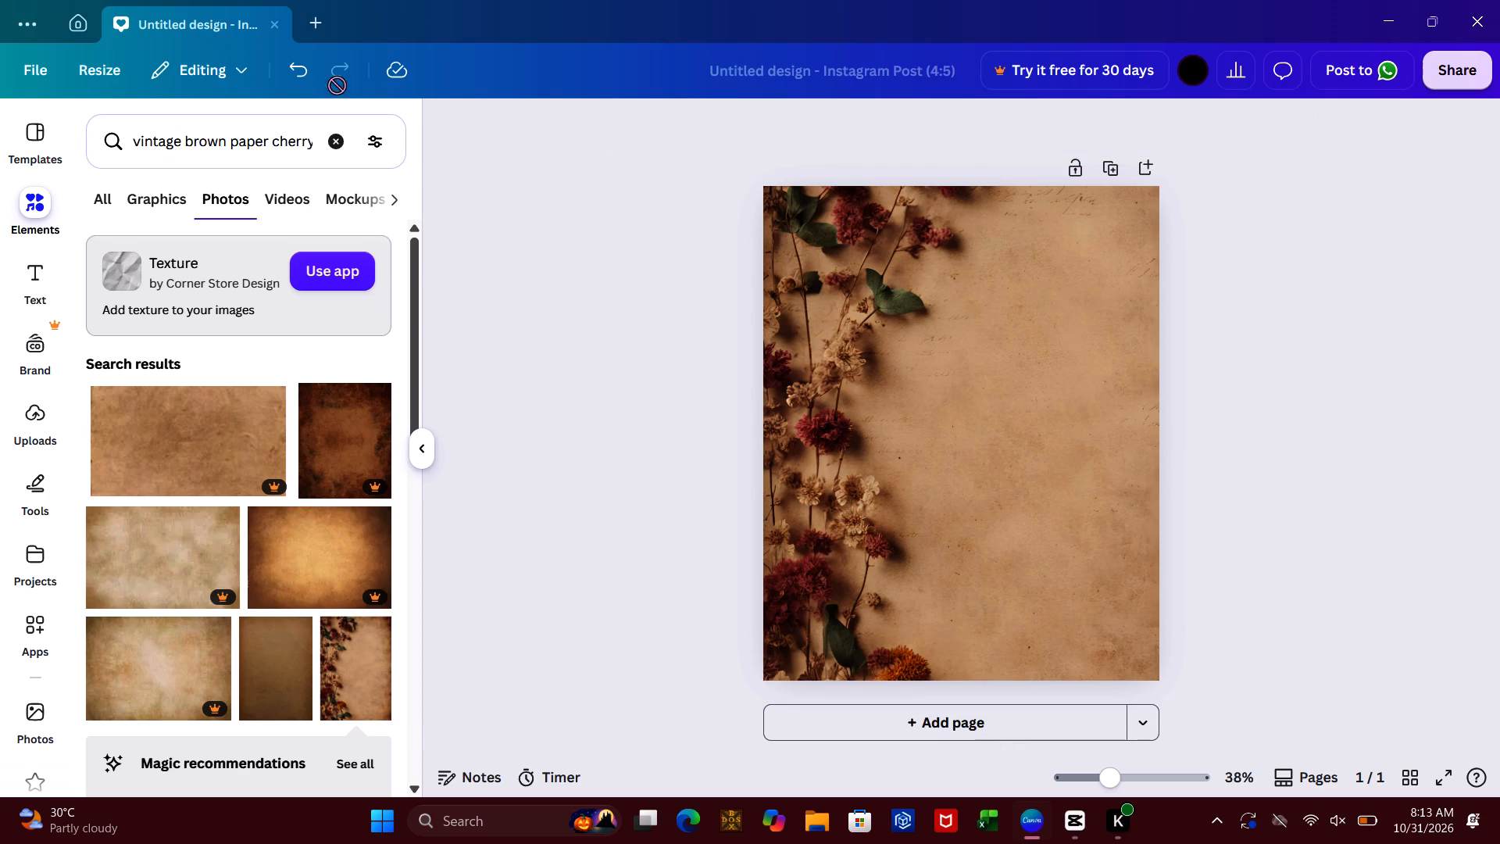
# Search the elements library for "dark brown shadow" and show all of the matching graphics.
pyautogui.click(335, 128)
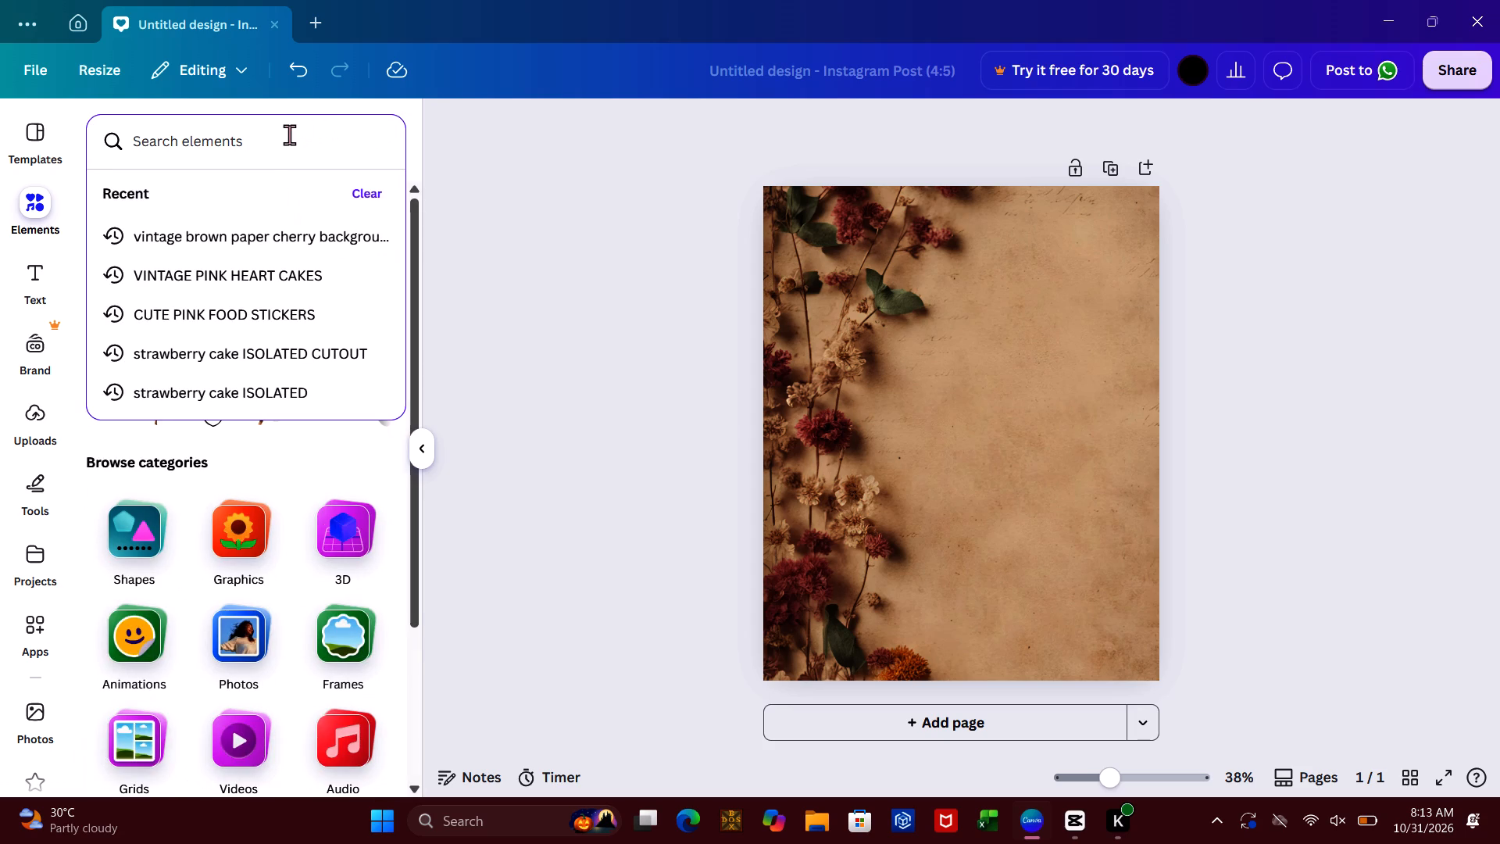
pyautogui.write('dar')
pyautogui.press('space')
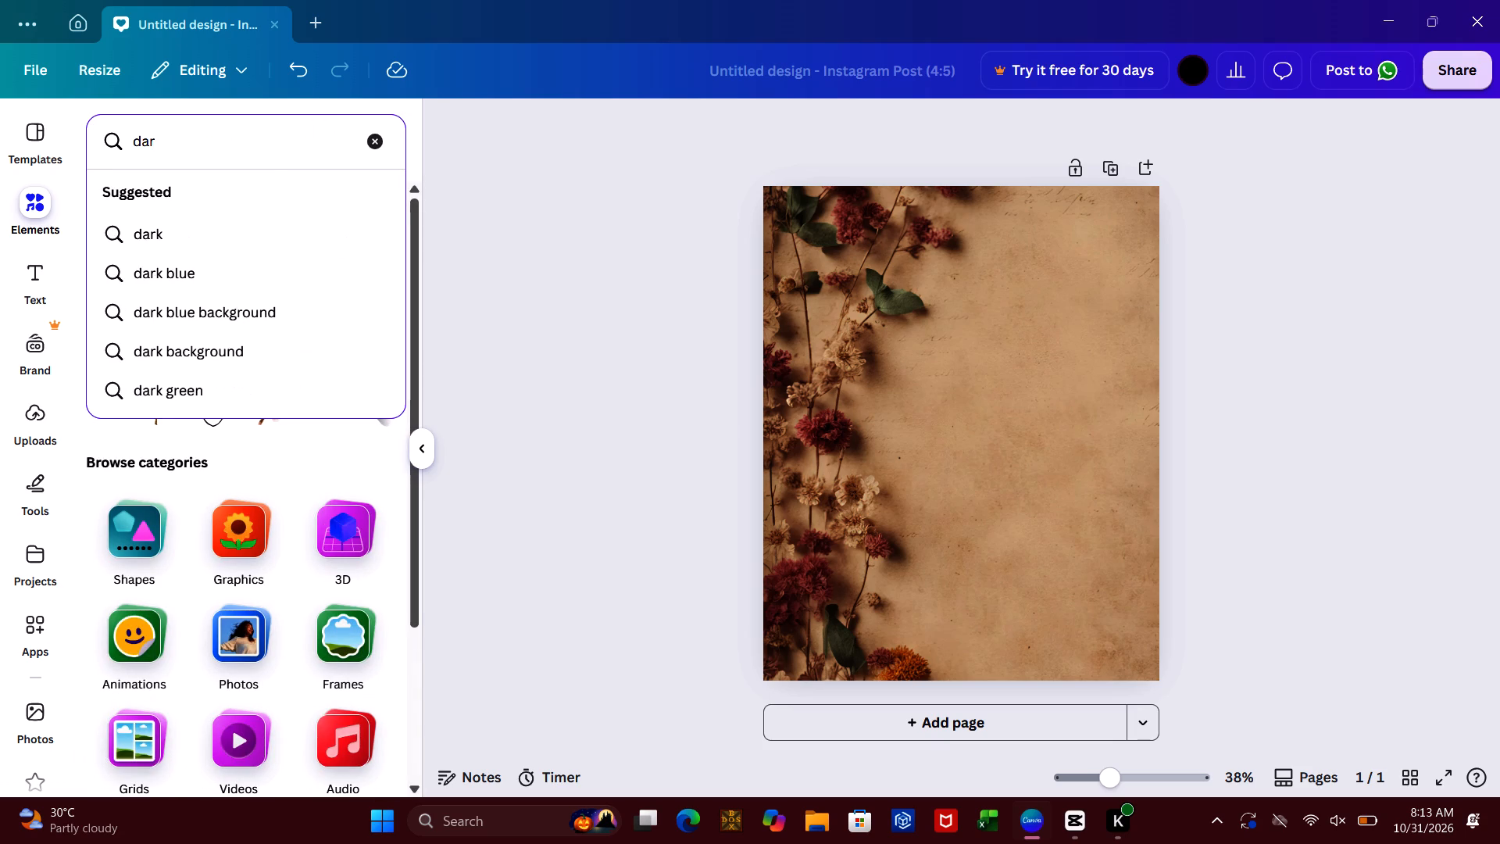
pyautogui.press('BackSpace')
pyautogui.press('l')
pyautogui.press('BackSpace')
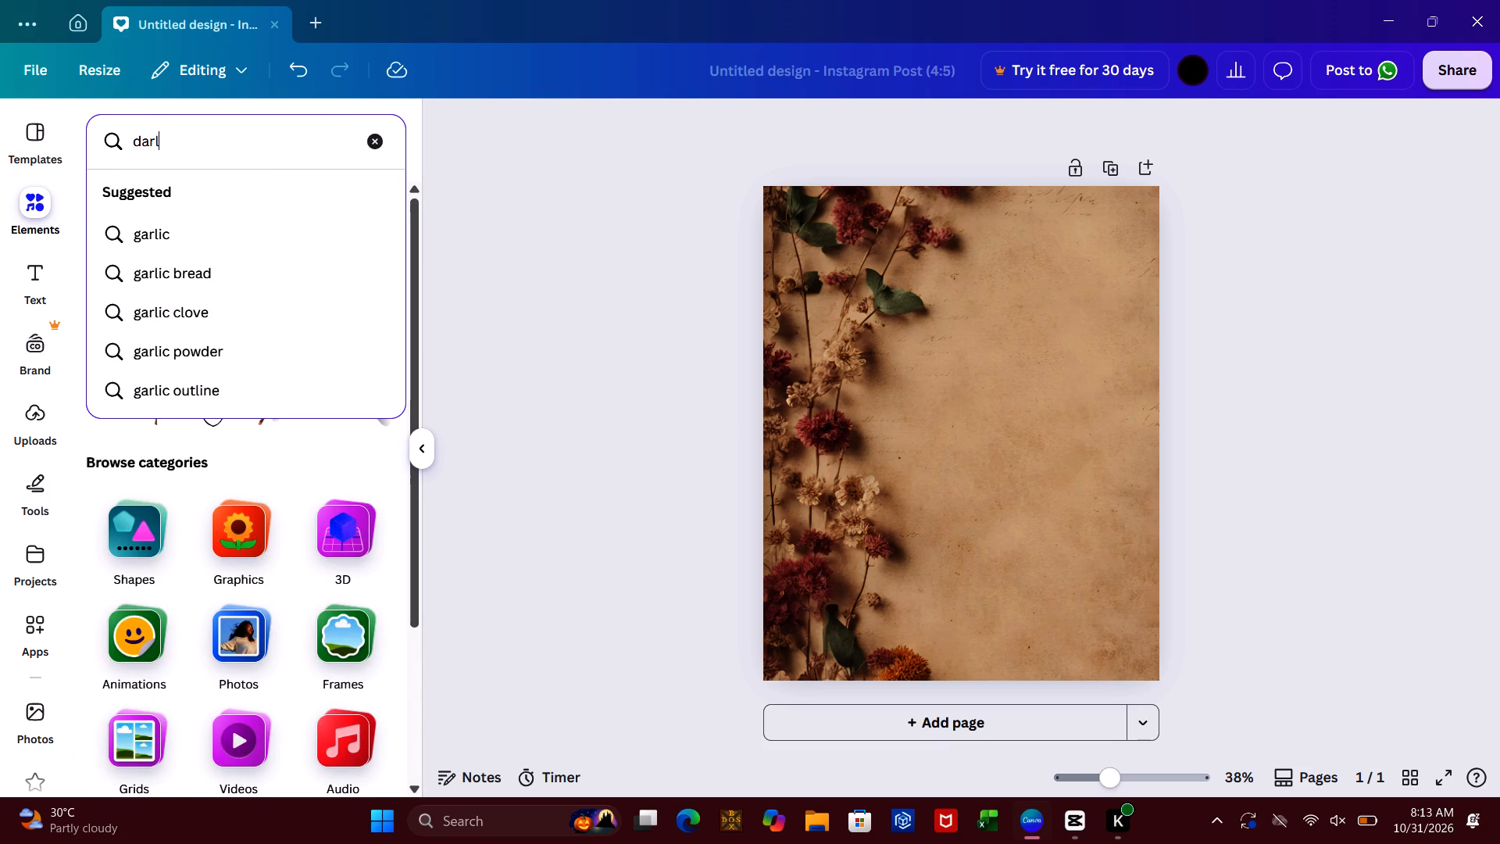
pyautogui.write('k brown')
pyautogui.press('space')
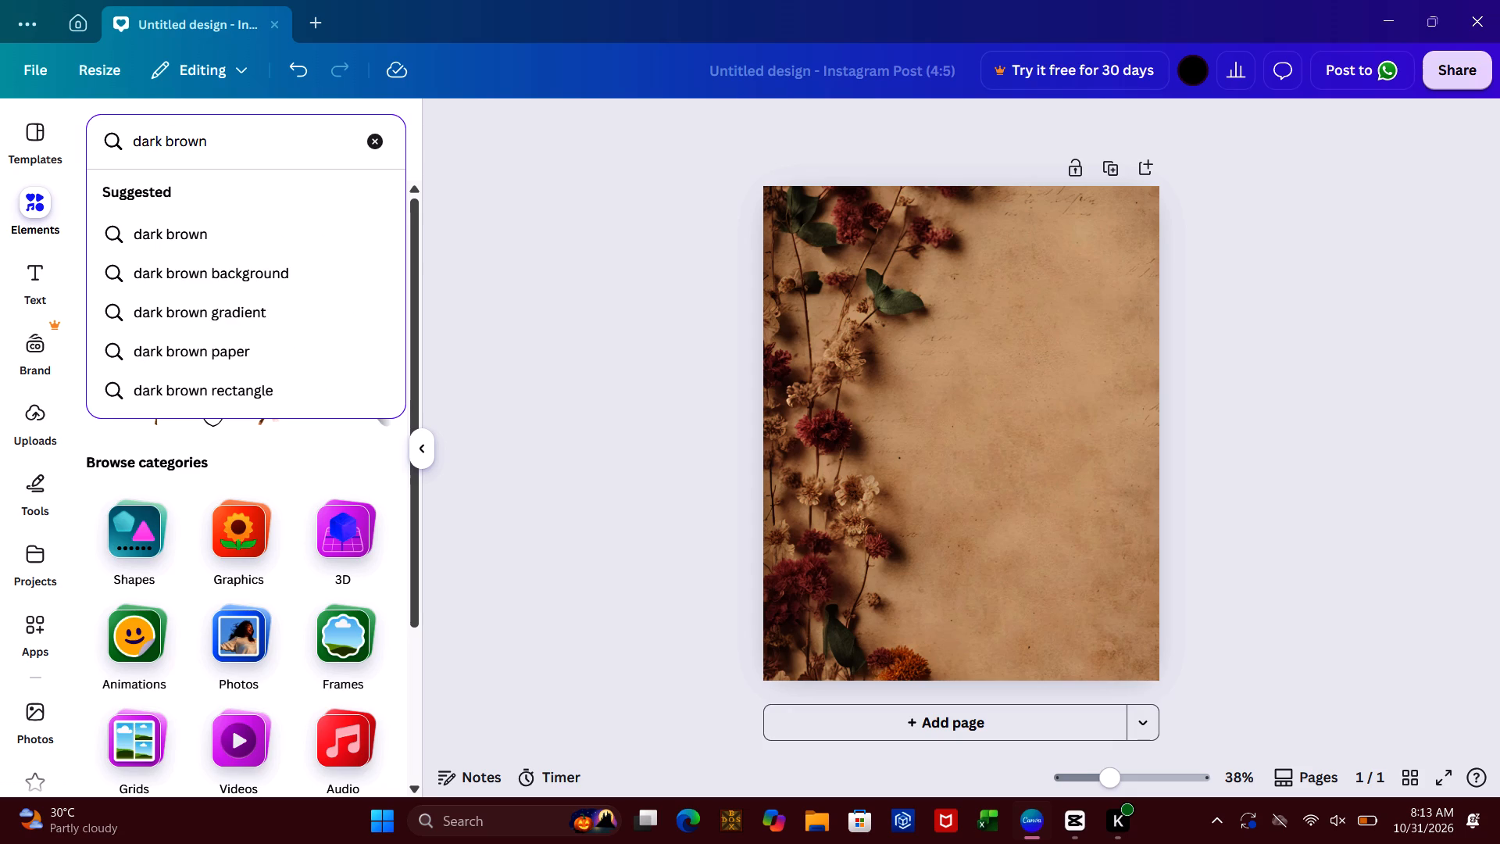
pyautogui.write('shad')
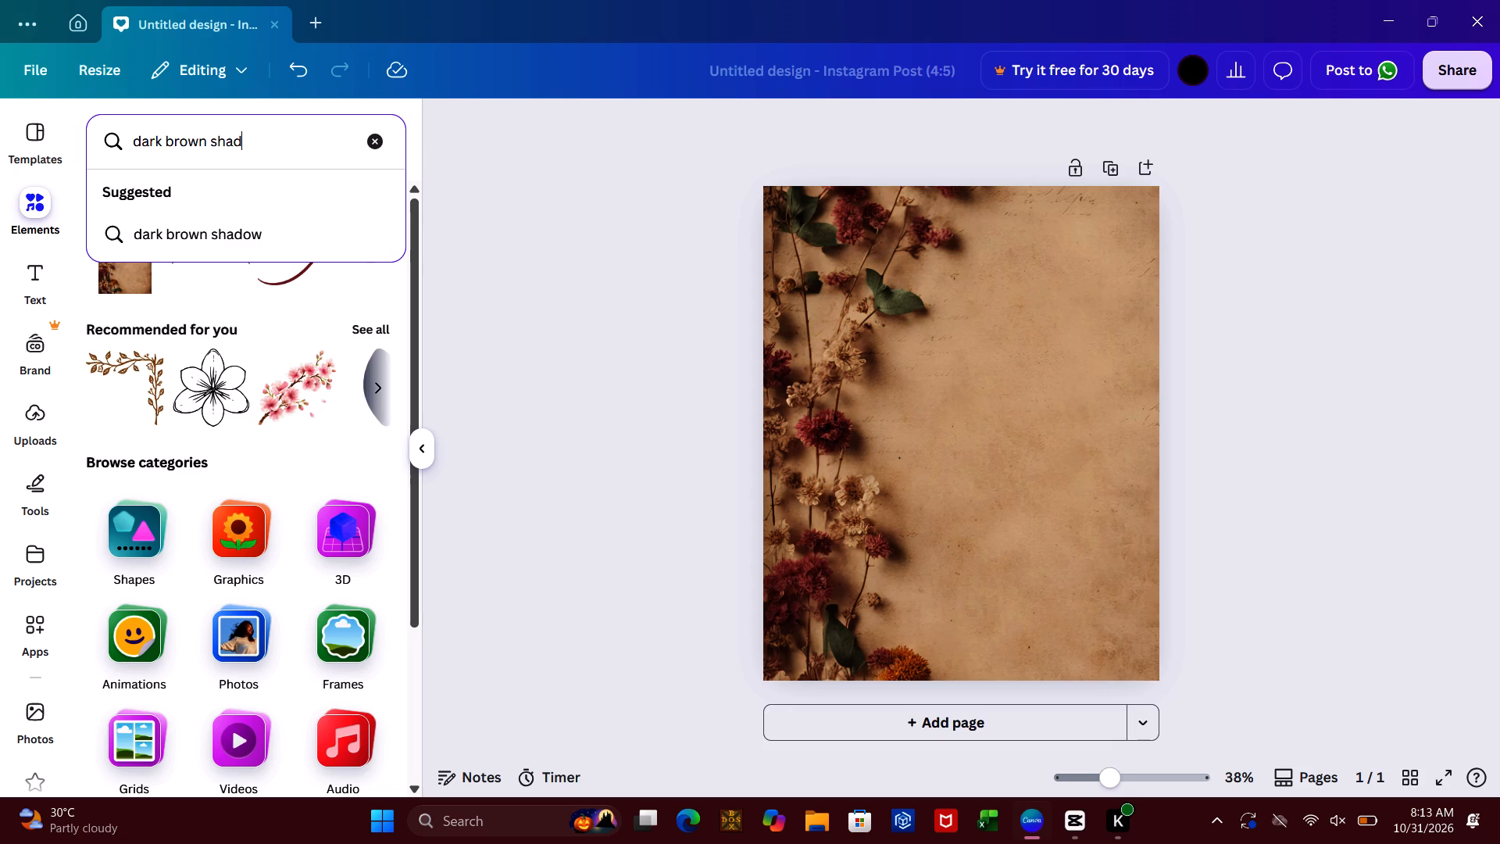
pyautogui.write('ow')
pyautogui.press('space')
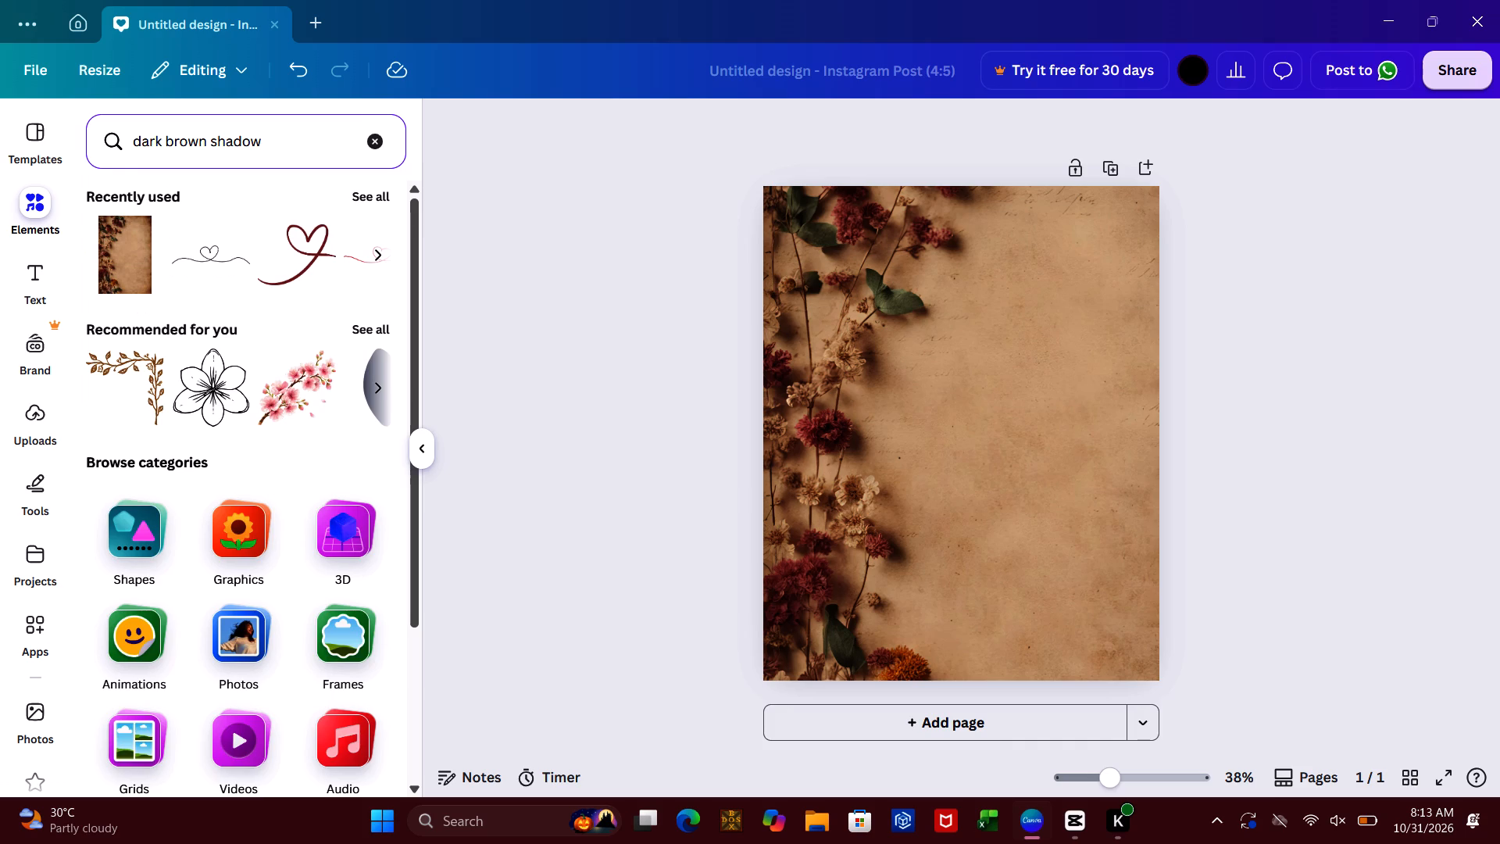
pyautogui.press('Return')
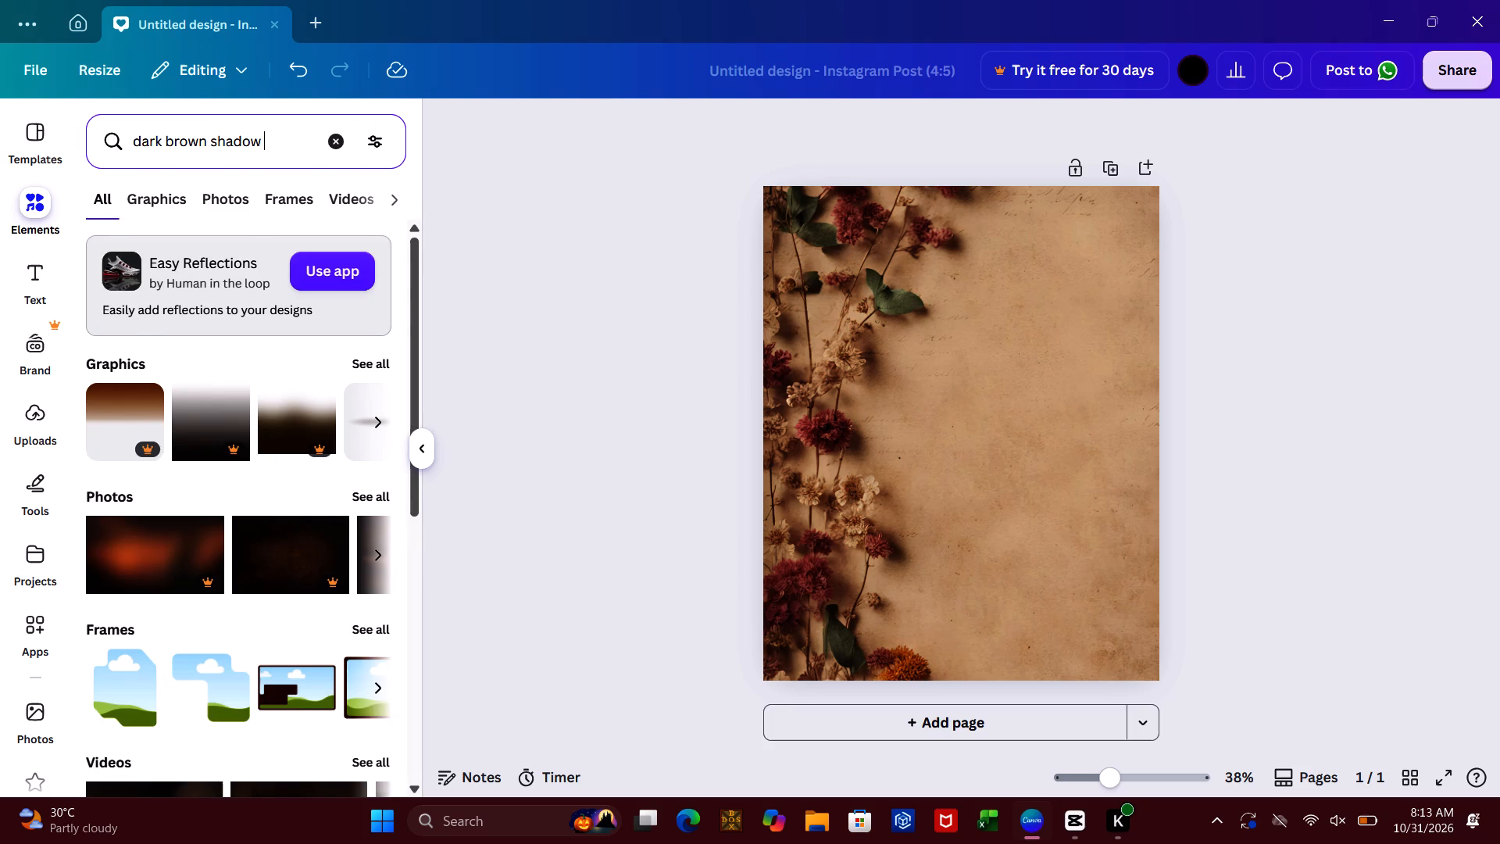
pyautogui.click(372, 364)
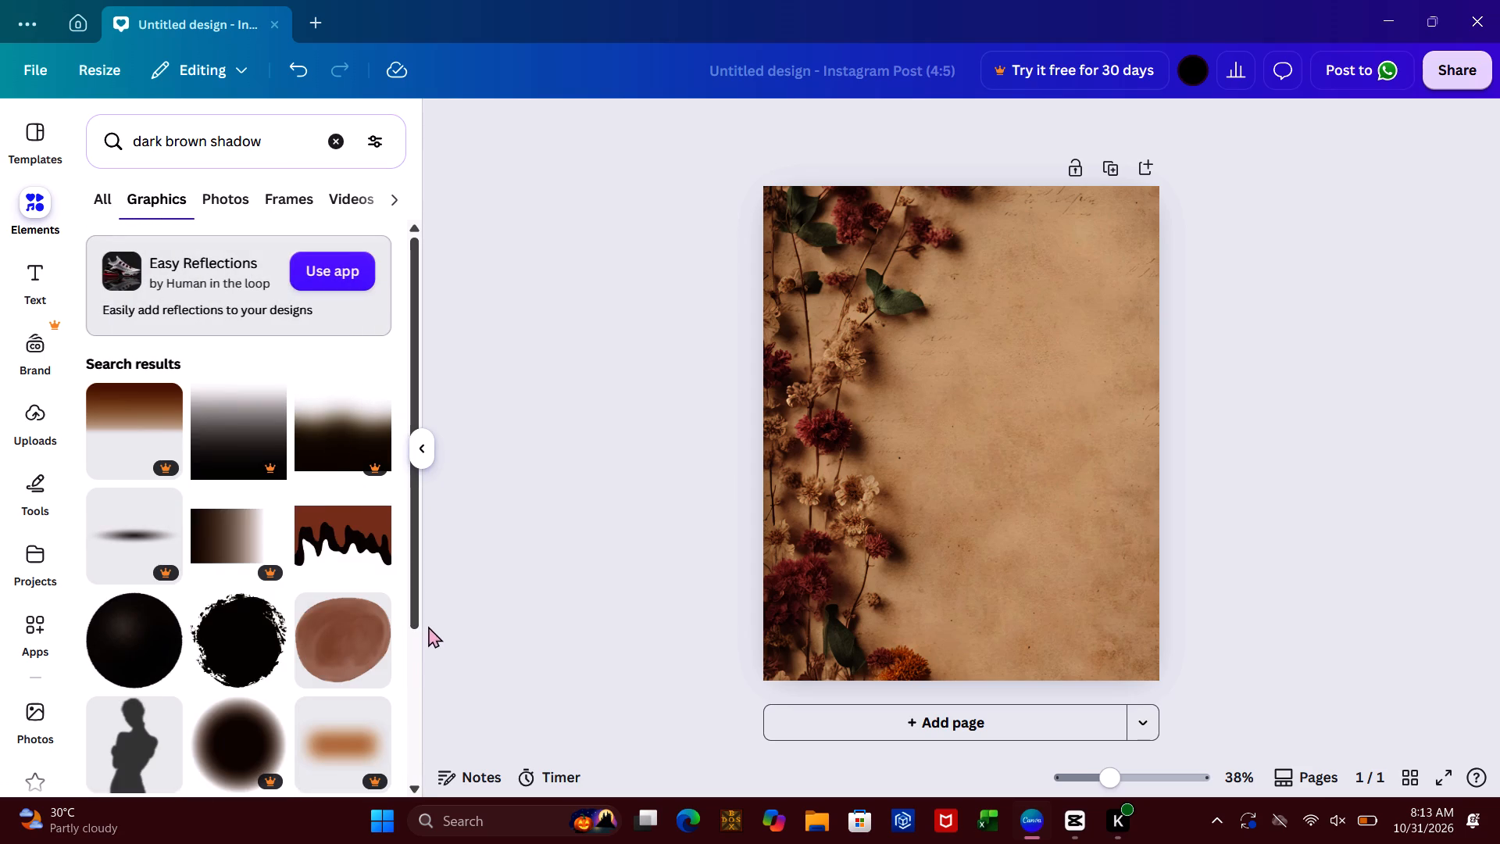
# Browse the dark brown shadow graphics for a shadow element that suits the vintage paper background.
pyautogui.click(416, 644)
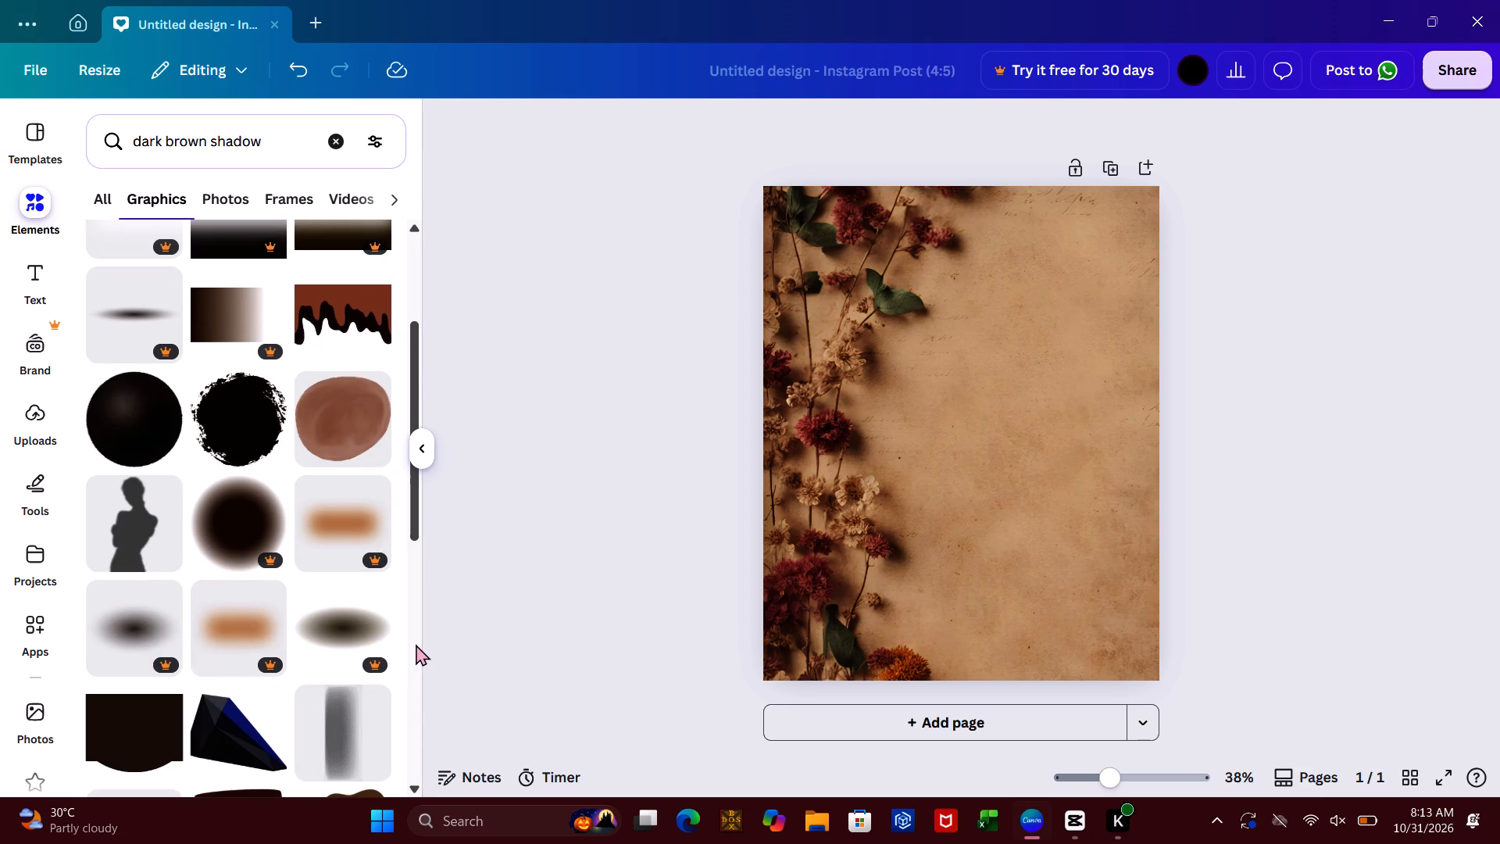
pyautogui.click(409, 675)
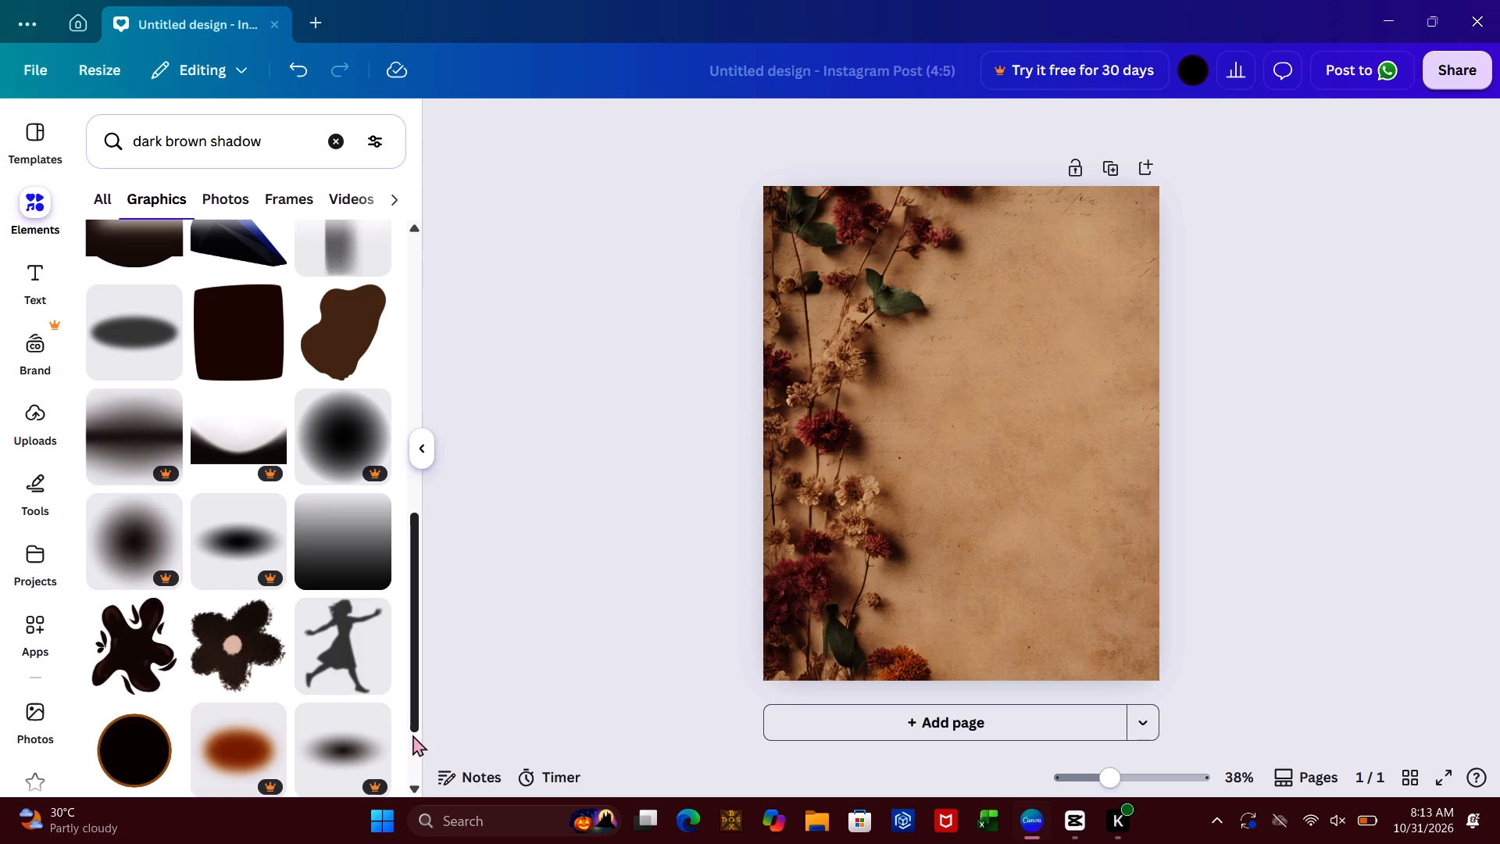
pyautogui.click(412, 735)
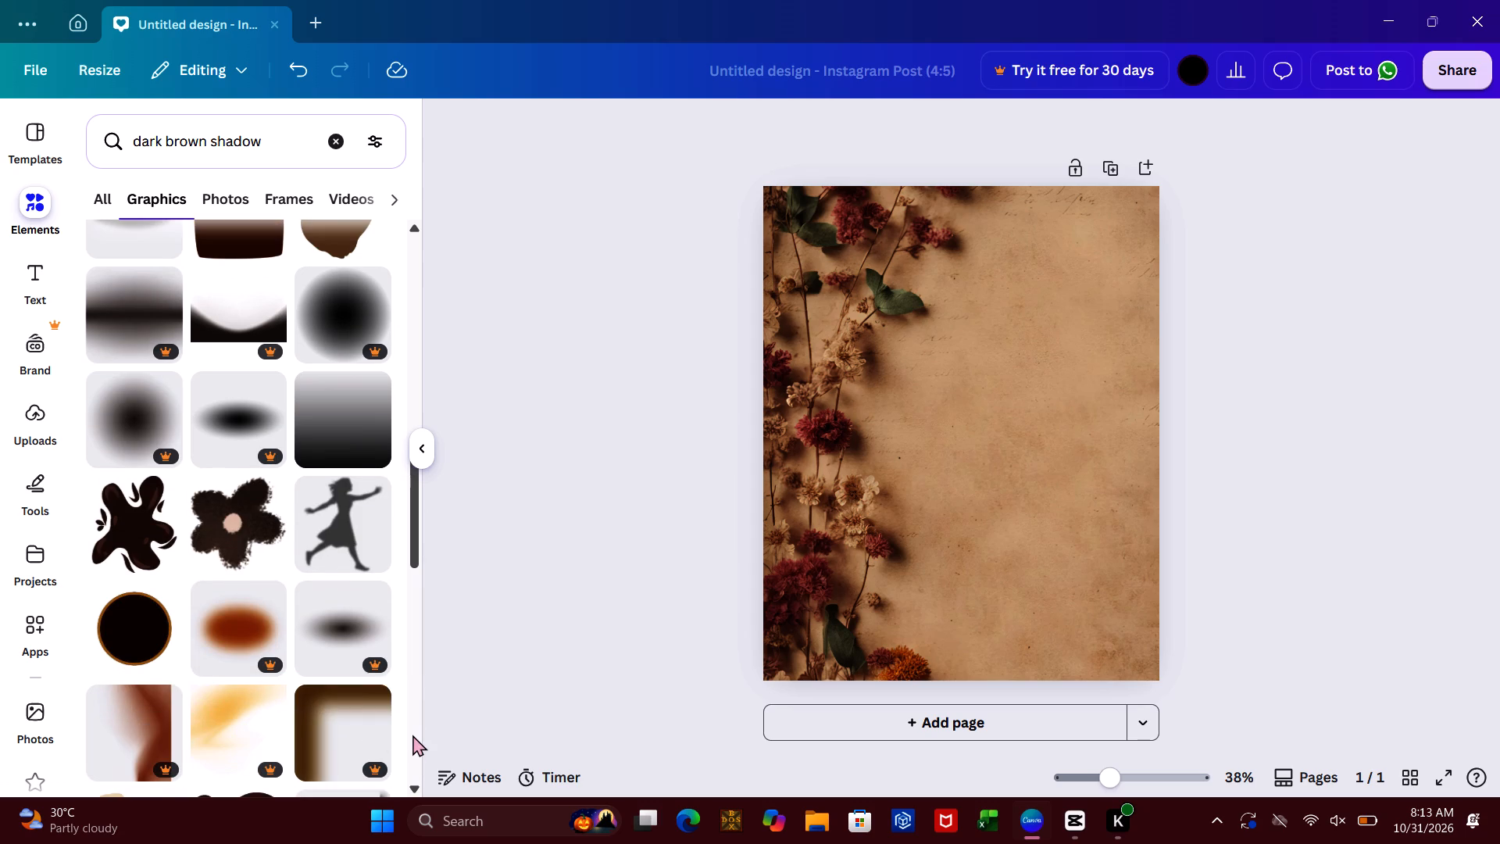
pyautogui.click(412, 735)
pyautogui.click(412, 735)
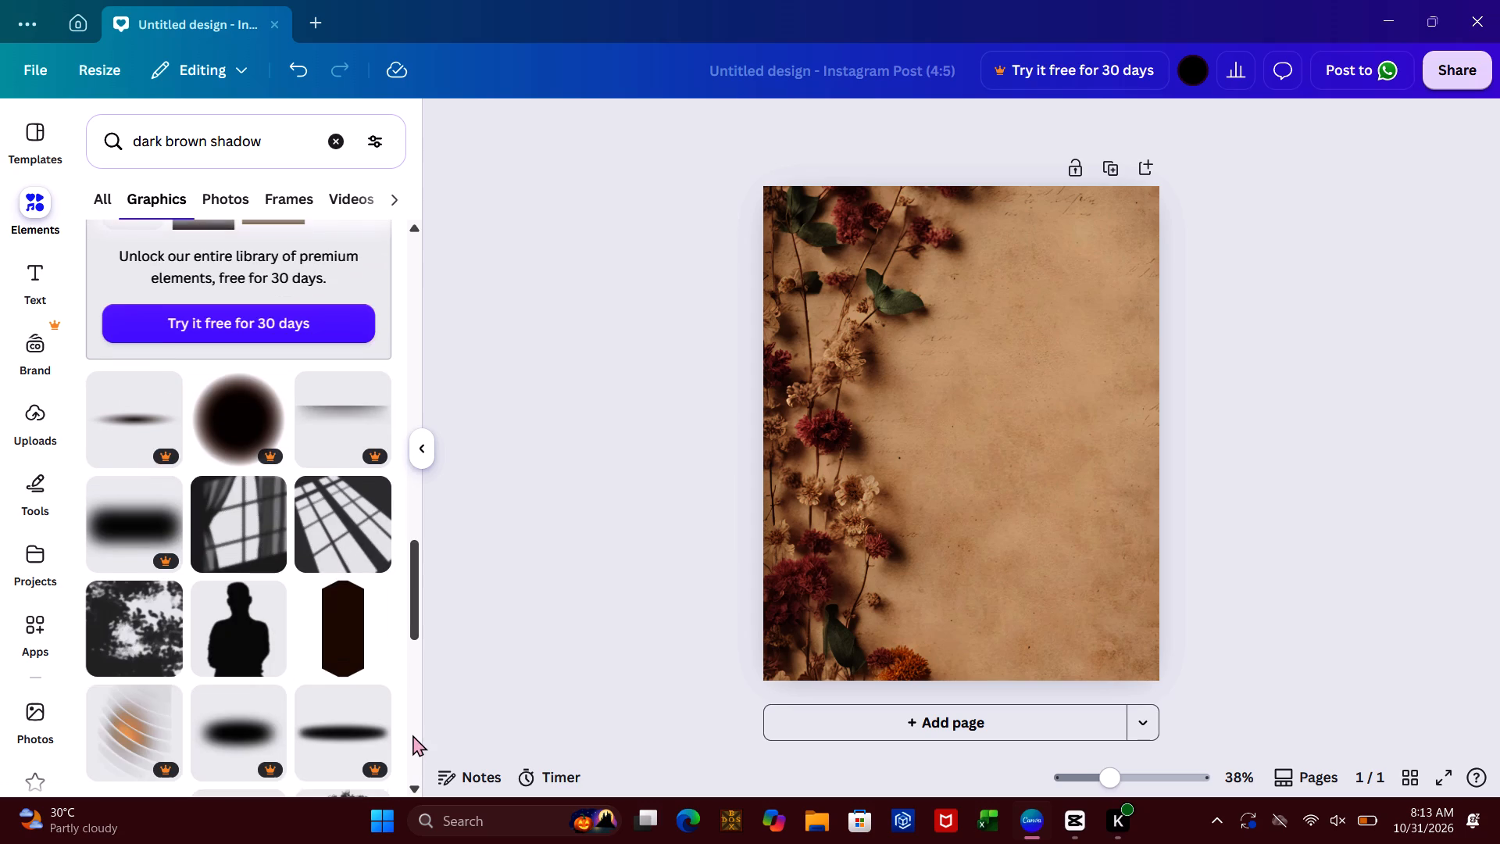
pyautogui.click(412, 735)
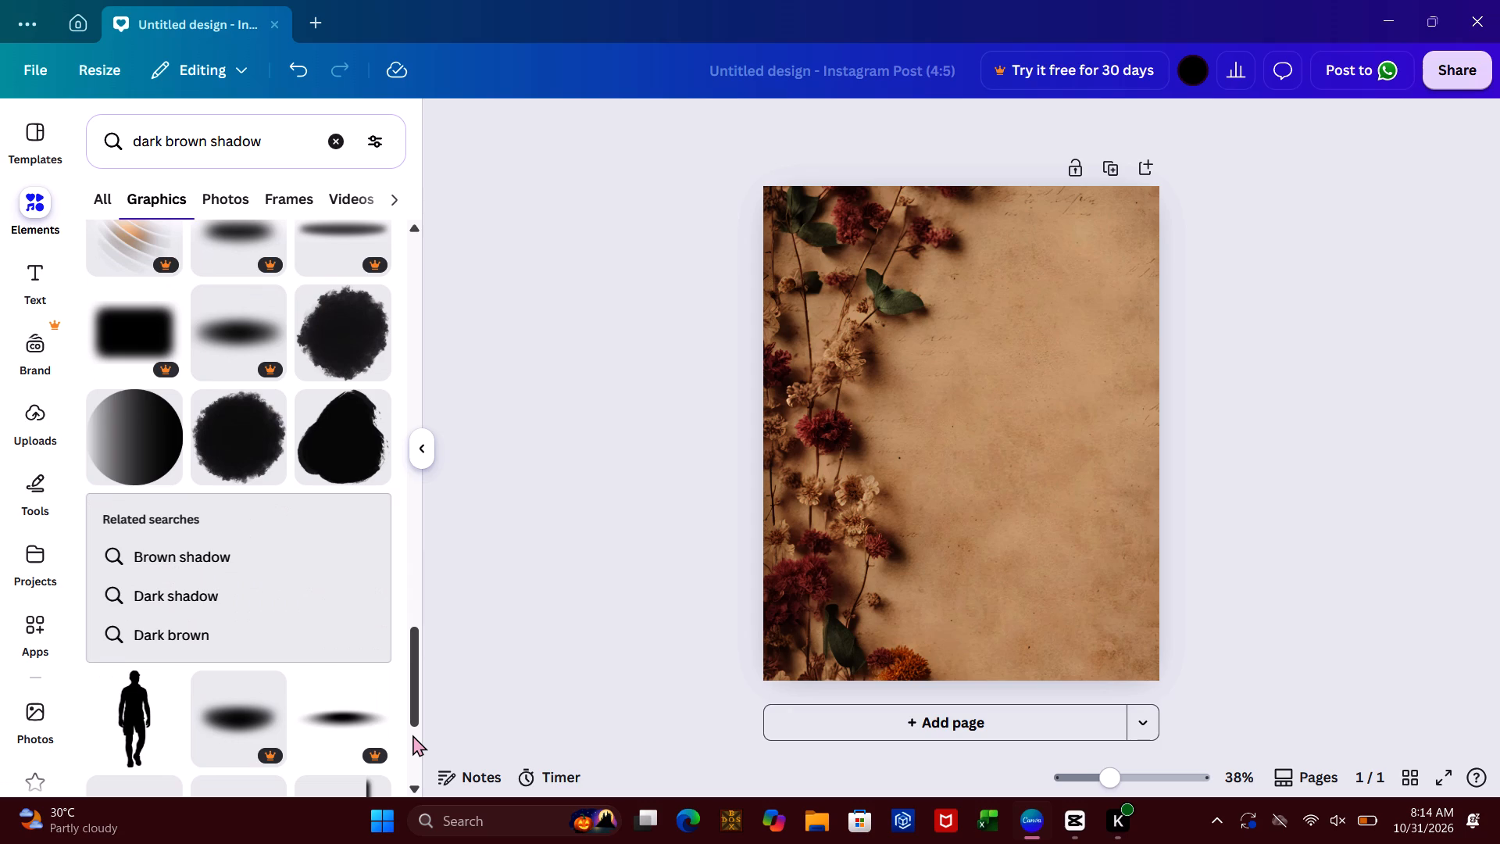
pyautogui.click(412, 752)
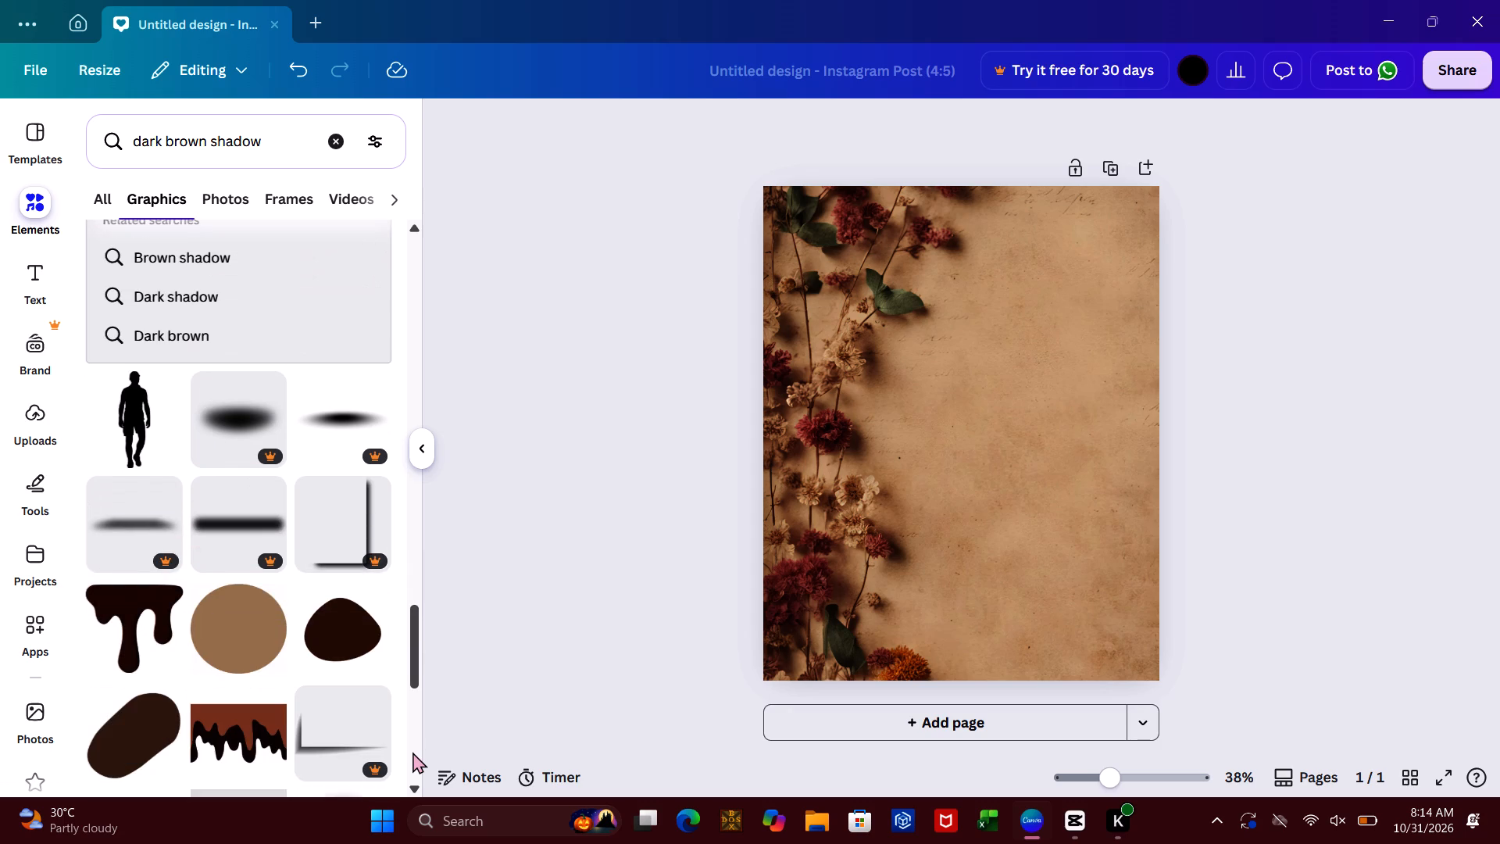
pyautogui.click(412, 732)
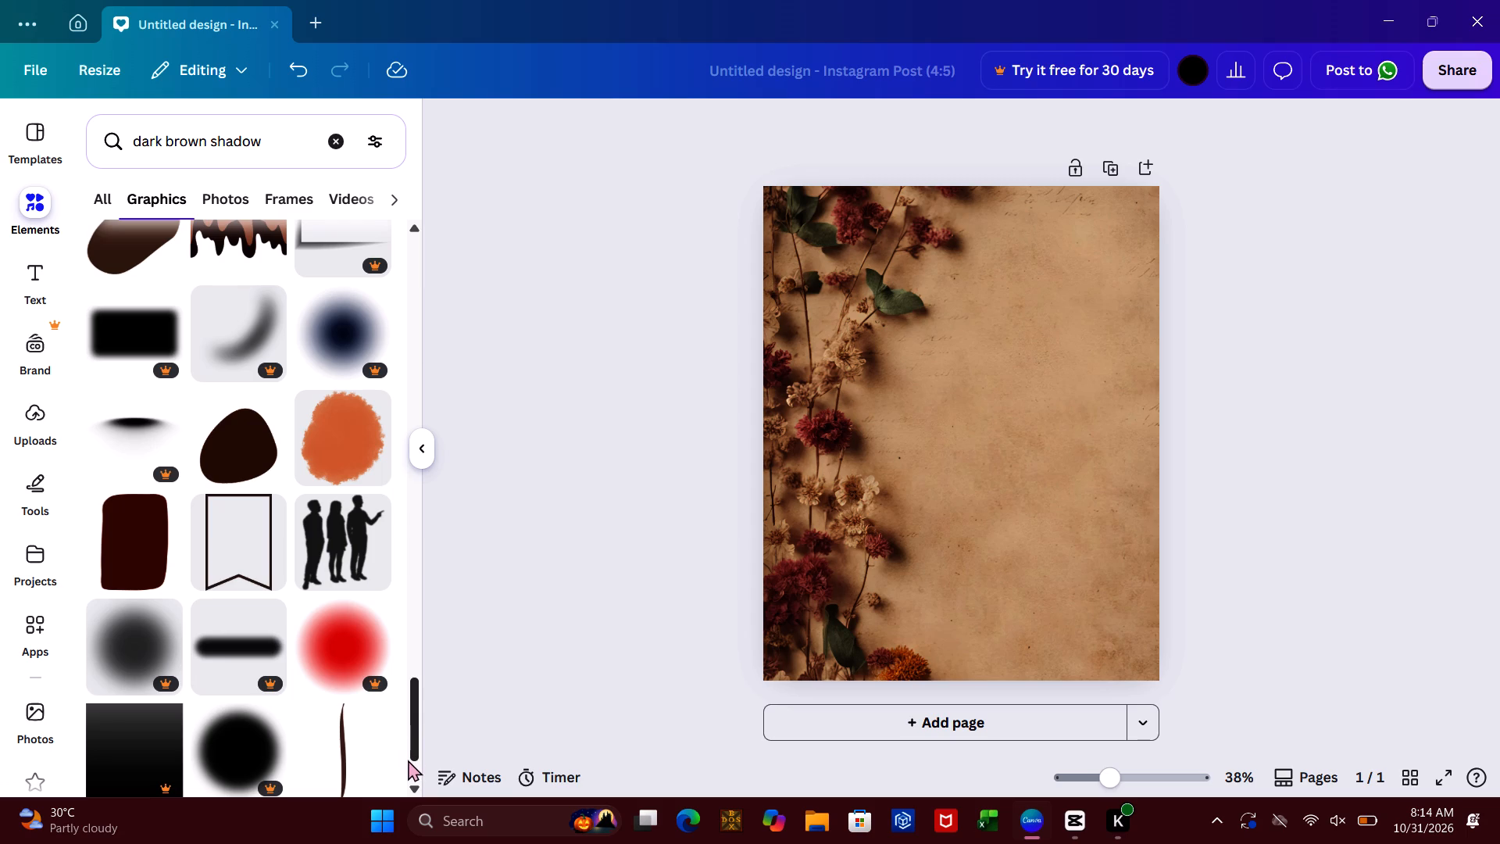
pyautogui.click(408, 760)
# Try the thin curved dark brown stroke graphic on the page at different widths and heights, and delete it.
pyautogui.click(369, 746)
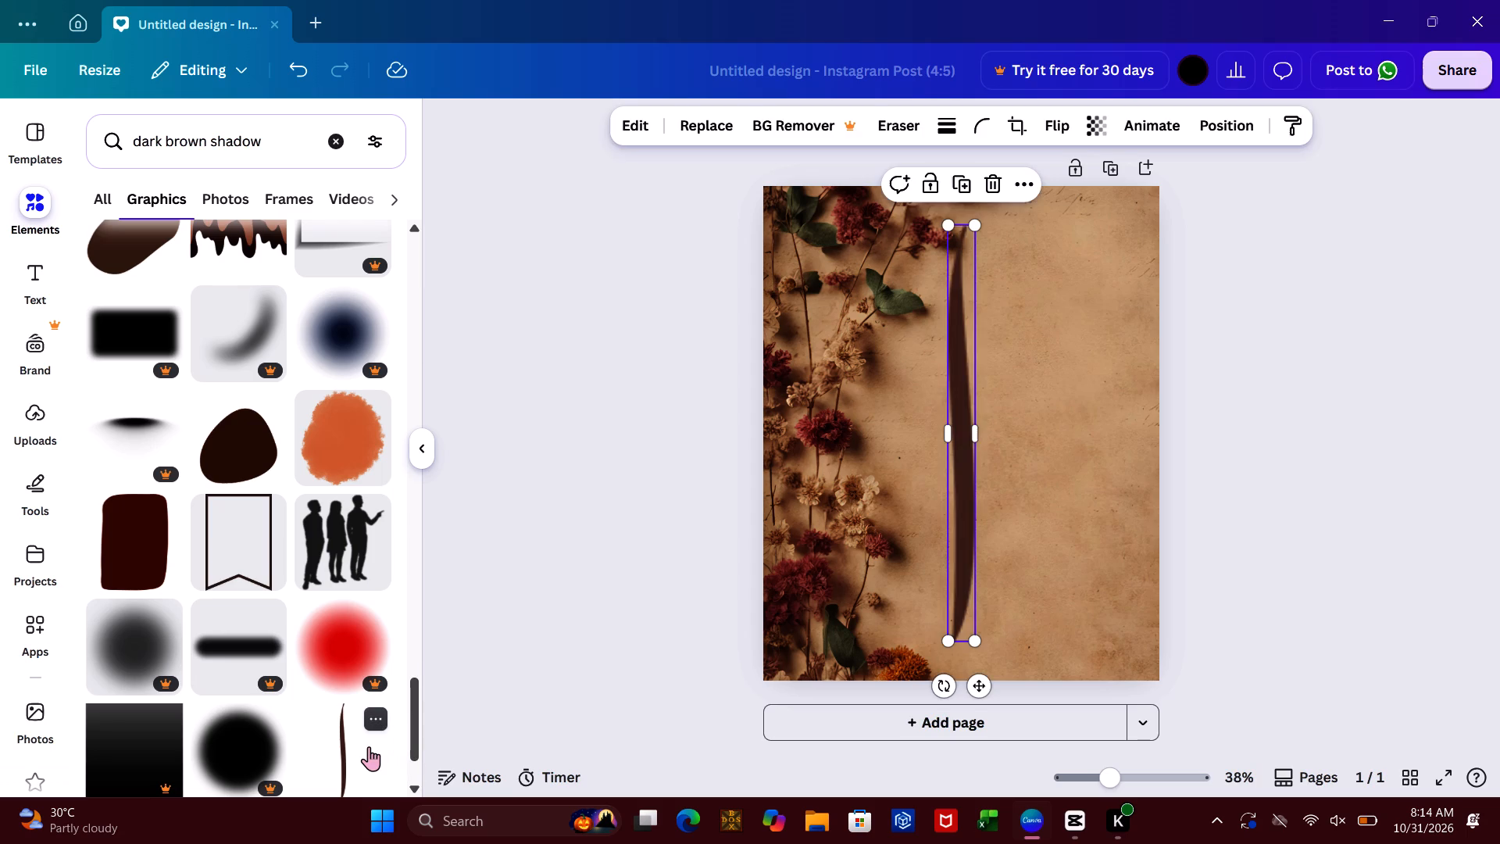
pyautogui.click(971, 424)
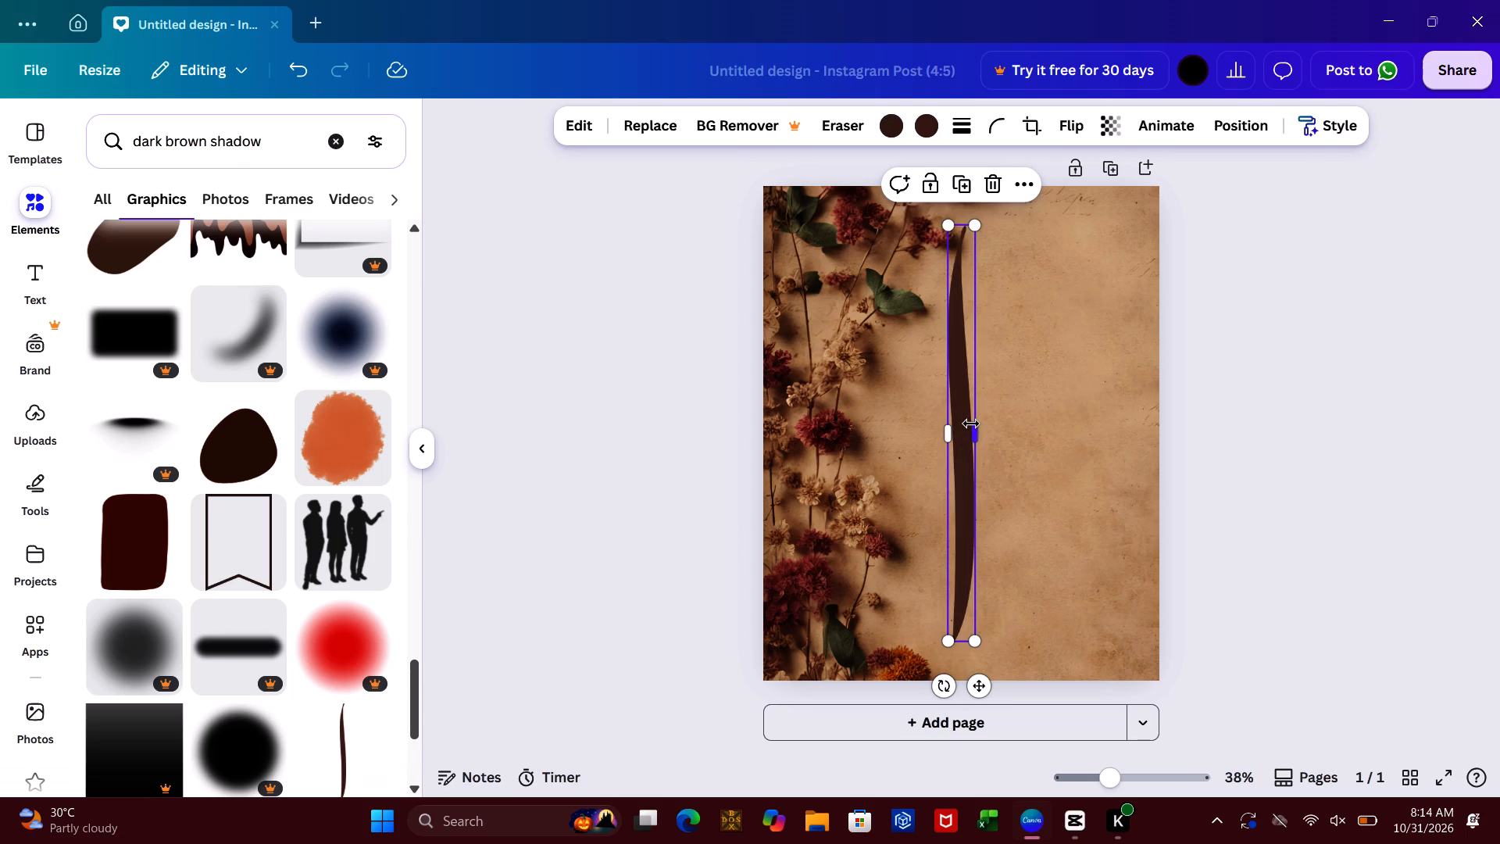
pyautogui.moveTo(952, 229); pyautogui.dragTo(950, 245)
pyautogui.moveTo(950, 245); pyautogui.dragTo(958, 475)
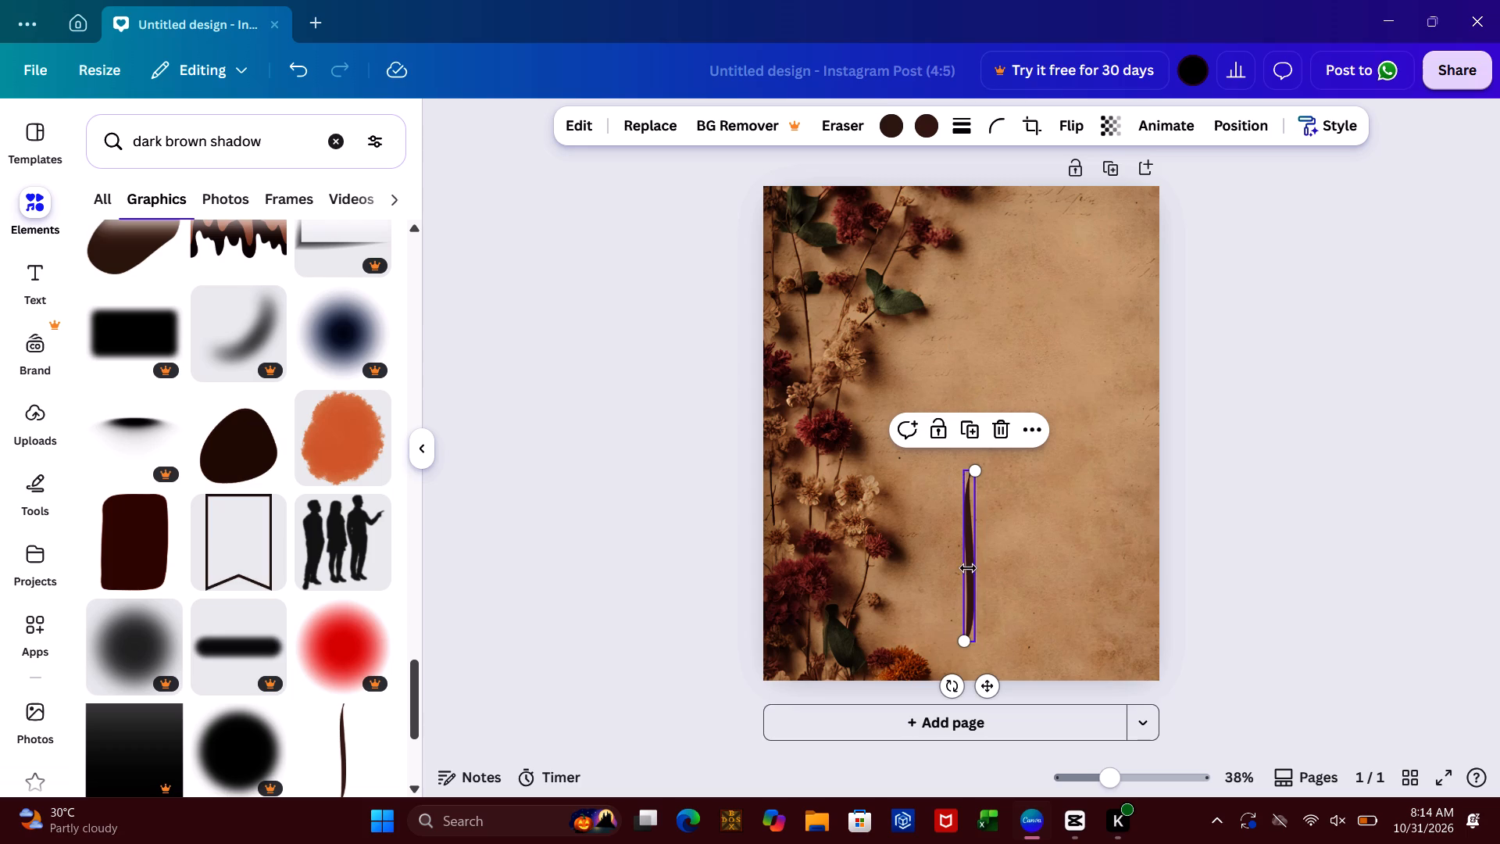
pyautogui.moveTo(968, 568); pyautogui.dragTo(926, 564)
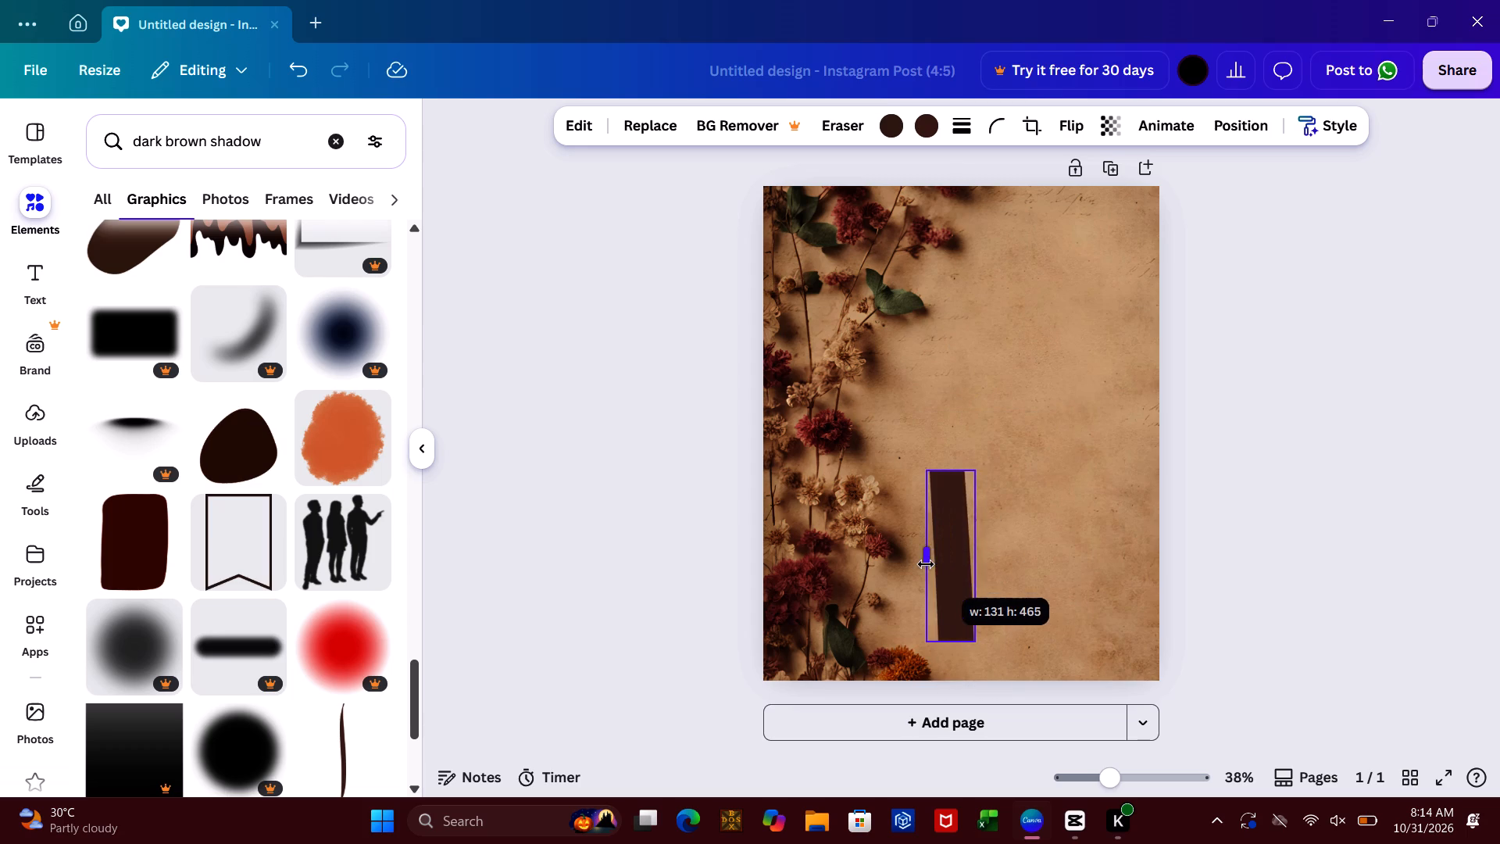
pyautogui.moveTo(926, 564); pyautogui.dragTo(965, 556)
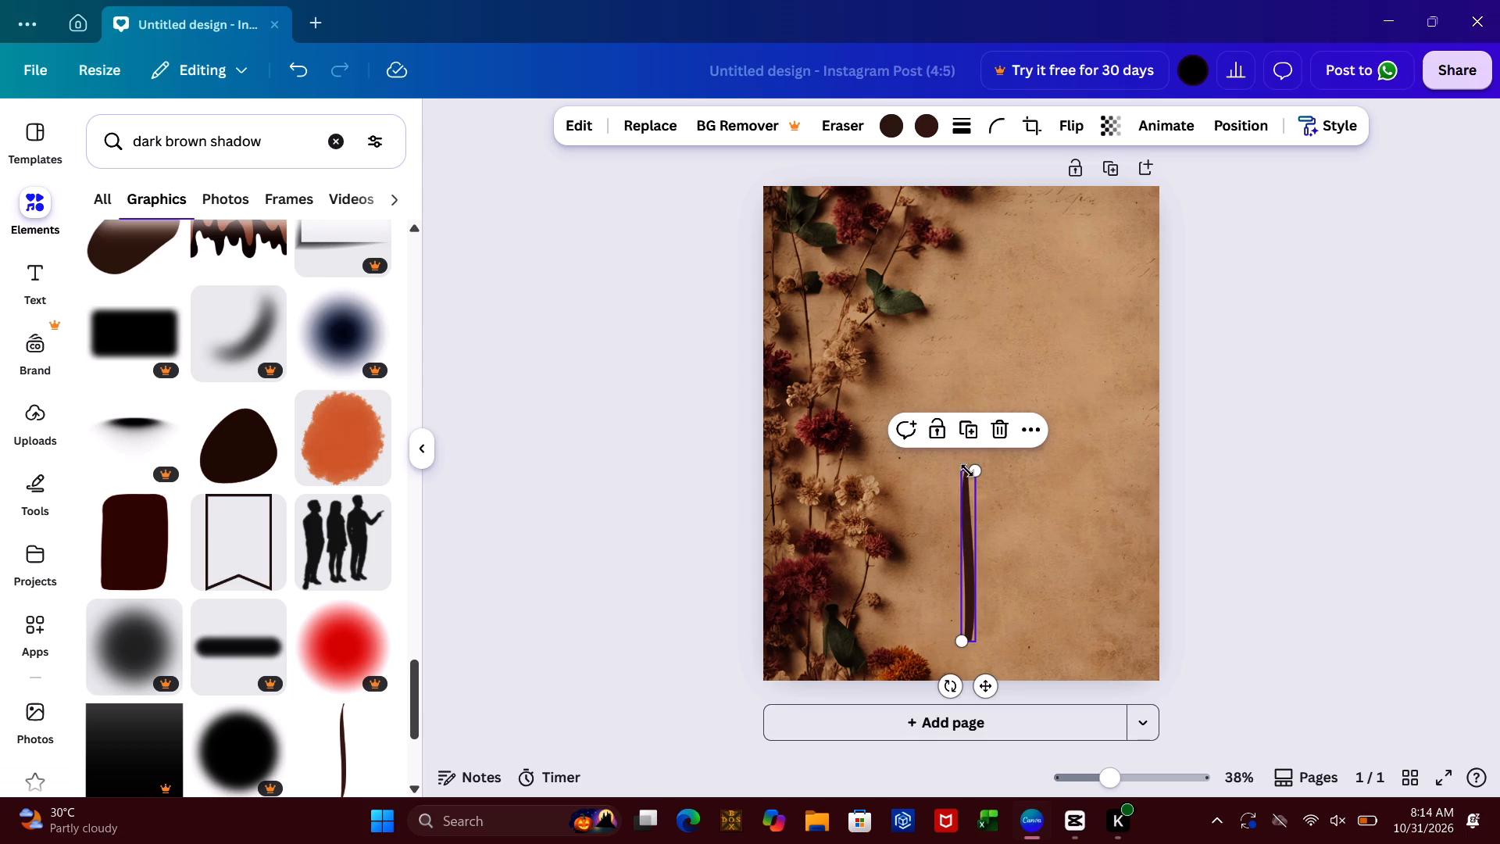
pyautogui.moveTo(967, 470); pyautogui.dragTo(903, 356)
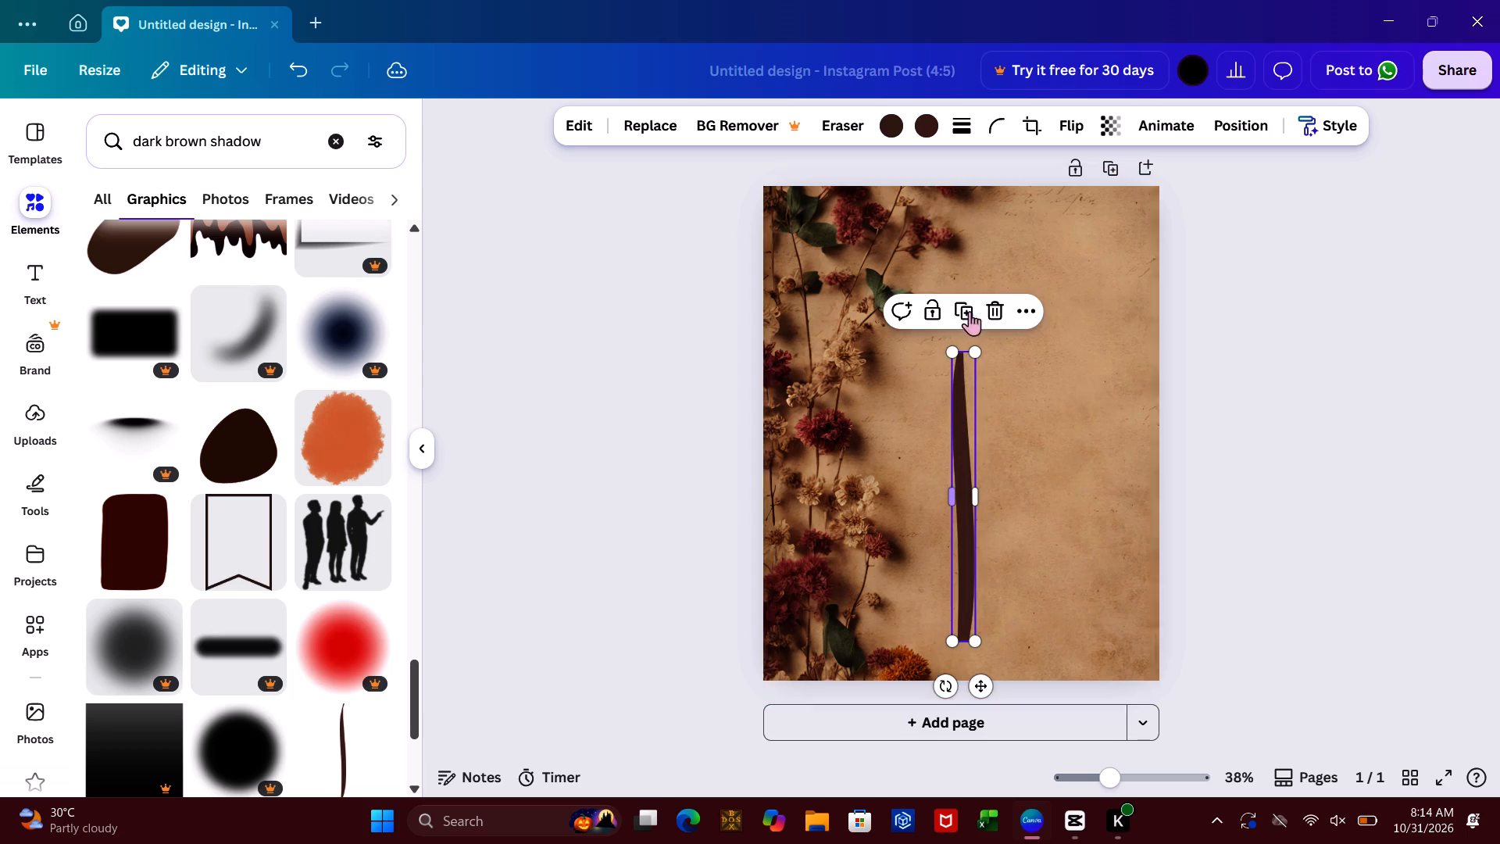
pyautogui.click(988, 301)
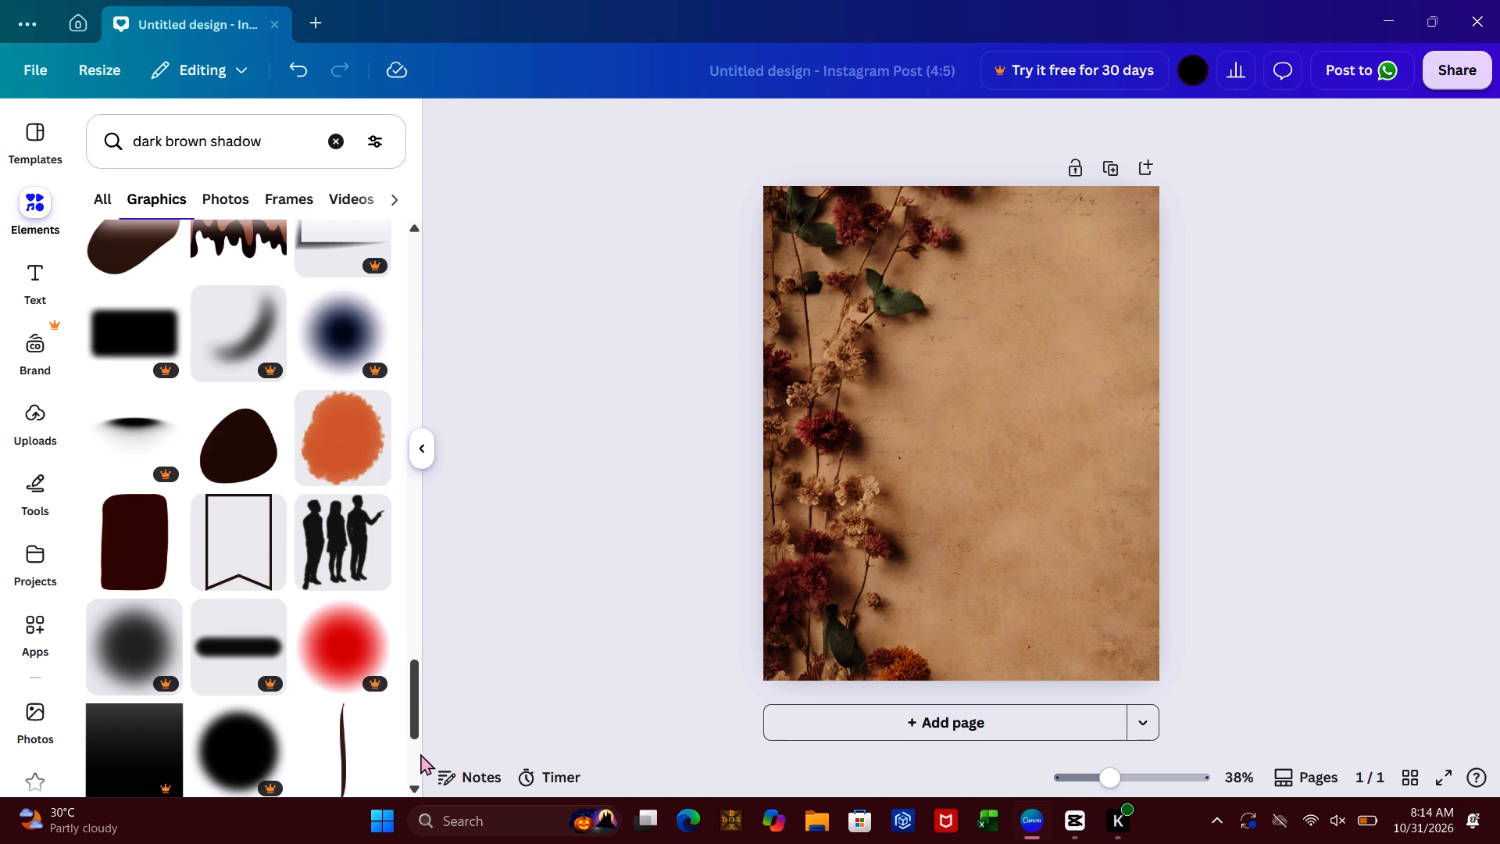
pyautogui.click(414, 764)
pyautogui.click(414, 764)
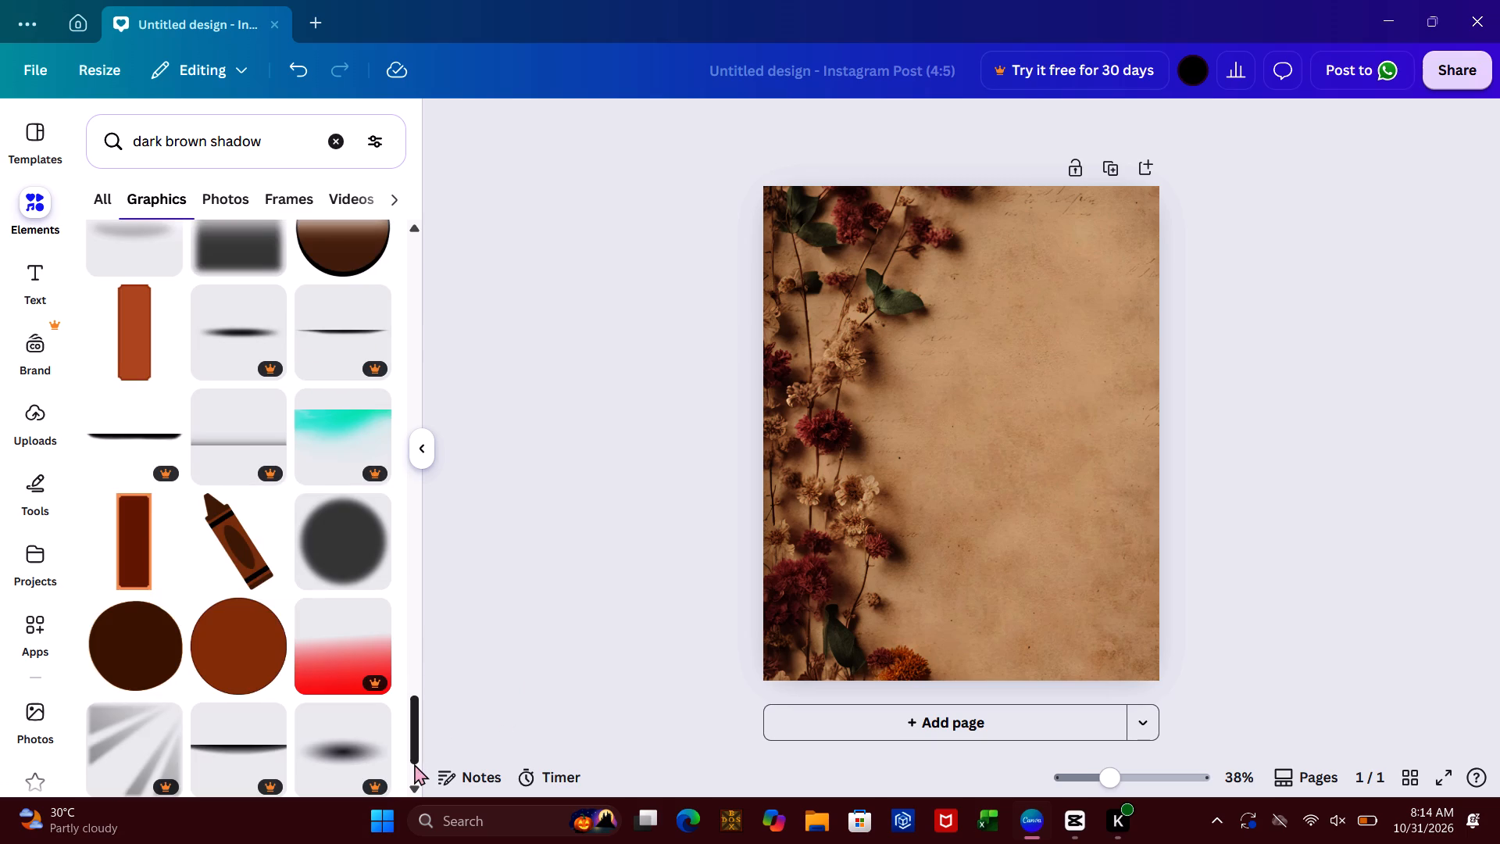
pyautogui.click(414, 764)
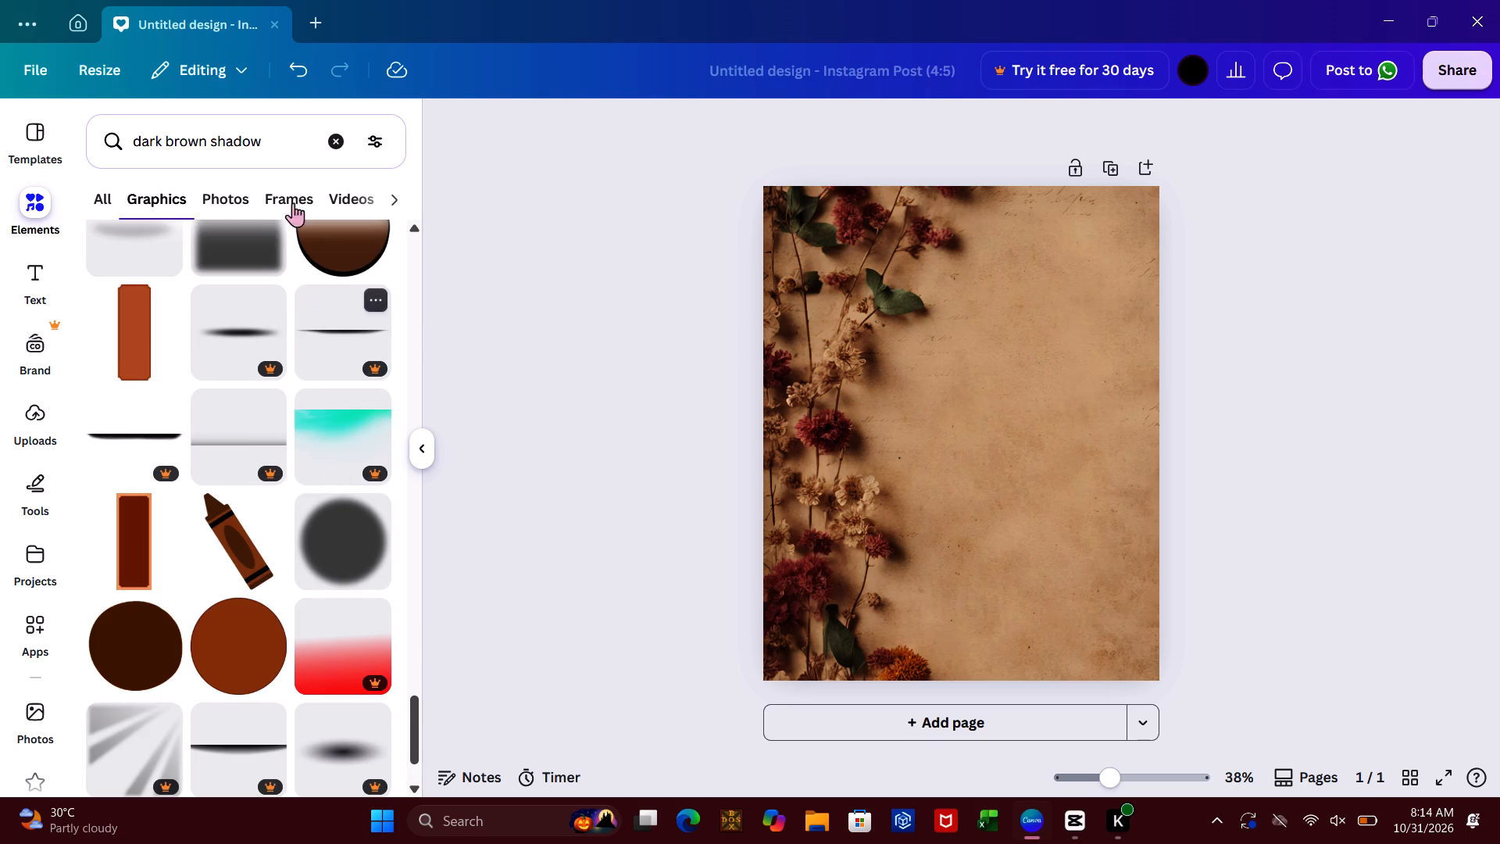
# Search the elements library for "dark pink perfume bottle of flowers".
pyautogui.click(349, 135)
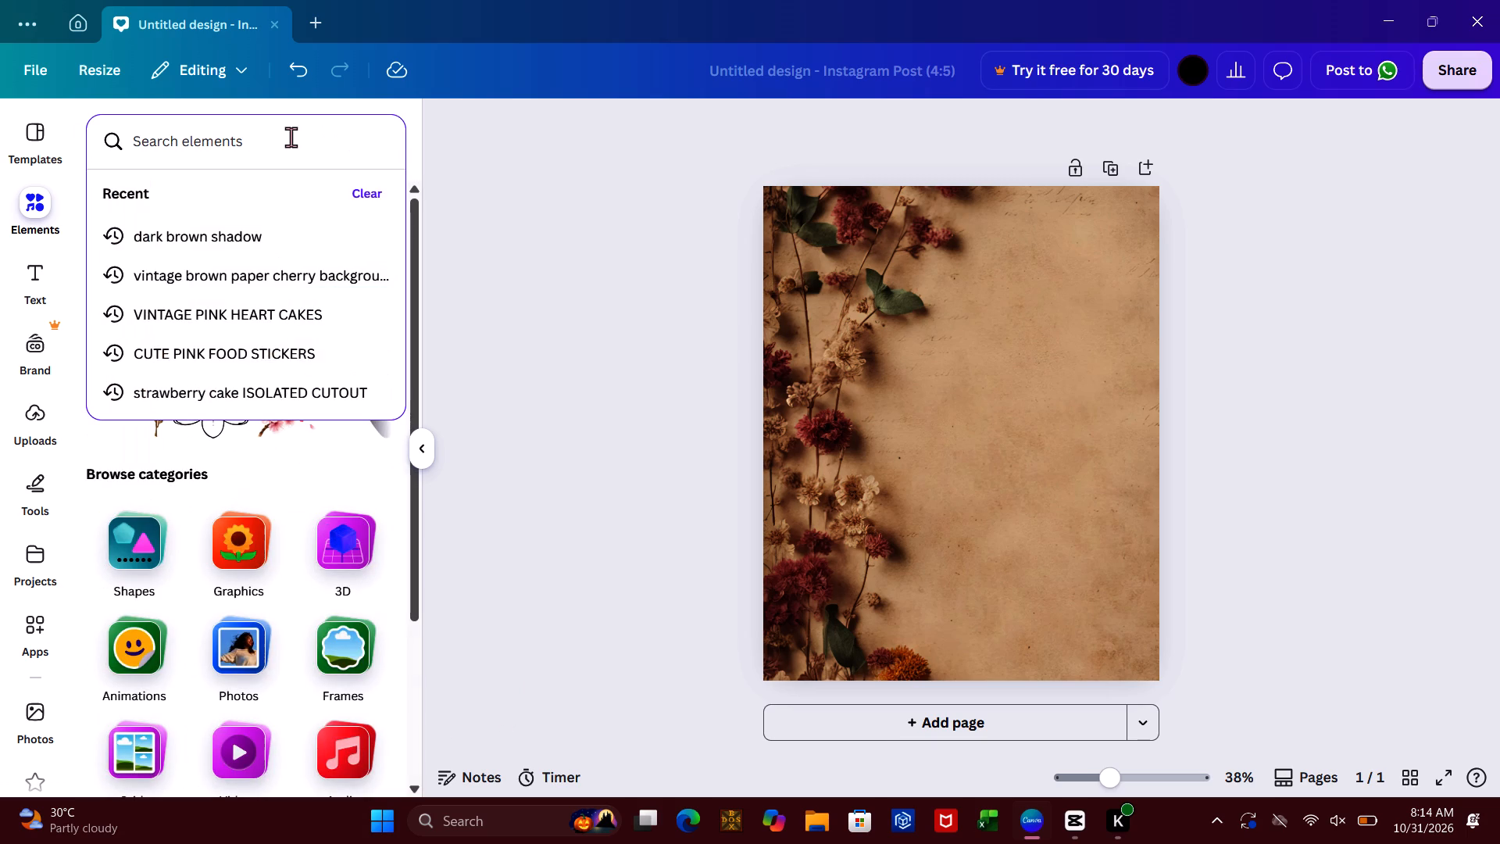
pyautogui.write('dark')
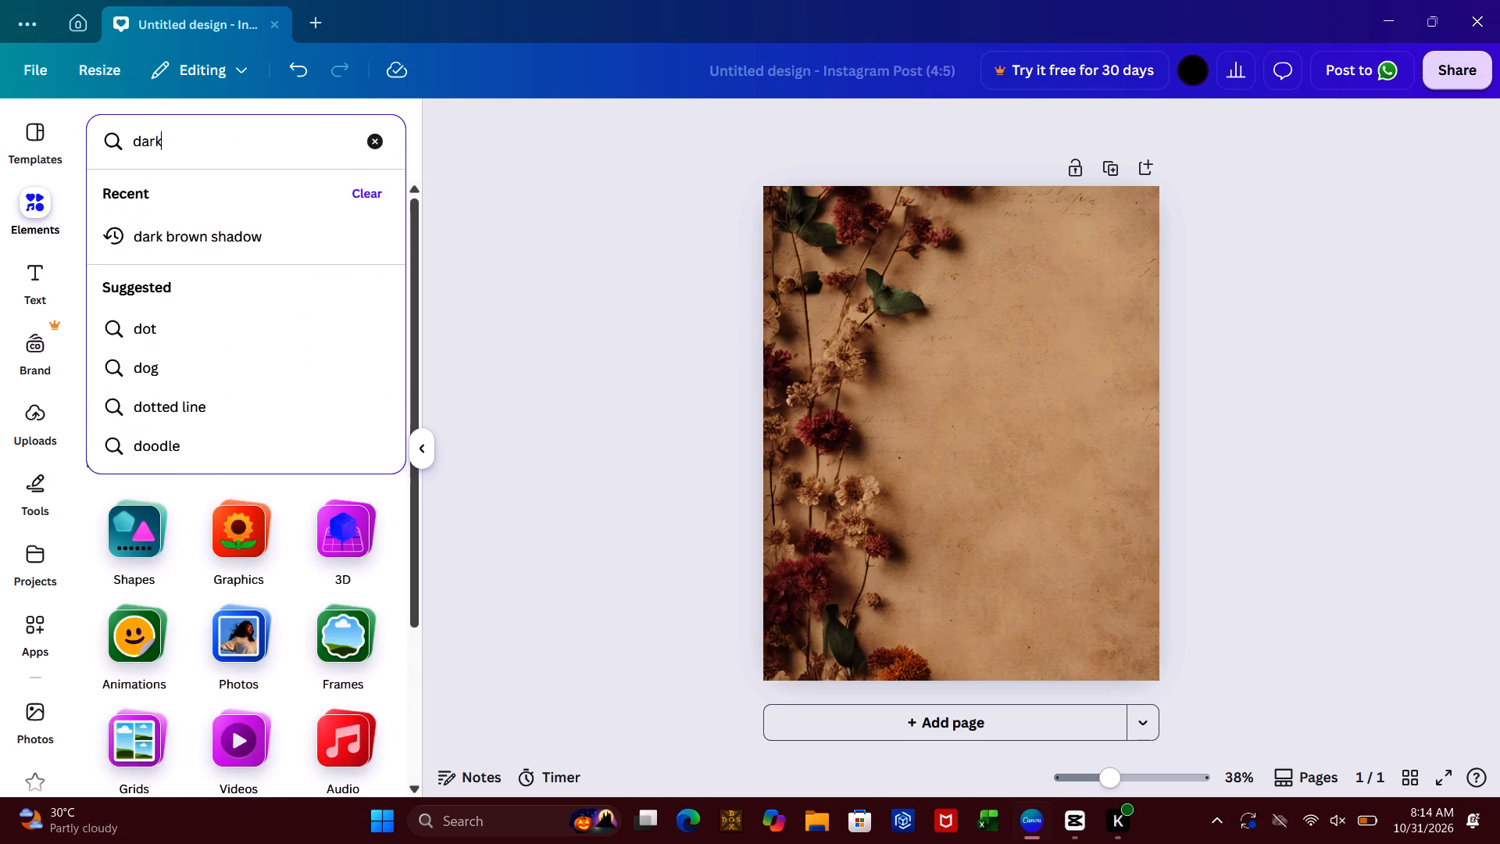
pyautogui.press('space')
pyautogui.write('pink perfume bottle')
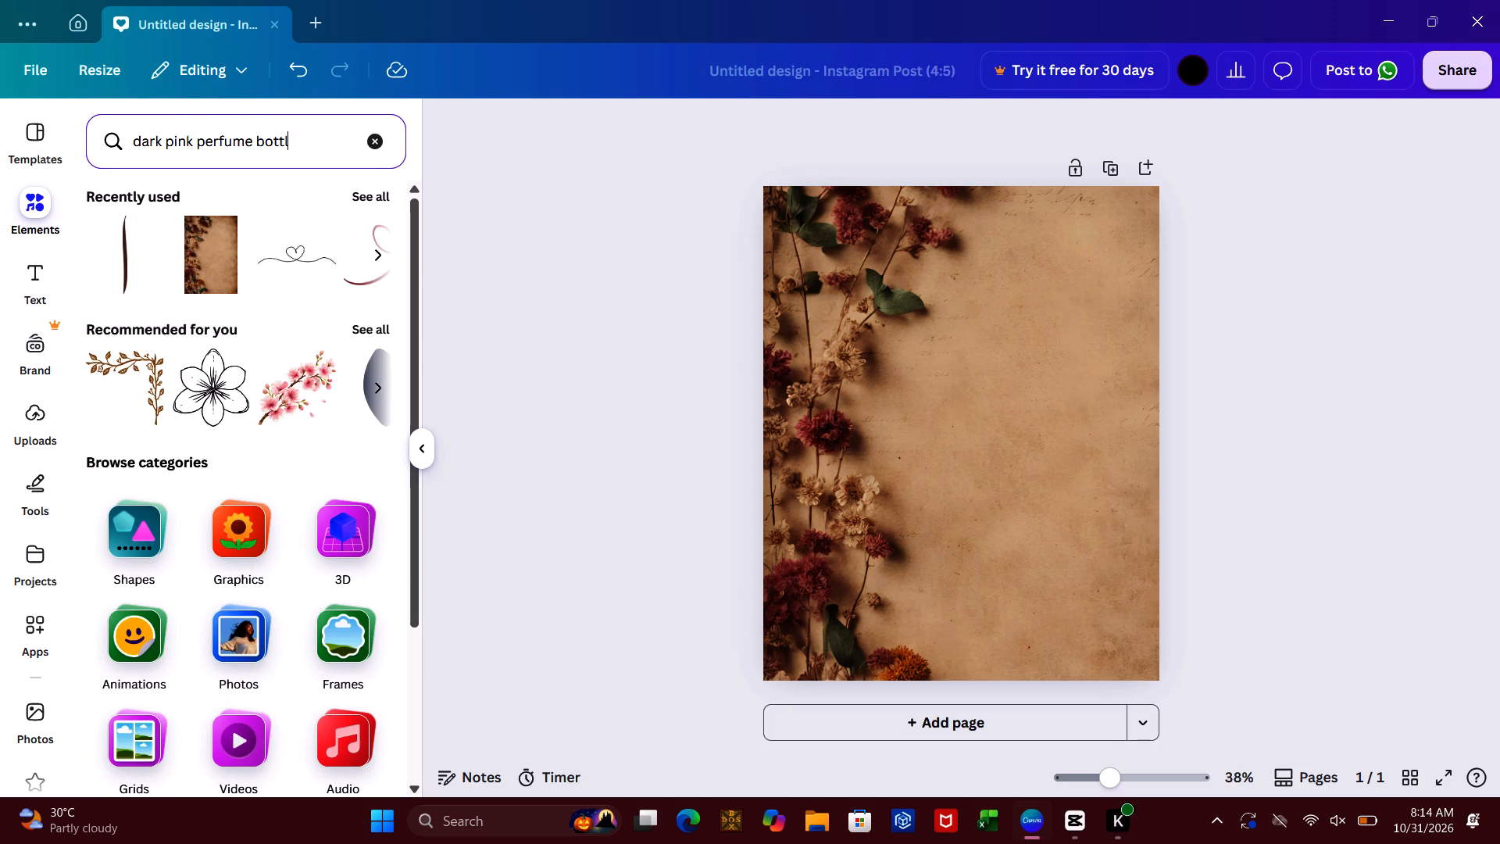
pyautogui.press('space')
pyautogui.write('of flowers')
pyautogui.press('space')
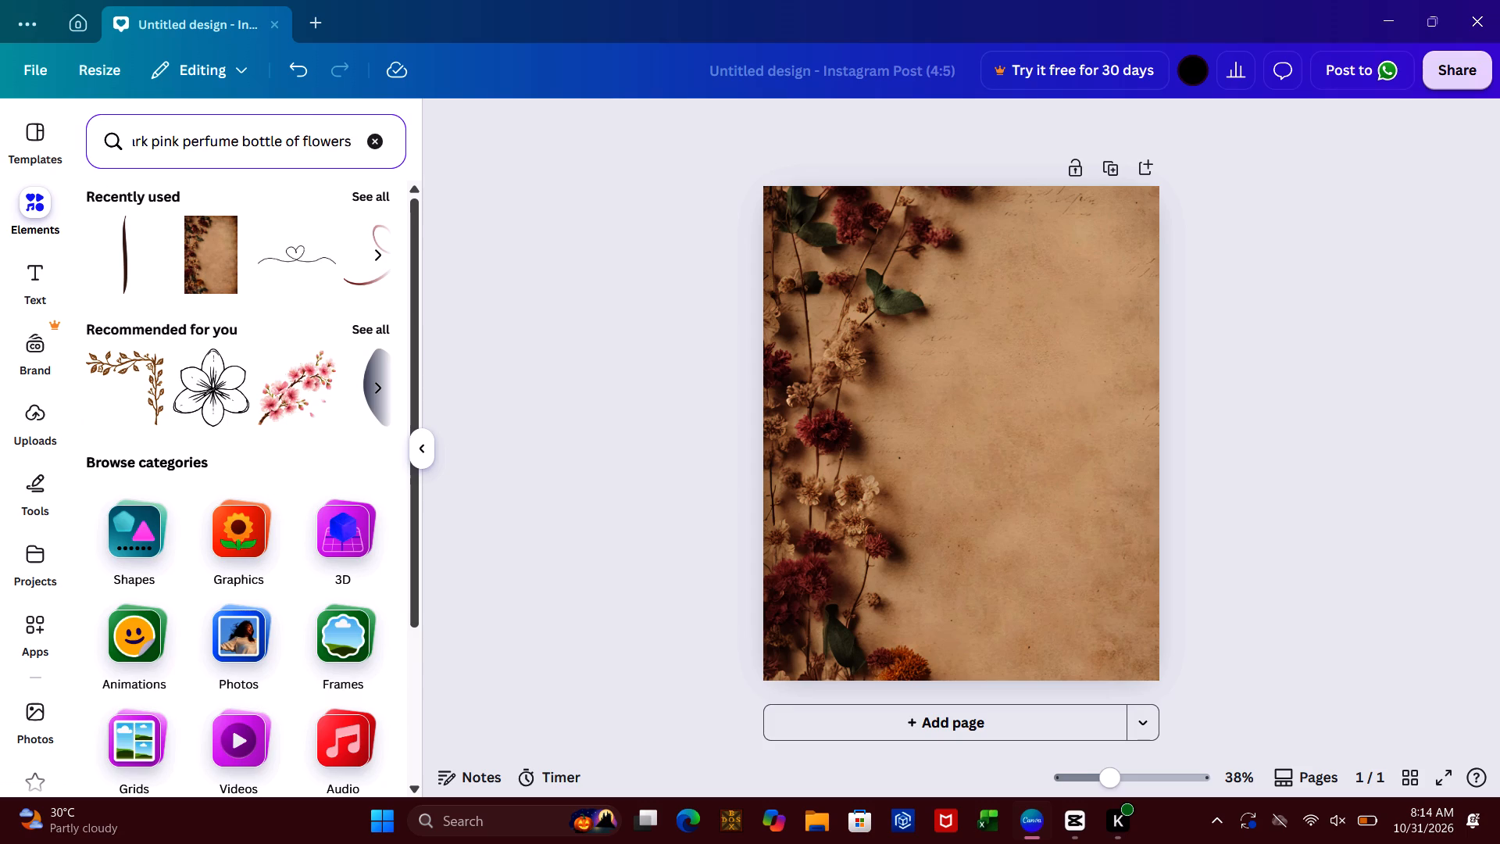
pyautogui.press('Return')
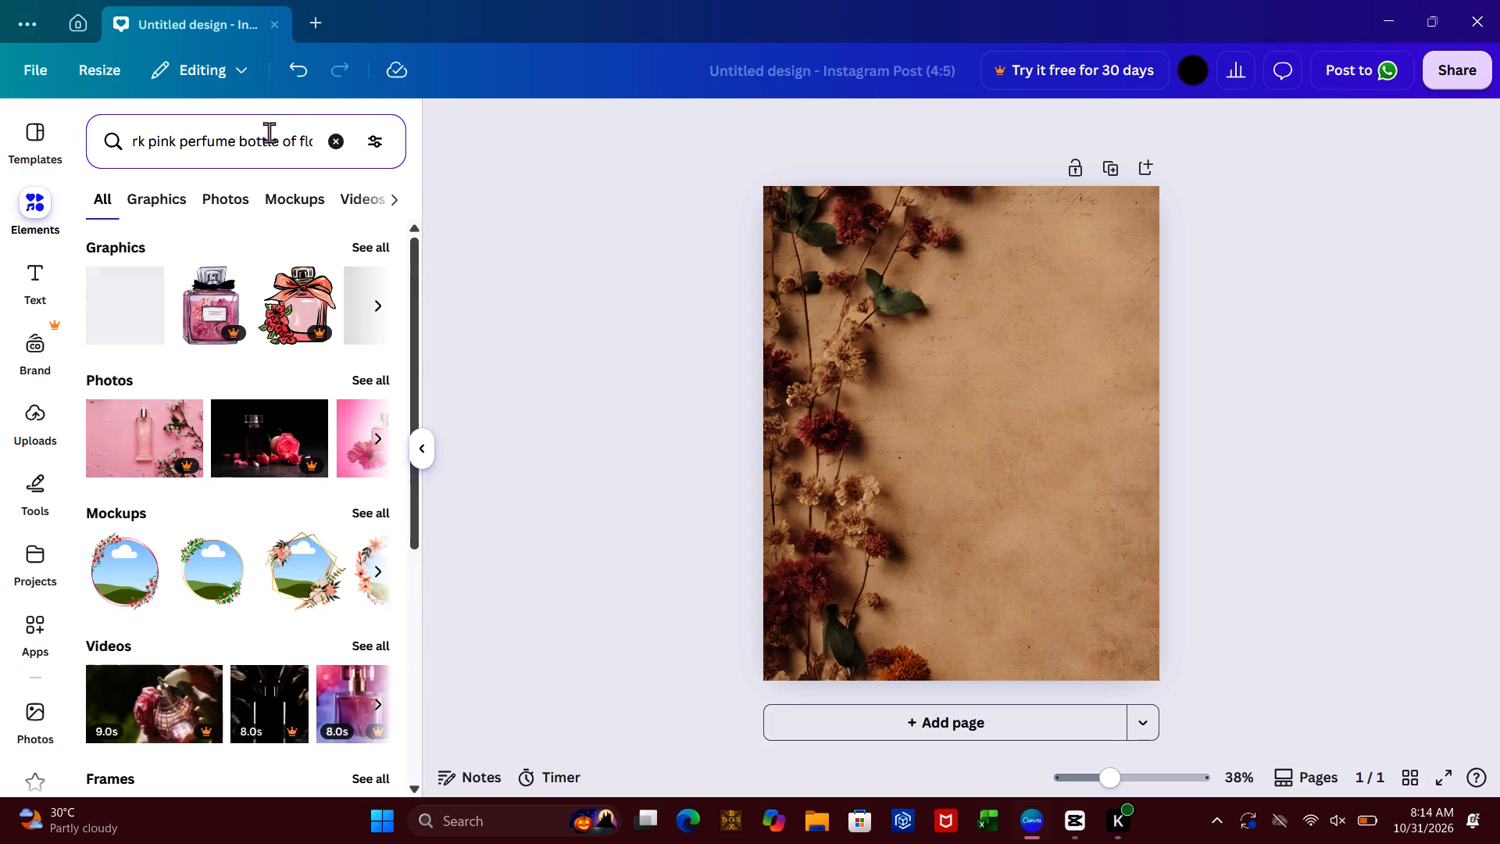
# Browse the perfume bottle graphics and photos for a bottle that suits the vintage floral background.
pyautogui.click(387, 231)
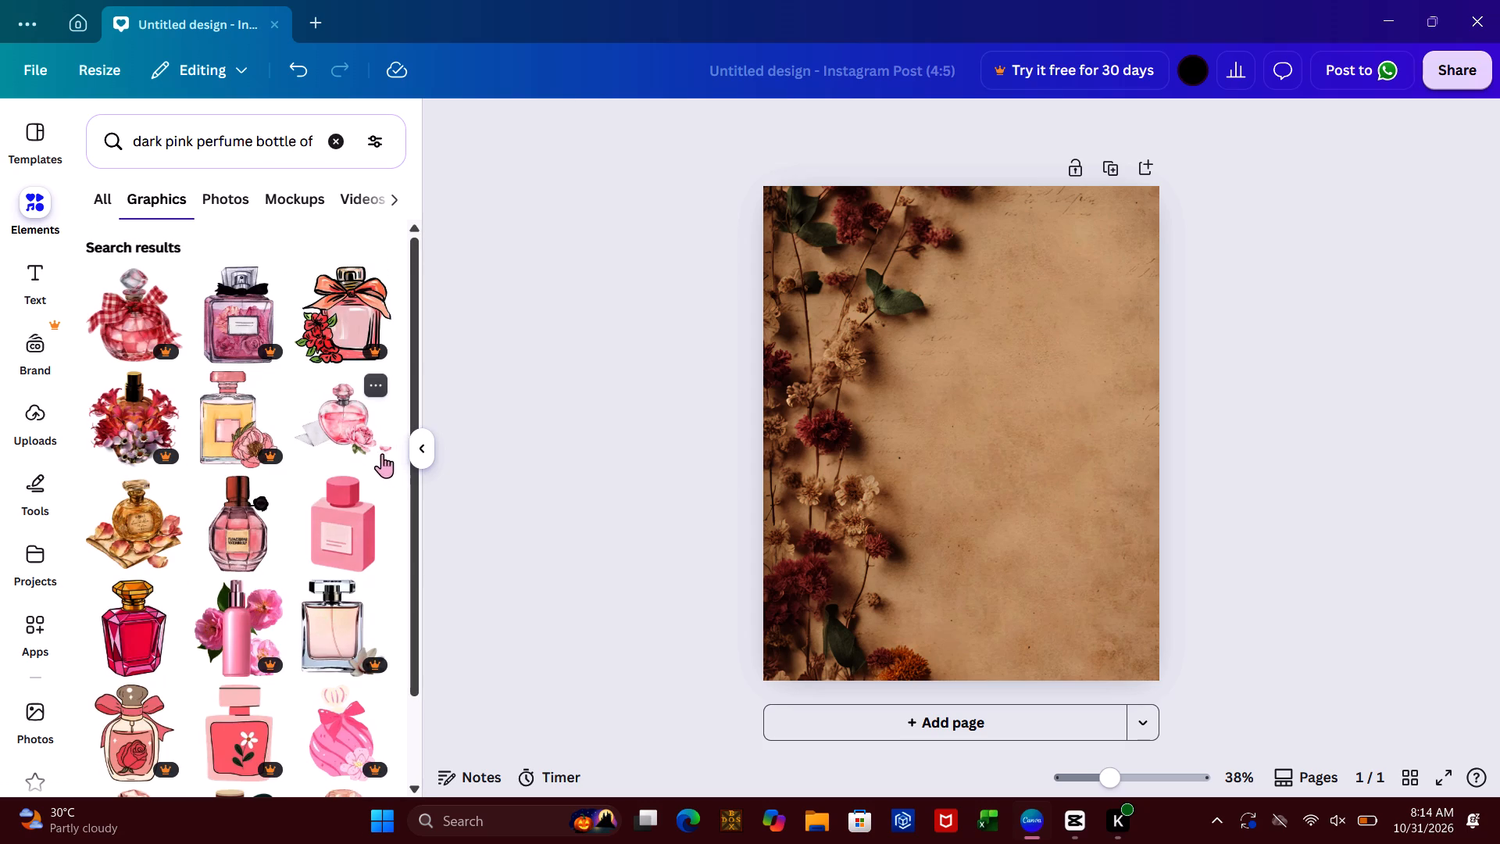
pyautogui.click(216, 190)
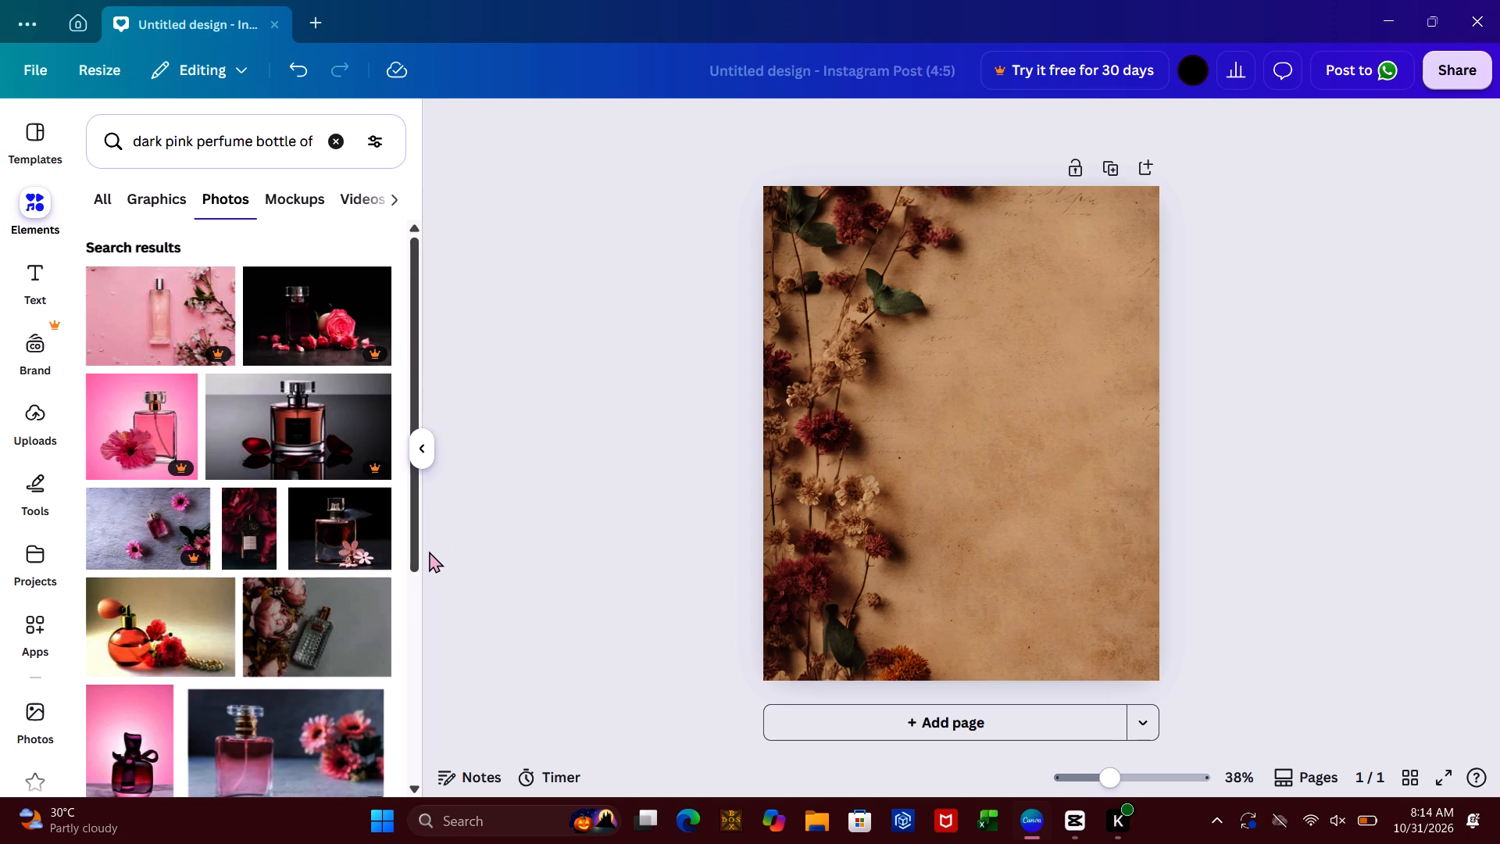
pyautogui.click(411, 596)
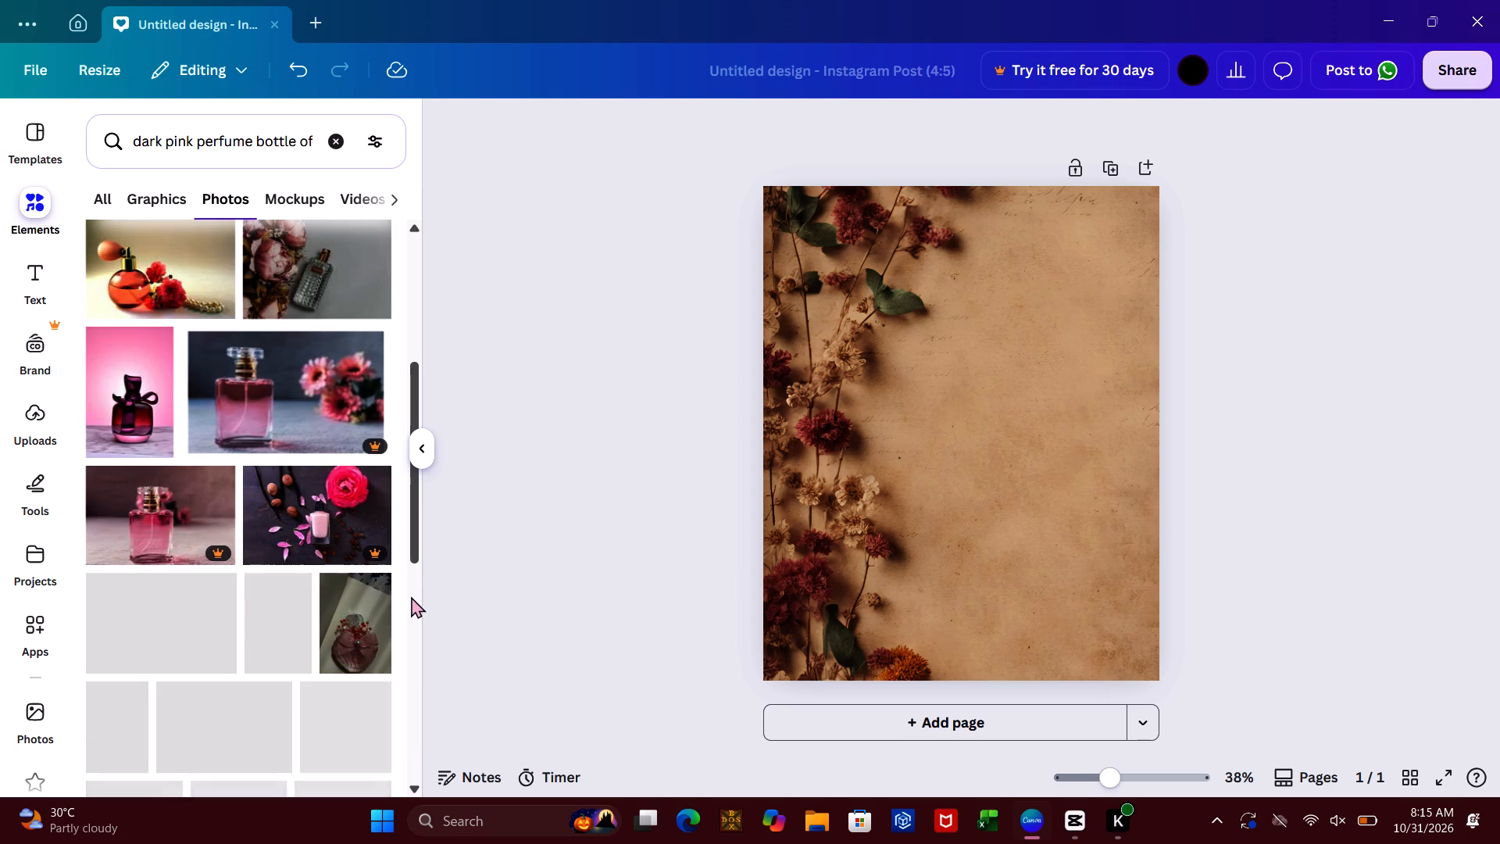
pyautogui.click(411, 596)
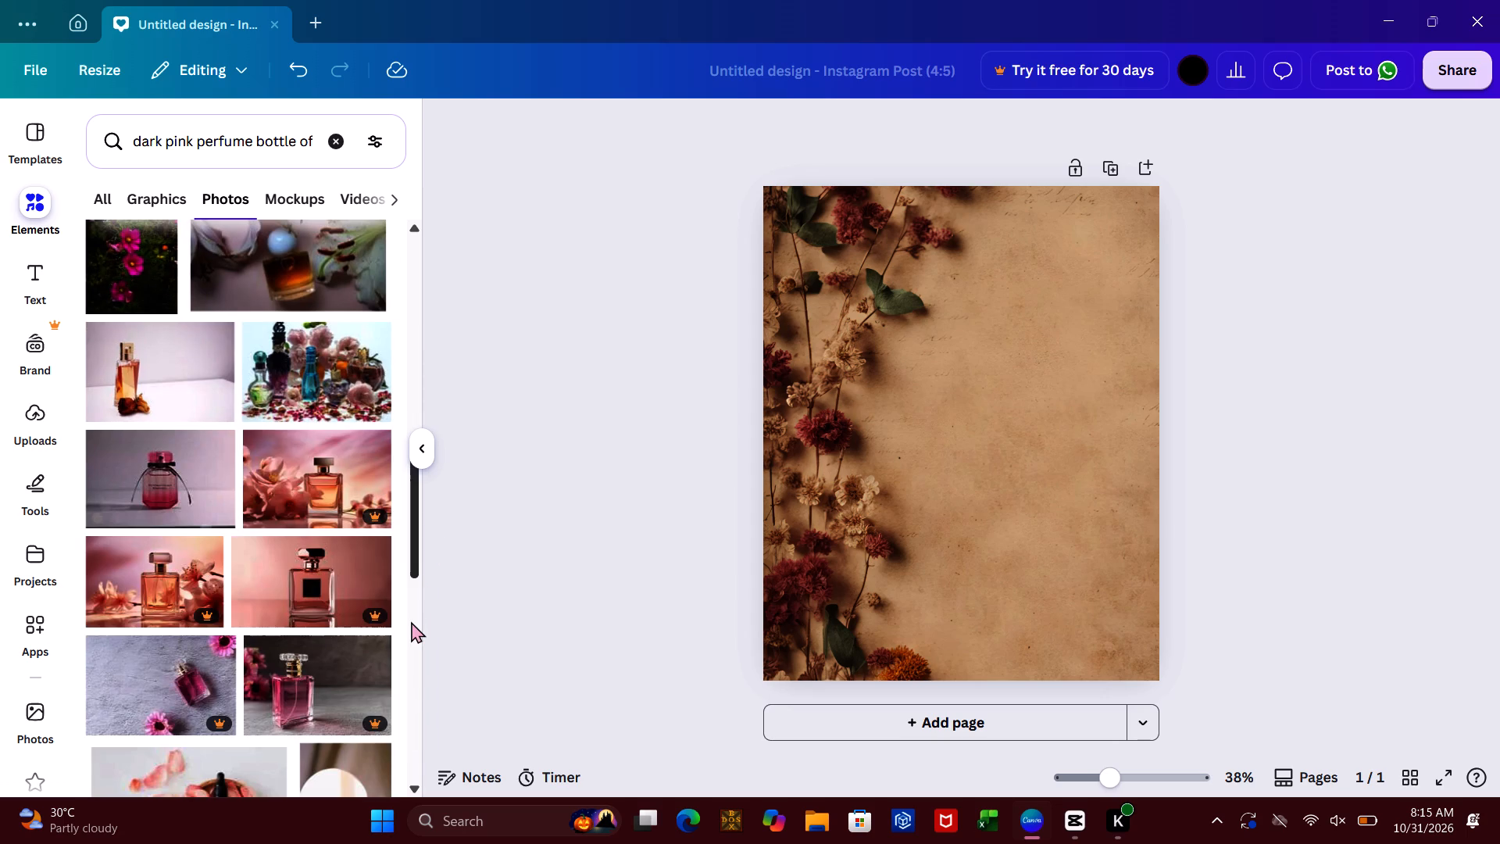
pyautogui.click(411, 621)
pyautogui.click(178, 184)
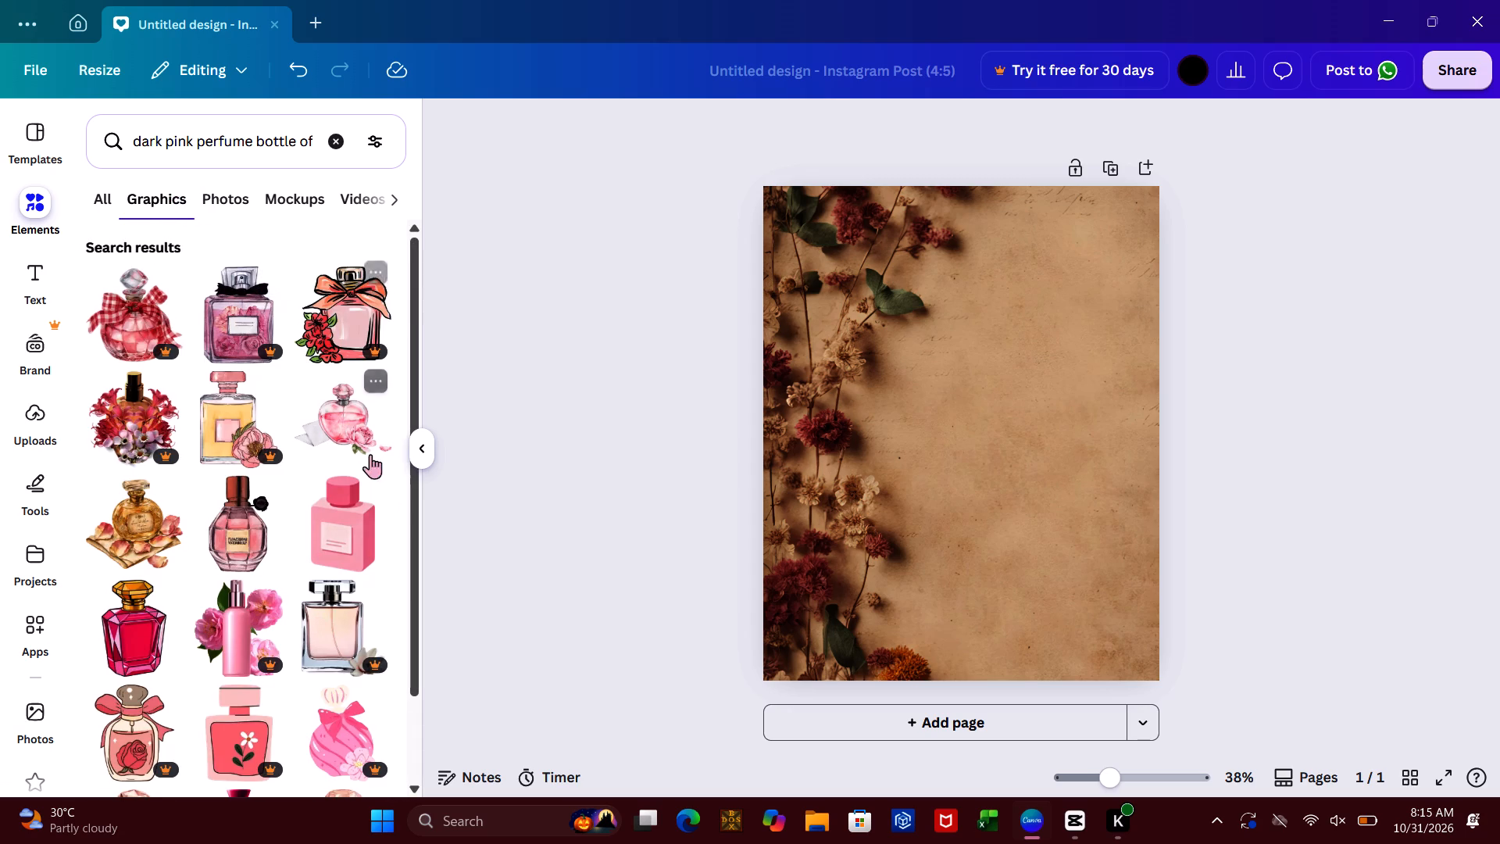
pyautogui.click(413, 713)
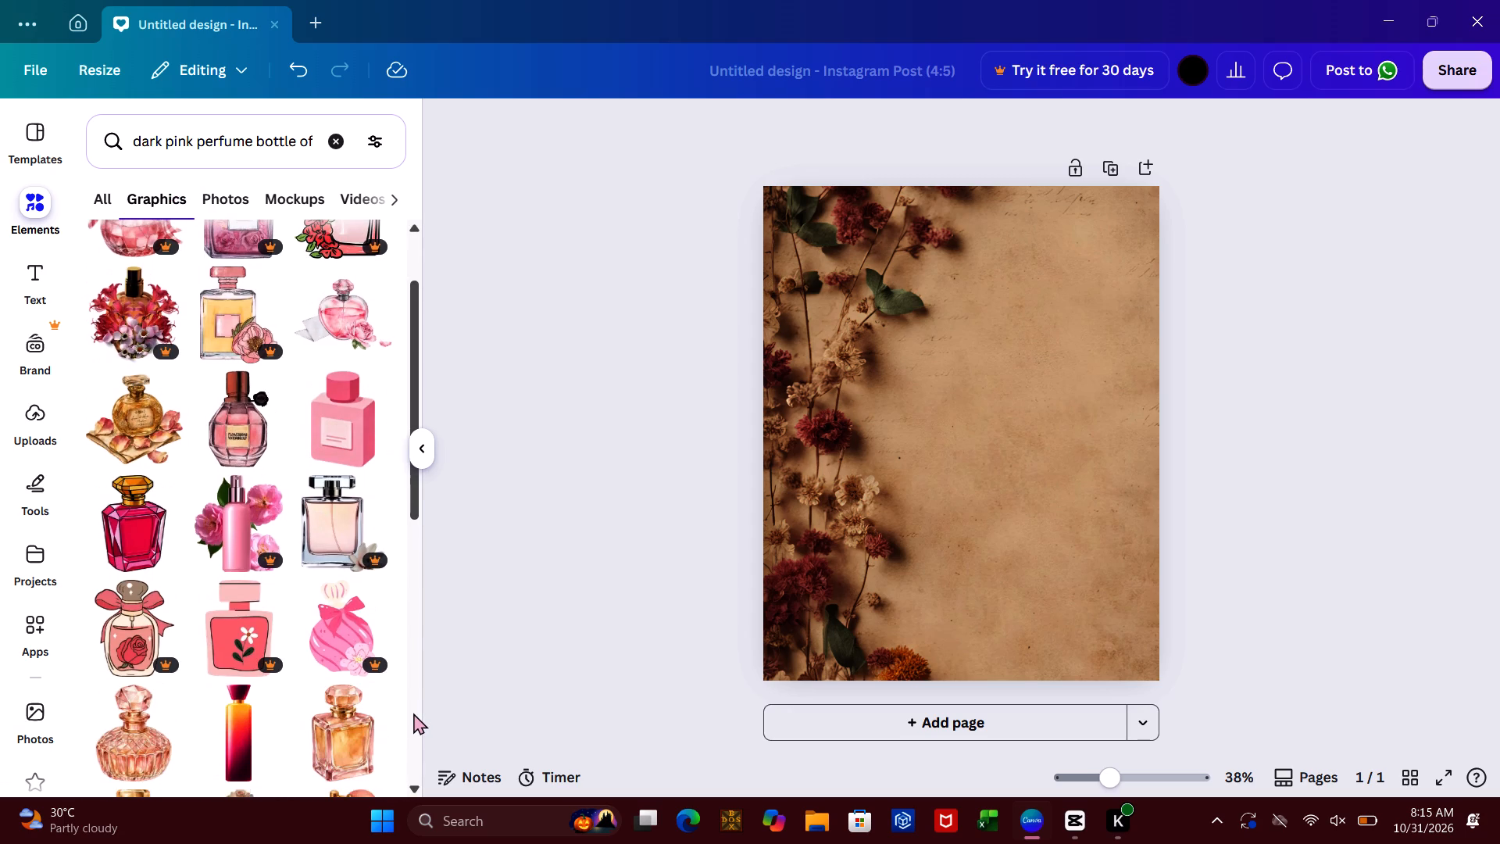
pyautogui.click(413, 713)
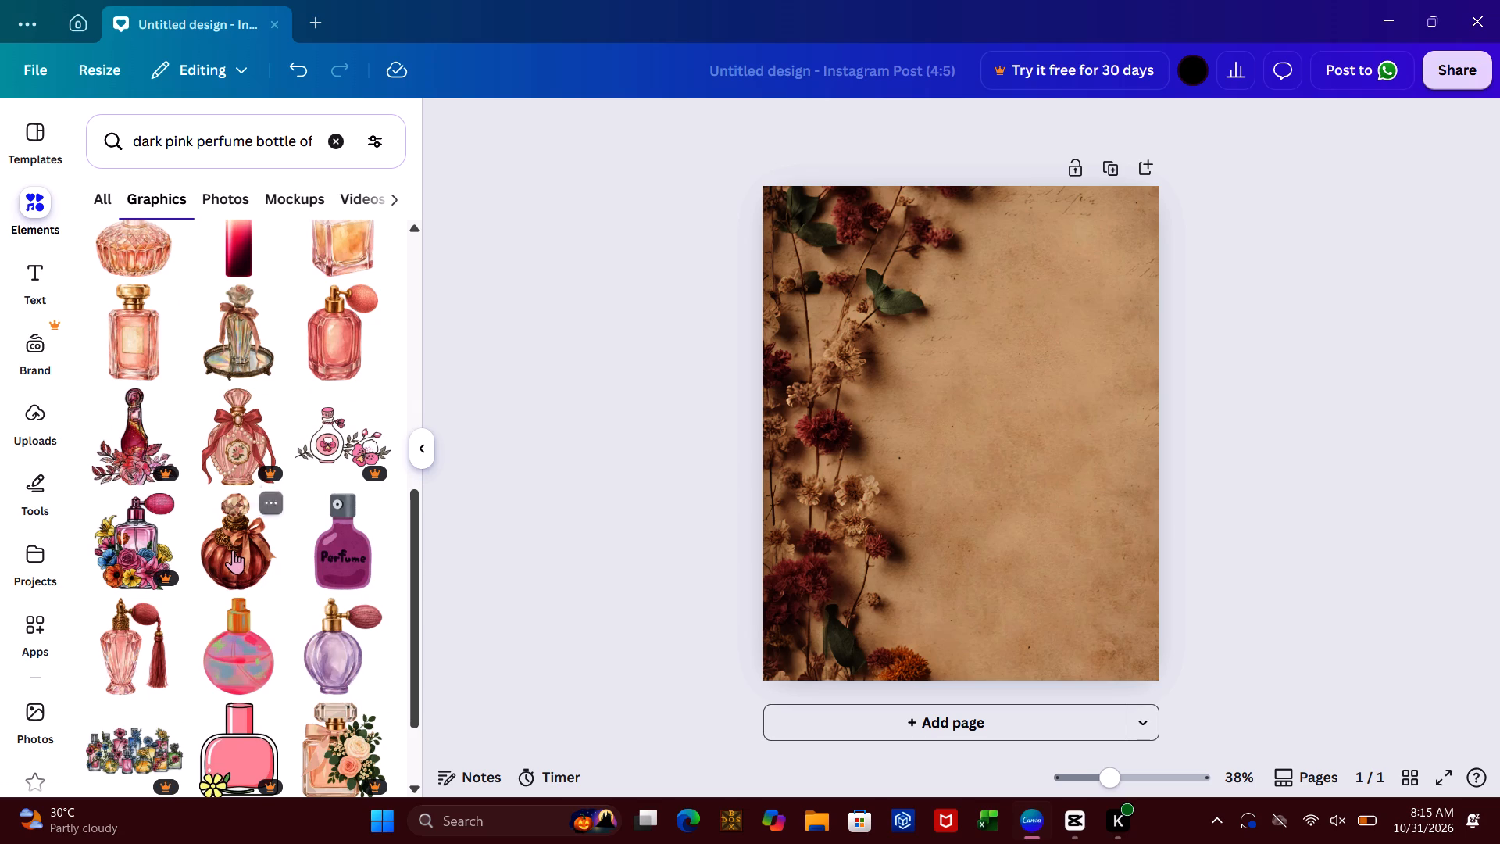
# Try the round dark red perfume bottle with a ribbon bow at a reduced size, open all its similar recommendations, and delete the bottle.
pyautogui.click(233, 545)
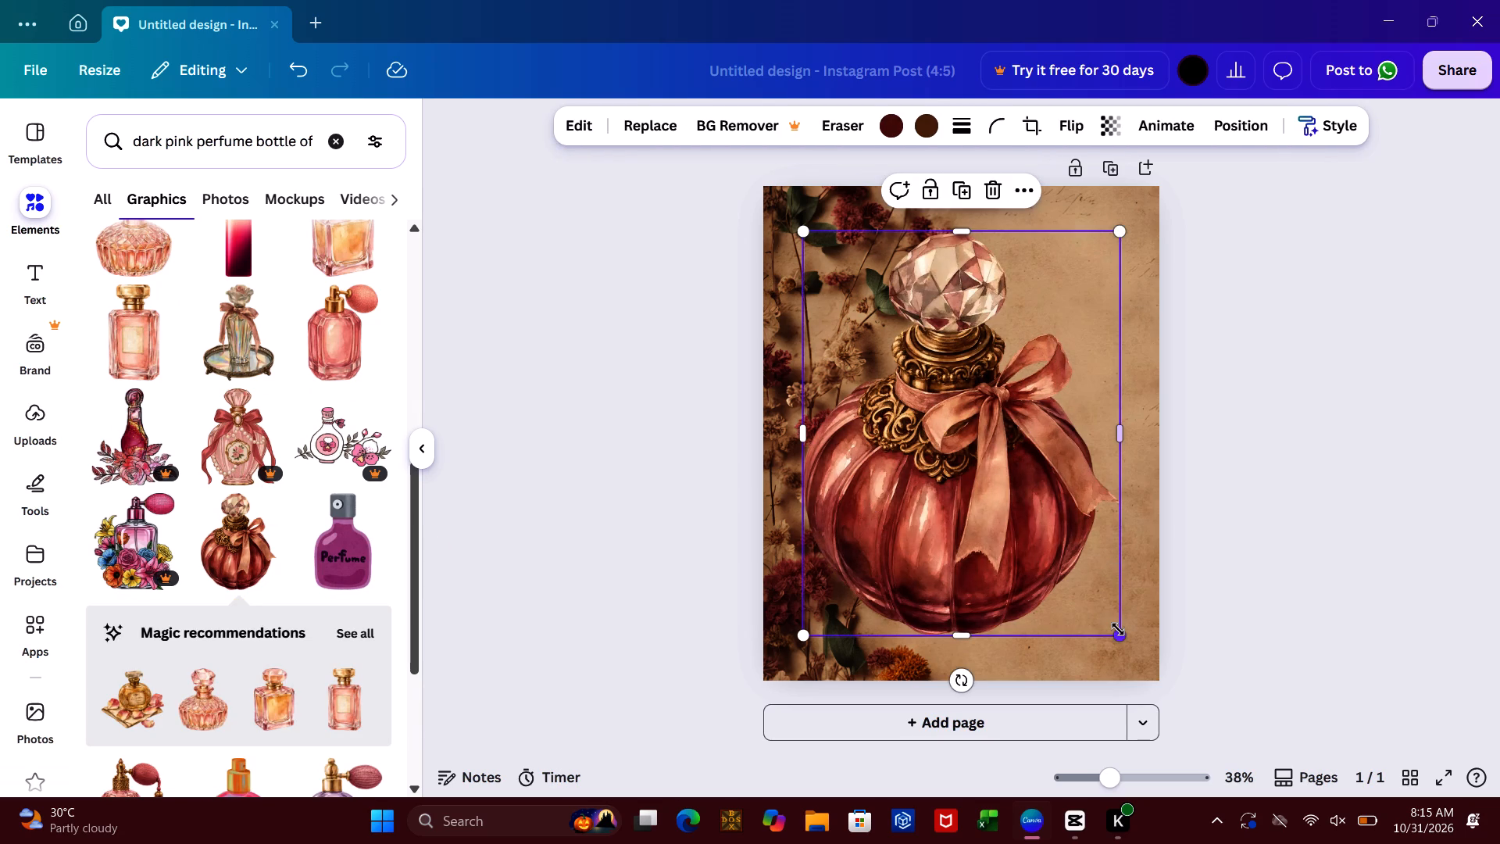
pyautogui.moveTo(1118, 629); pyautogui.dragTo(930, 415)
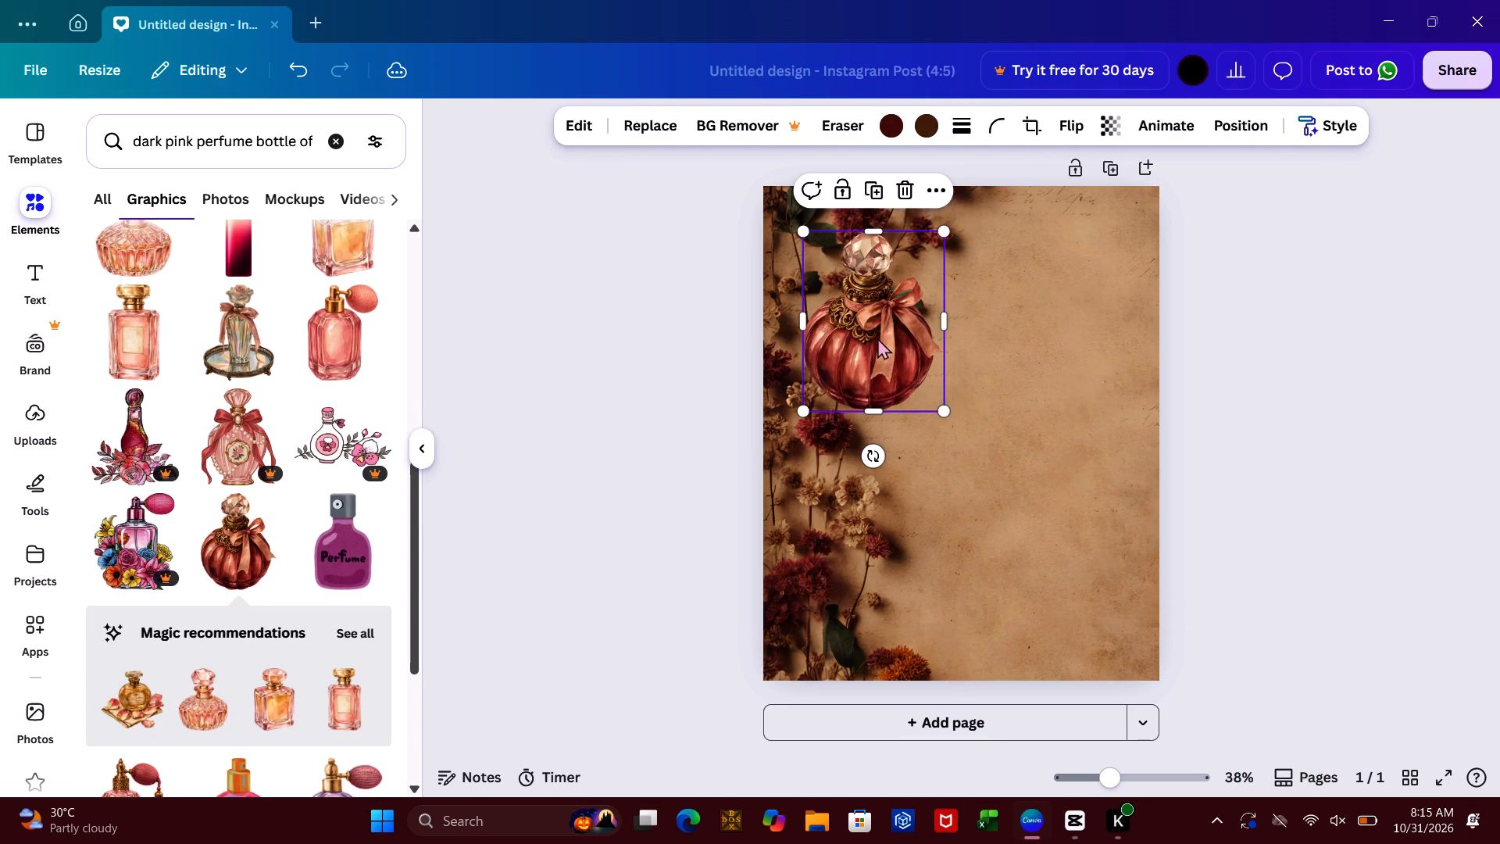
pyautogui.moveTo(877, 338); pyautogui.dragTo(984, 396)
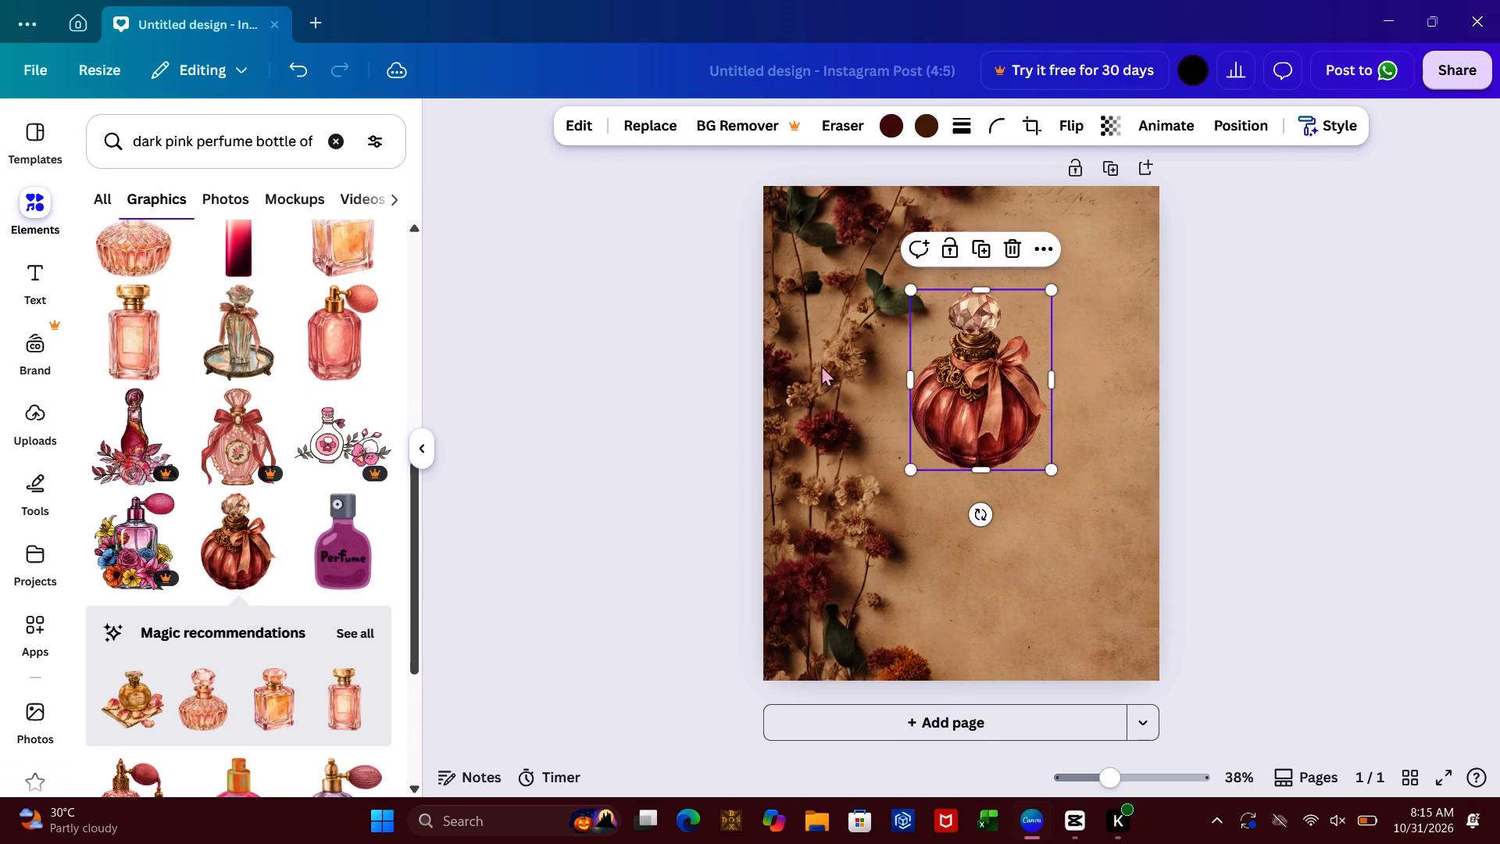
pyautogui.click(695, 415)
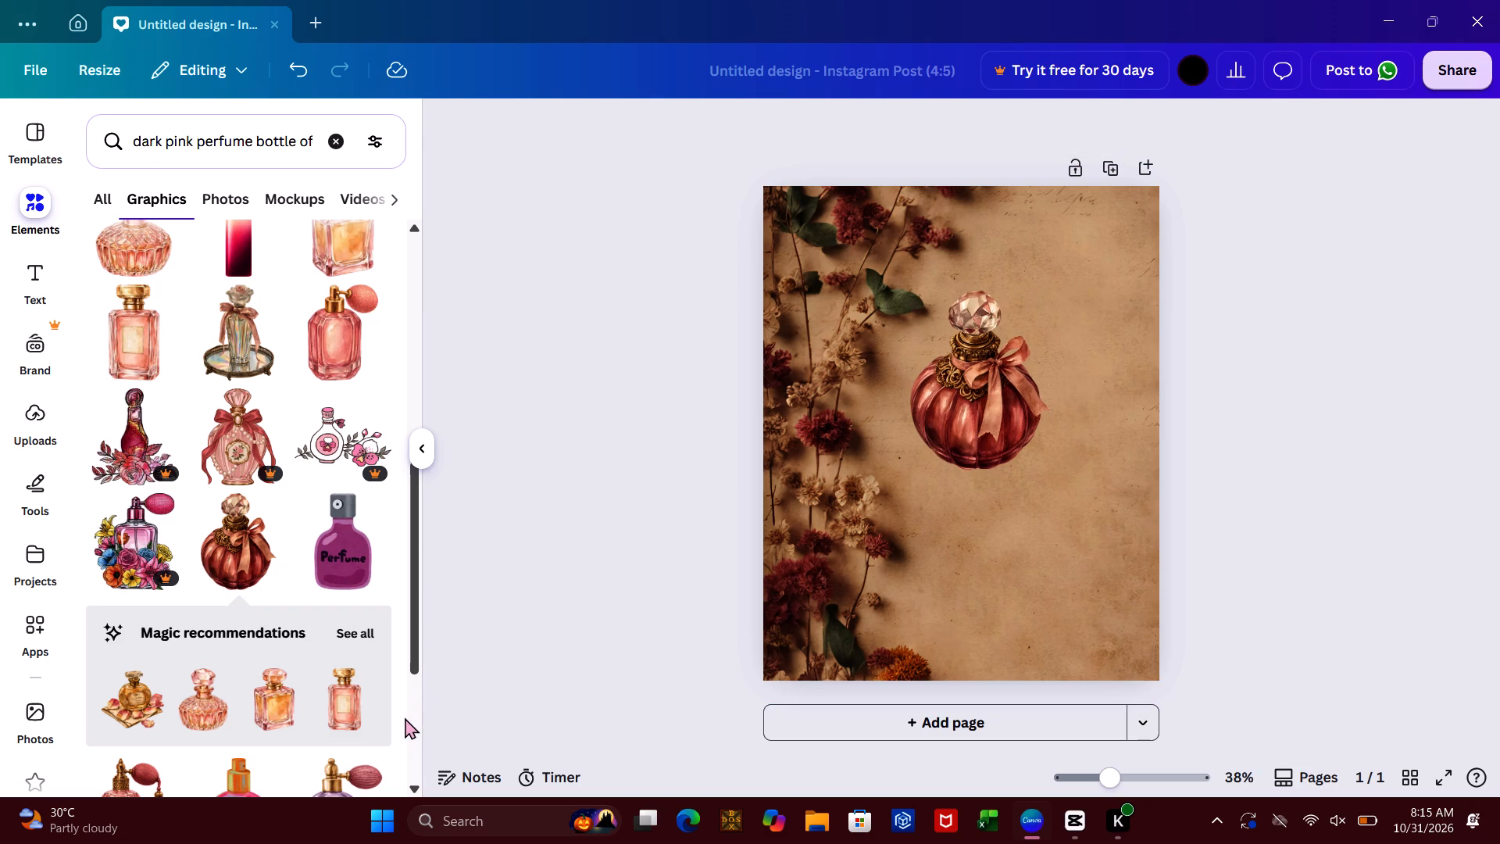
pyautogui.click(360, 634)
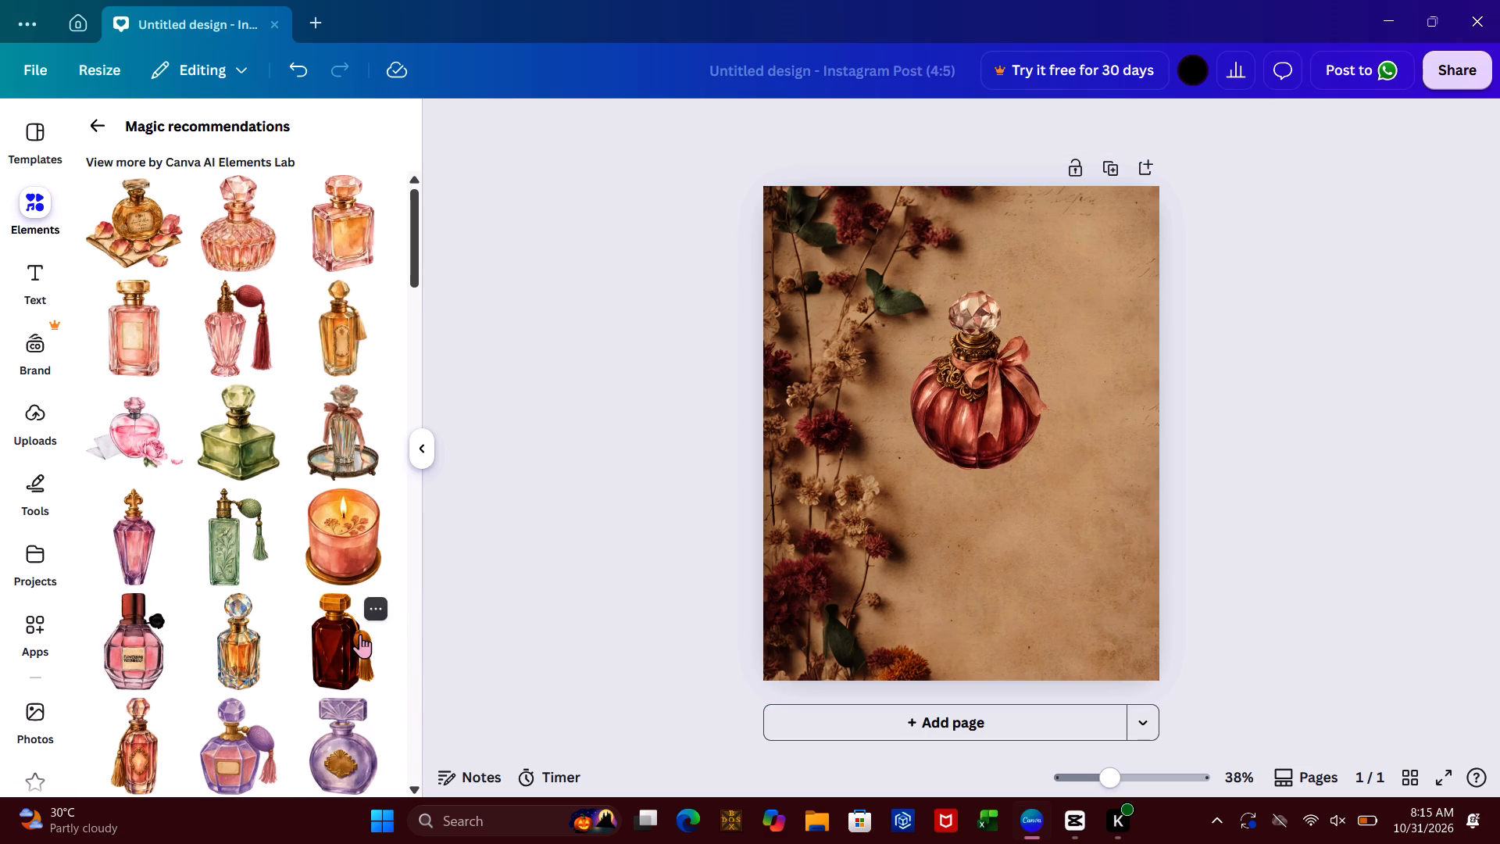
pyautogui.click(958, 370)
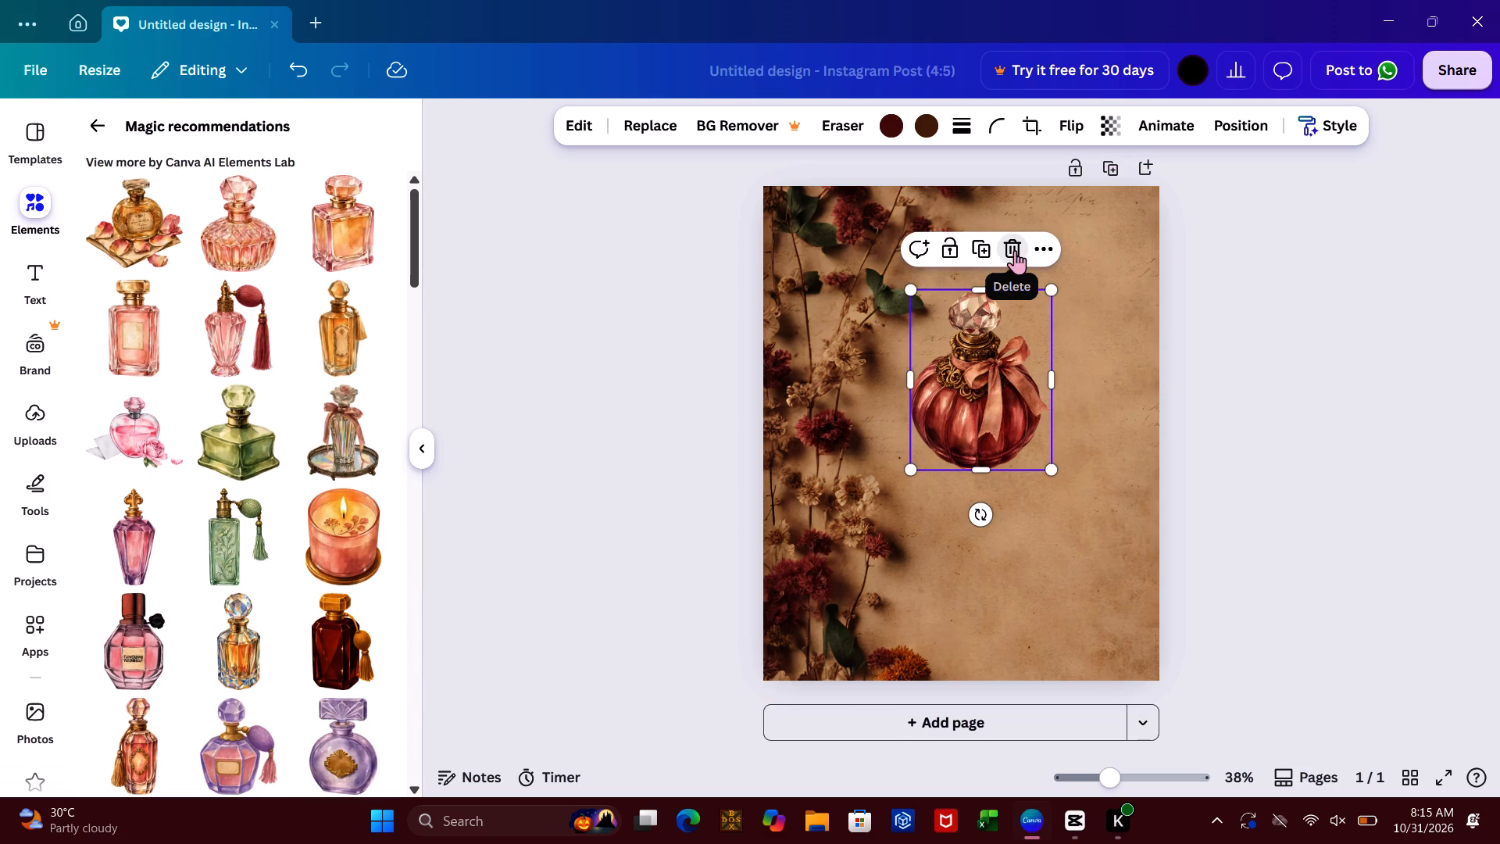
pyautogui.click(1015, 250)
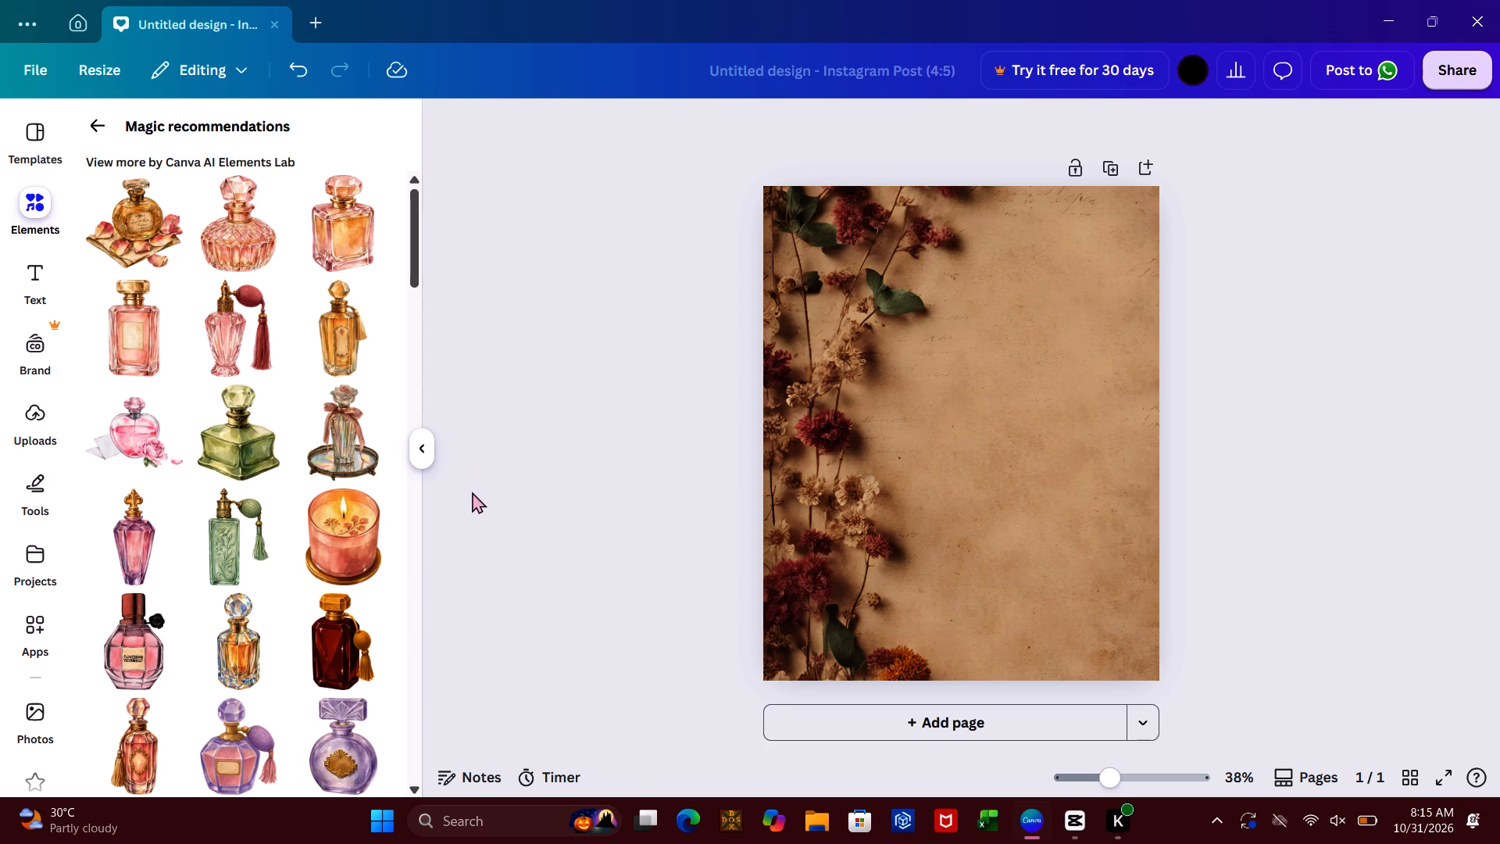
# Add the crystal perfume bottle on a mirrored tray, shrink it, and place it in the upper right of the page.
pyautogui.click(345, 454)
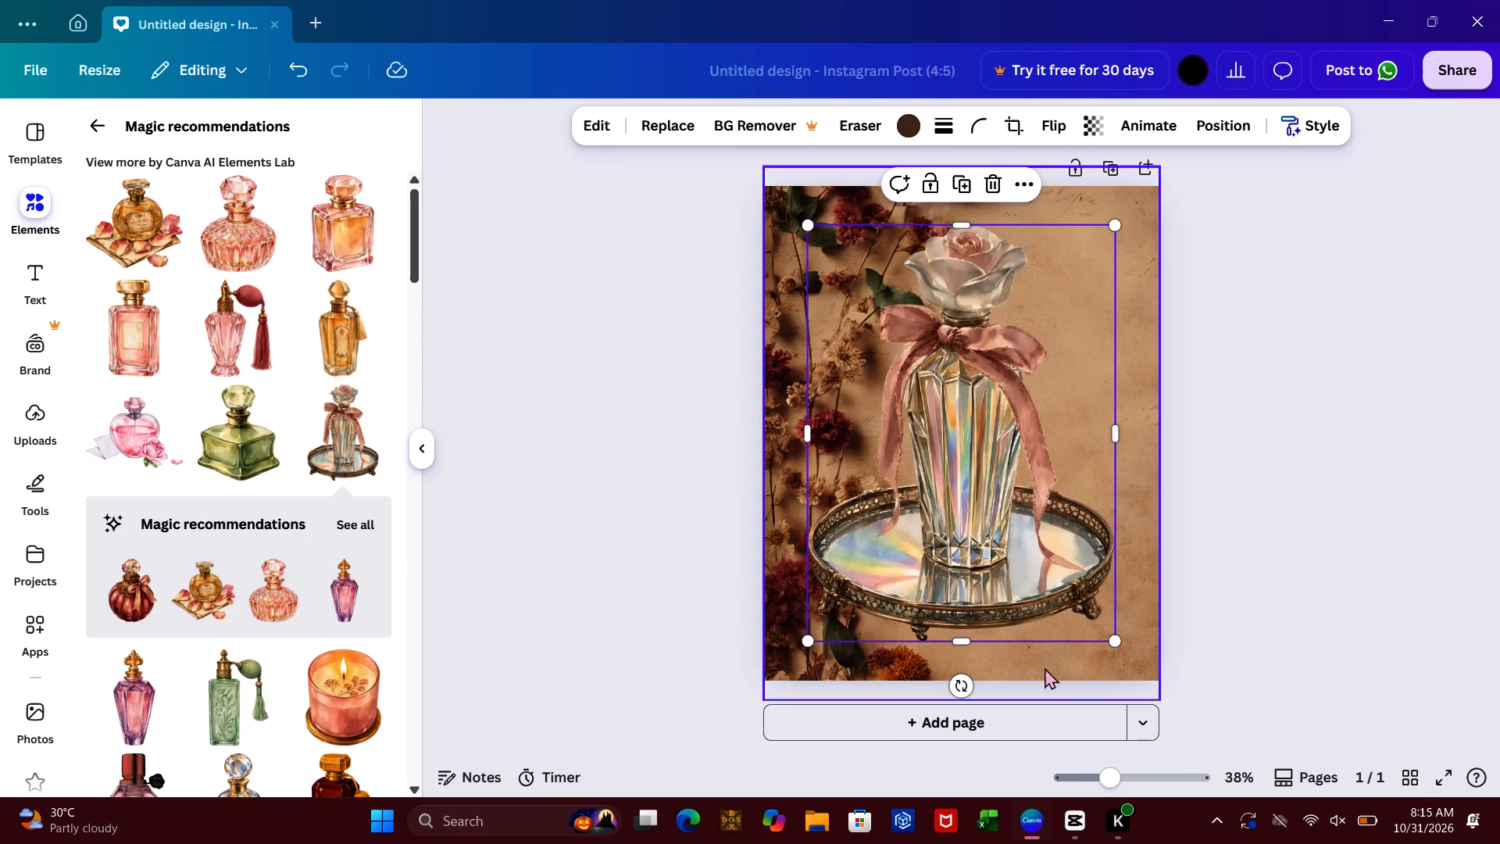
pyautogui.moveTo(1109, 638); pyautogui.dragTo(1030, 560)
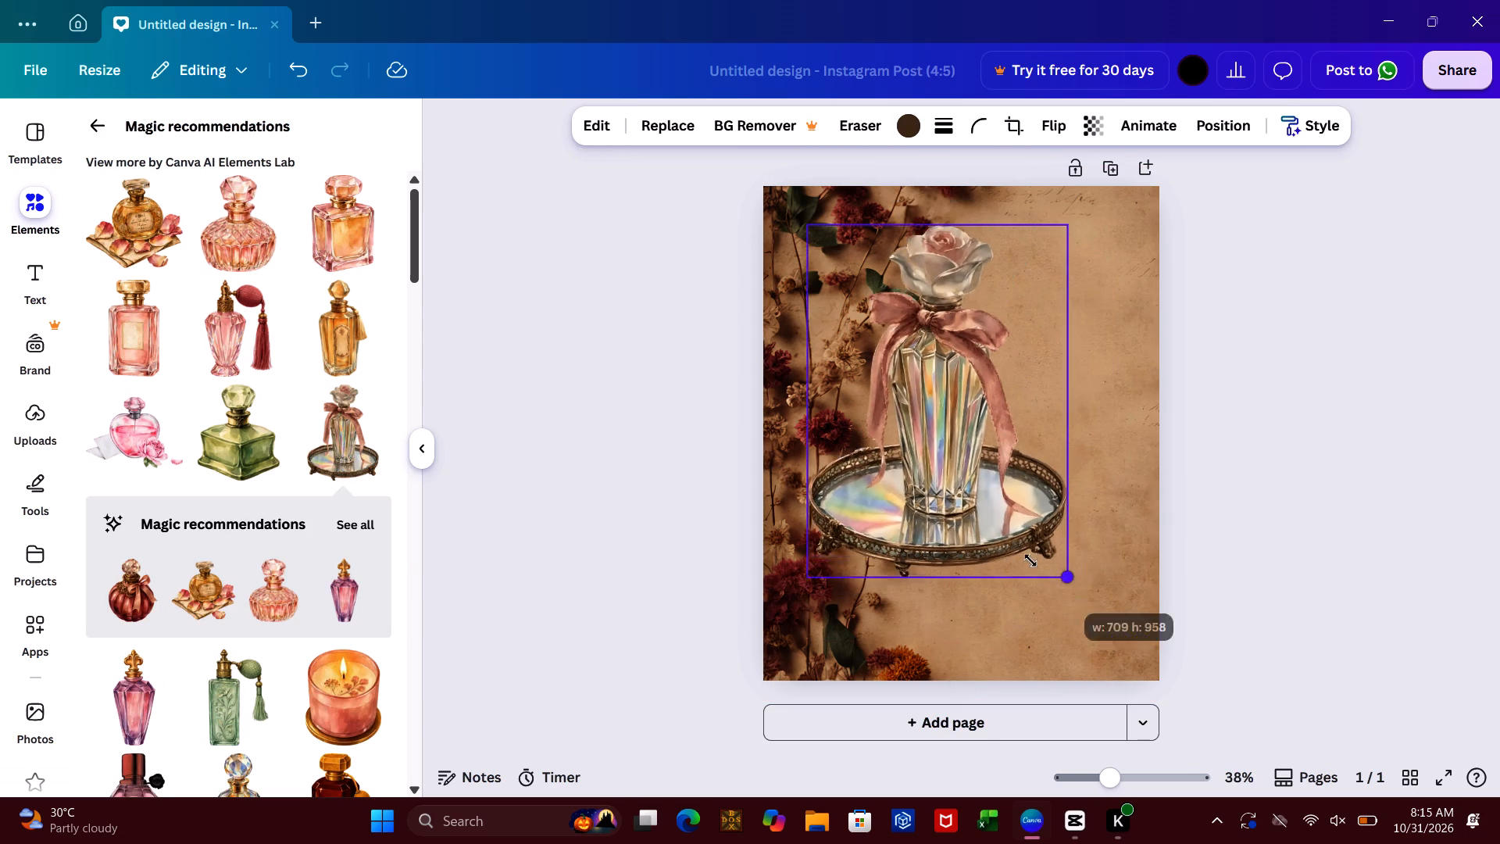
pyautogui.moveTo(1030, 560); pyautogui.dragTo(959, 470)
pyautogui.moveTo(909, 402); pyautogui.dragTo(1052, 430)
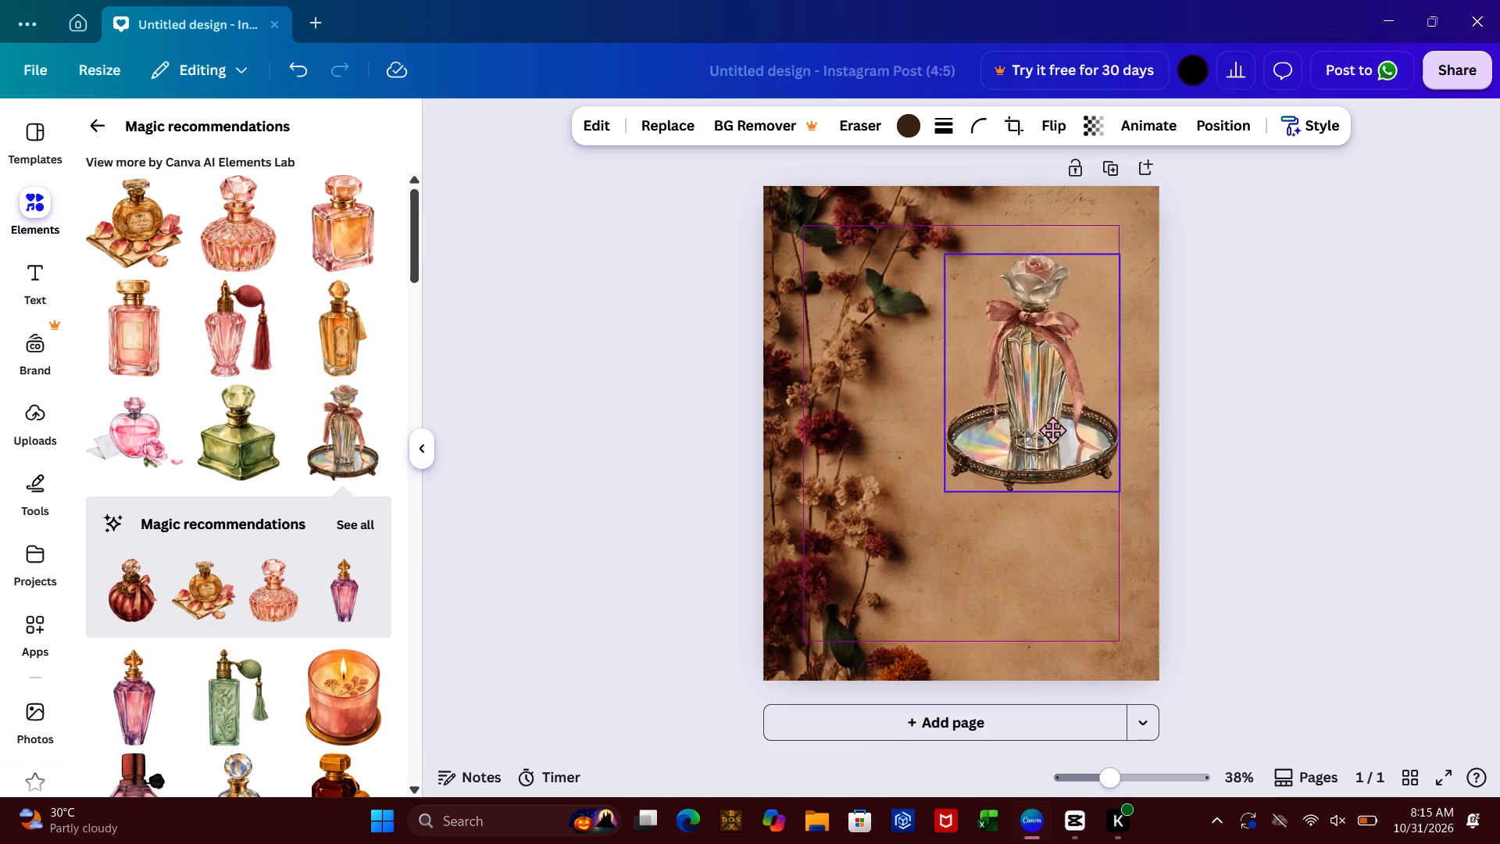
pyautogui.moveTo(1052, 430); pyautogui.dragTo(1059, 401)
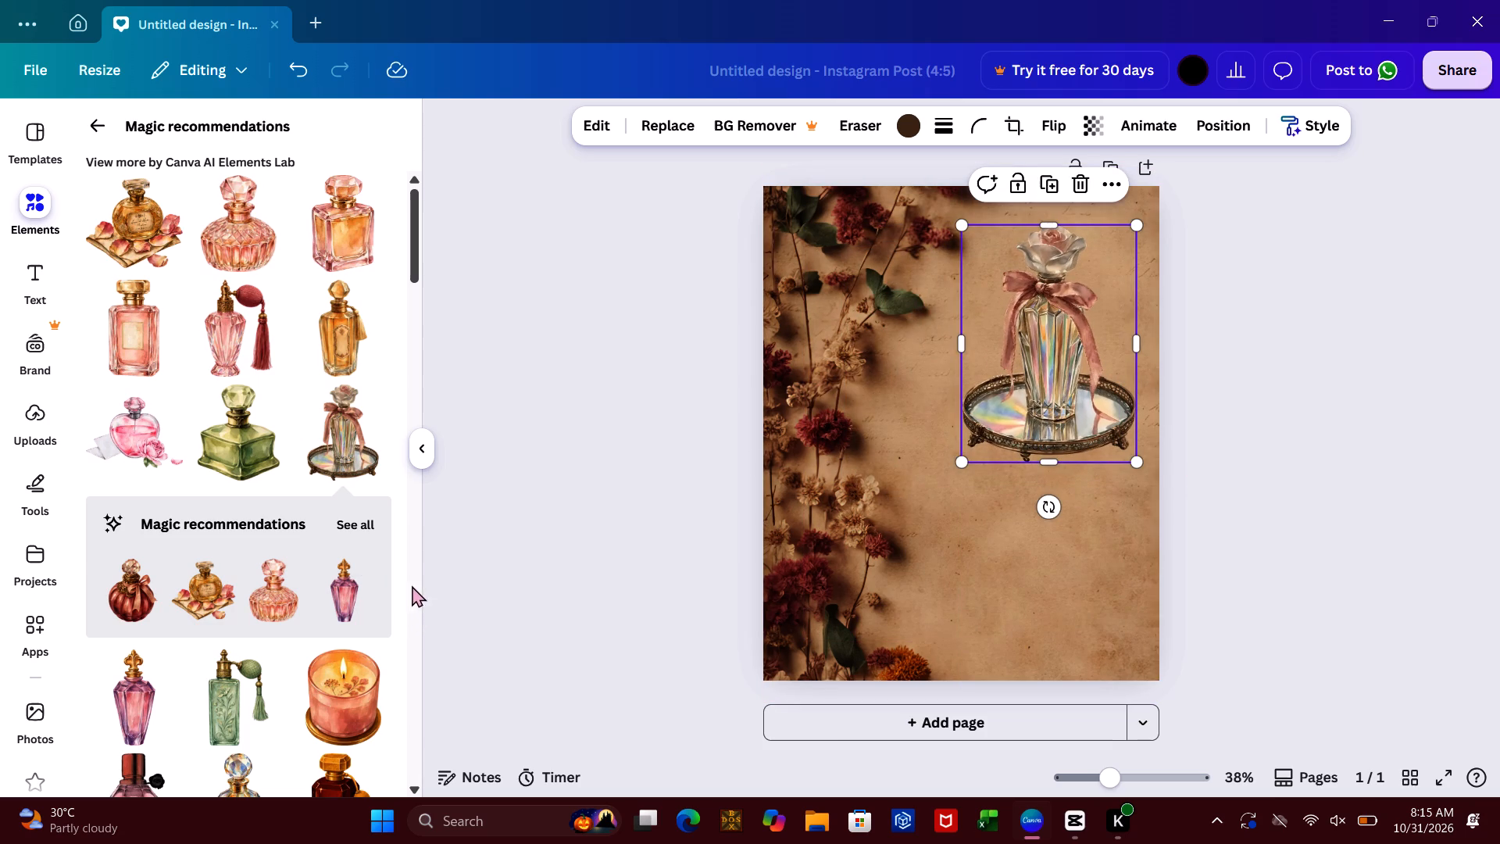
# Browse the recommended graphics similar to the perfume bottles for another element matching the vintage design.
pyautogui.click(409, 628)
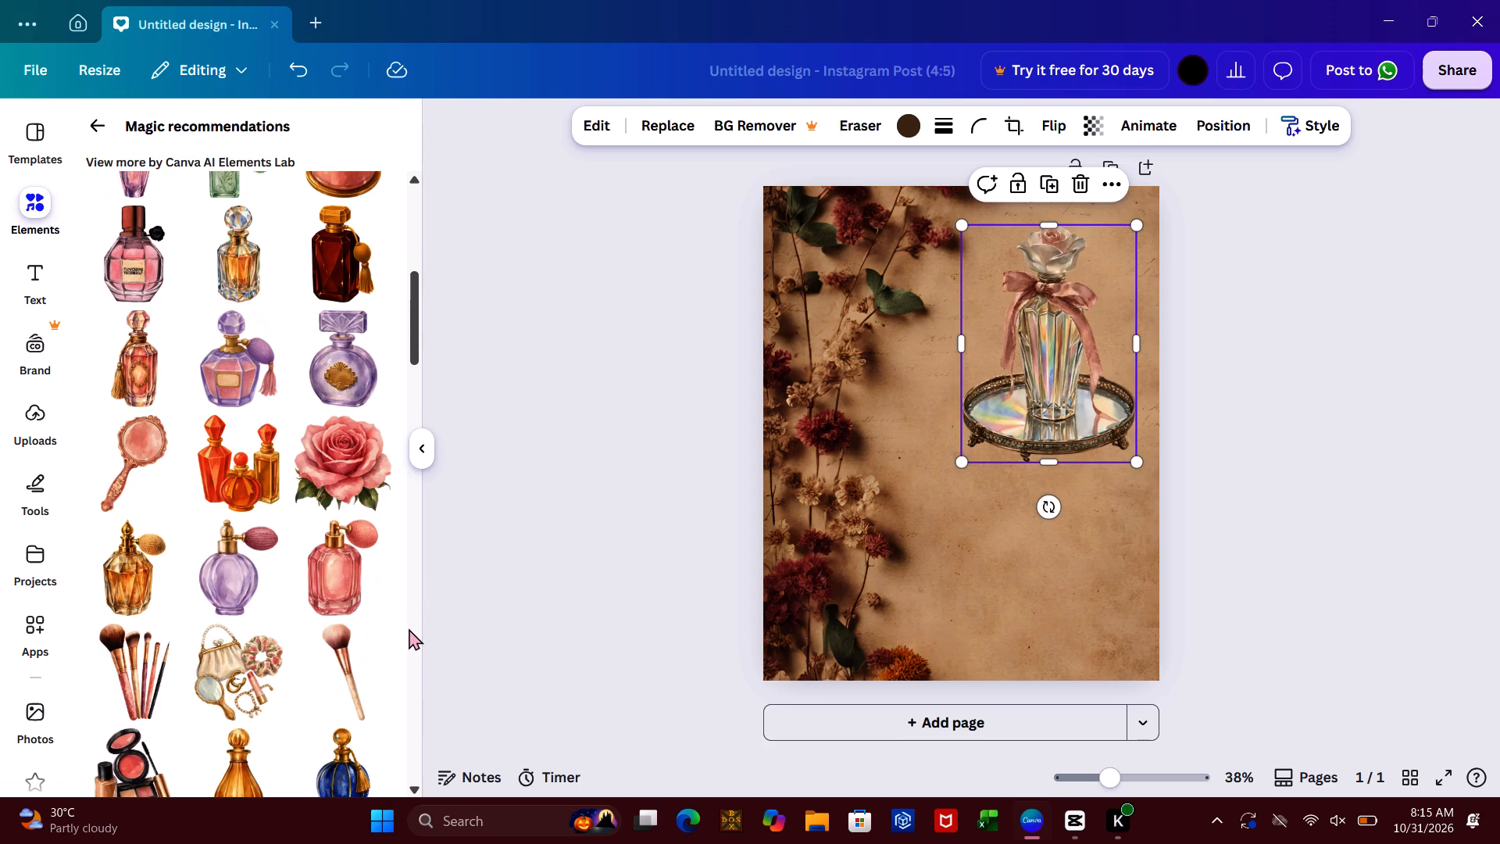
pyautogui.click(409, 628)
pyautogui.click(409, 628)
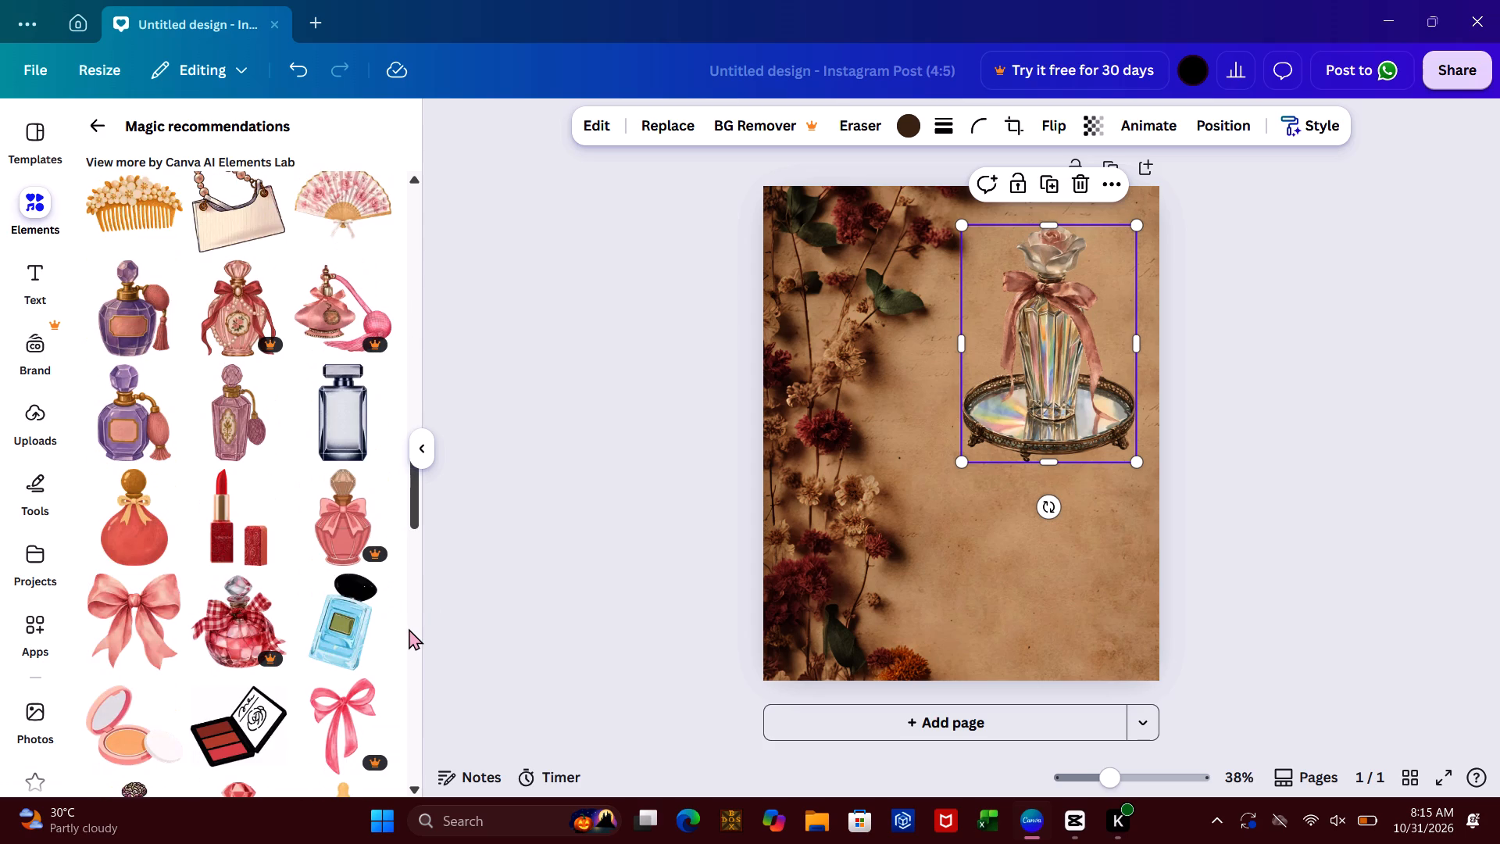
pyautogui.click(409, 628)
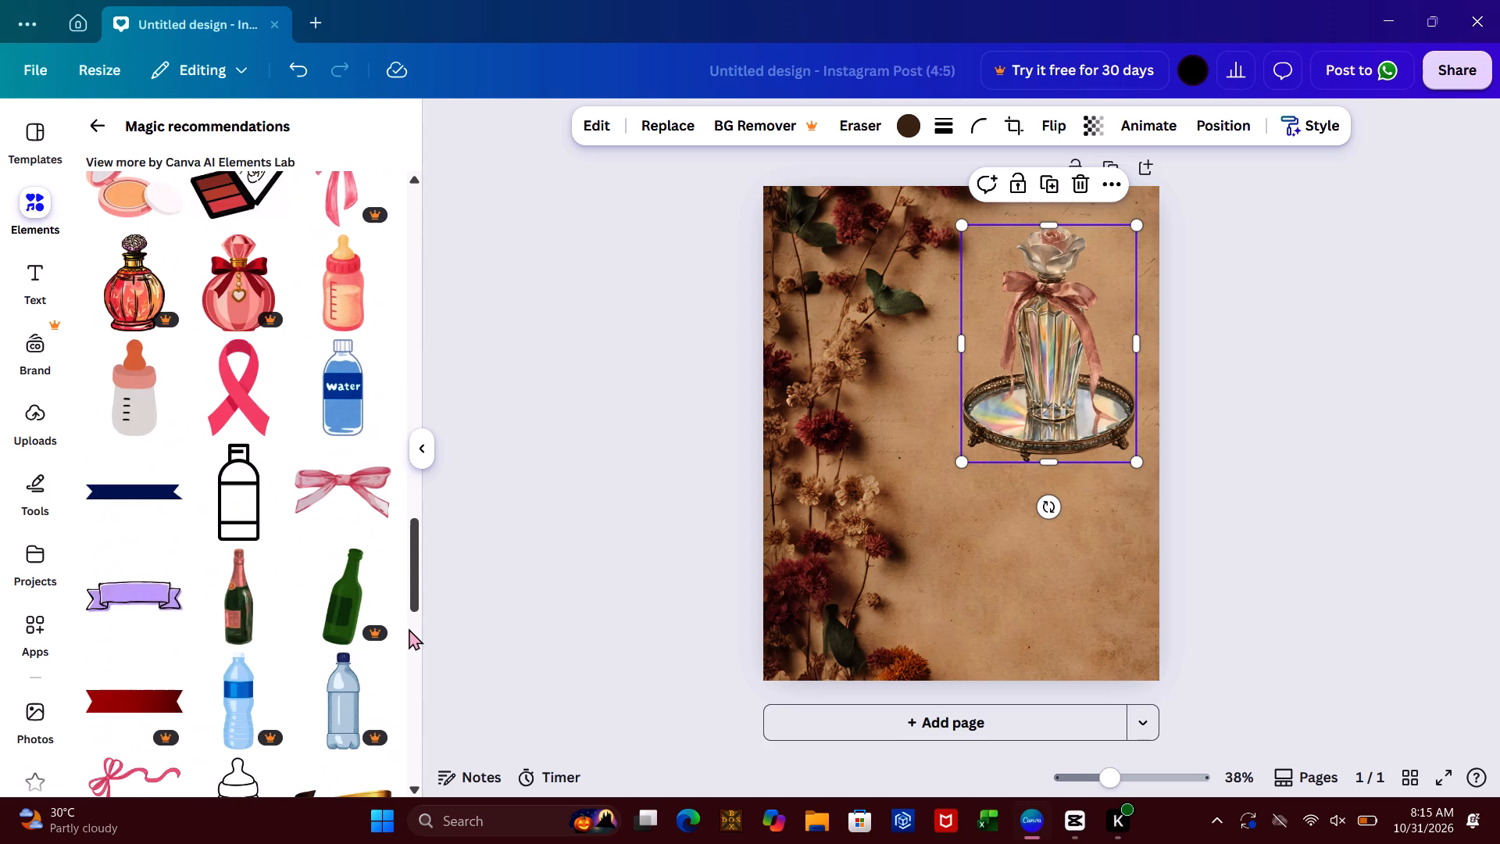
pyautogui.click(409, 663)
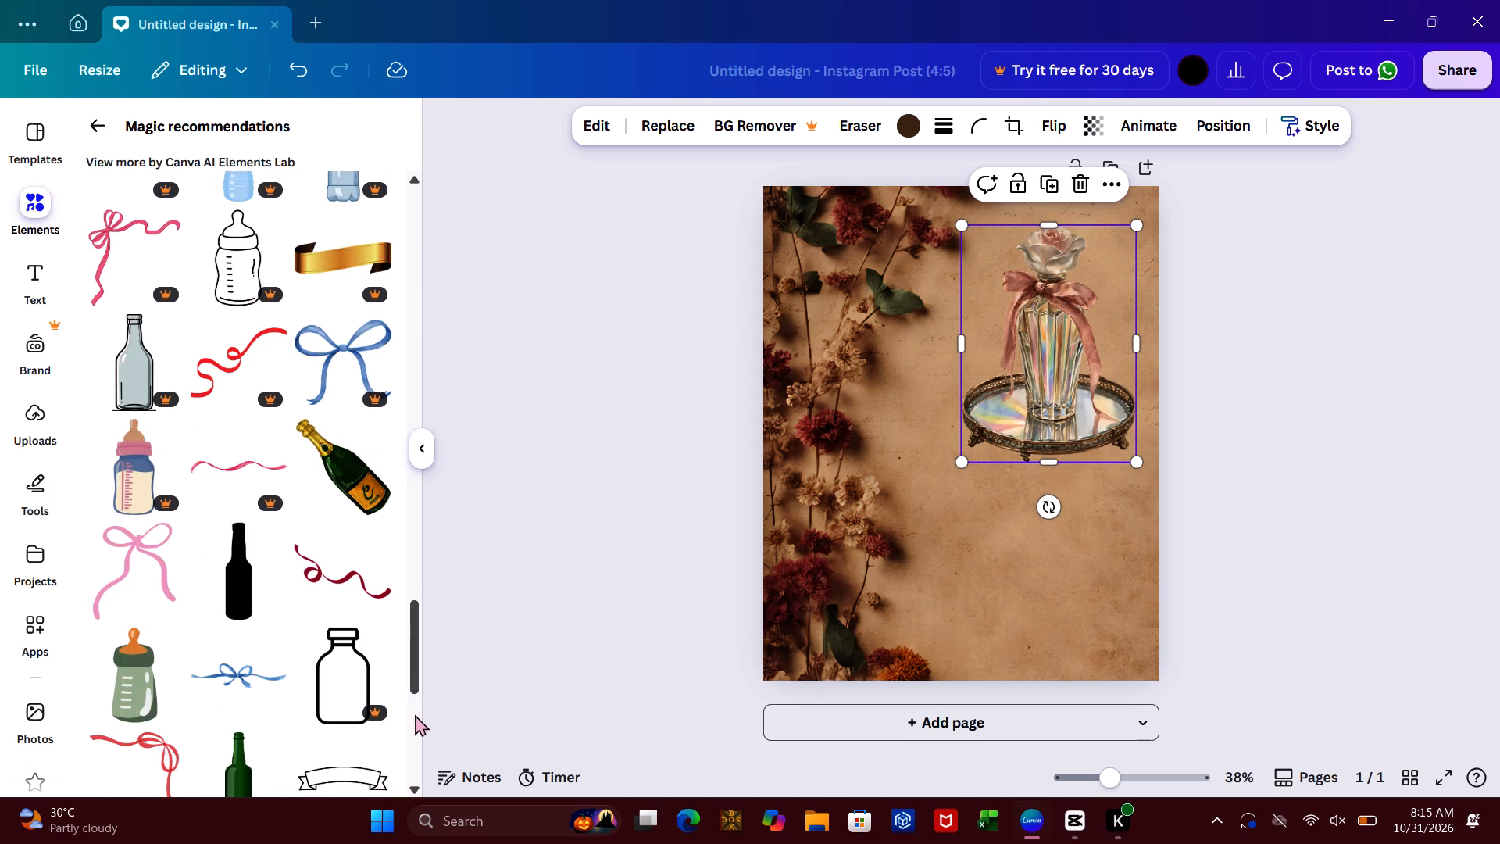
pyautogui.click(415, 714)
pyautogui.click(411, 239)
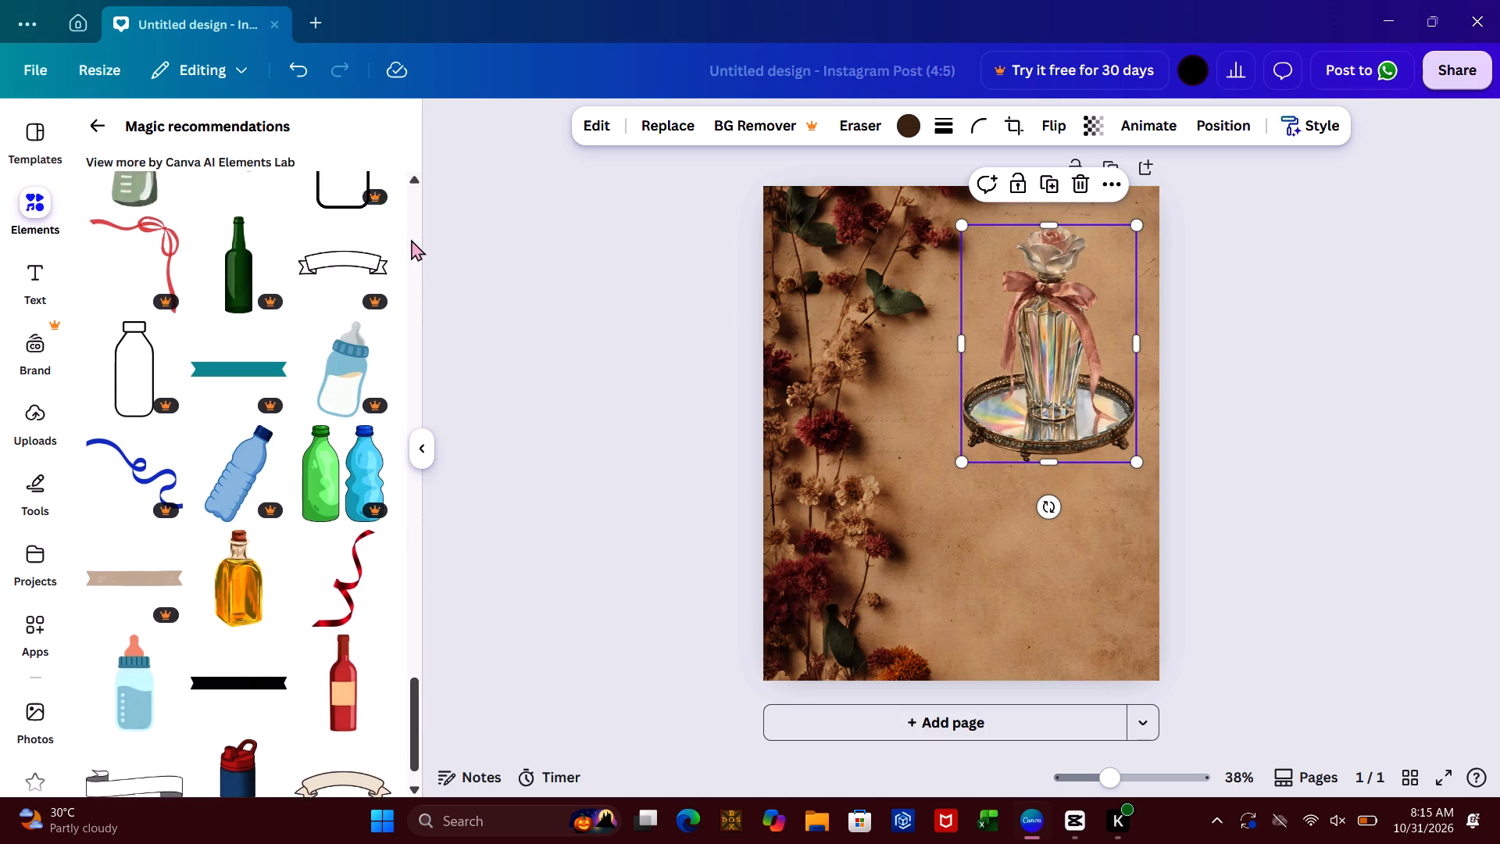
pyautogui.doubleClick(411, 239)
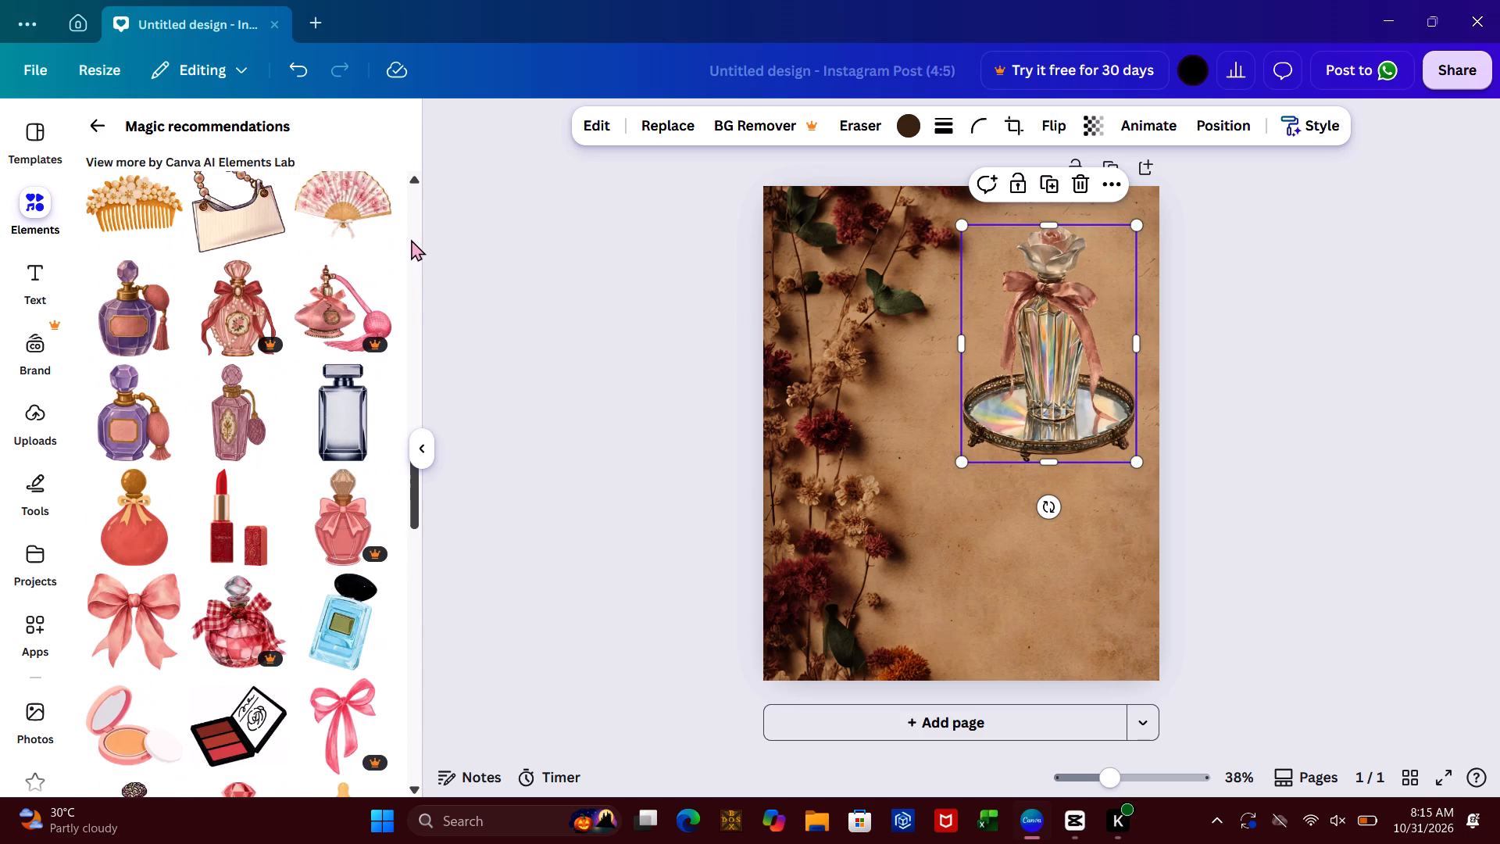
pyautogui.click(411, 239)
pyautogui.click(411, 239)
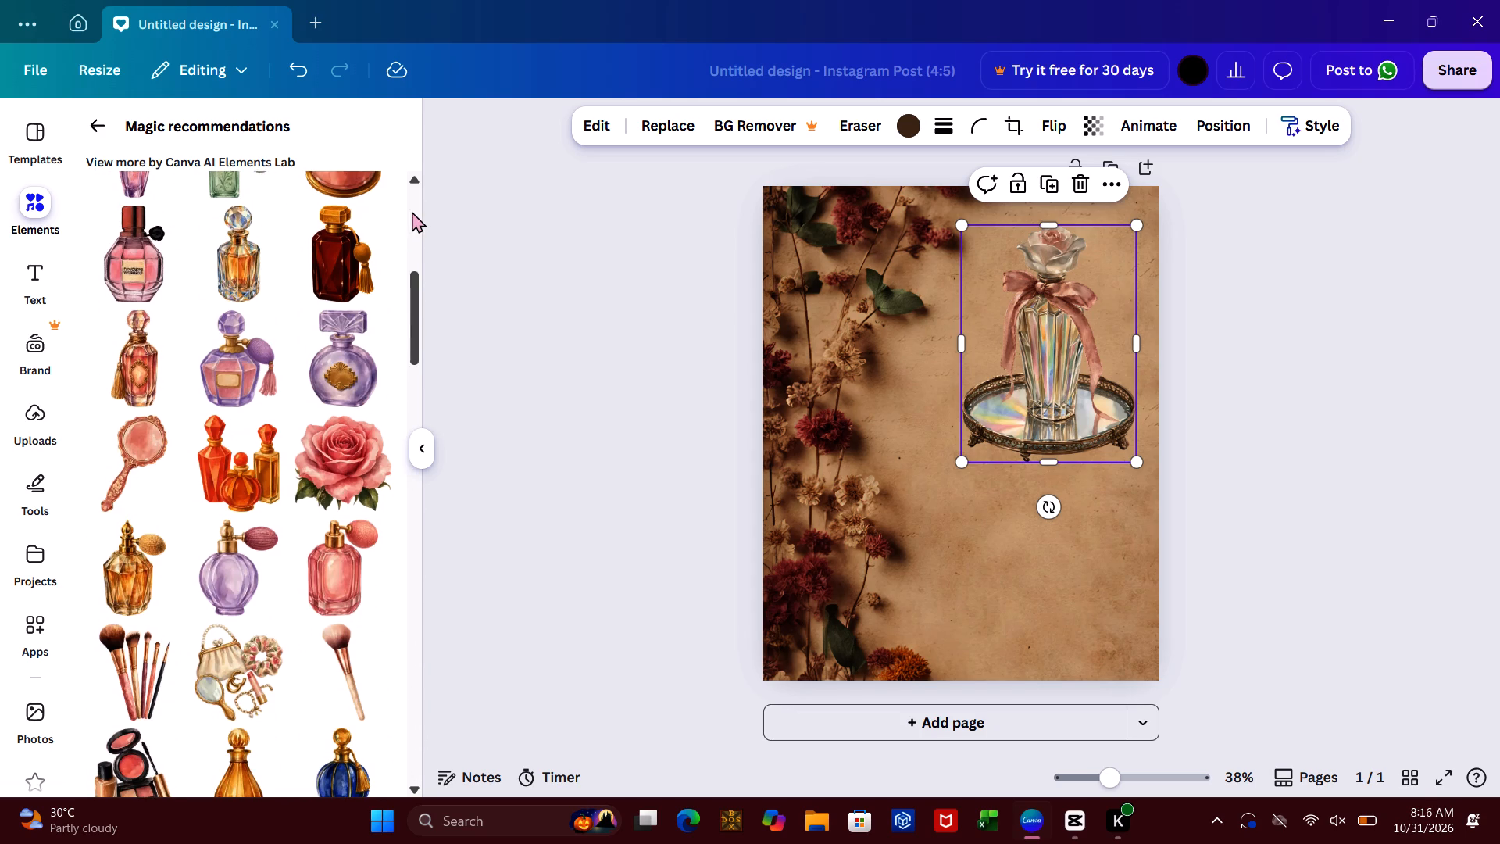
pyautogui.click(412, 211)
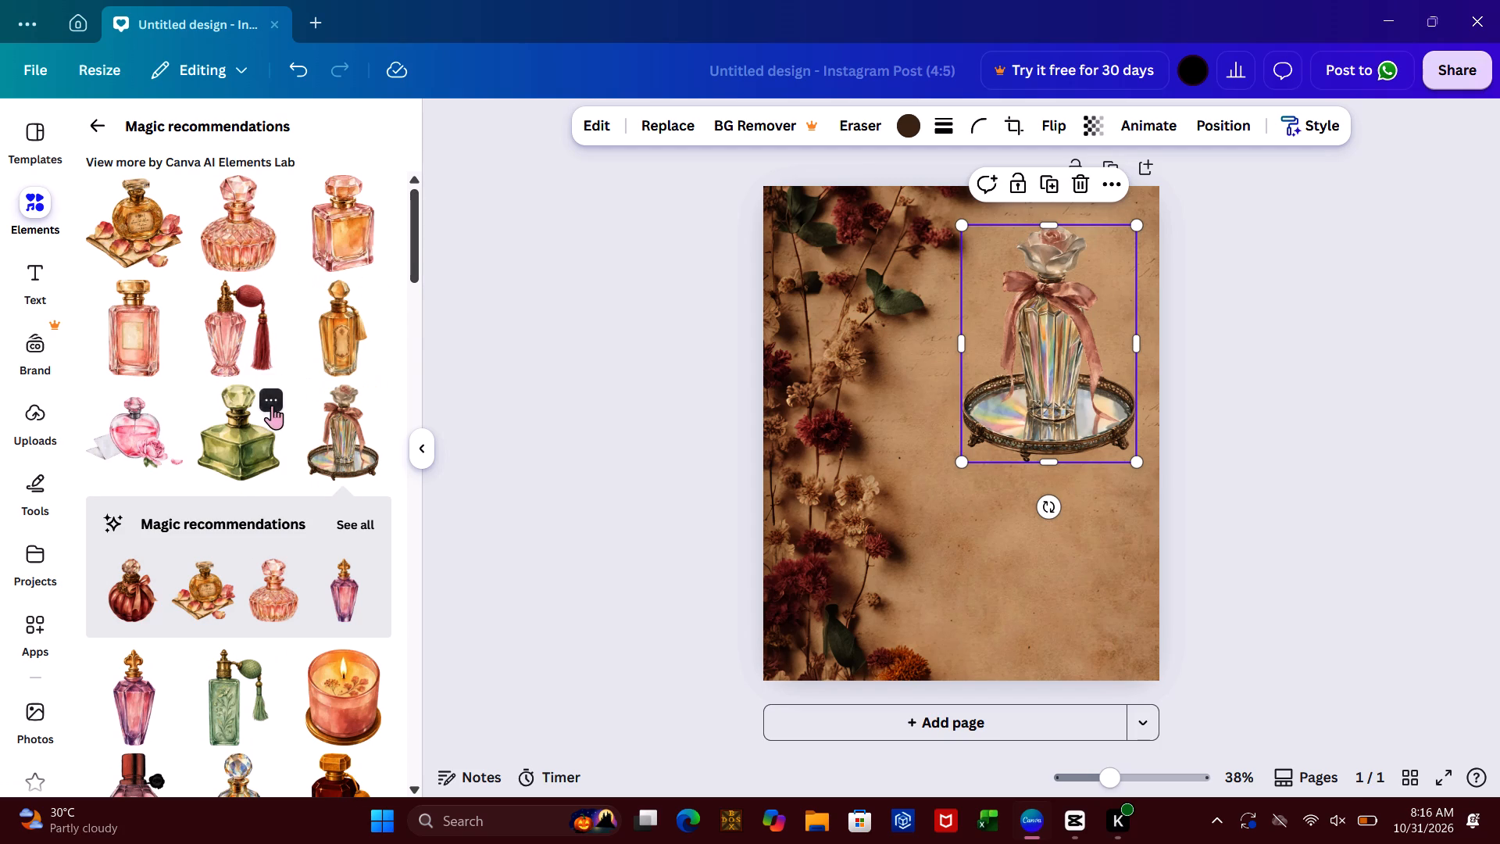
# Replace the crystal perfume bottle on the mirrored tray with the rectangular pink perfume bottle with a gold cap.
pyautogui.click(139, 333)
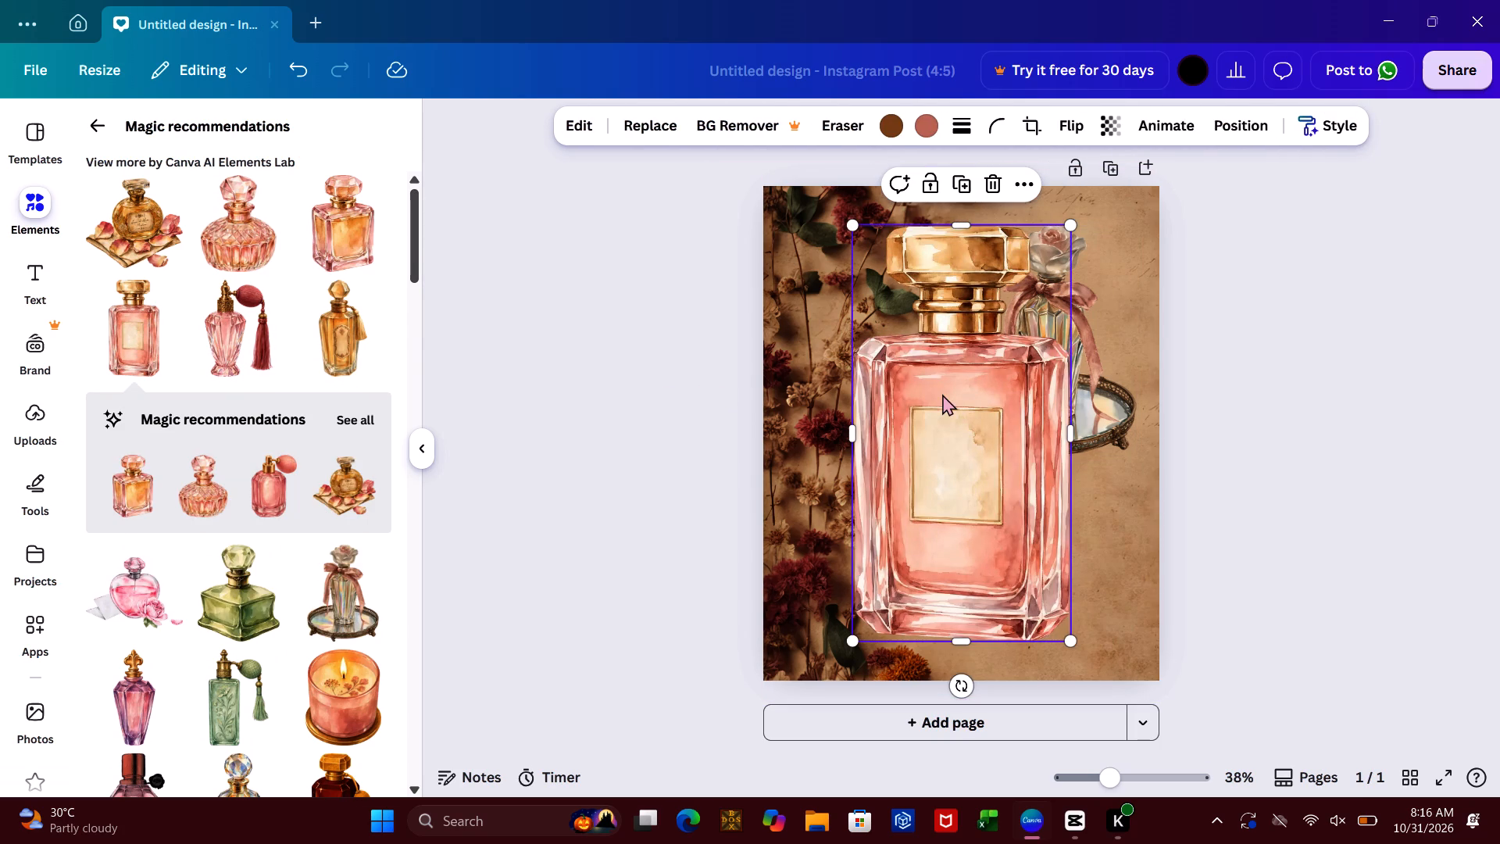
pyautogui.click(1090, 266)
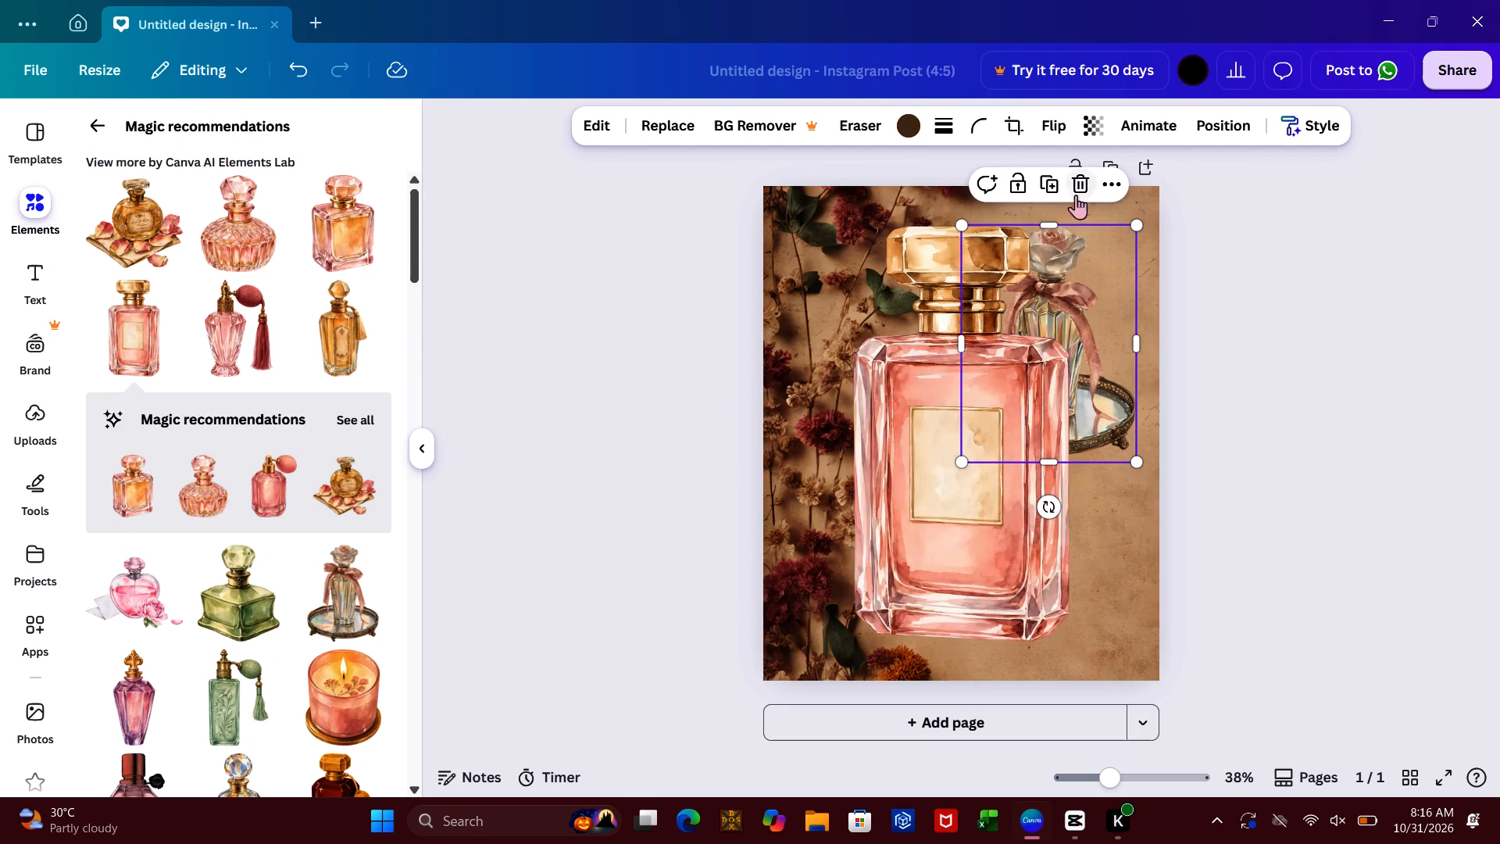
pyautogui.click(1076, 195)
pyautogui.click(1003, 427)
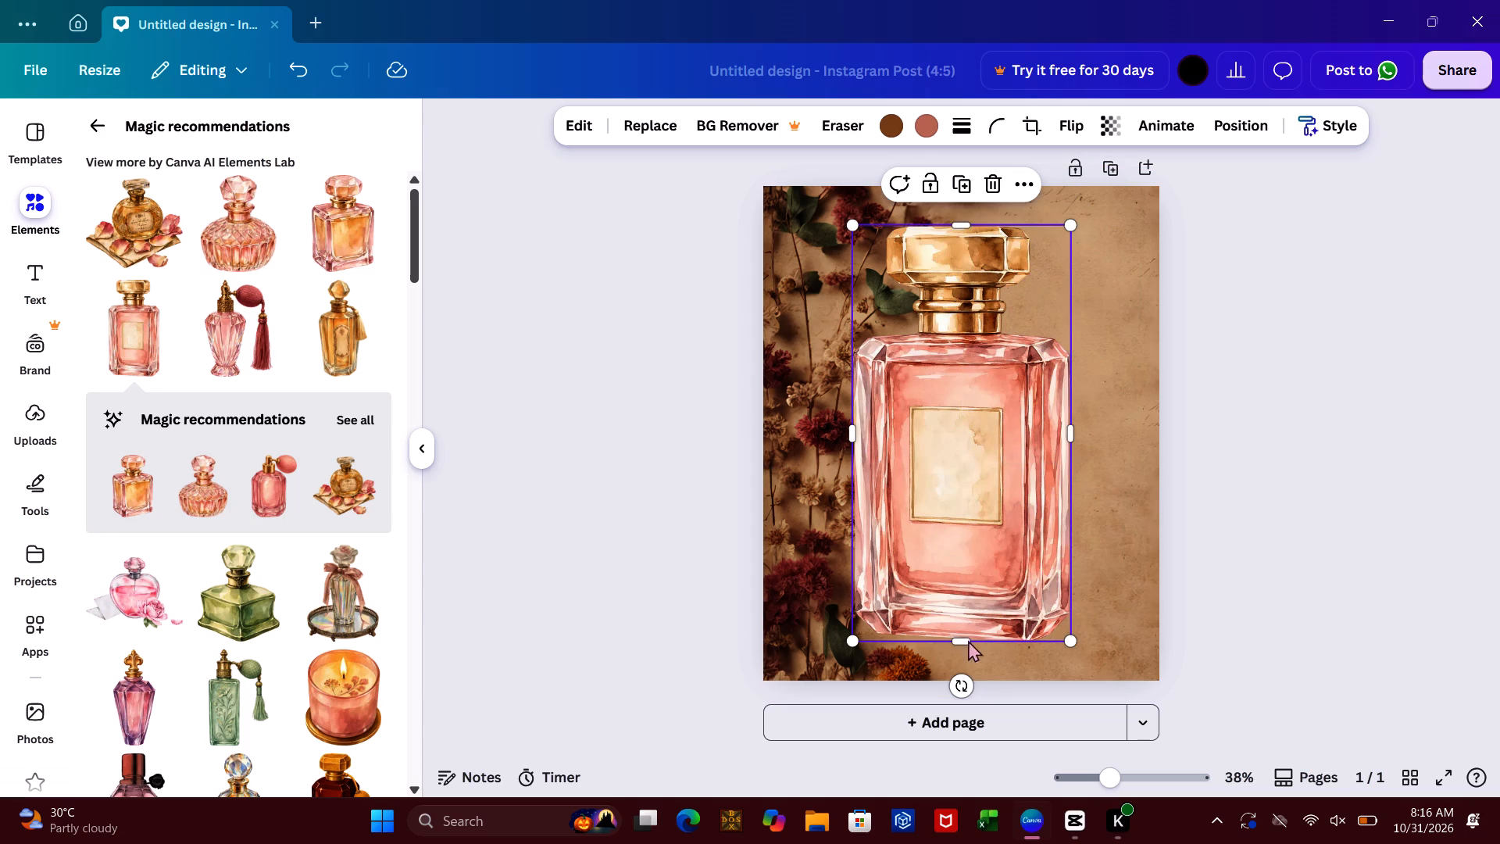
# Shrink the rectangular pink perfume bottle to about half its size and centre it horizontally, slightly above the middle of the page.
pyautogui.moveTo(963, 638); pyautogui.dragTo(947, 524)
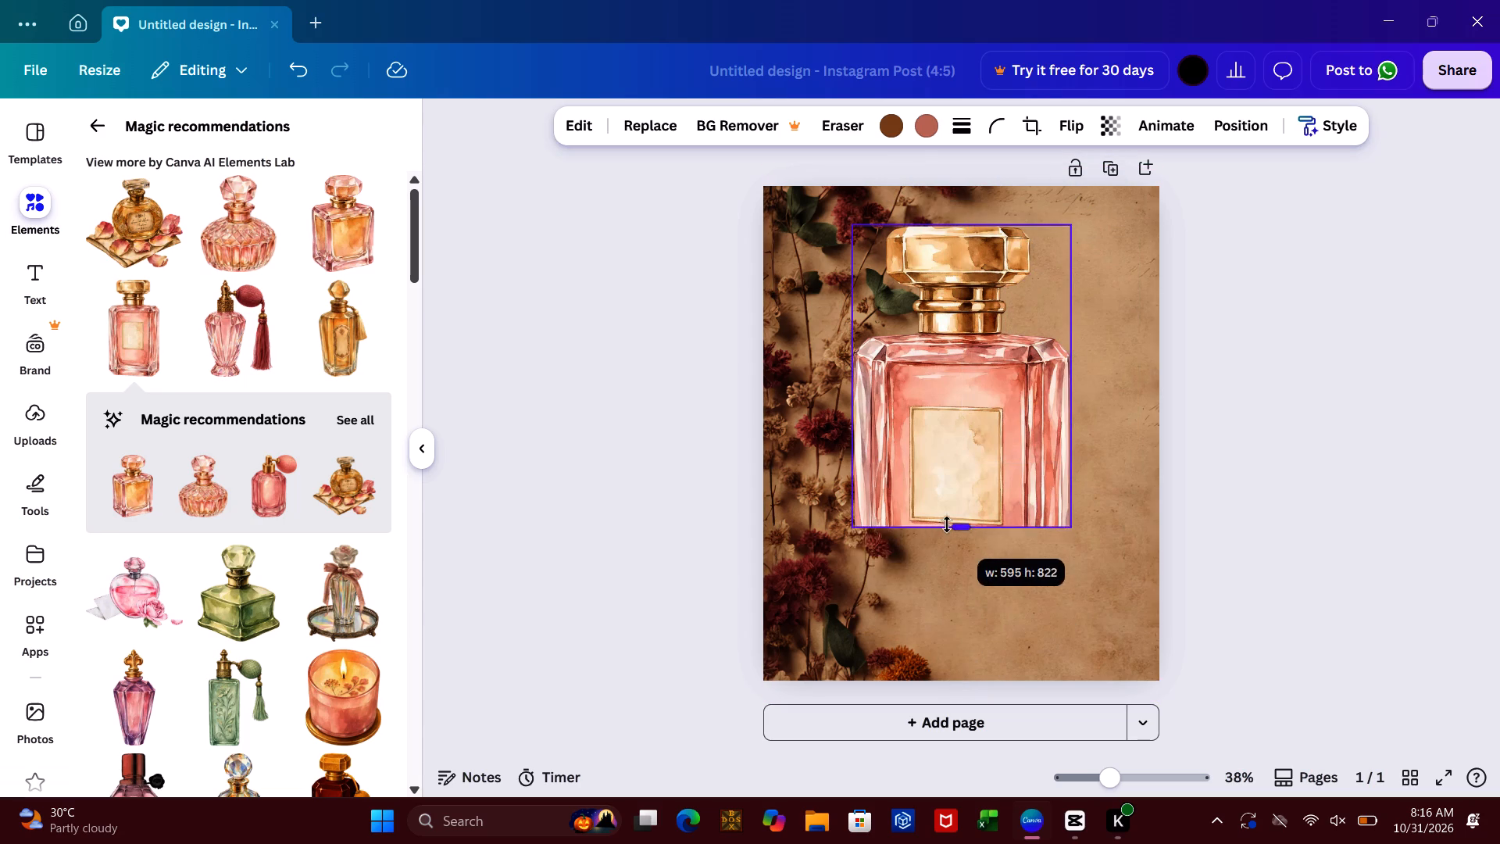
pyautogui.moveTo(947, 524); pyautogui.dragTo(962, 660)
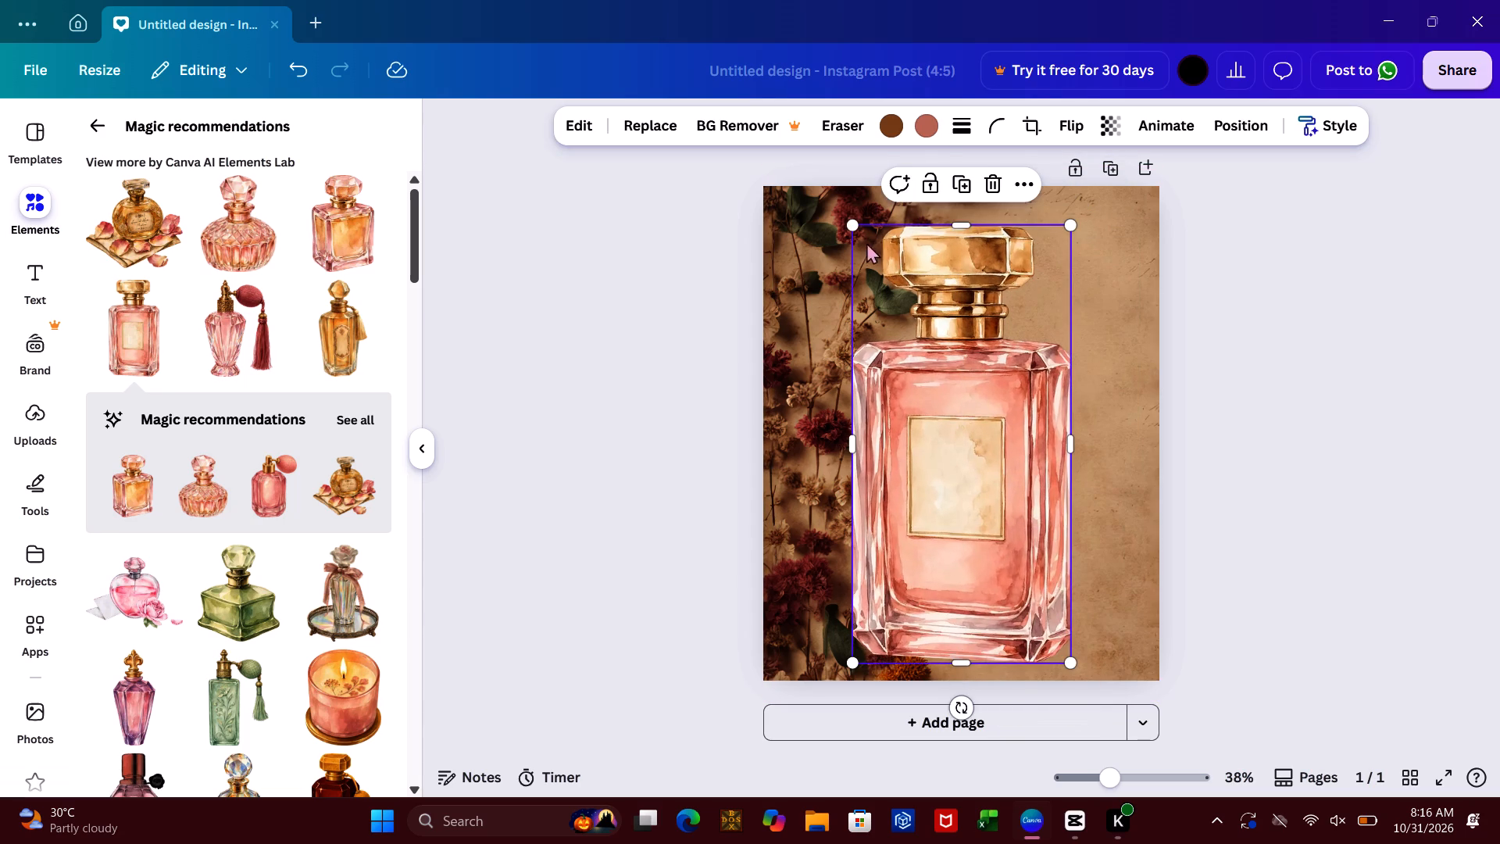
pyautogui.moveTo(852, 226); pyautogui.dragTo(995, 426)
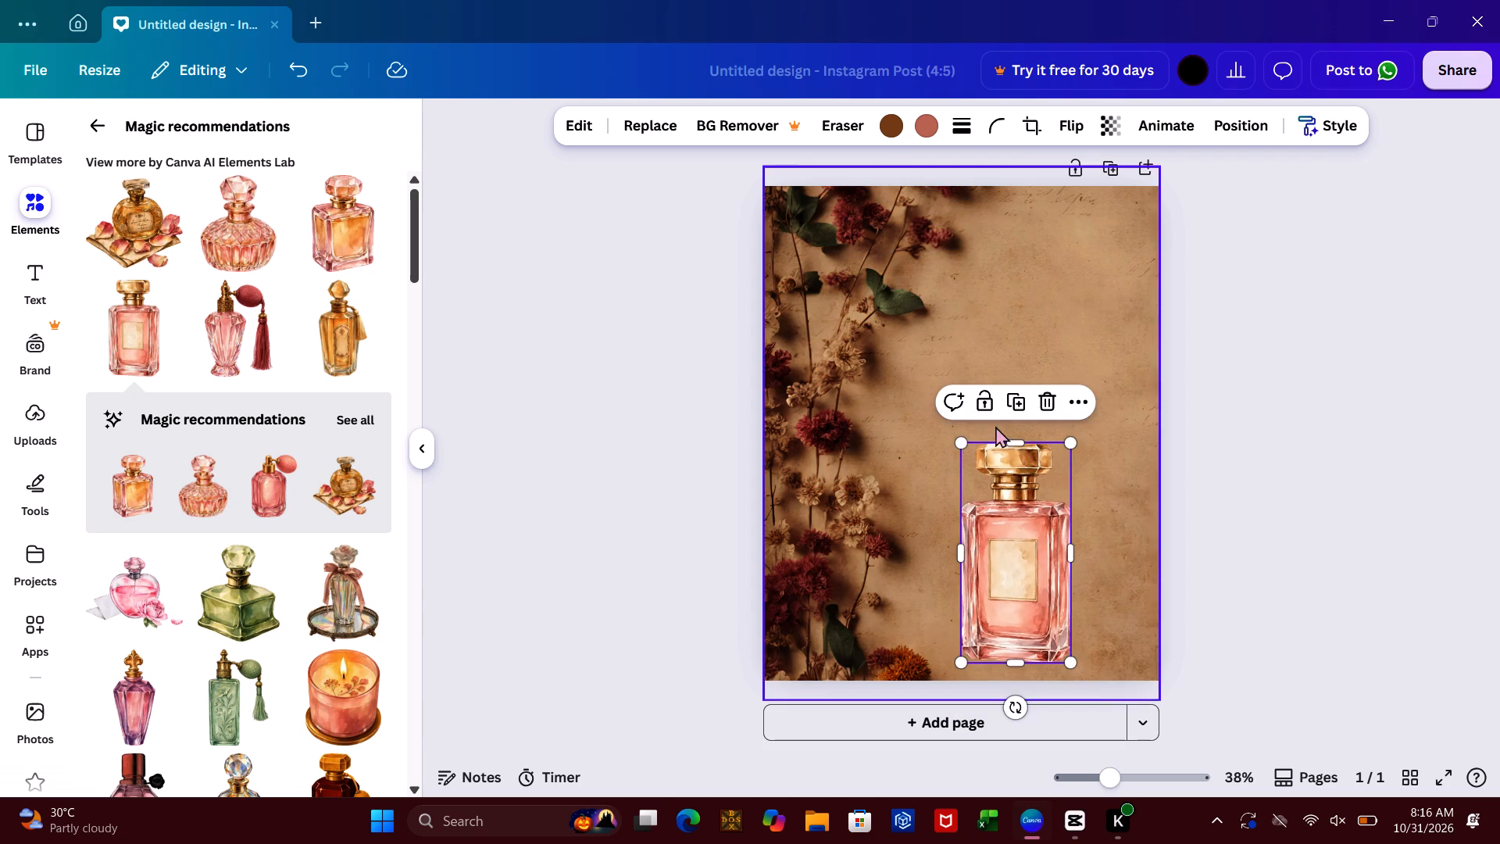
pyautogui.moveTo(1035, 517); pyautogui.dragTo(1009, 325)
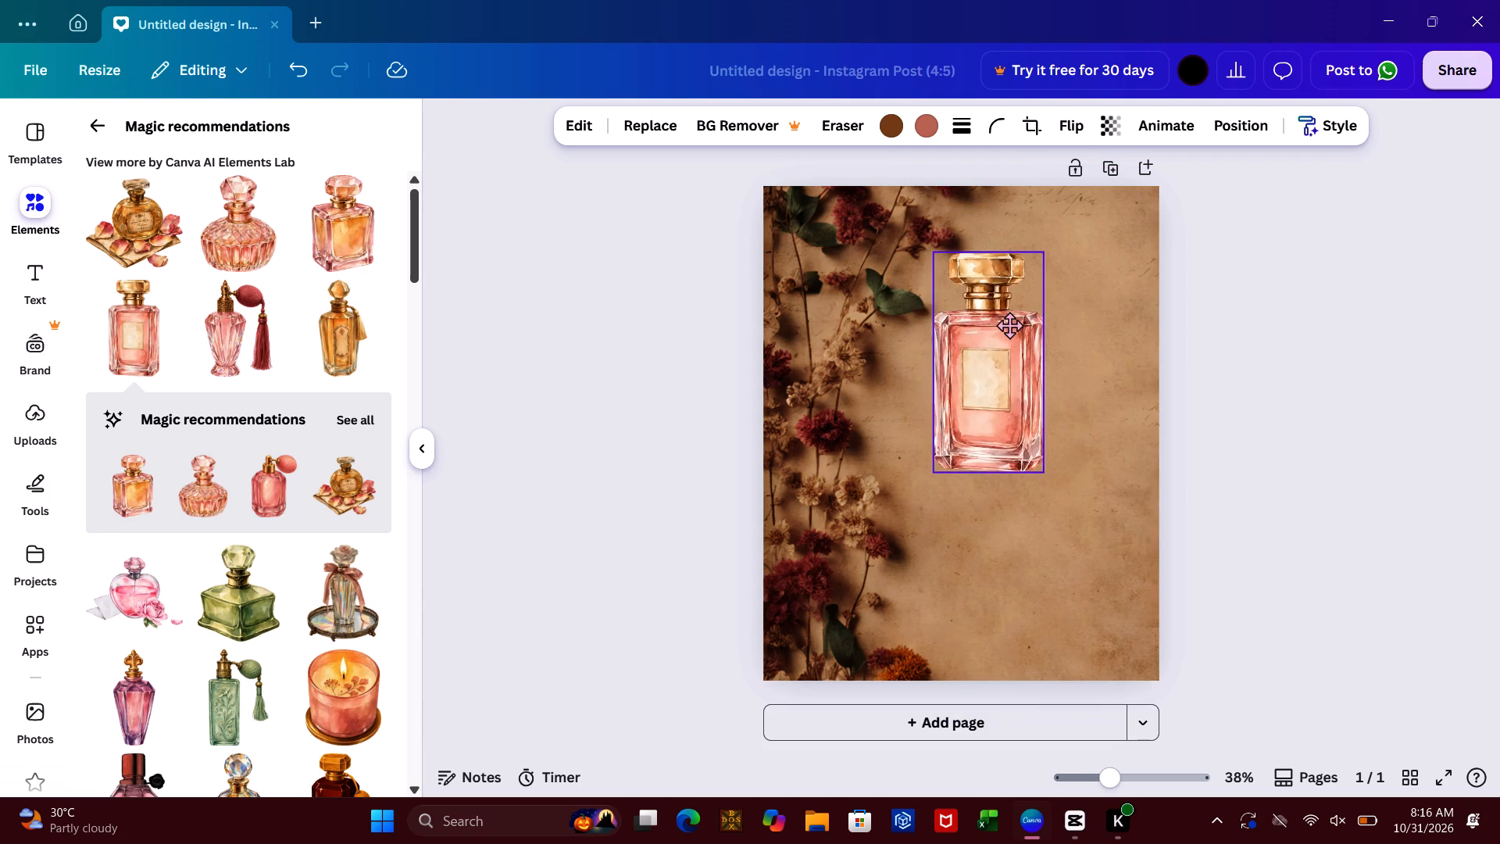
pyautogui.moveTo(1009, 325); pyautogui.dragTo(970, 368)
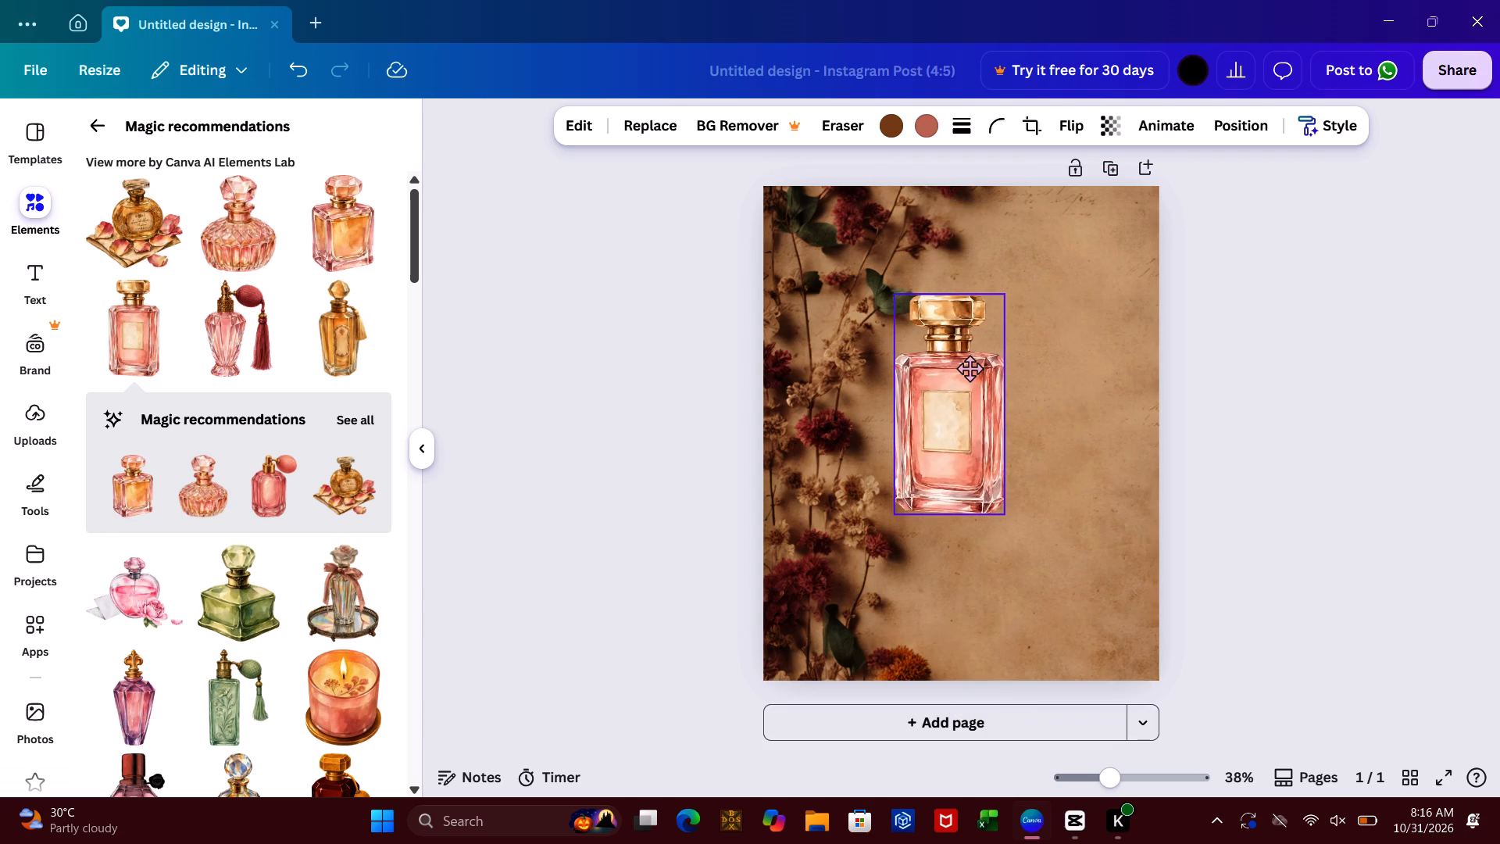
pyautogui.moveTo(970, 368); pyautogui.dragTo(979, 348)
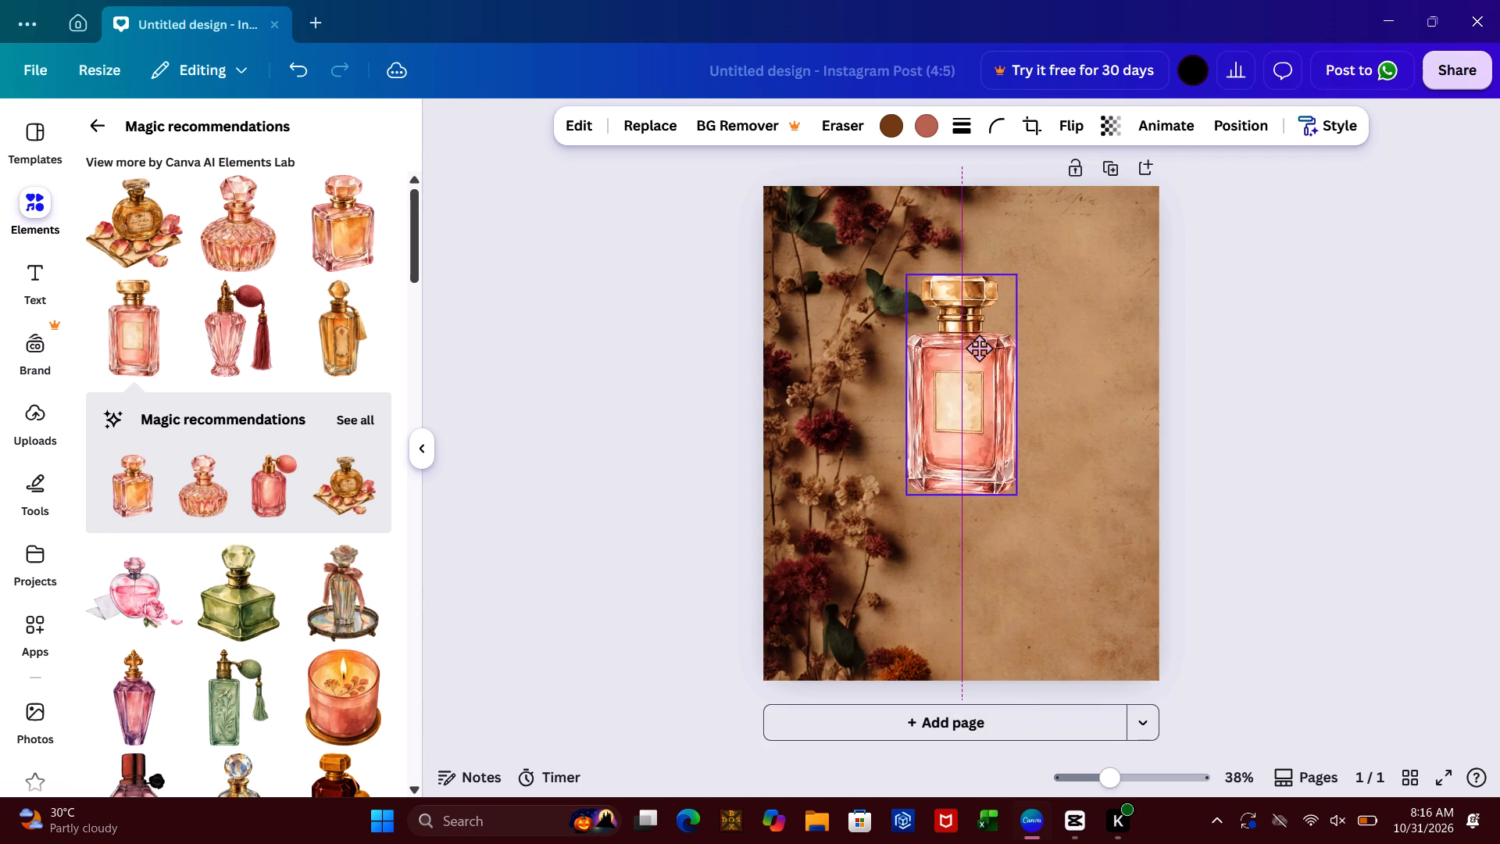
pyautogui.moveTo(979, 348); pyautogui.dragTo(979, 349)
pyautogui.click(1205, 302)
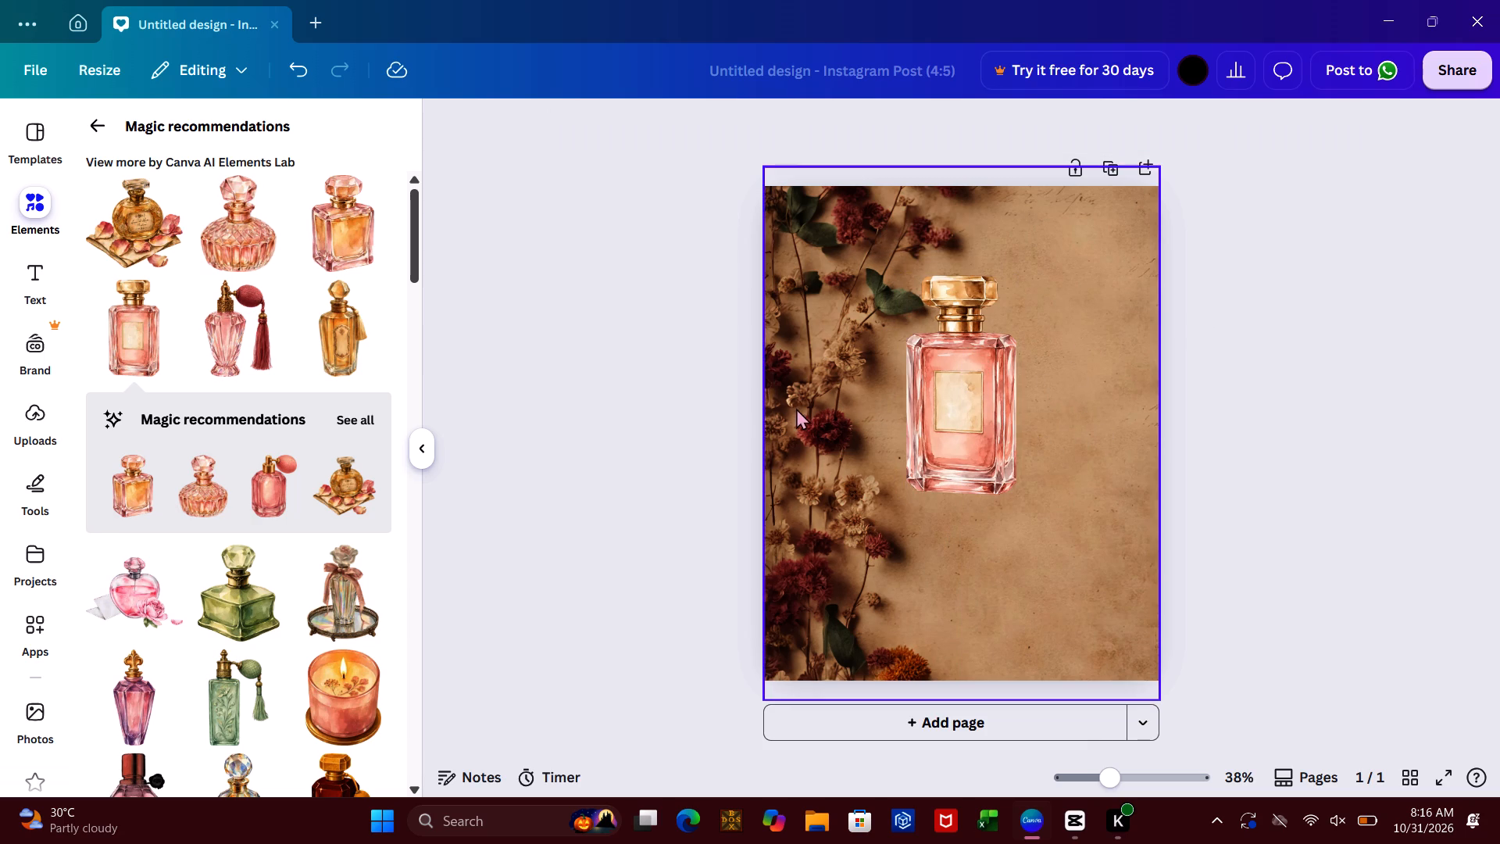
pyautogui.moveTo(956, 421); pyautogui.dragTo(966, 441)
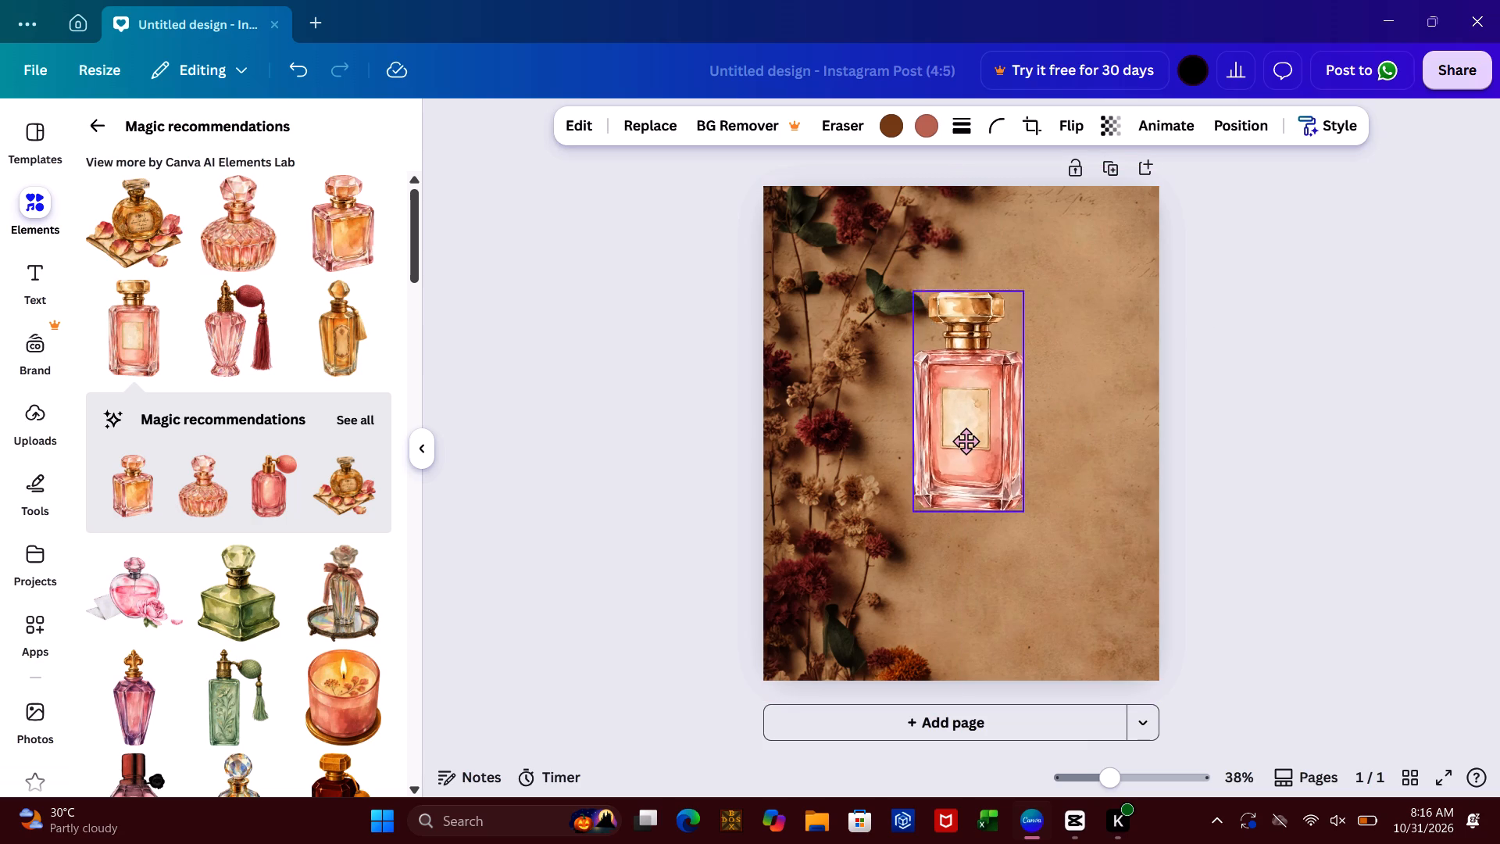
pyautogui.moveTo(966, 441); pyautogui.dragTo(956, 438)
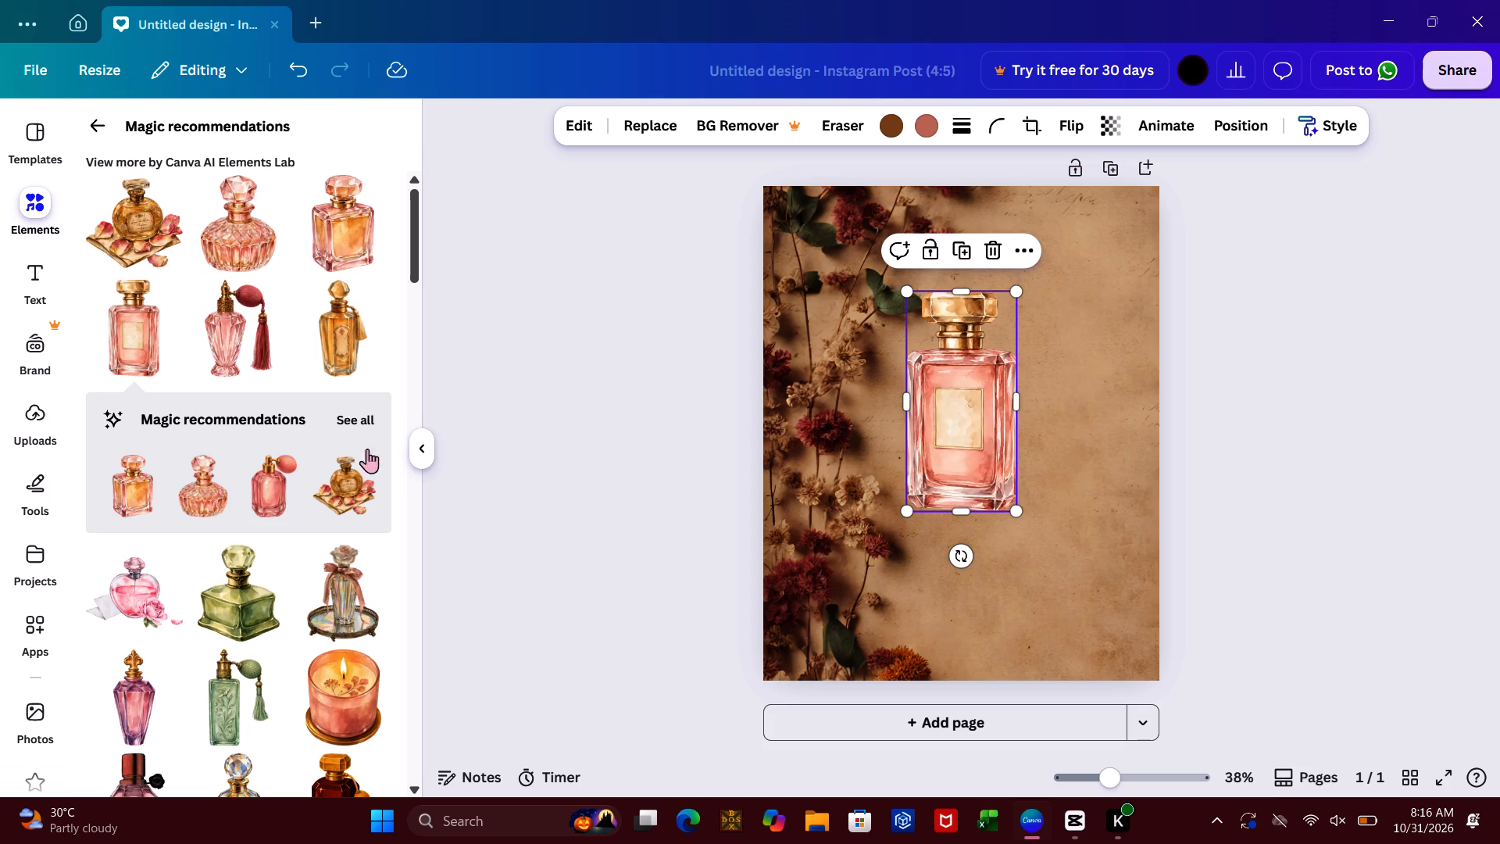
# Open all recommendations similar to the rectangular bottle and add the makeup set and the faceted pink perfume bottle with a bulb atomizer.
pyautogui.doubleClick(358, 417)
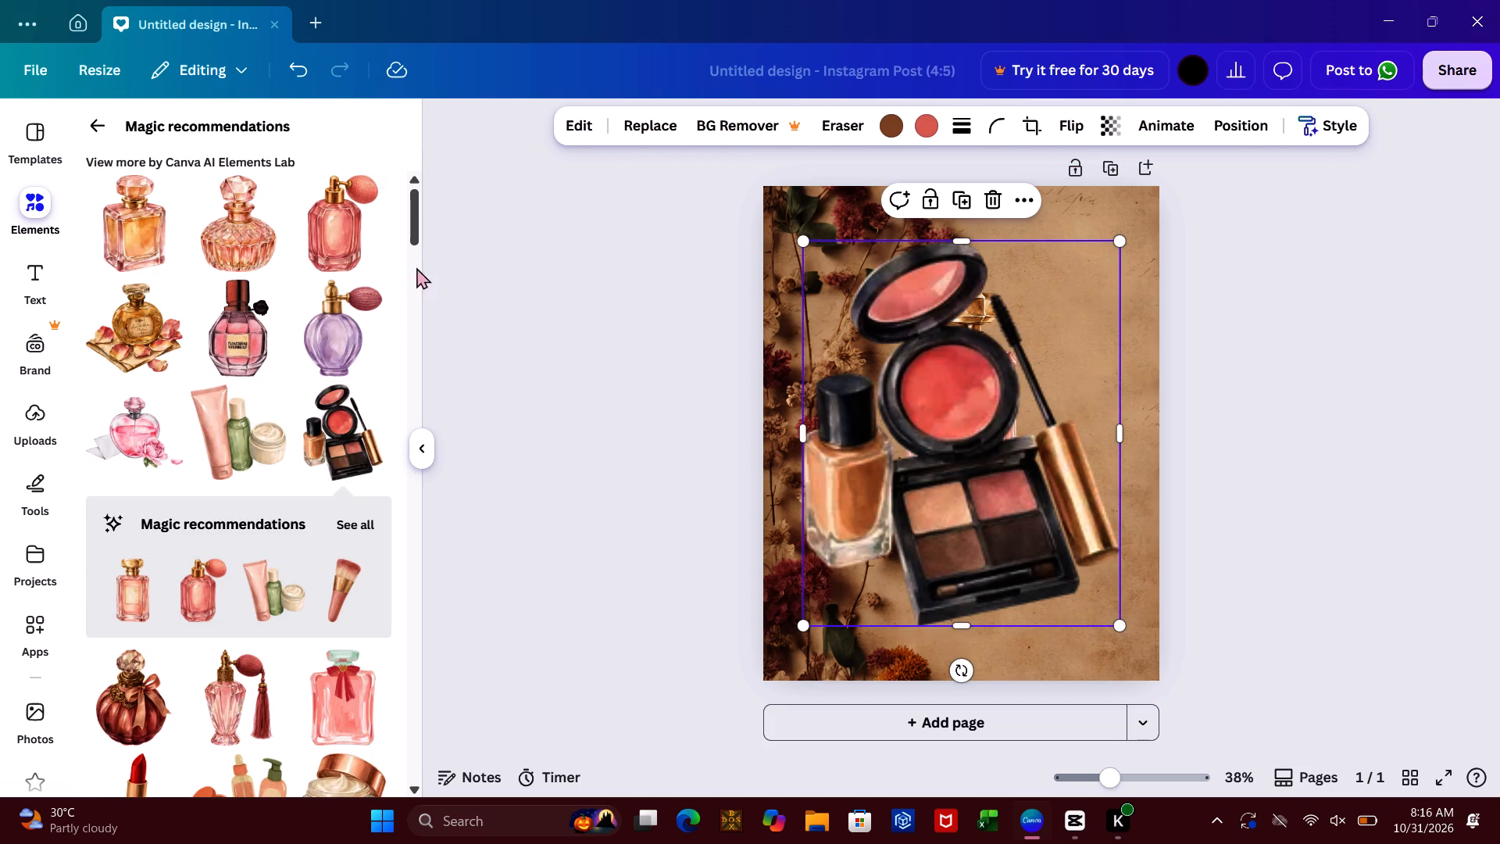
pyautogui.click(358, 242)
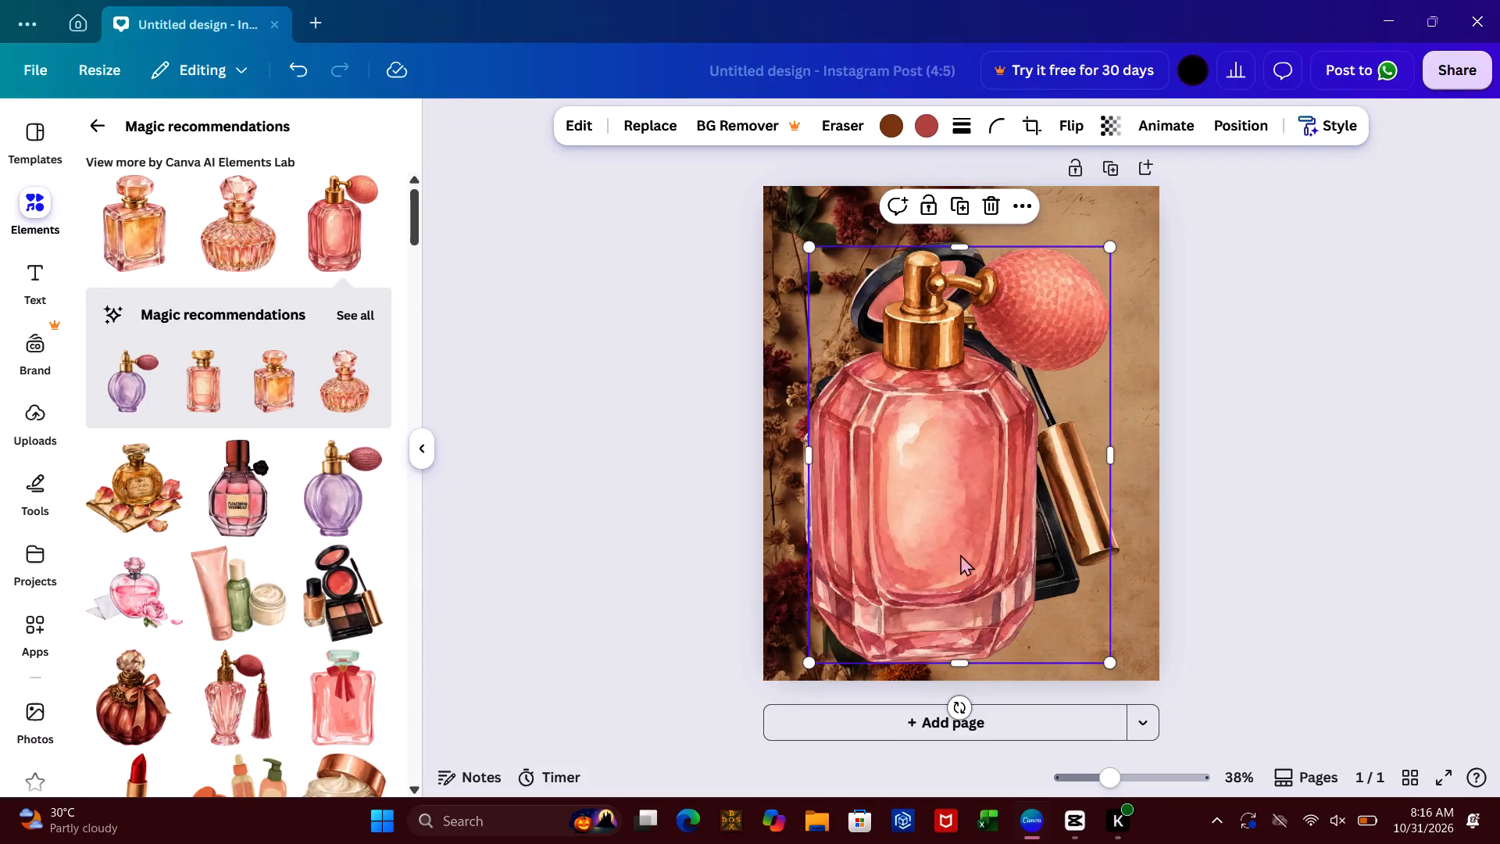
# Shrink the pink atomizer perfume bottle to about 60% of its inserted size.
pyautogui.moveTo(962, 660); pyautogui.dragTo(932, 660)
pyautogui.moveTo(812, 250); pyautogui.dragTo(952, 398)
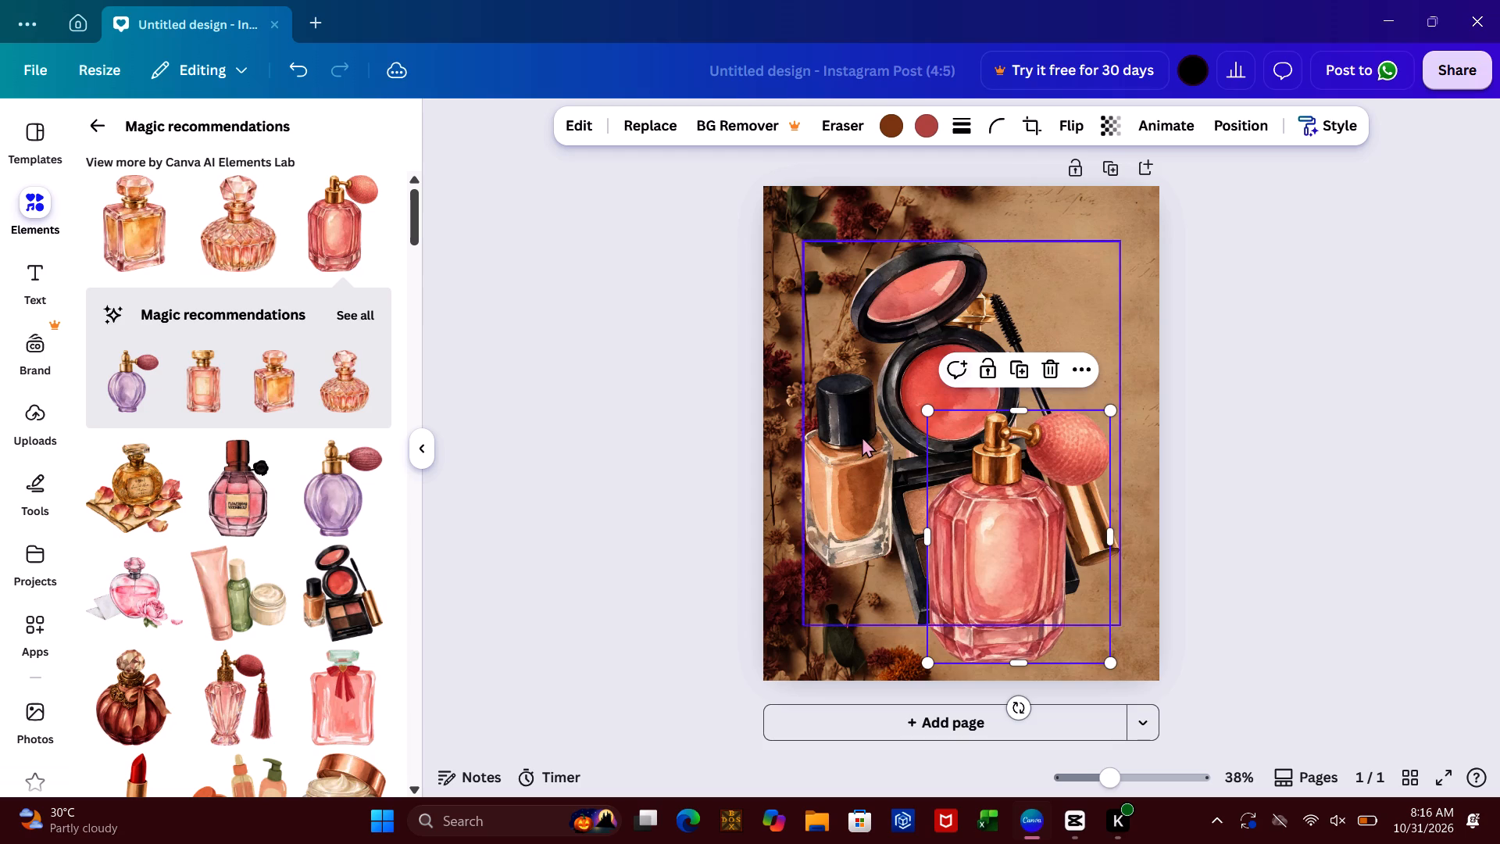
# Delete the makeup set and the rectangular pink perfume bottle, leaving only the pink atomizer bottle on the background.
pyautogui.click(862, 436)
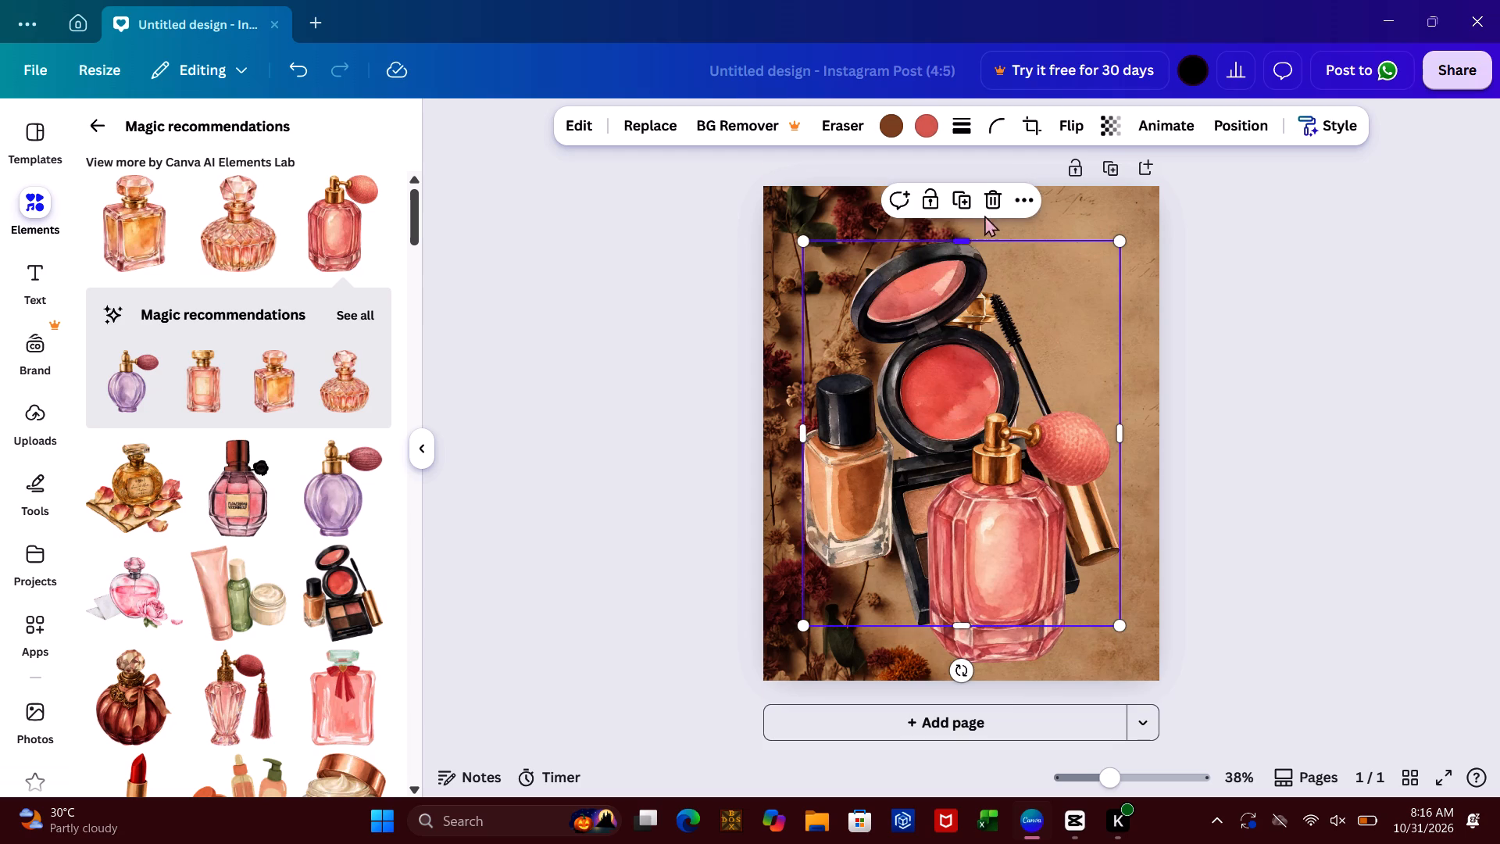
pyautogui.click(998, 188)
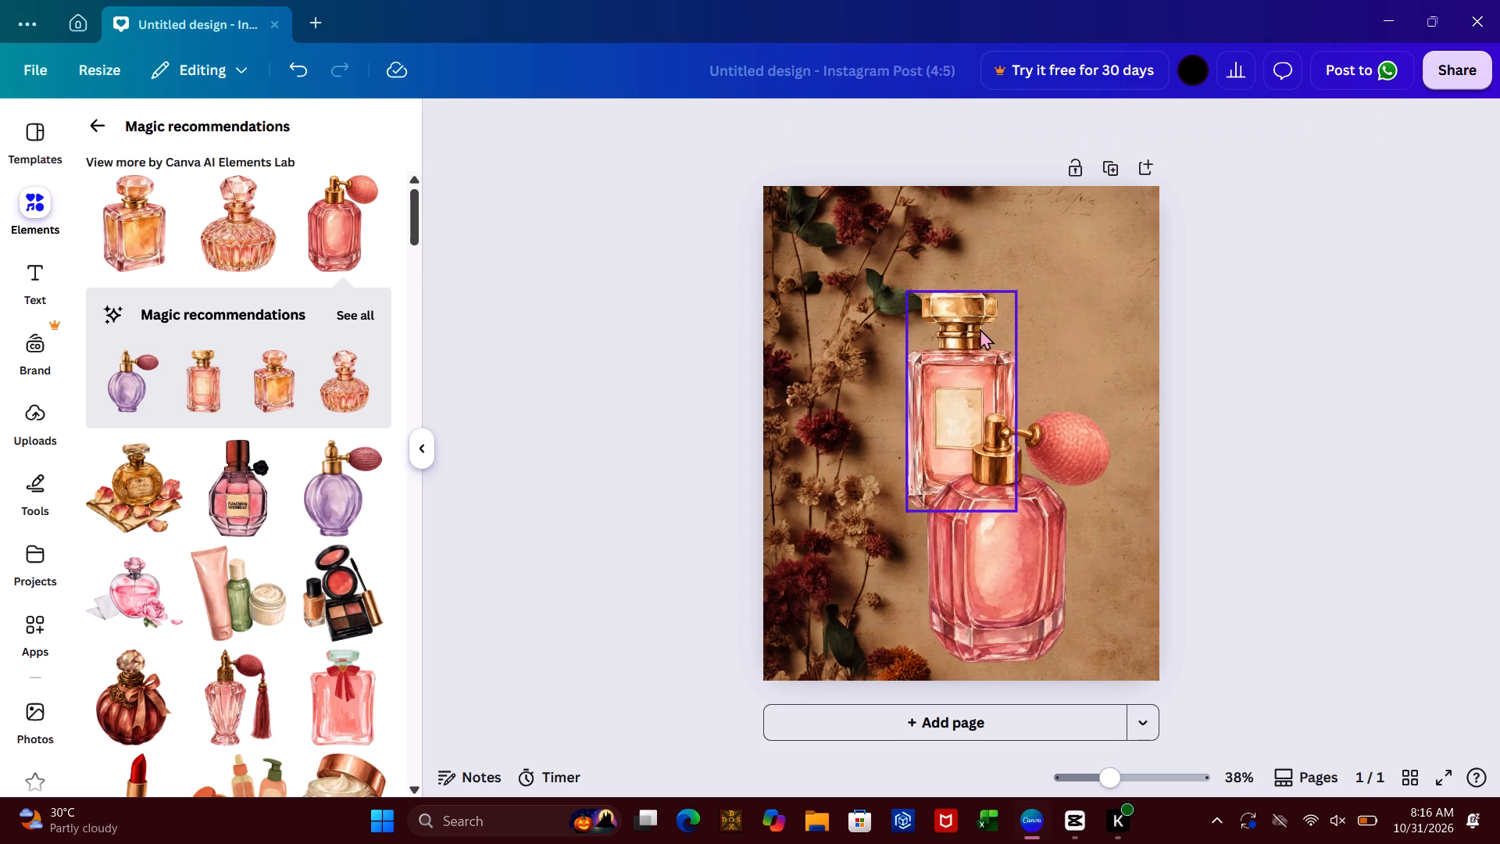
pyautogui.click(978, 330)
pyautogui.click(986, 249)
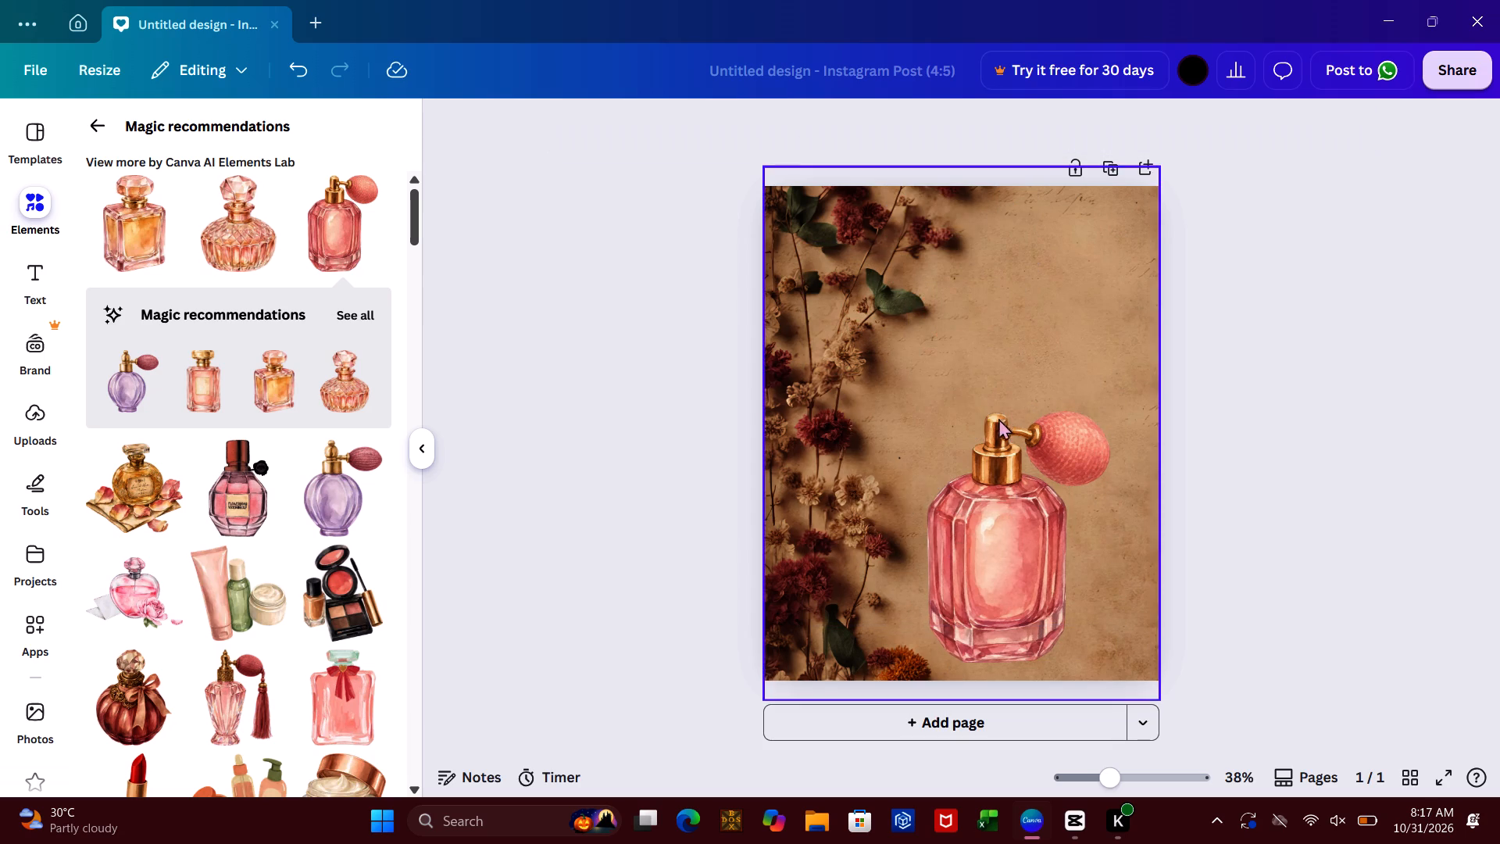
# Move the pink atomizer bottle up to the horizontal middle of the page, slightly above the page's vertical centre.
pyautogui.moveTo(994, 460); pyautogui.dragTo(953, 328)
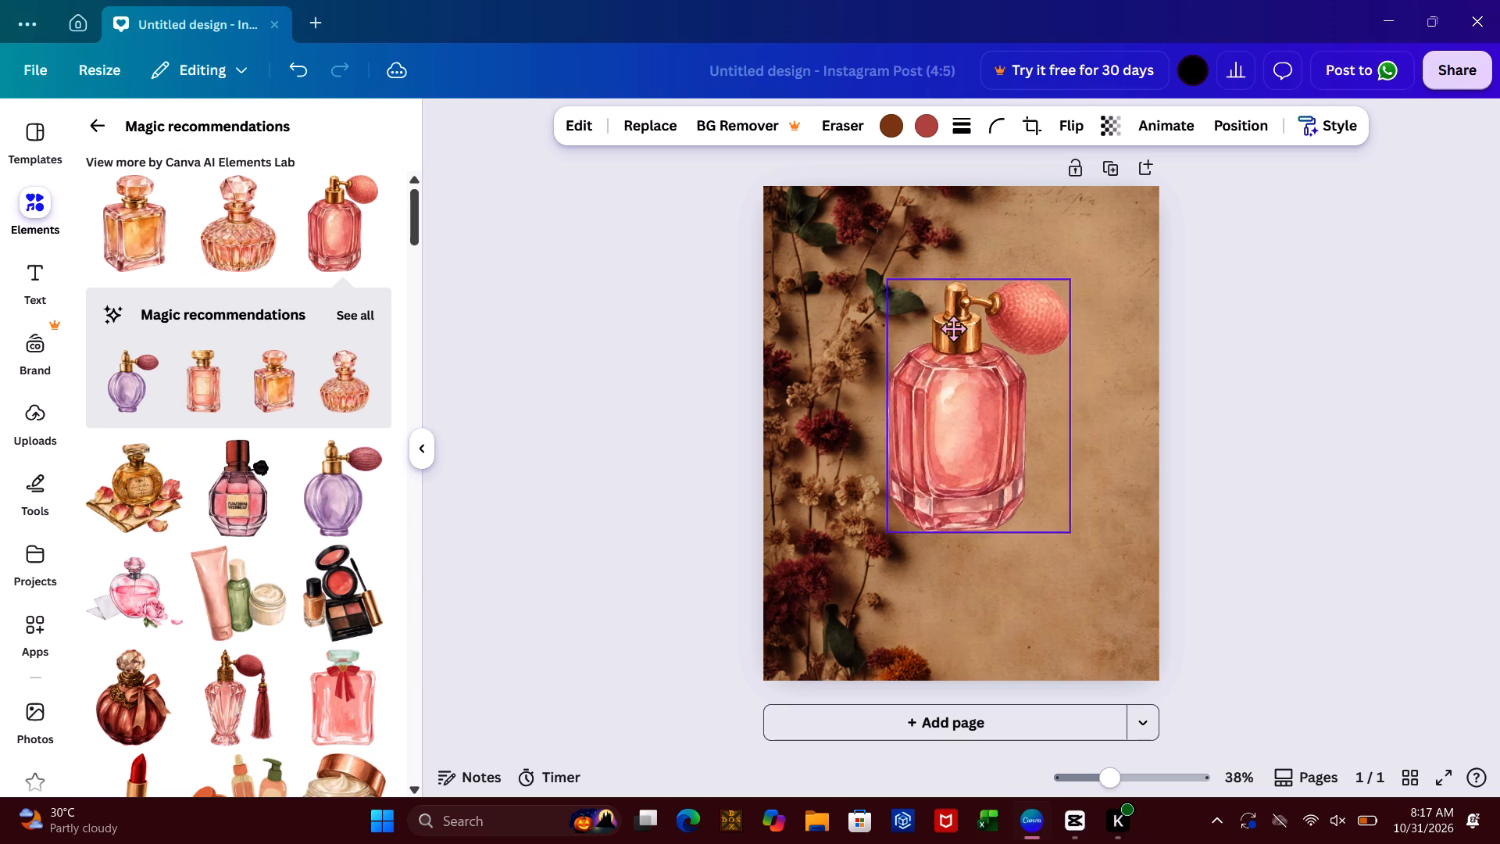
pyautogui.moveTo(953, 328); pyautogui.dragTo(960, 331)
pyautogui.click(1183, 286)
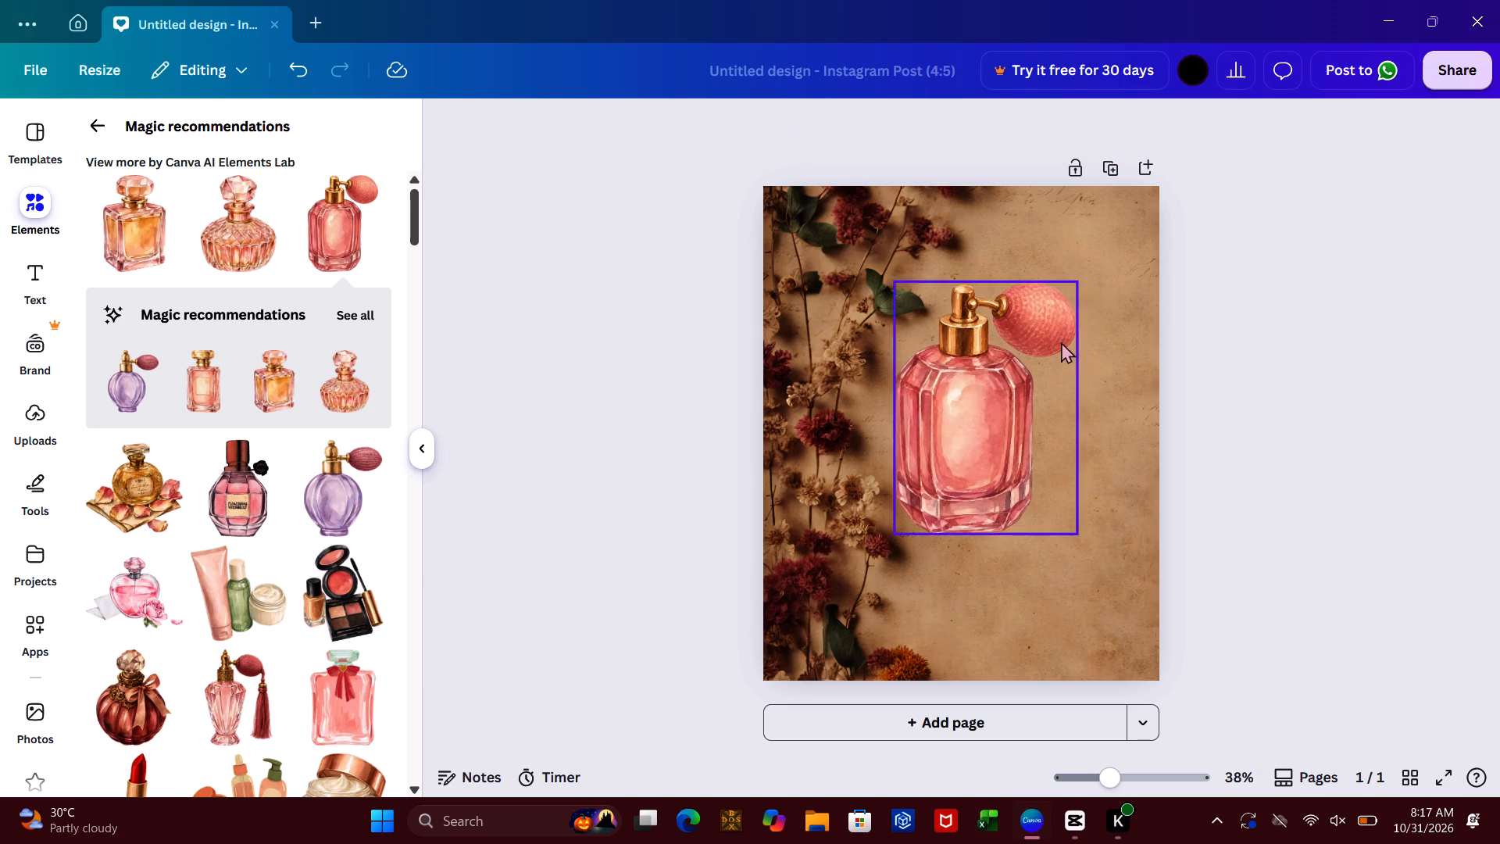
# Leave the recommendations, search the elements for "white satuen perfumr holder", and show all graphics results.
pyautogui.click(417, 617)
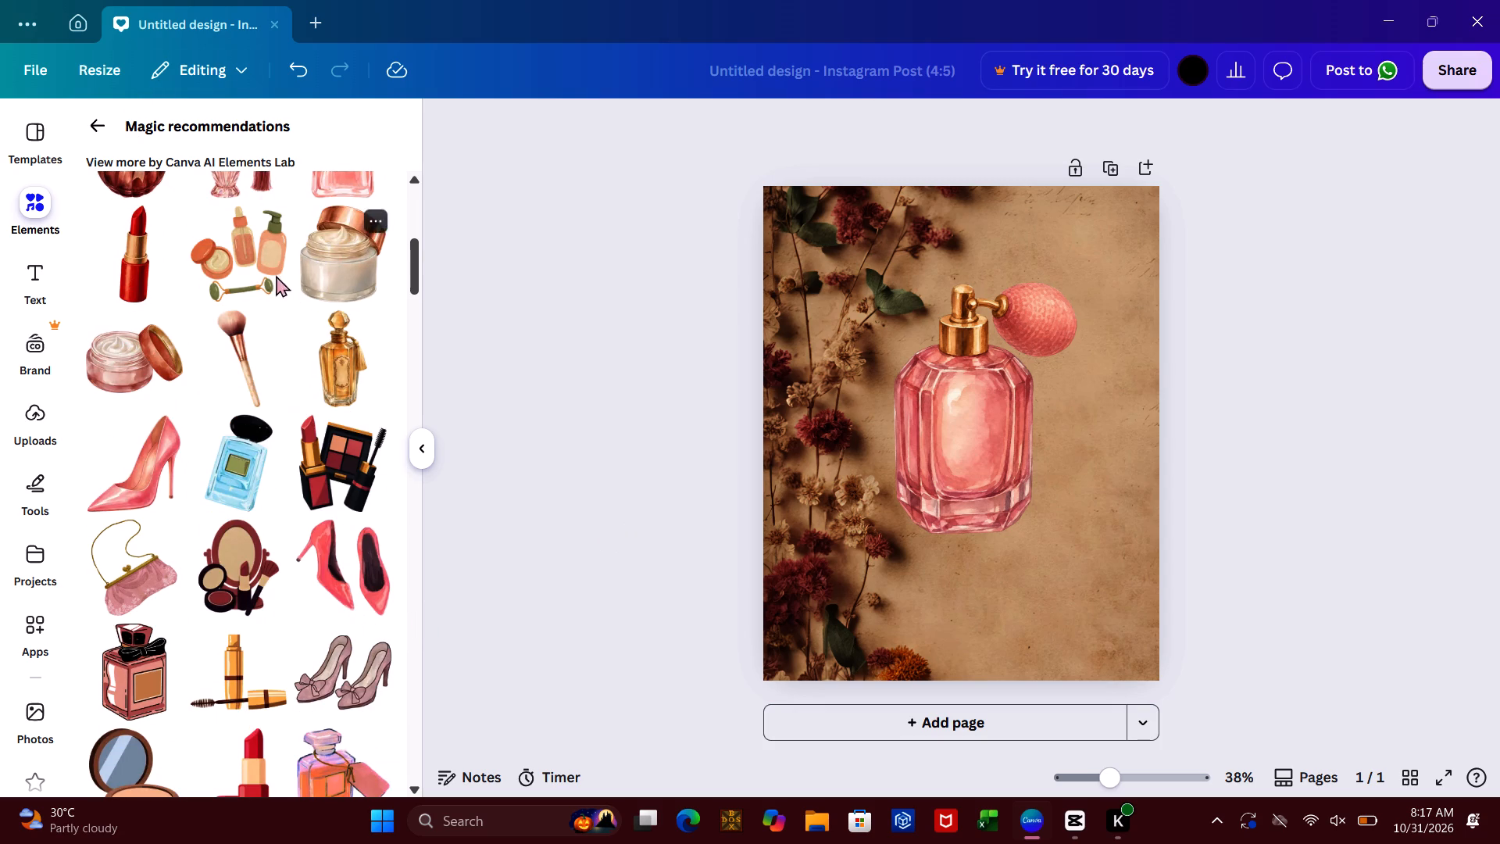
pyautogui.click(416, 212)
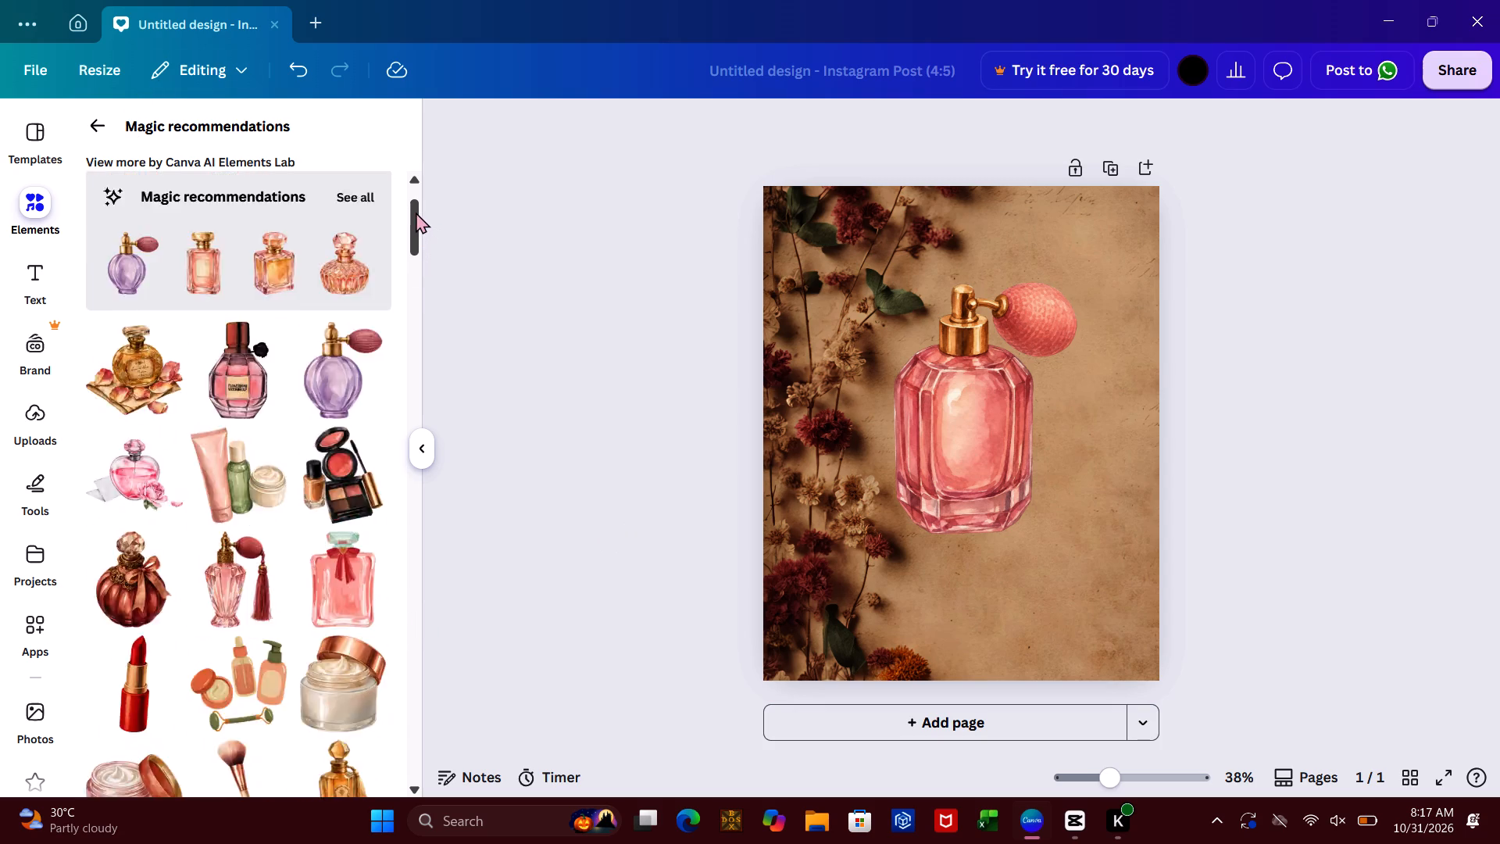
pyautogui.click(106, 118)
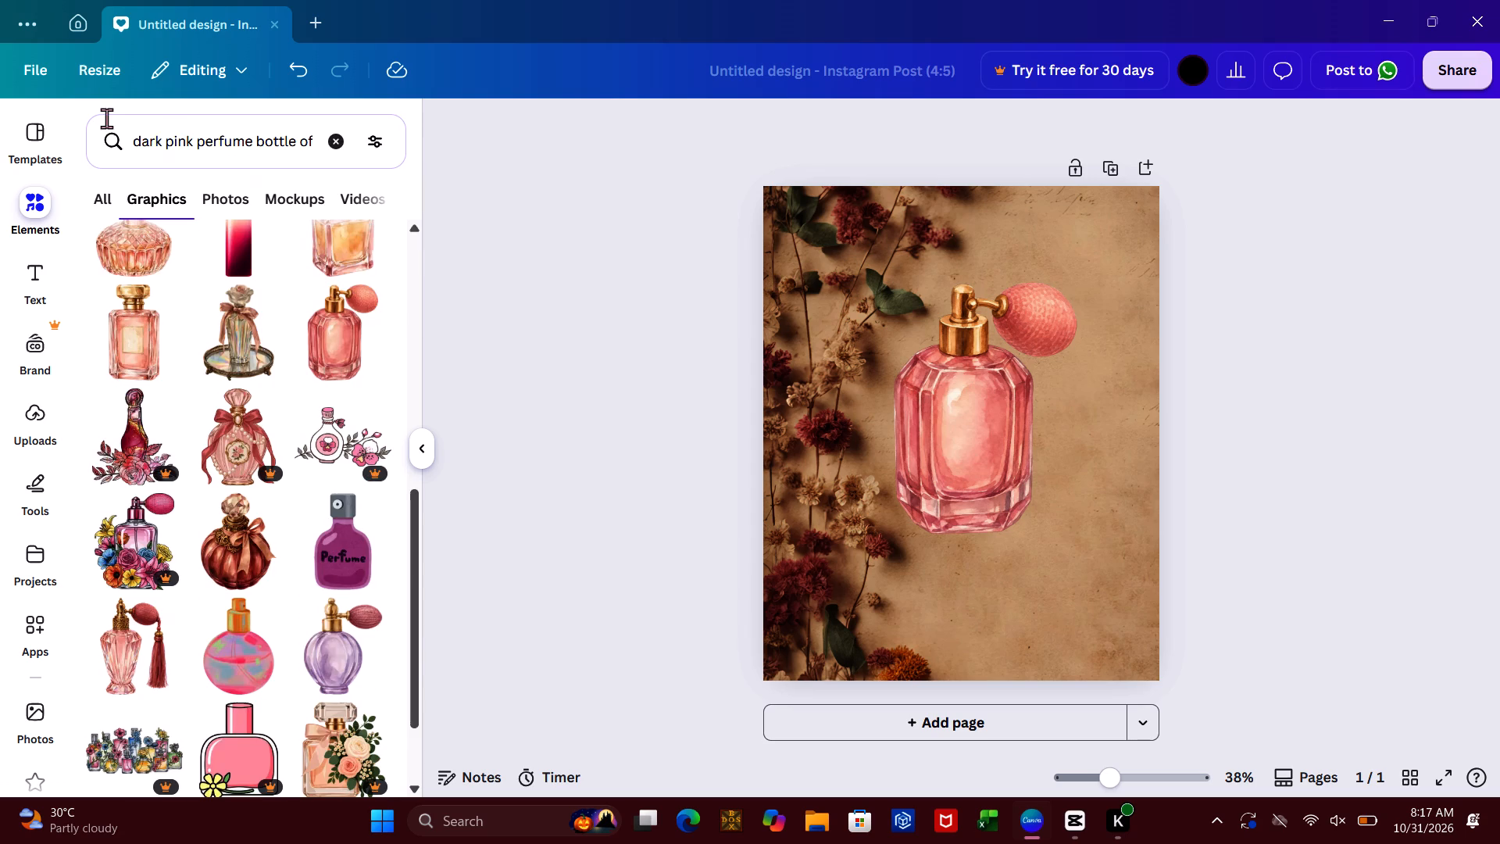
pyautogui.click(336, 141)
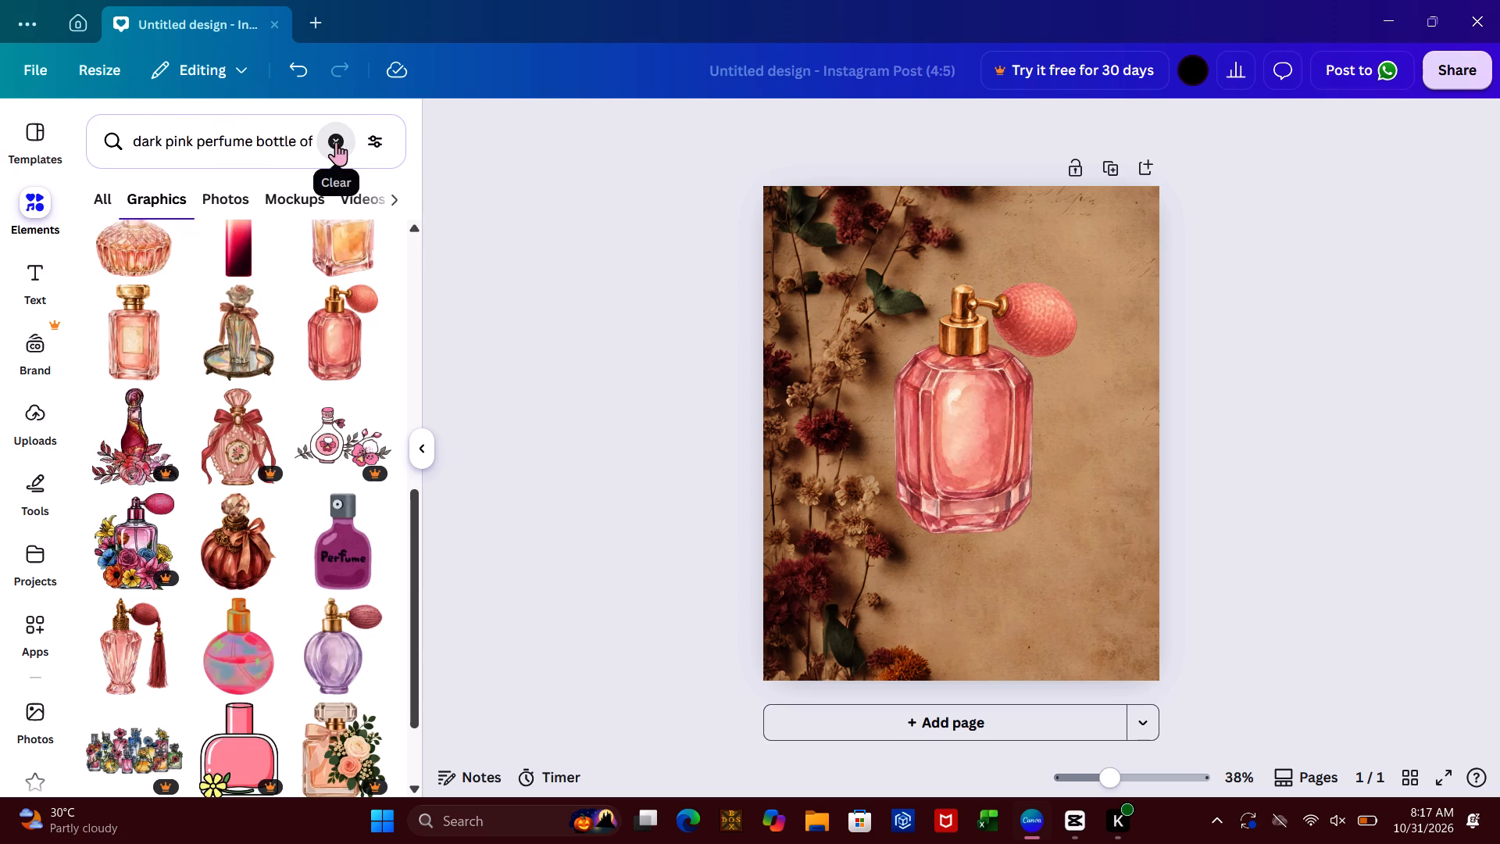
pyautogui.write('white')
pyautogui.press('space')
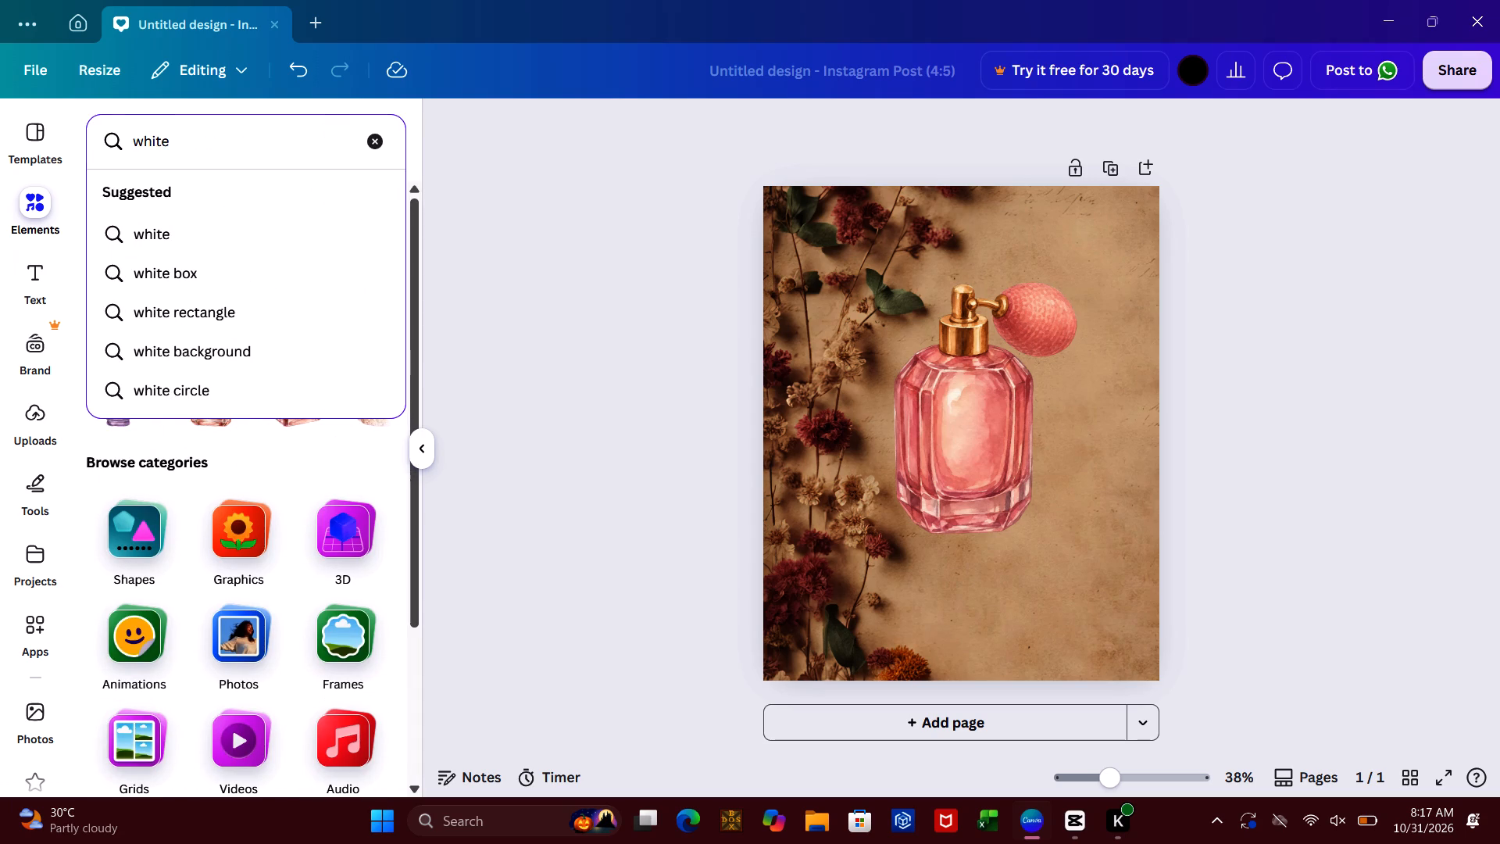
pyautogui.write('satuen')
pyautogui.press('space')
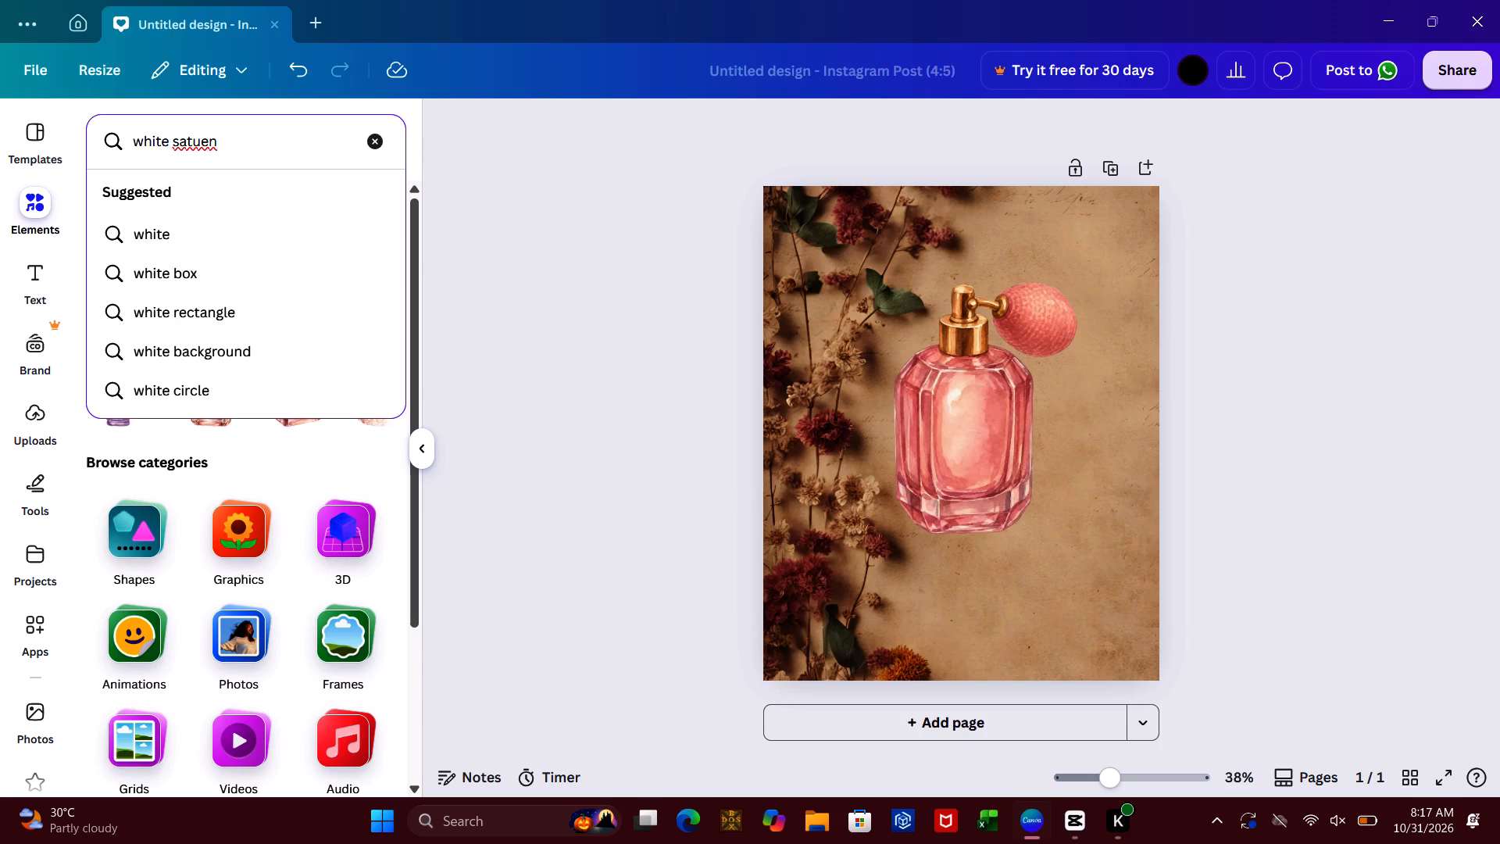
pyautogui.write('perfumr holder')
pyautogui.press('space')
pyautogui.press('Return')
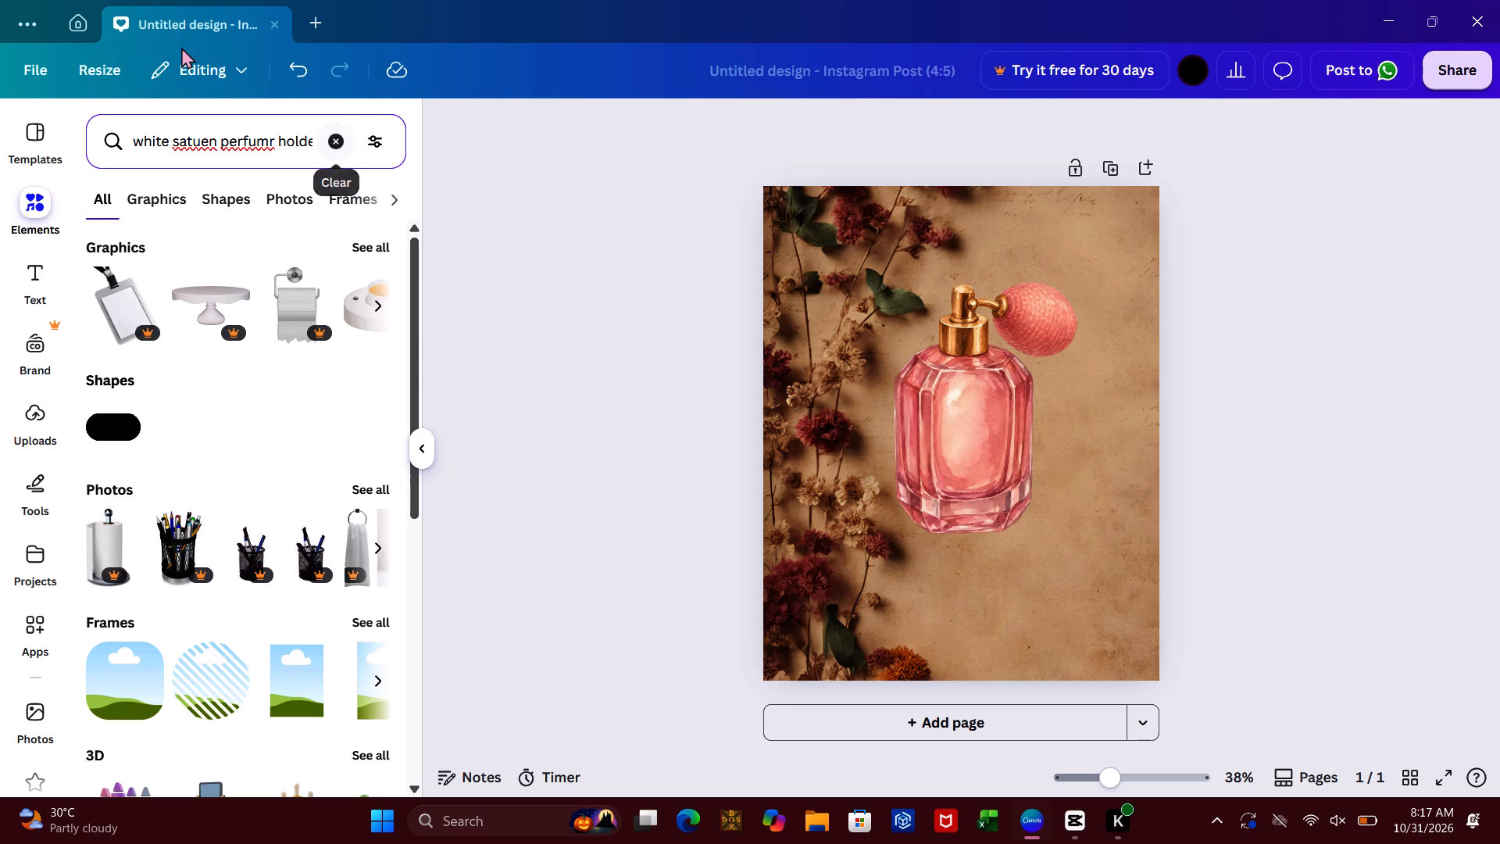
pyautogui.click(384, 244)
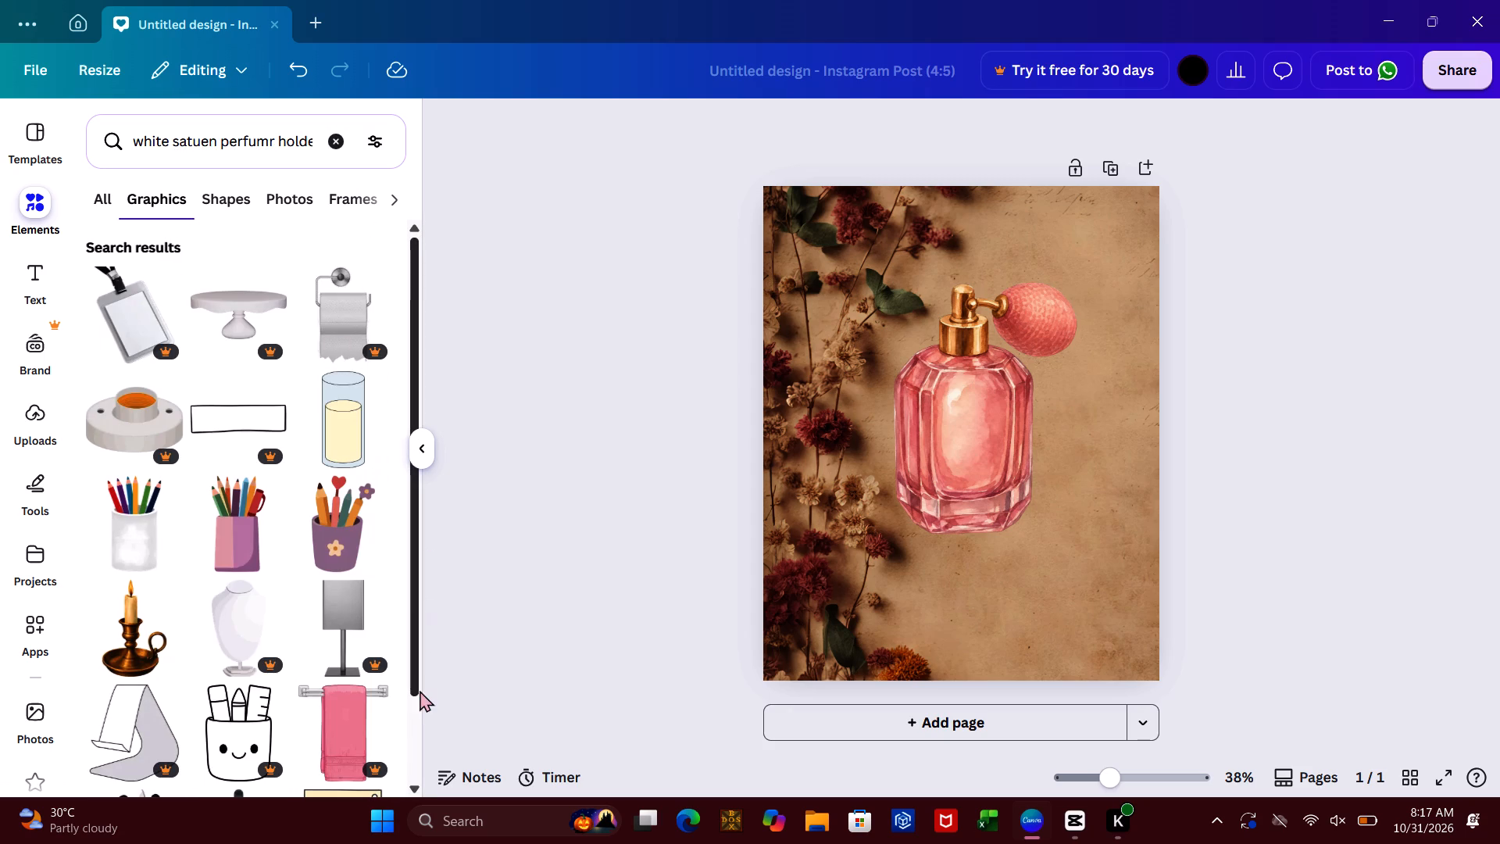
# Correct the graphics search to "white perfume holder".
pyautogui.click(220, 141)
pyautogui.press('BackSpace')
pyautogui.press('BackSpace')
pyautogui.press('BackSpace')
pyautogui.press('BackSpace')
pyautogui.press('BackSpace')
pyautogui.press('BackSpace')
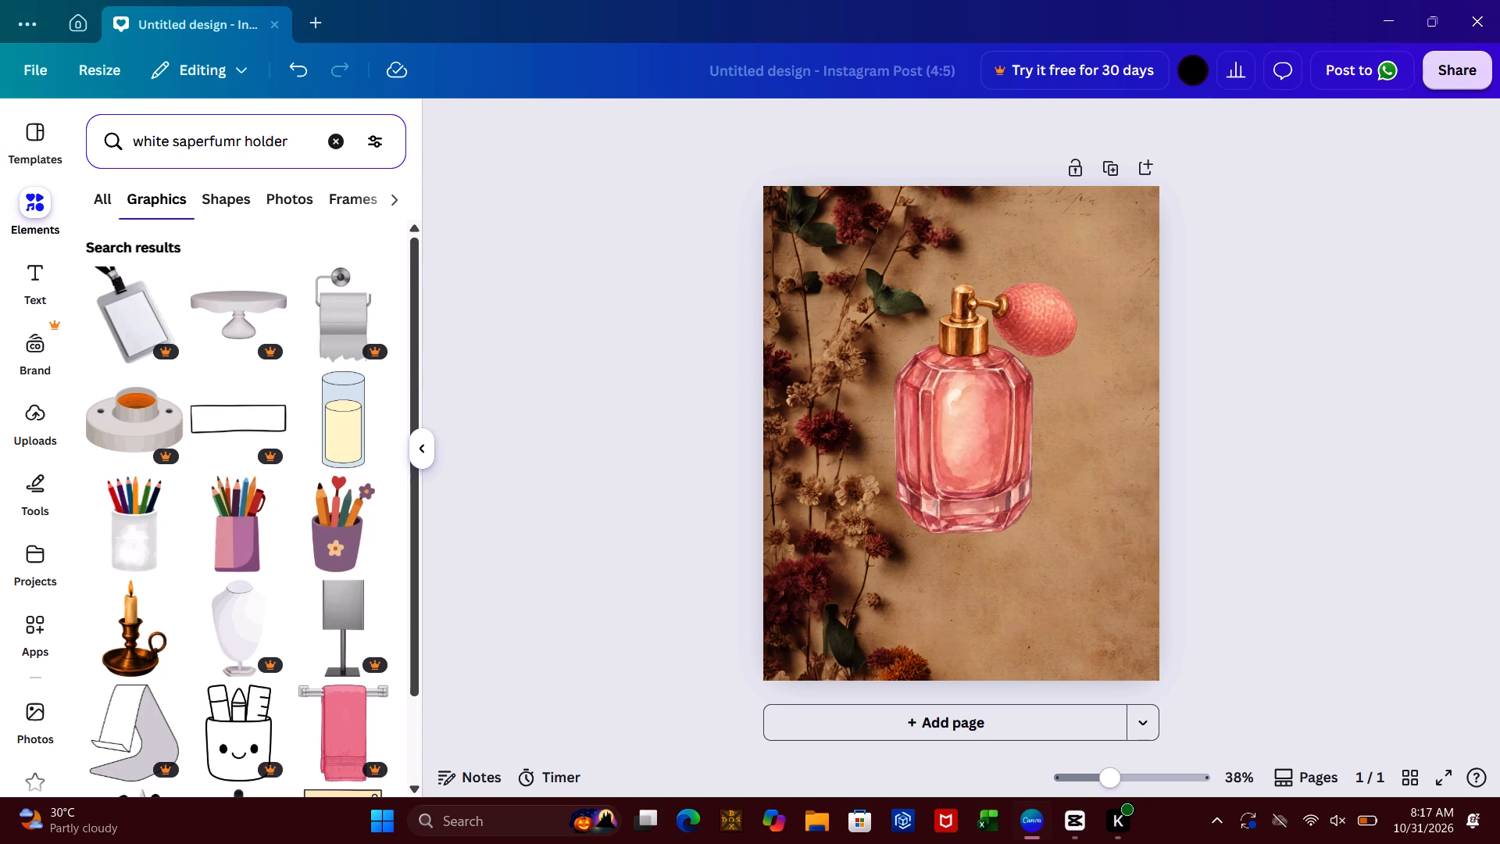
pyautogui.press('BackSpace')
pyautogui.press('Return')
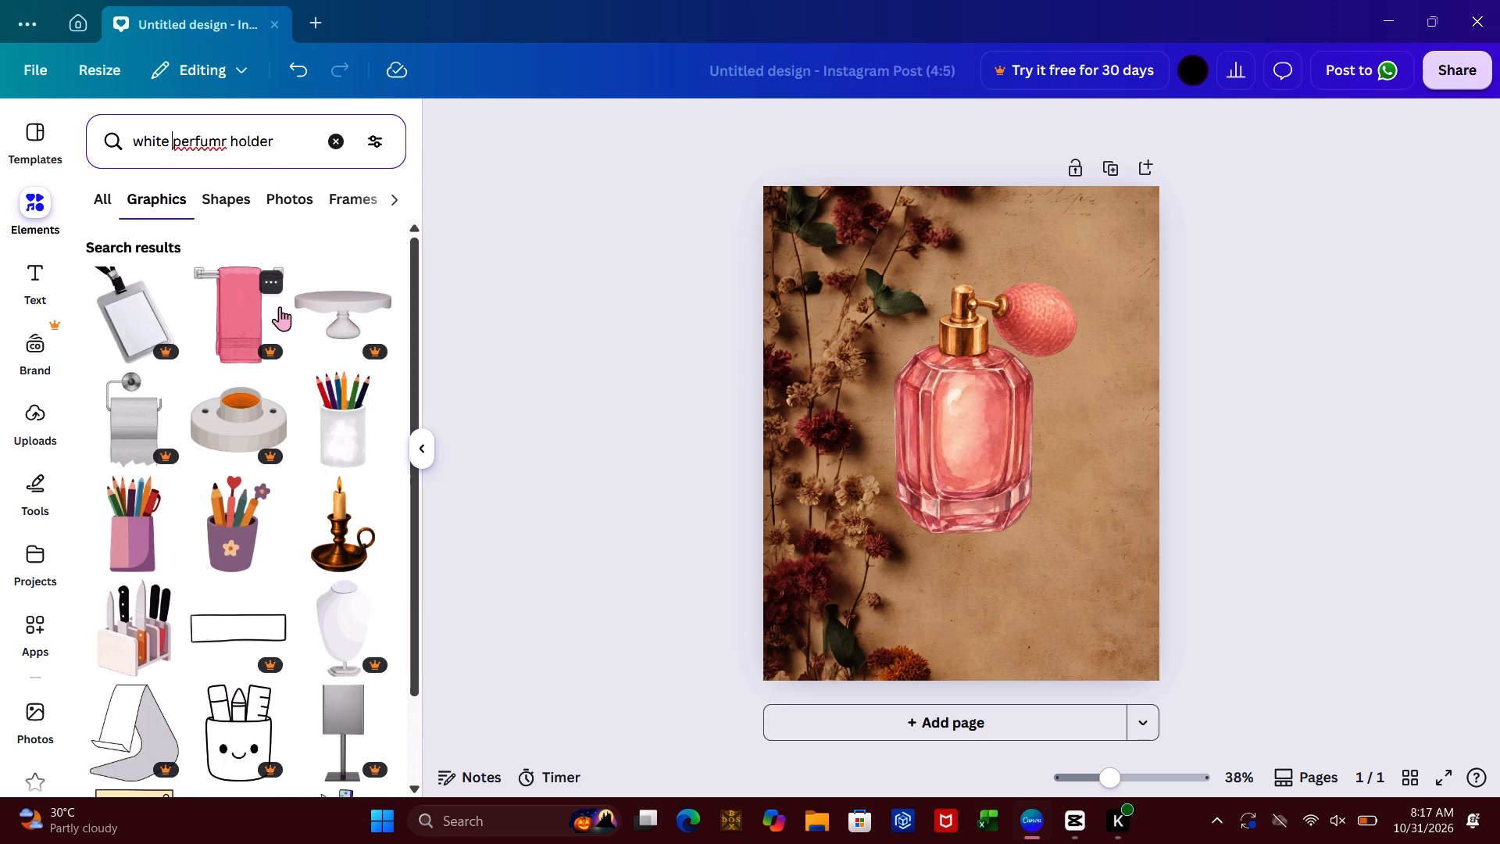
pyautogui.click(227, 135)
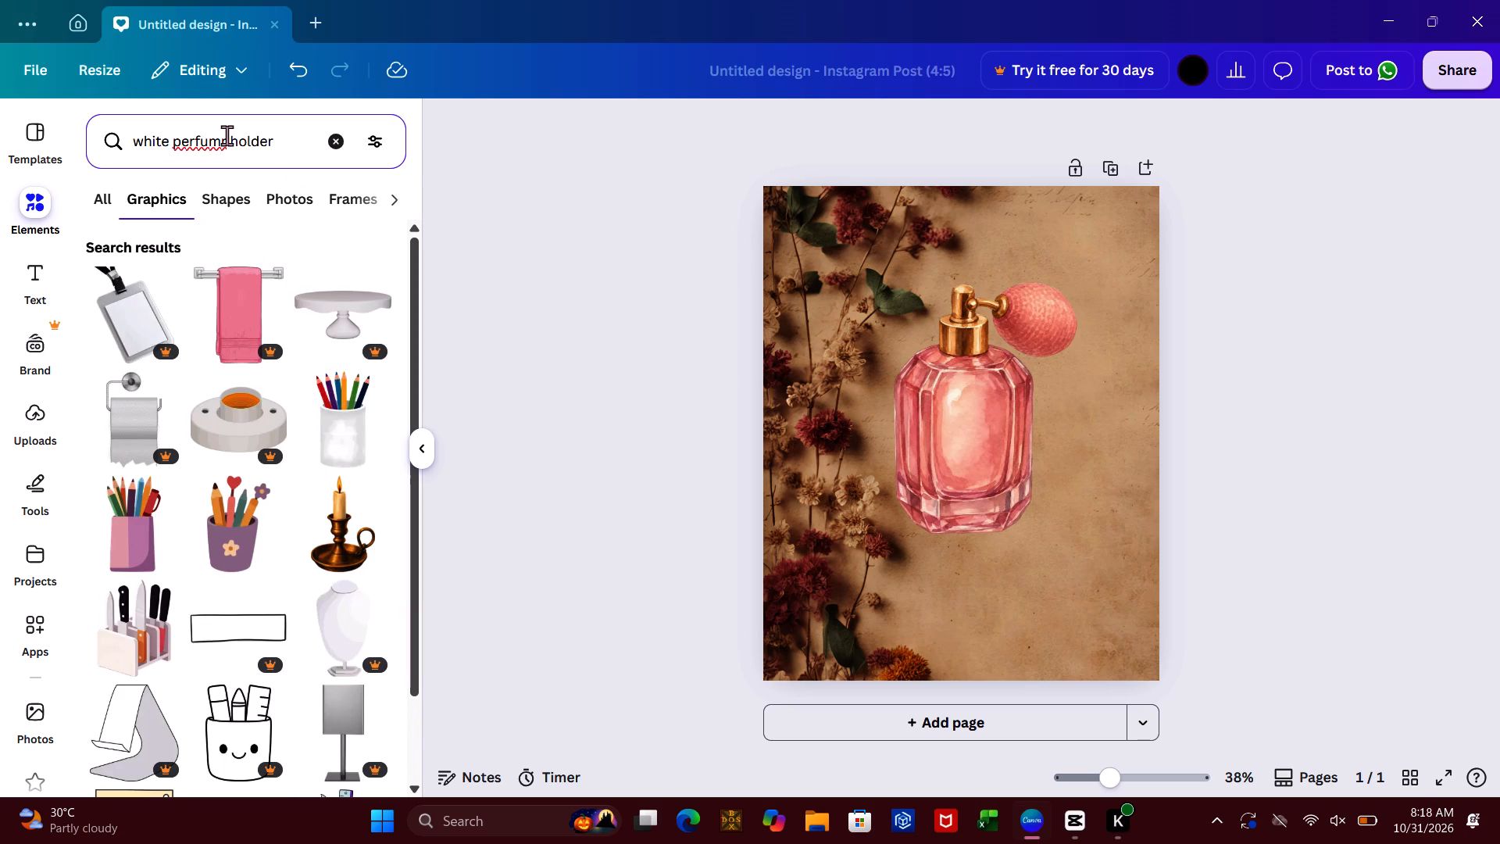
pyautogui.press('BackSpace')
pyautogui.press('e')
pyautogui.press('Return')
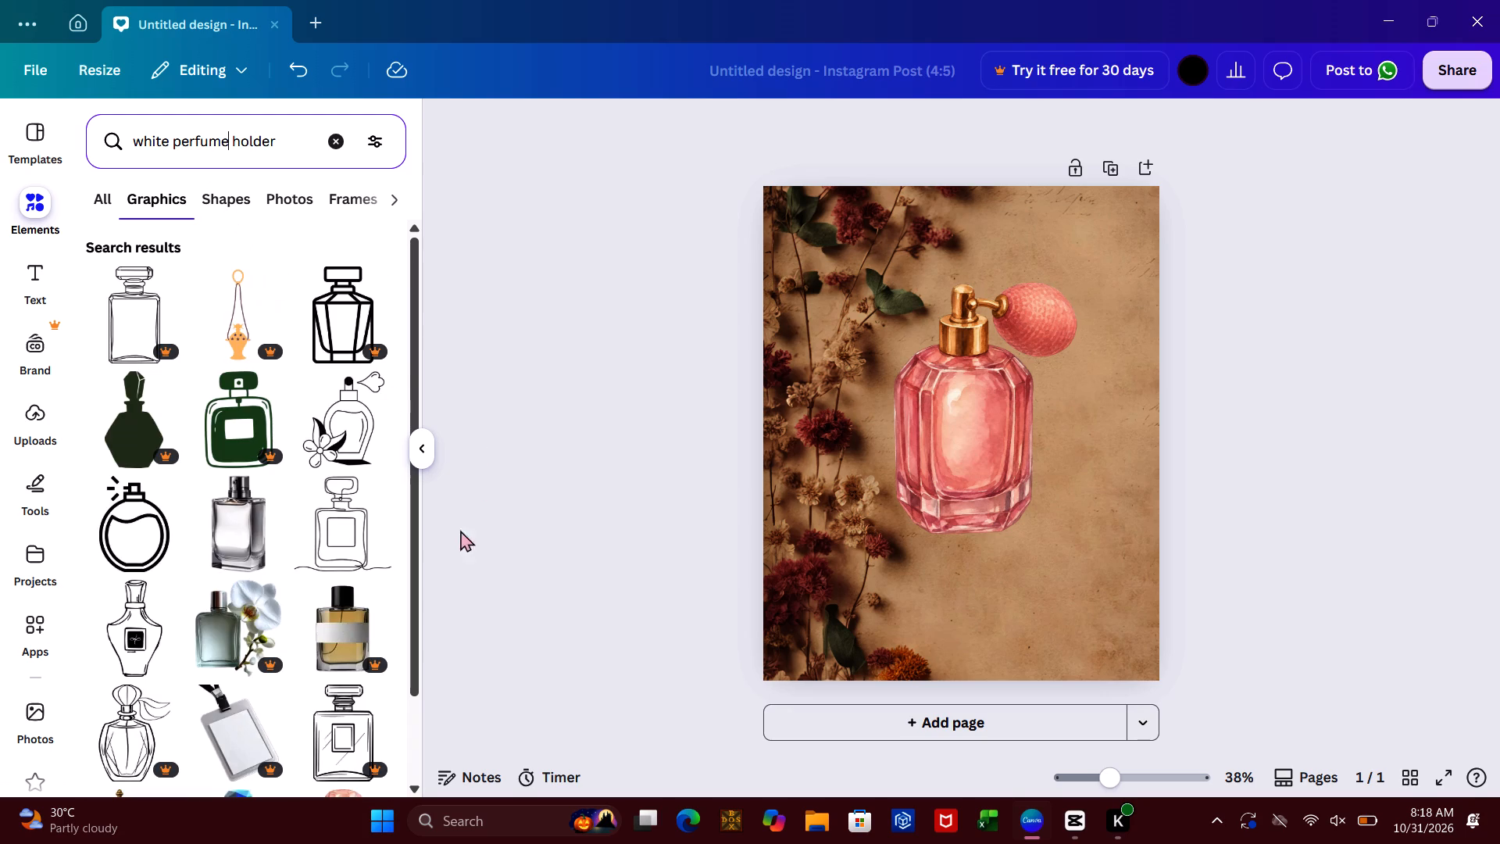
# Broaden the graphics search to "perfume holder".
pyautogui.click(166, 156)
pyautogui.press('BackSpace')
pyautogui.press('BackSpace')
pyautogui.press('BackSpace')
pyautogui.press('BackSpace')
pyautogui.press('BackSpace')
pyautogui.press('BackSpace')
pyautogui.press('BackSpace')
pyautogui.press('BackSpace')
pyautogui.press('BackSpace')
pyautogui.press('BackSpace')
pyautogui.press('BackSpace')
pyautogui.press('BackSpace')
pyautogui.press('BackSpace')
pyautogui.press('BackSpace')
pyautogui.press('BackSpace')
pyautogui.press('BackSpace')
pyautogui.press('BackSpace')
pyautogui.press('BackSpace')
pyautogui.press('BackSpace')
pyautogui.press('BackSpace')
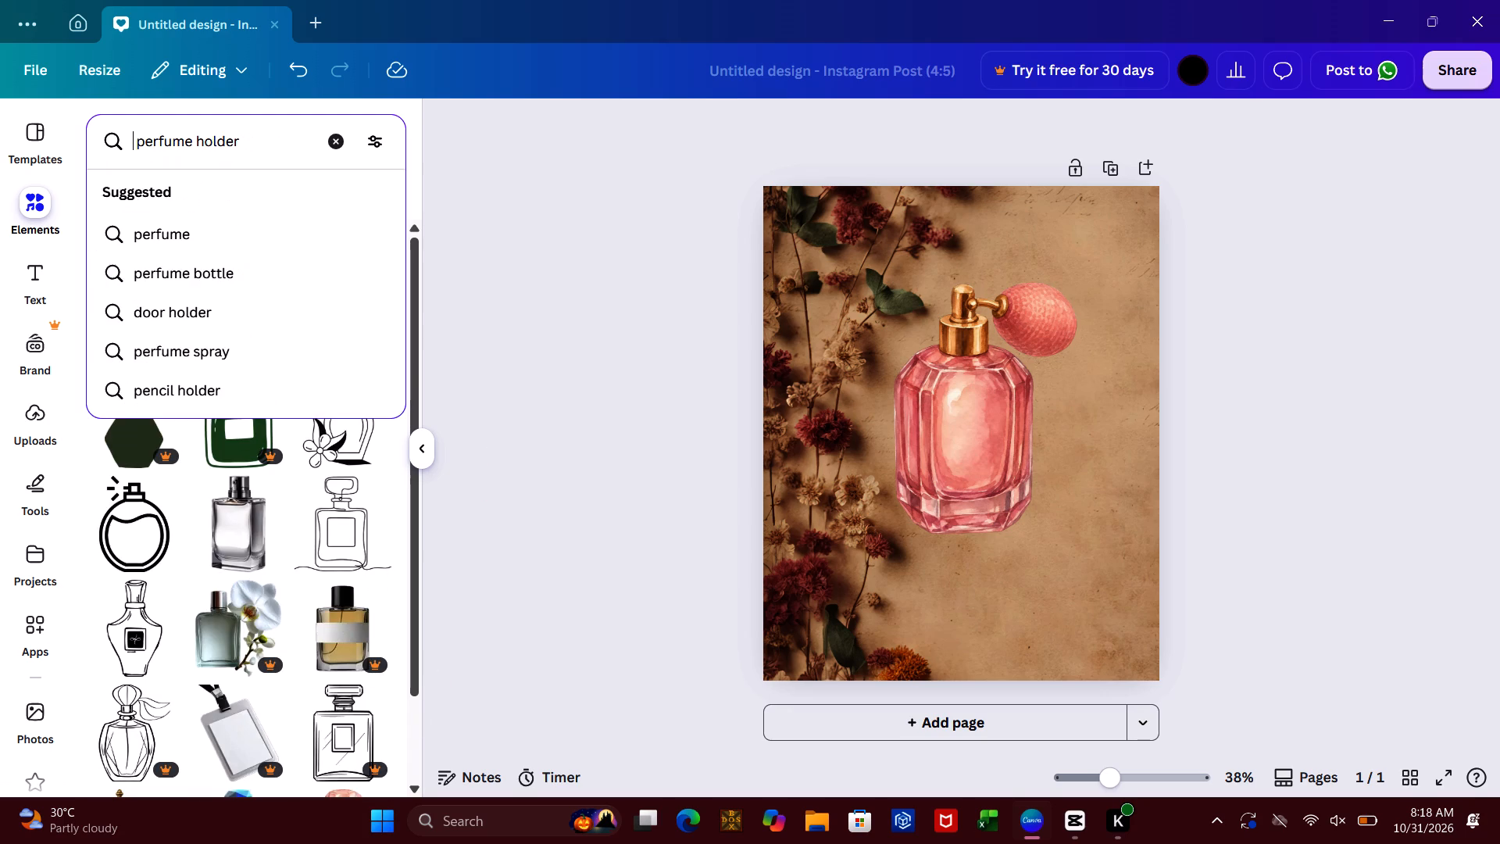
pyautogui.press('Return')
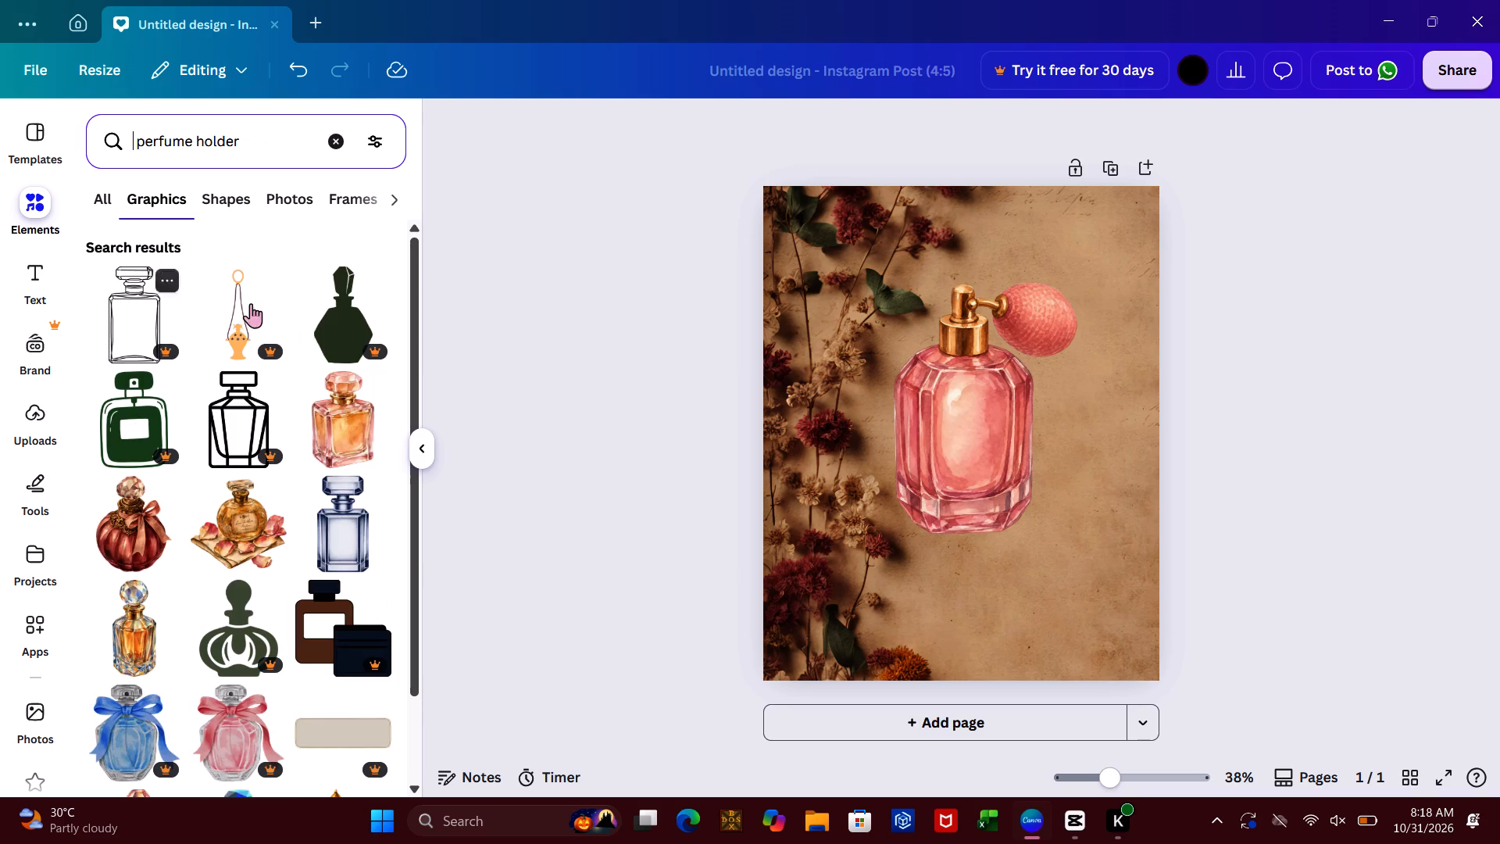
# Look through the "perfume holder" graphics results for a suitable holder to place under the bottle.
pyautogui.click(416, 705)
pyautogui.click(416, 705)
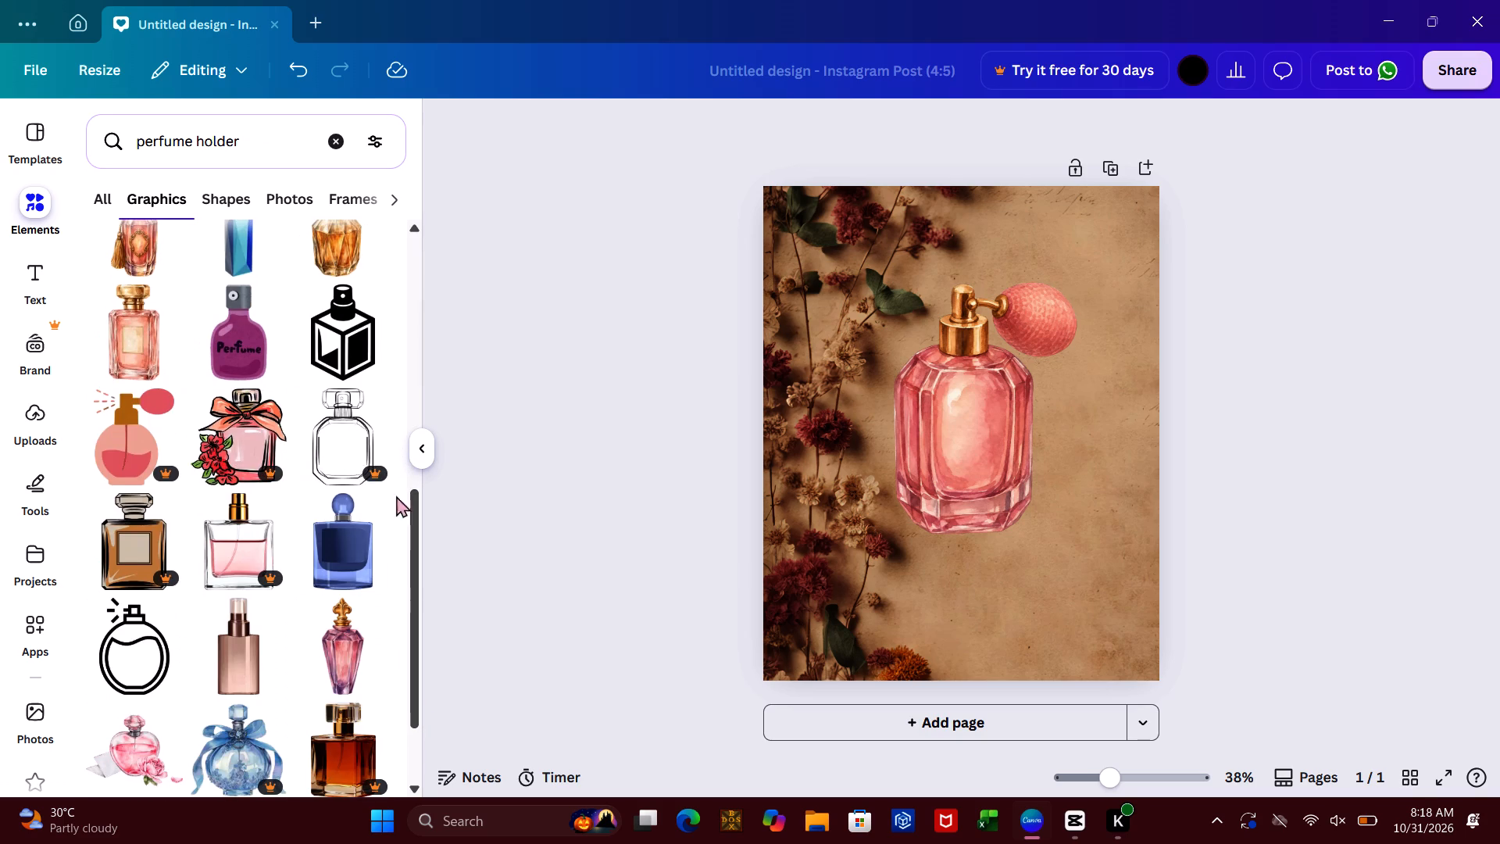
pyautogui.click(409, 473)
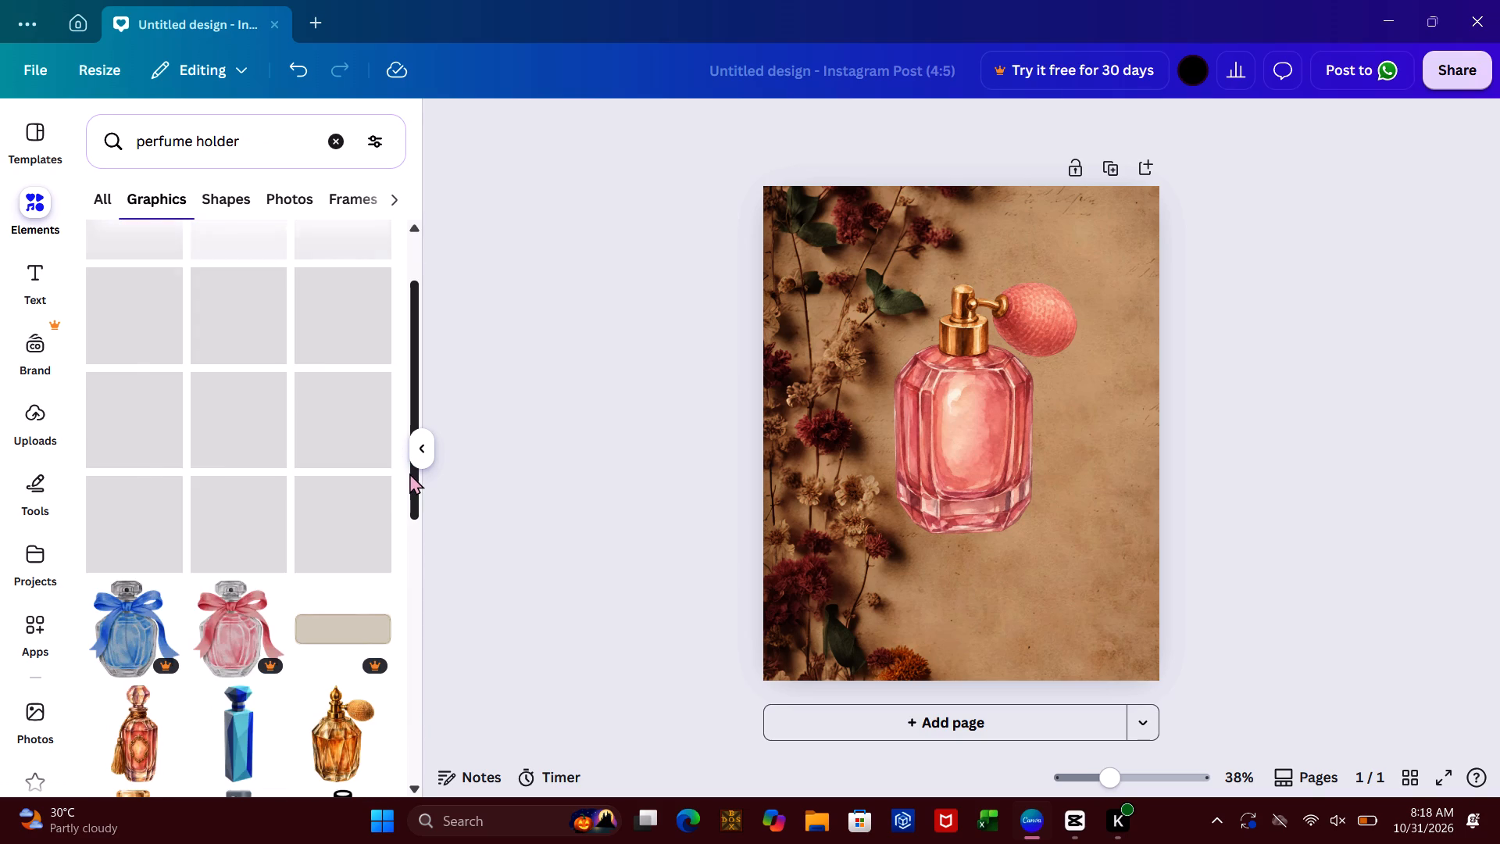
pyautogui.click(406, 731)
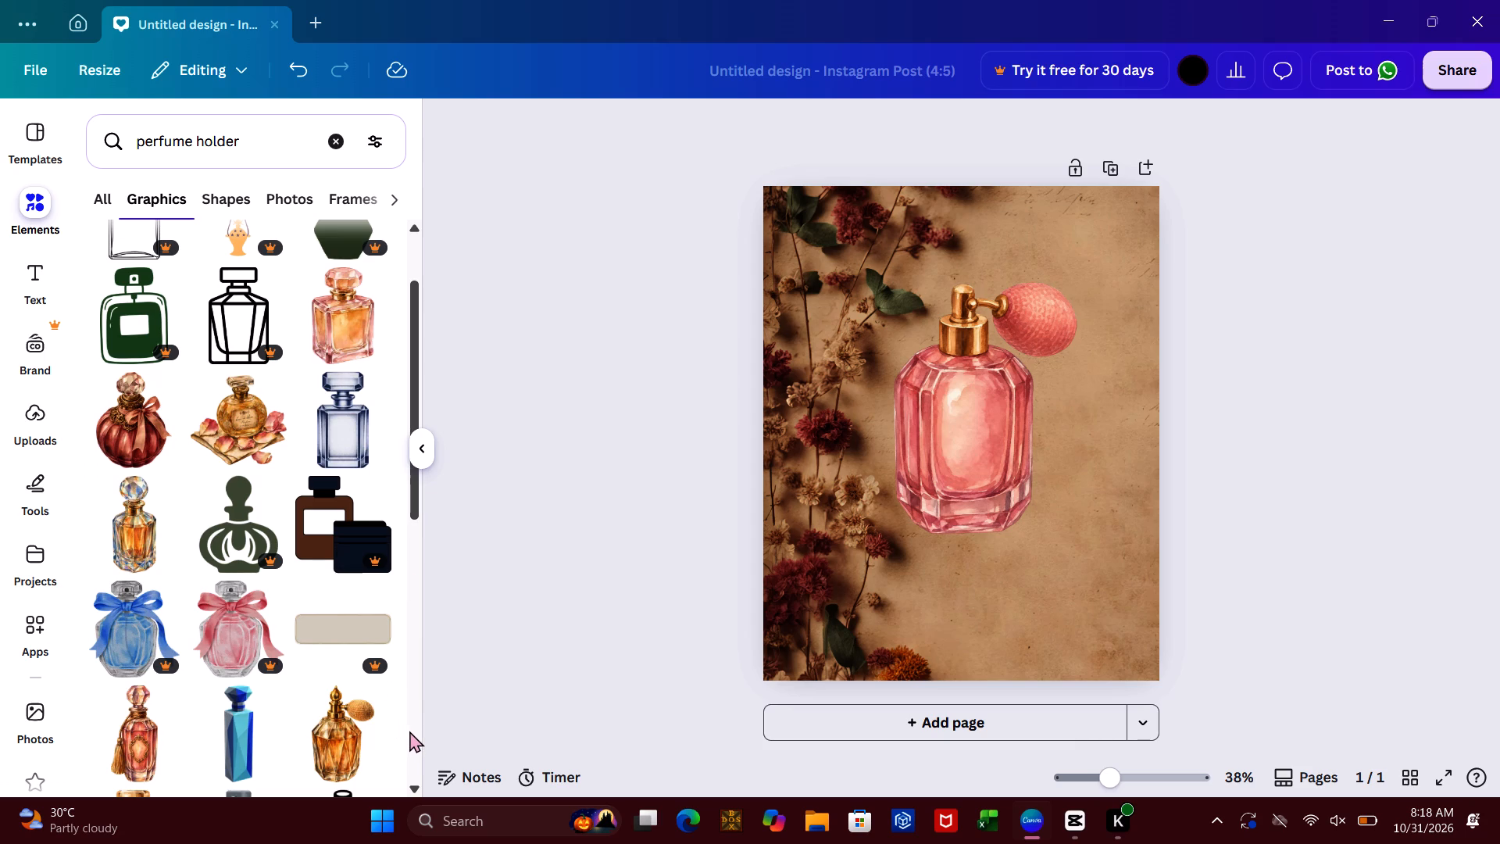
pyautogui.click(413, 731)
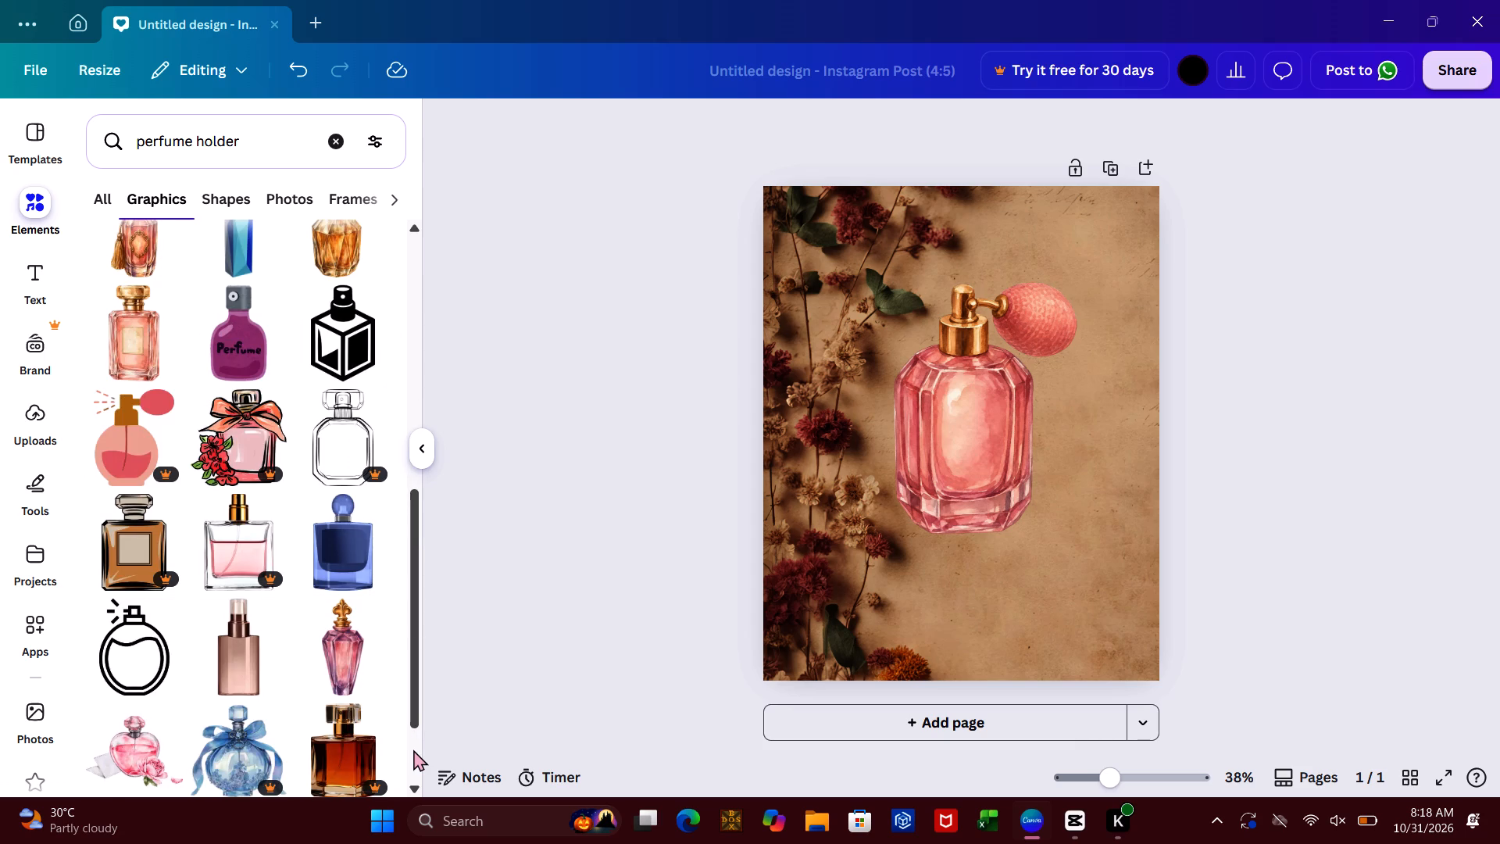
pyautogui.click(413, 752)
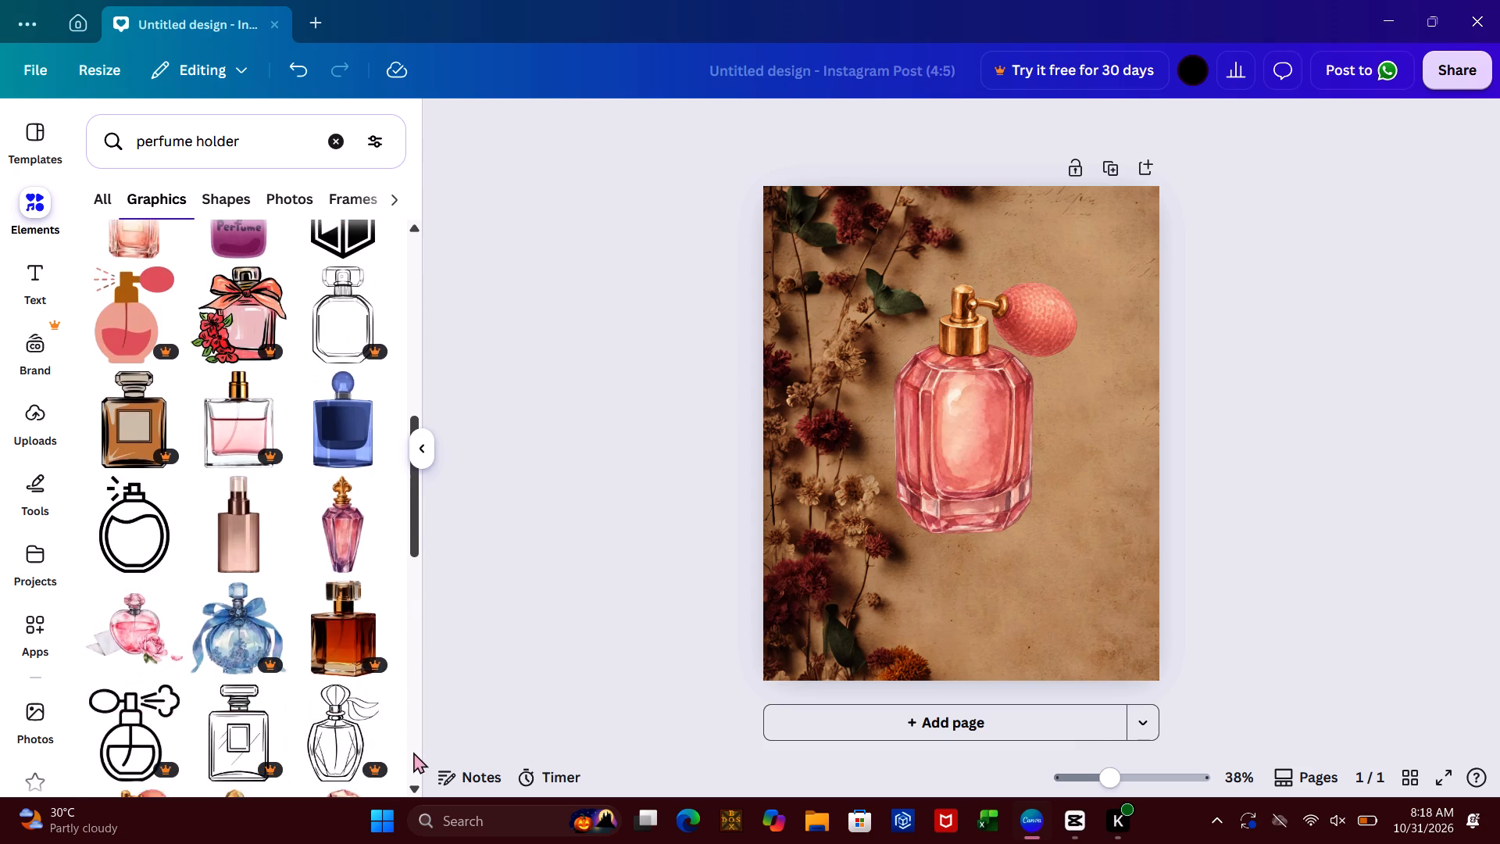
pyautogui.click(413, 752)
pyautogui.click(413, 752)
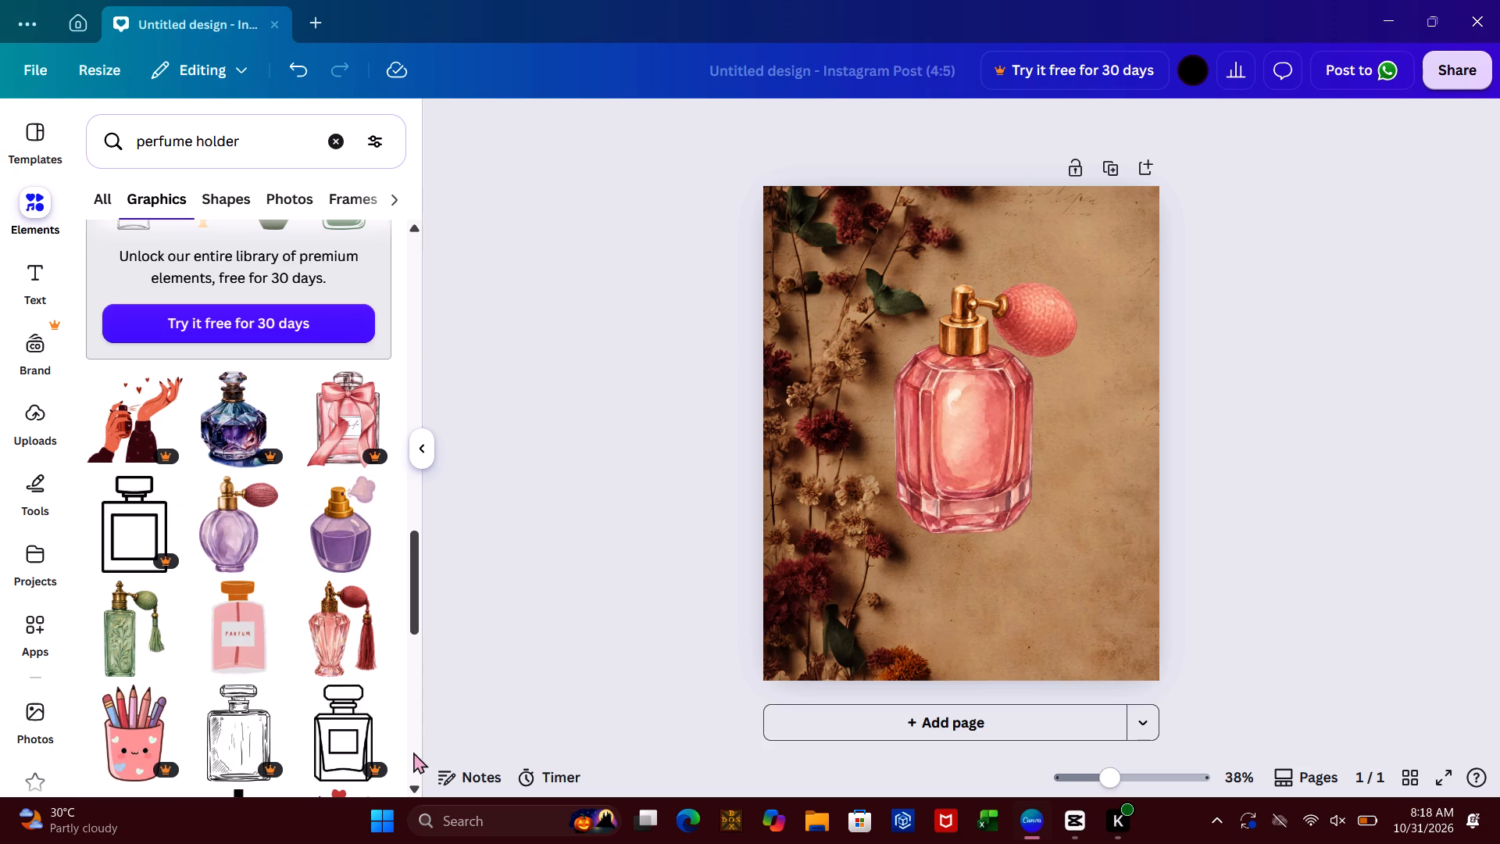
pyautogui.click(413, 752)
pyautogui.click(413, 752)
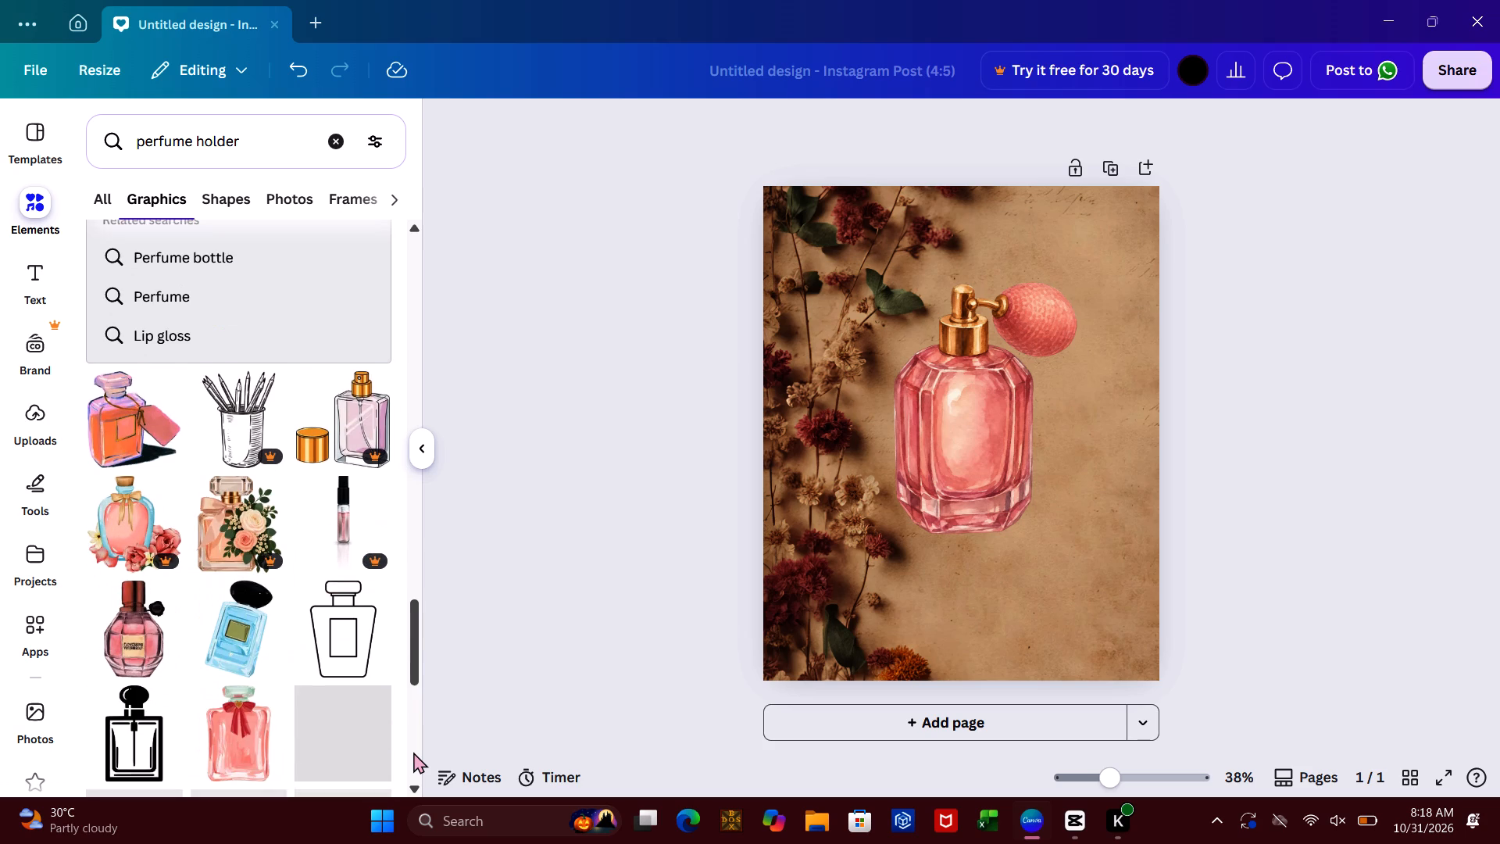
pyautogui.click(413, 752)
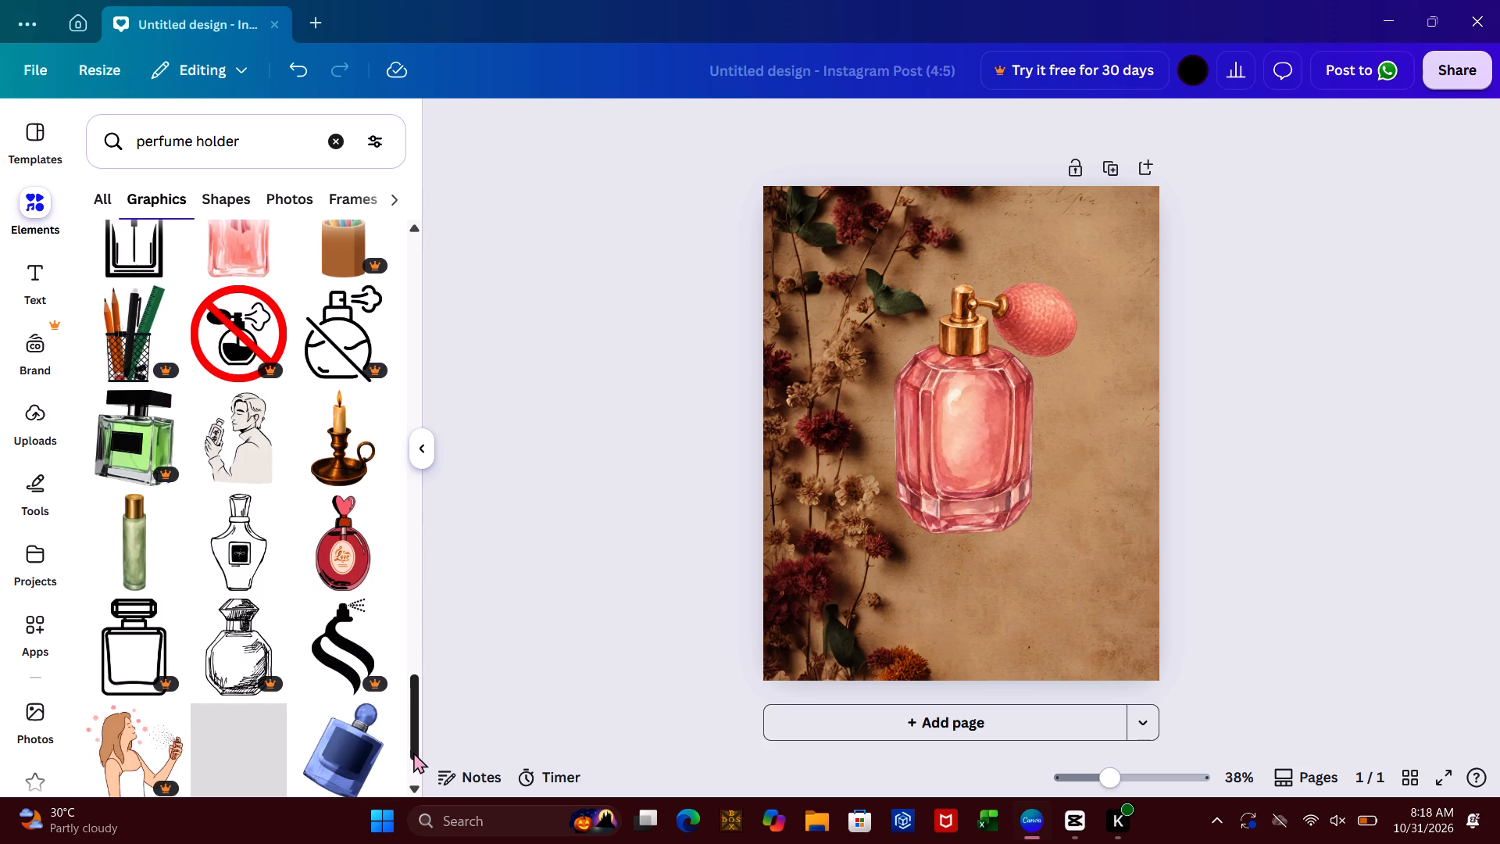
pyautogui.click(413, 752)
pyautogui.click(413, 768)
pyautogui.click(413, 768)
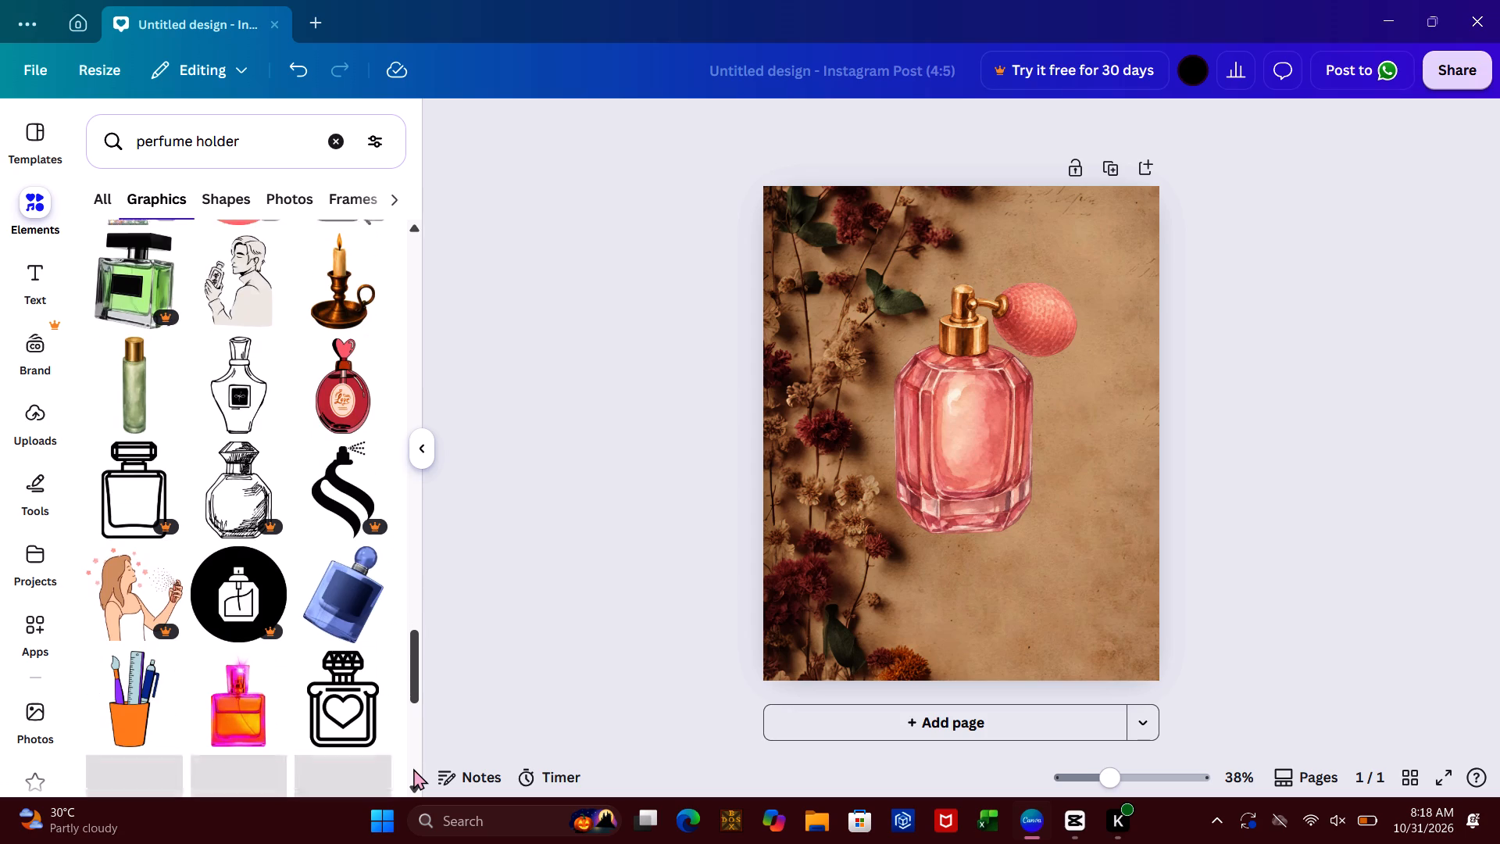
pyautogui.click(413, 768)
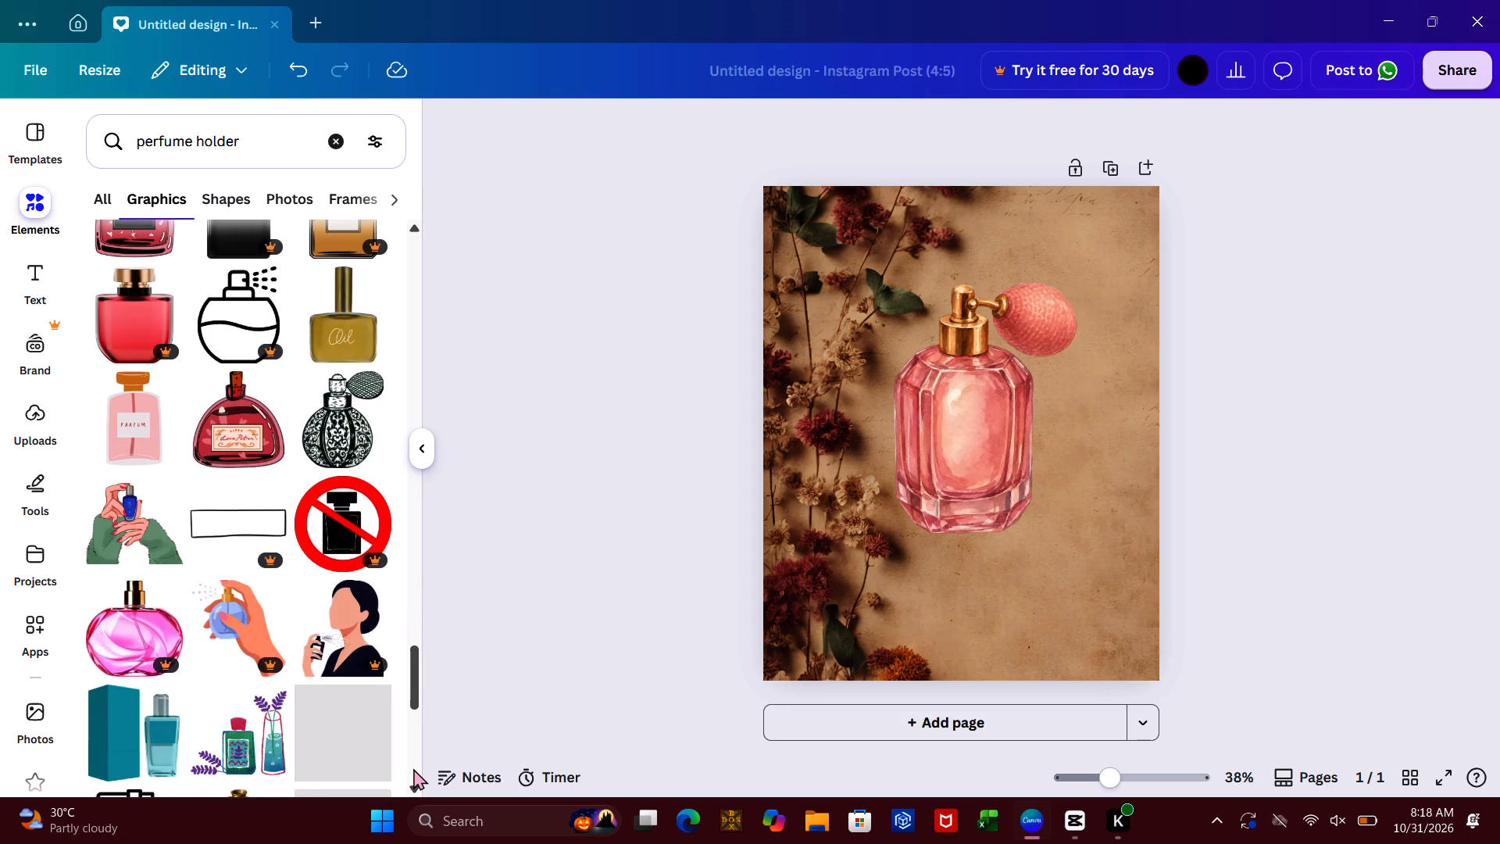
pyautogui.click(413, 768)
# Change the graphics search to "perfume stand".
pyautogui.click(234, 131)
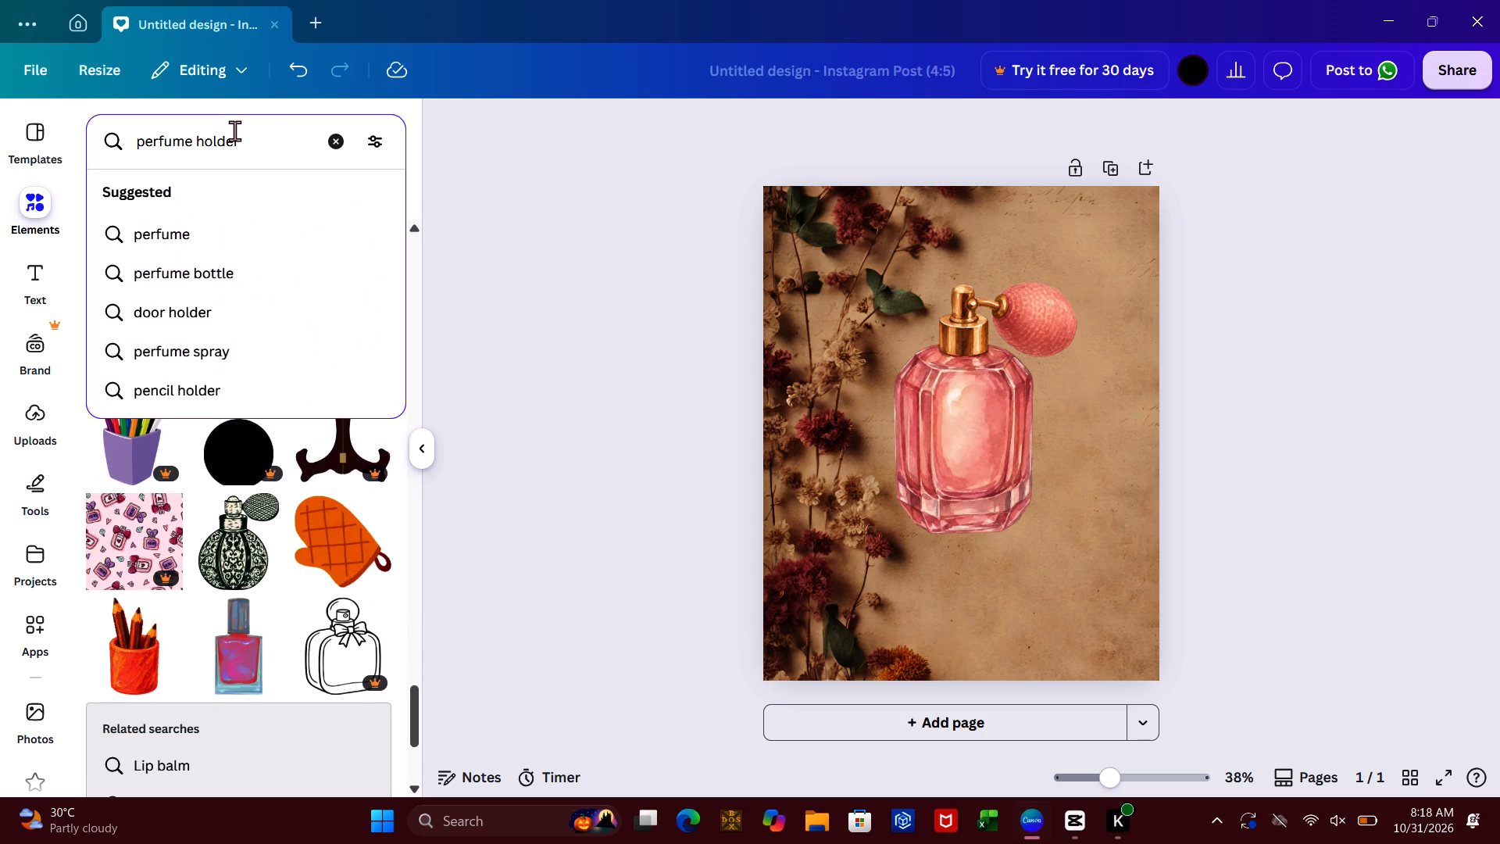
pyautogui.click(264, 135)
pyautogui.press('BackSpace')
pyautogui.press('BackSpace')
pyautogui.press('BackSpace')
pyautogui.press('BackSpace')
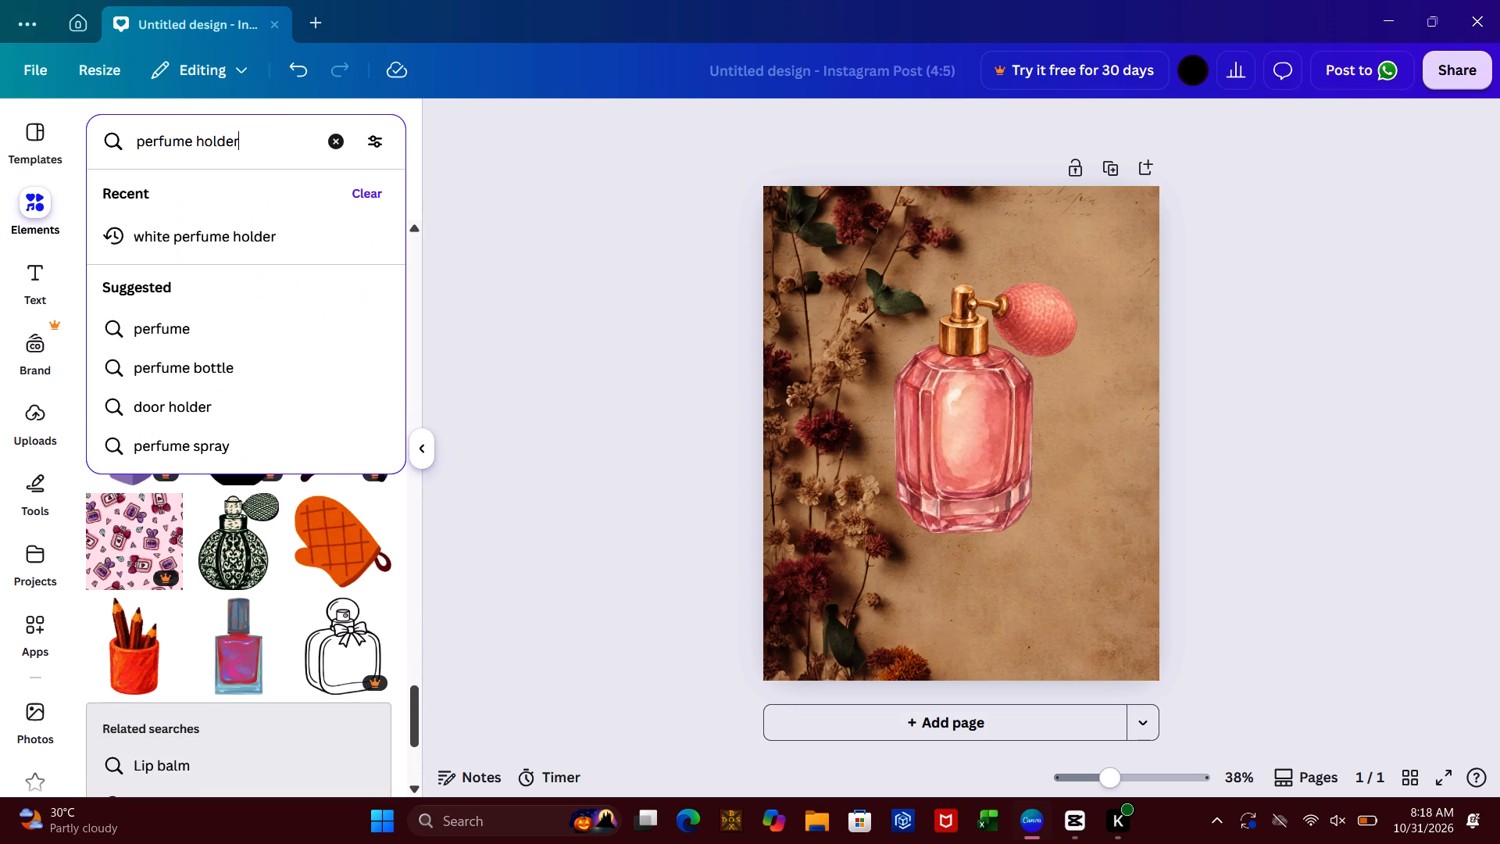
pyautogui.press('BackSpace')
pyautogui.press('BackSpace')
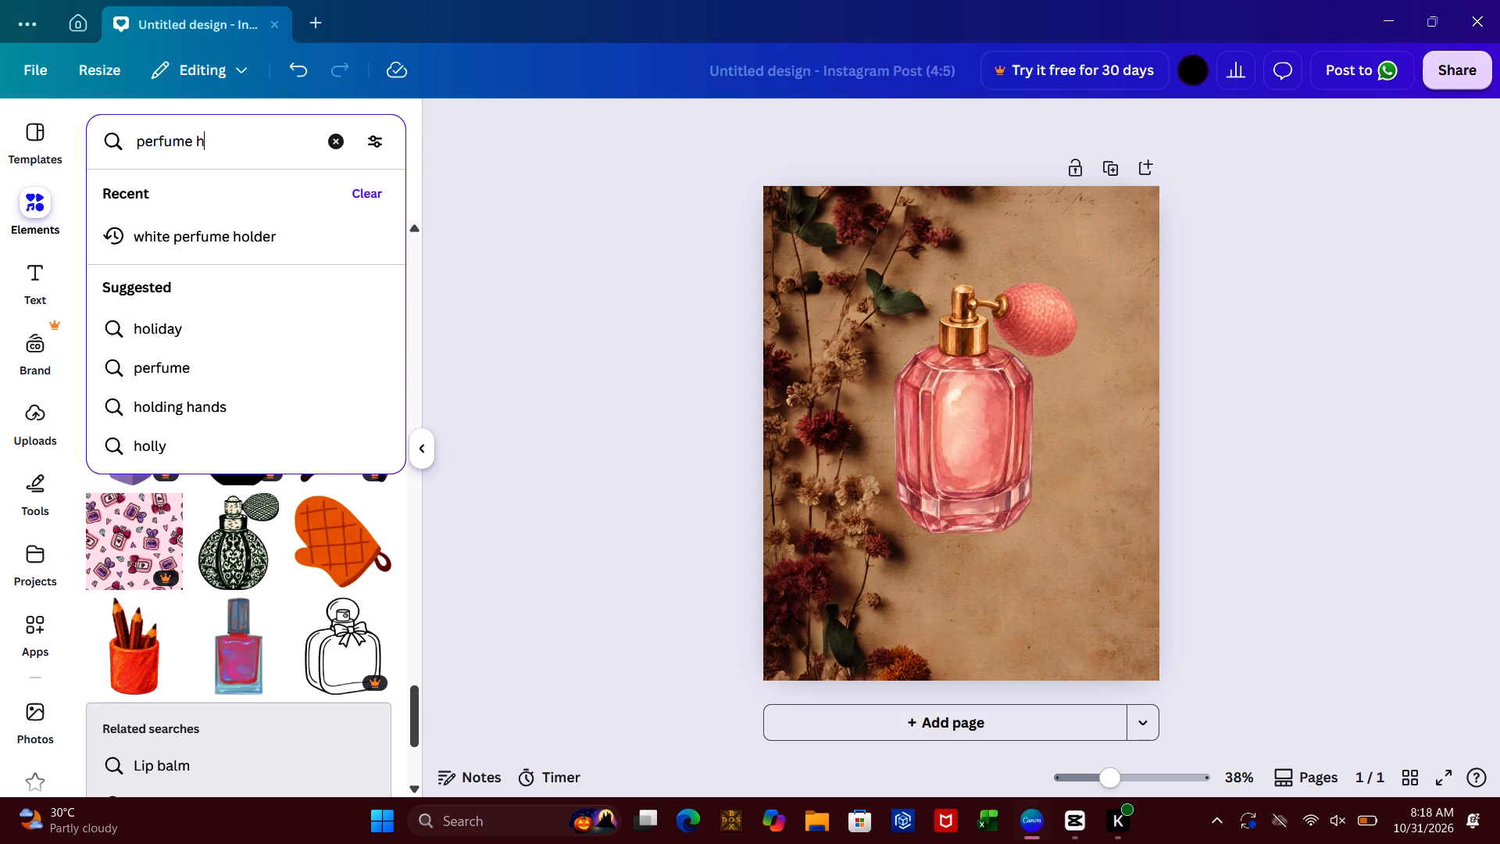
pyautogui.press('BackSpace')
pyautogui.write('stand')
pyautogui.press('space')
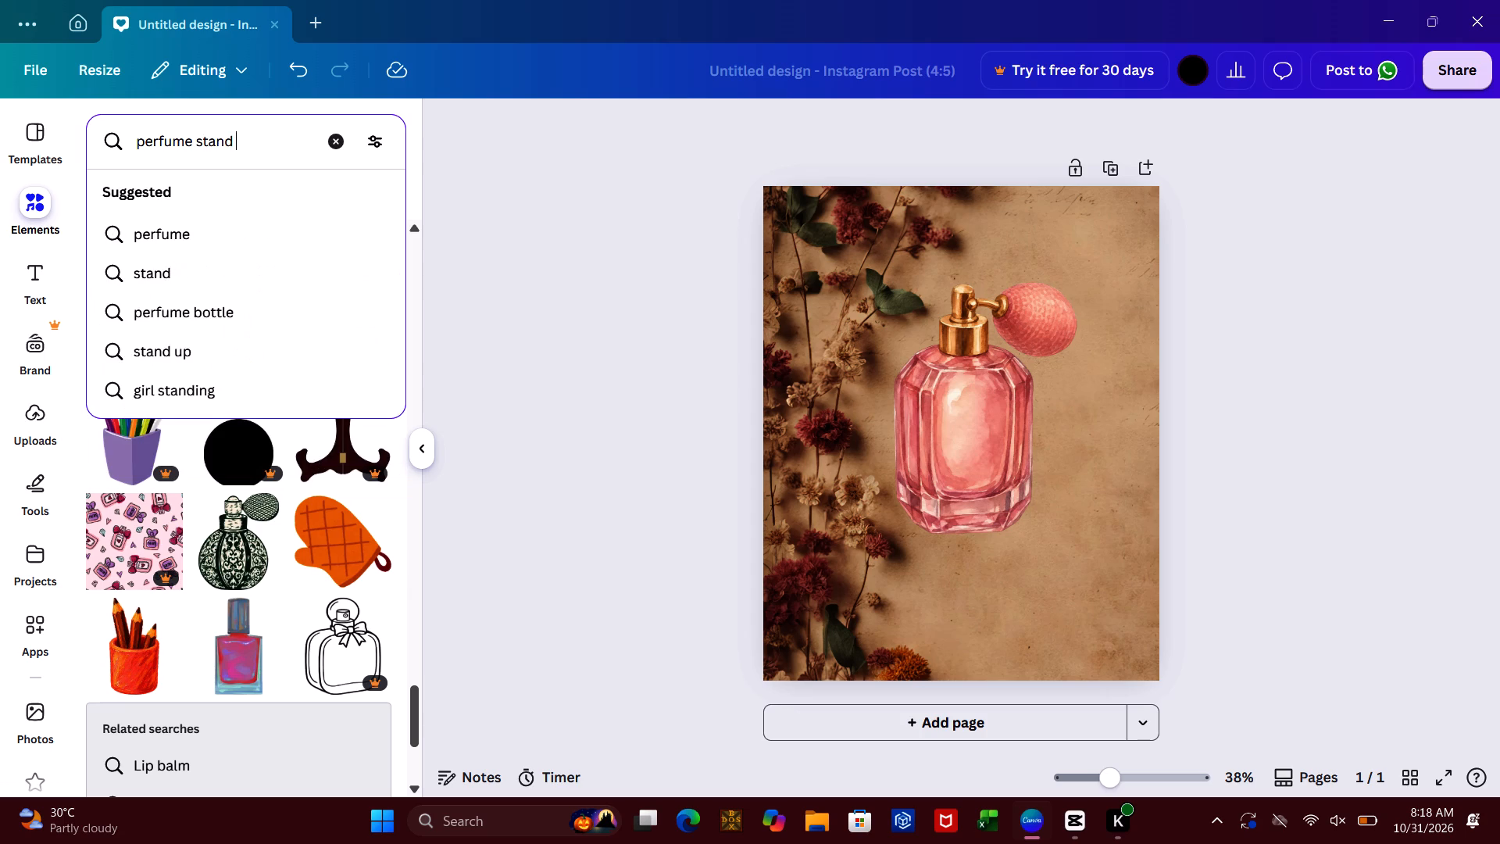
pyautogui.press('Return')
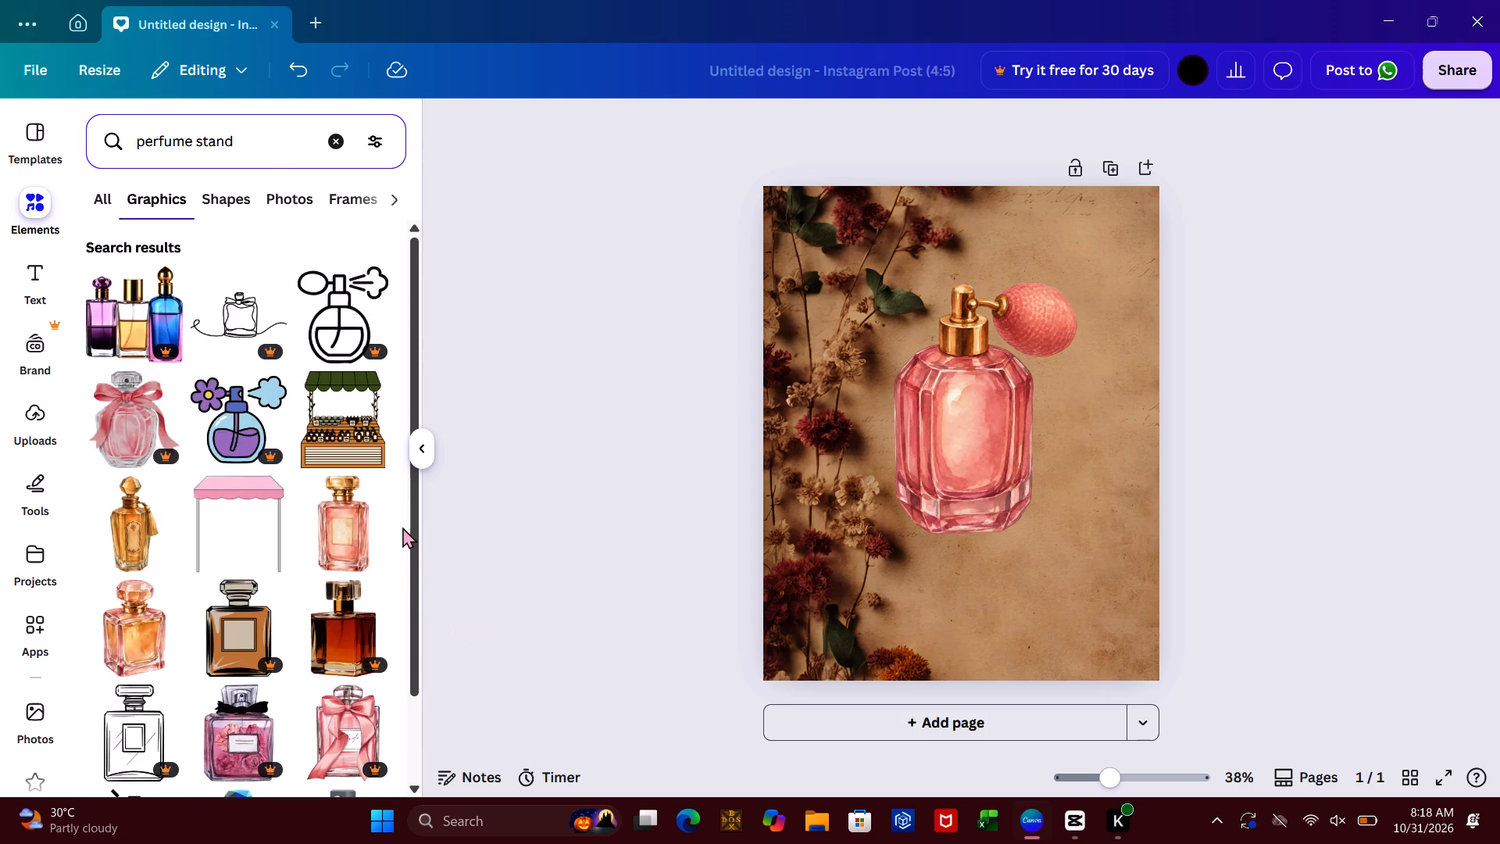
# Add the gold round perfume bottle on paper with rose petals, and move it toward the page's upper left, clear of the atomizer's bulb.
pyautogui.click(412, 716)
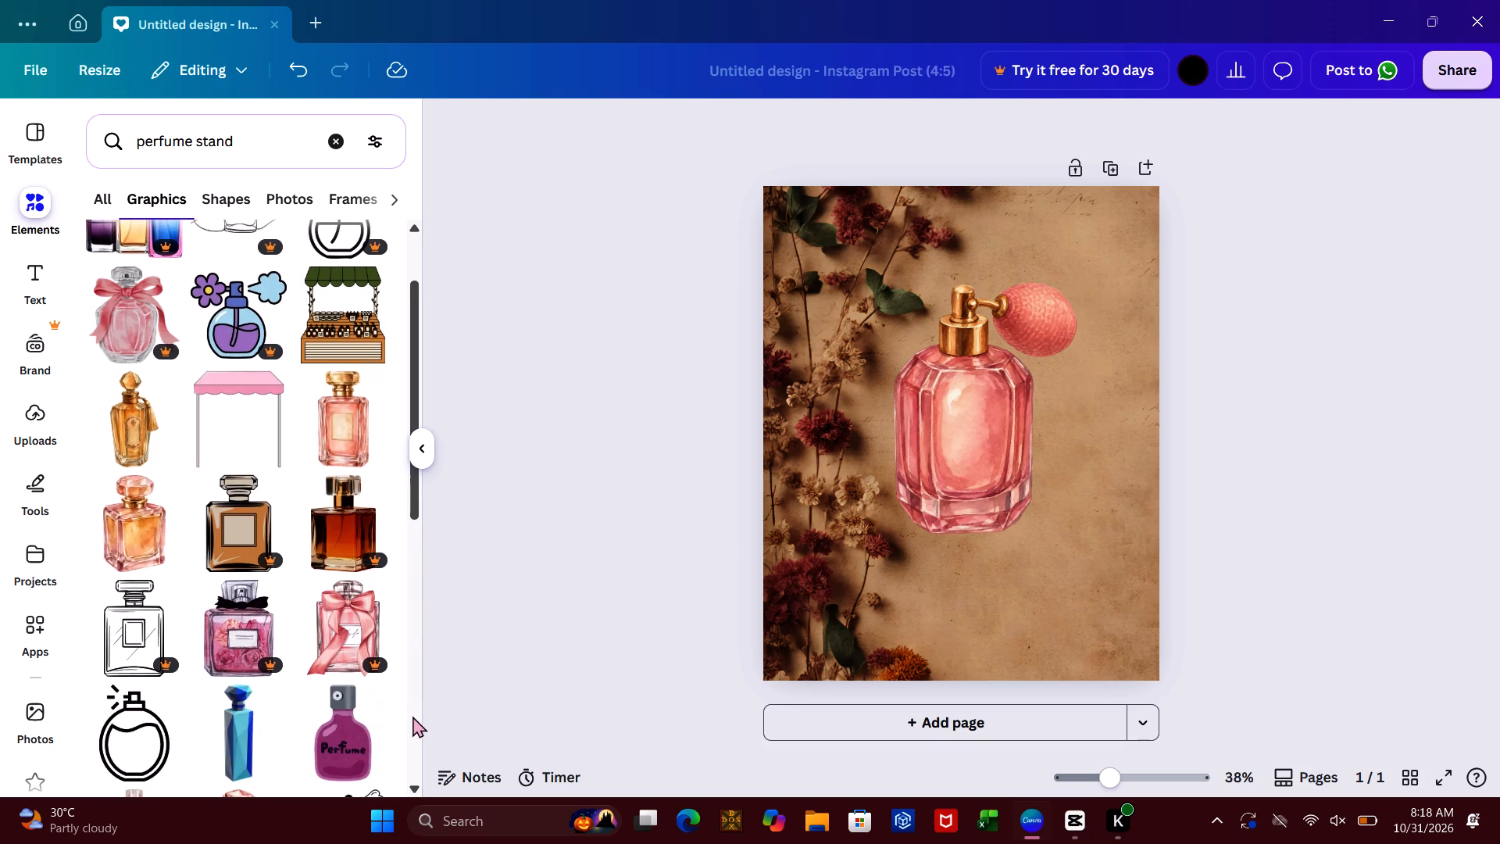
pyautogui.click(412, 716)
pyautogui.click(412, 753)
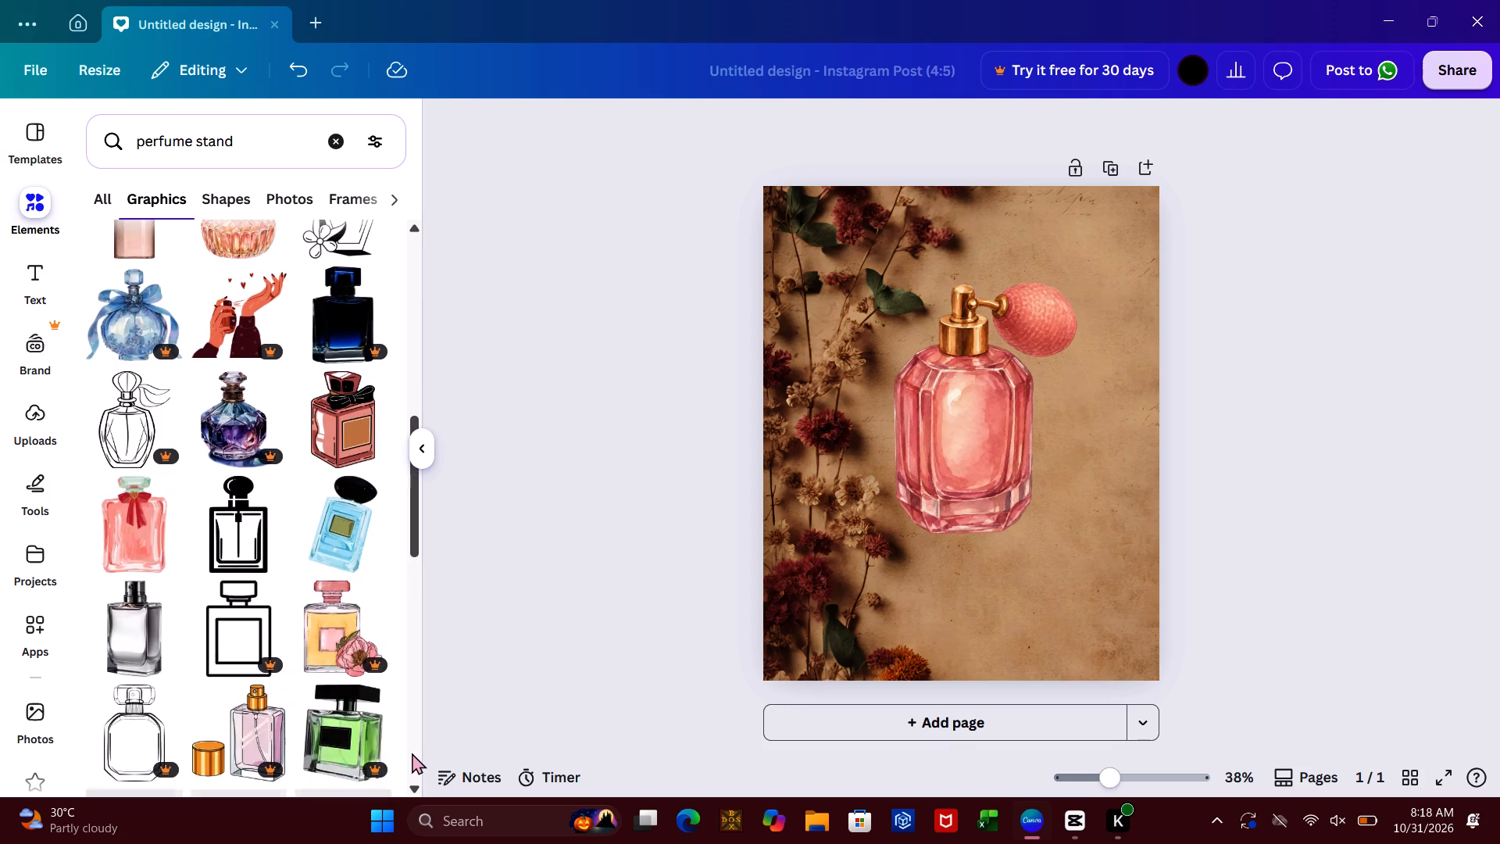
pyautogui.click(412, 753)
pyautogui.click(412, 753)
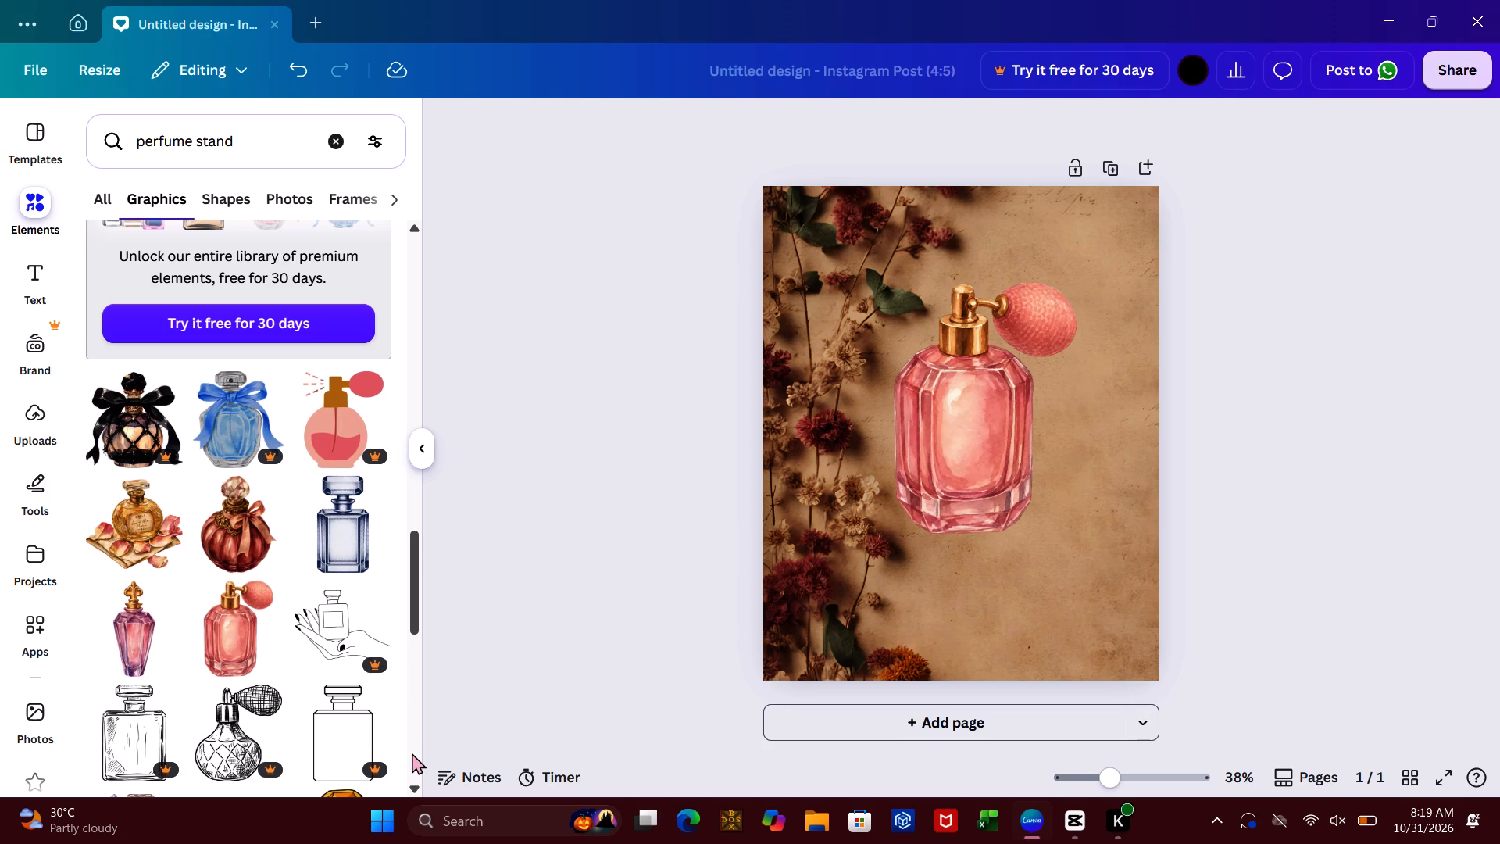
pyautogui.click(135, 501)
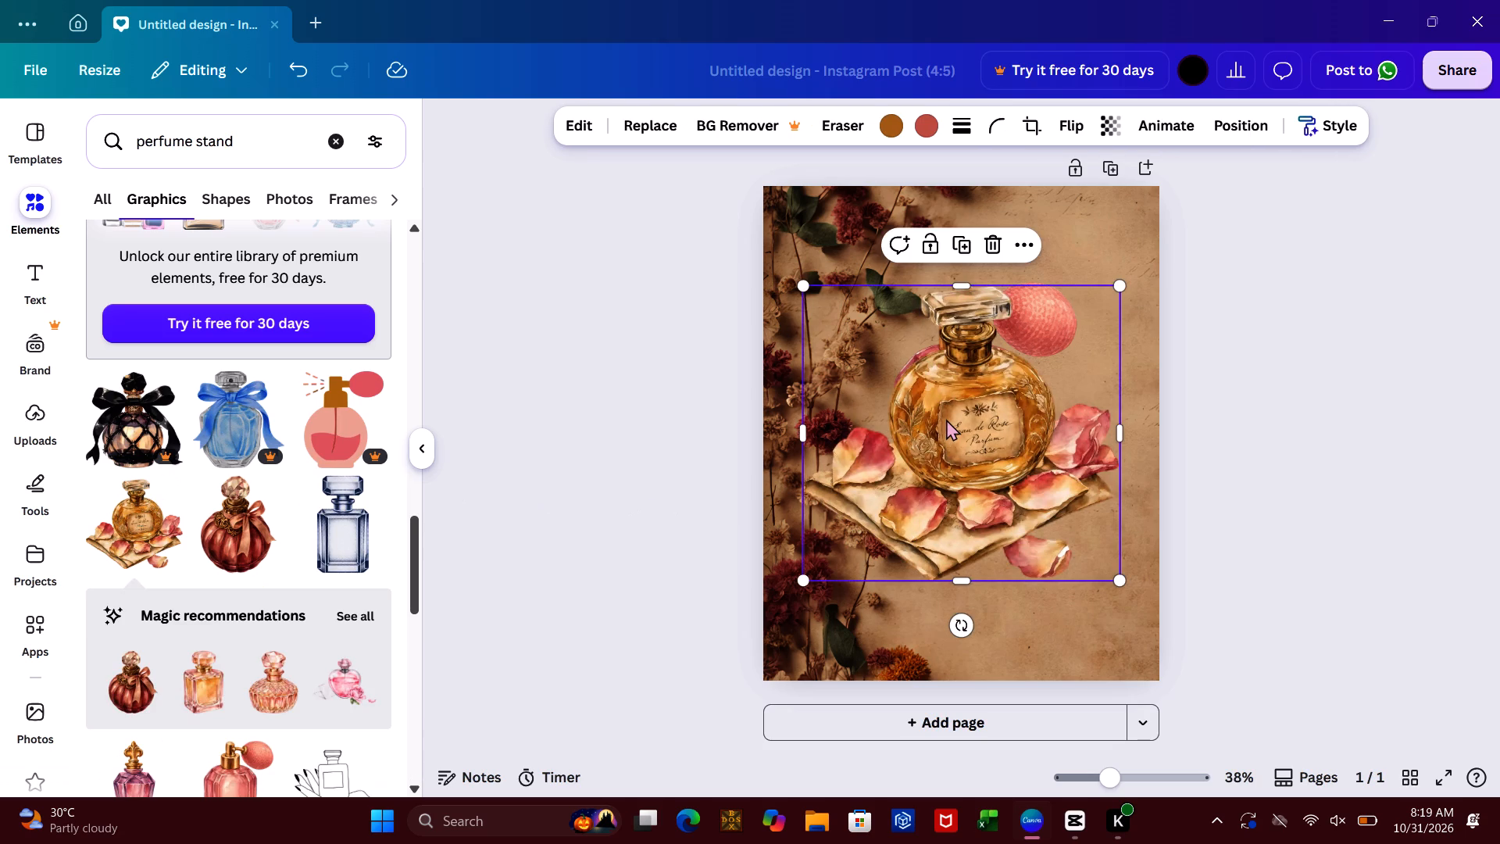
pyautogui.moveTo(946, 419); pyautogui.dragTo(814, 338)
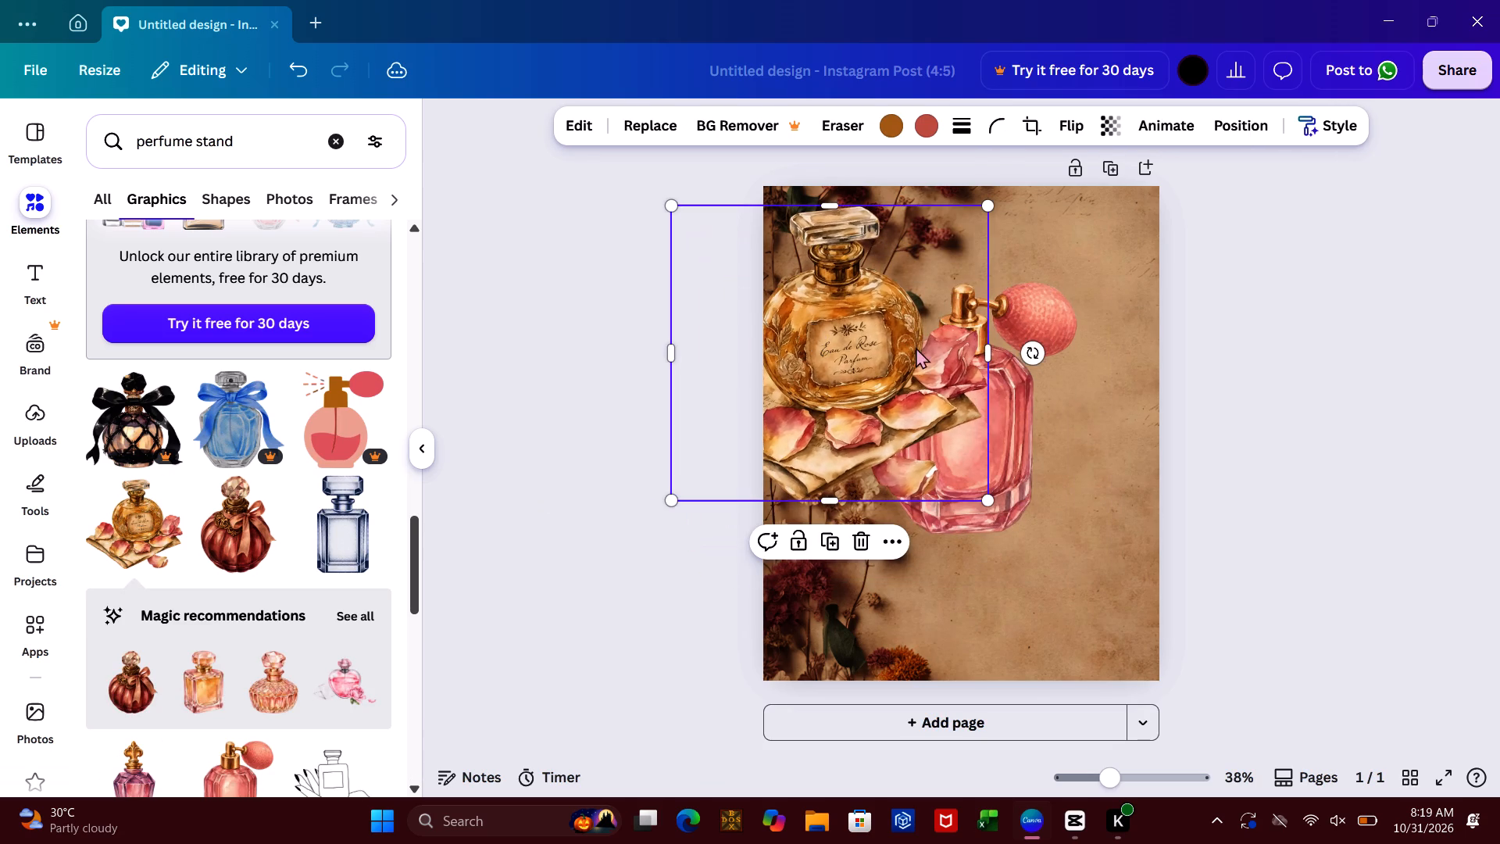
# Delete the pink atomizer bottle from the page.
pyautogui.click(1035, 305)
pyautogui.click(1017, 245)
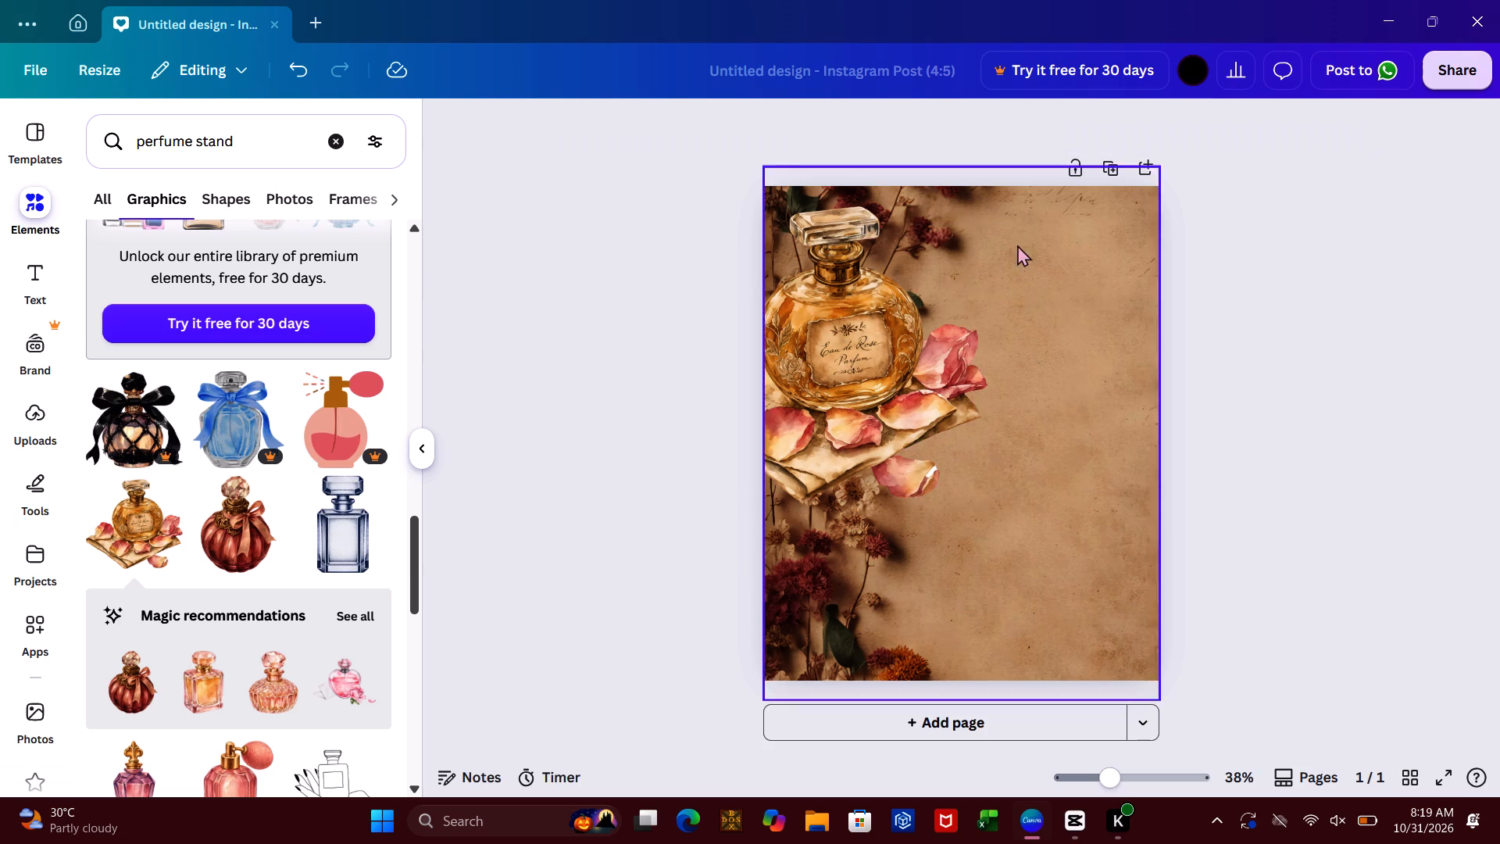
# Move the gold bottle with rose petals to just right of the page's horizontal middle and slightly above its vertical centre.
pyautogui.moveTo(897, 359); pyautogui.dragTo(966, 388)
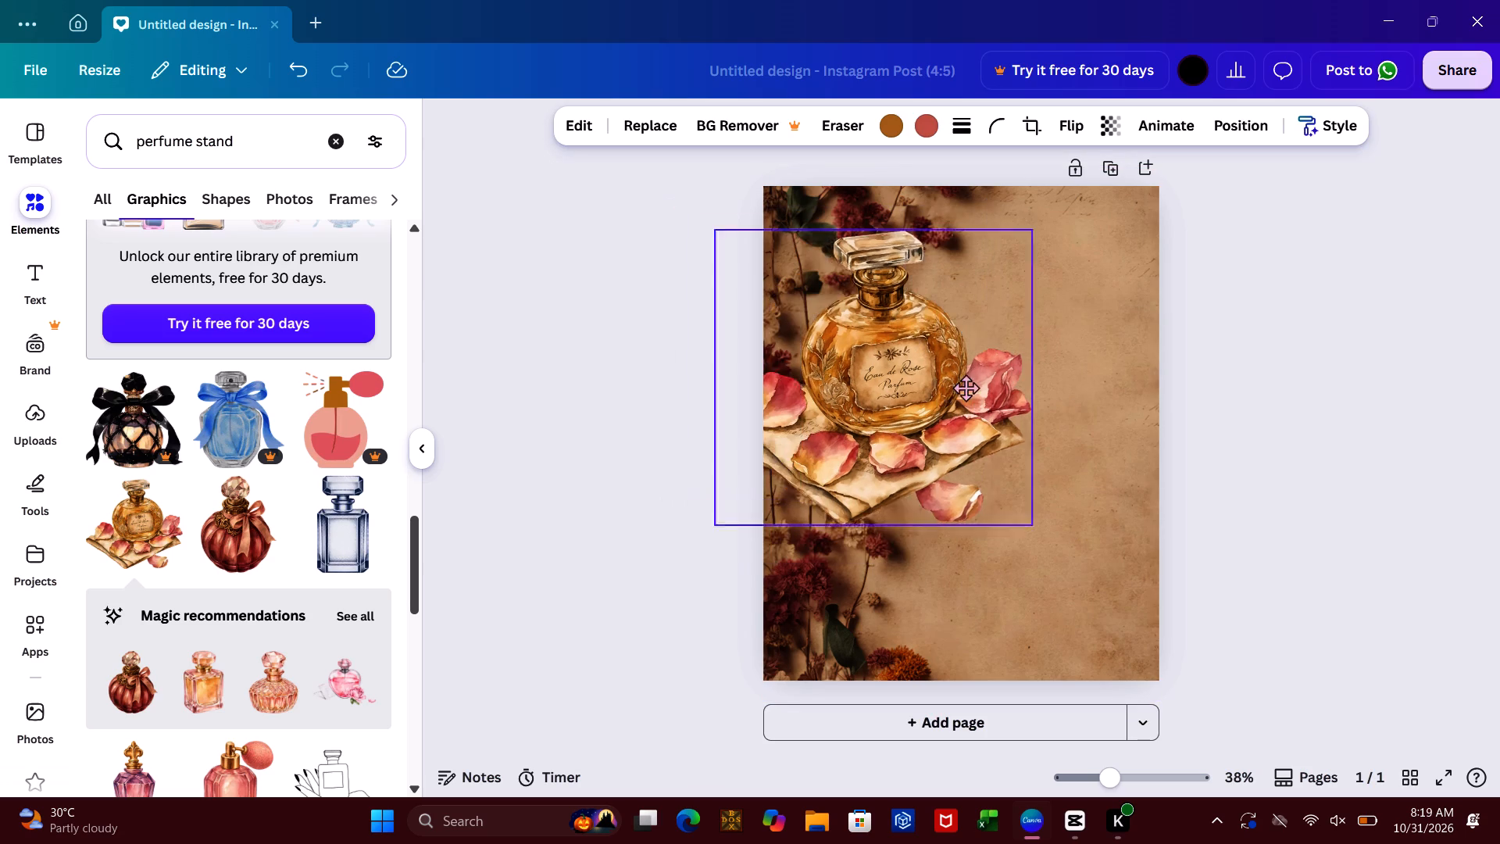
pyautogui.moveTo(966, 388); pyautogui.dragTo(1058, 398)
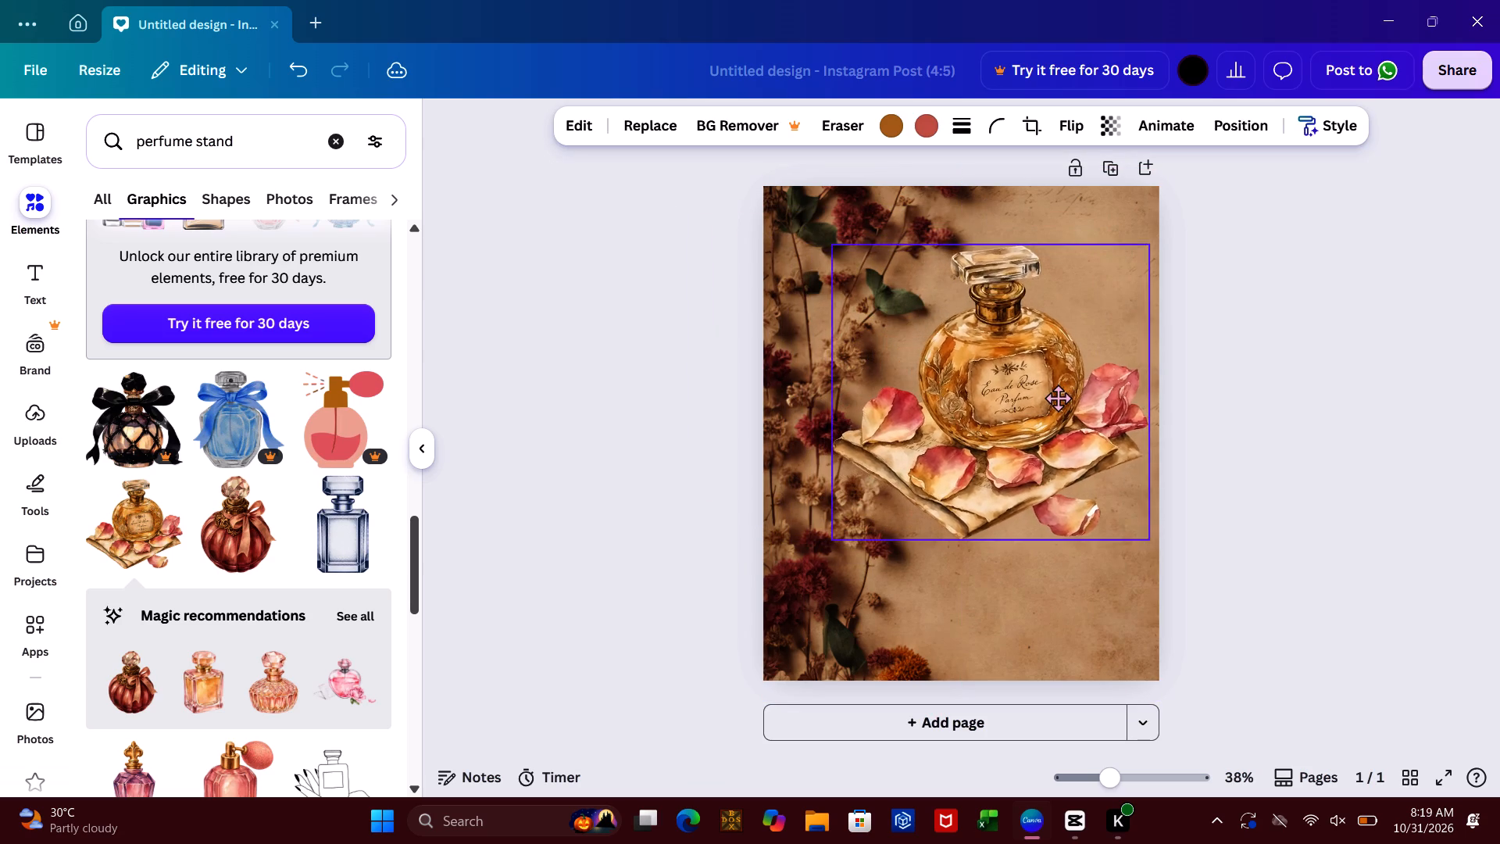
pyautogui.moveTo(1058, 398); pyautogui.dragTo(1031, 401)
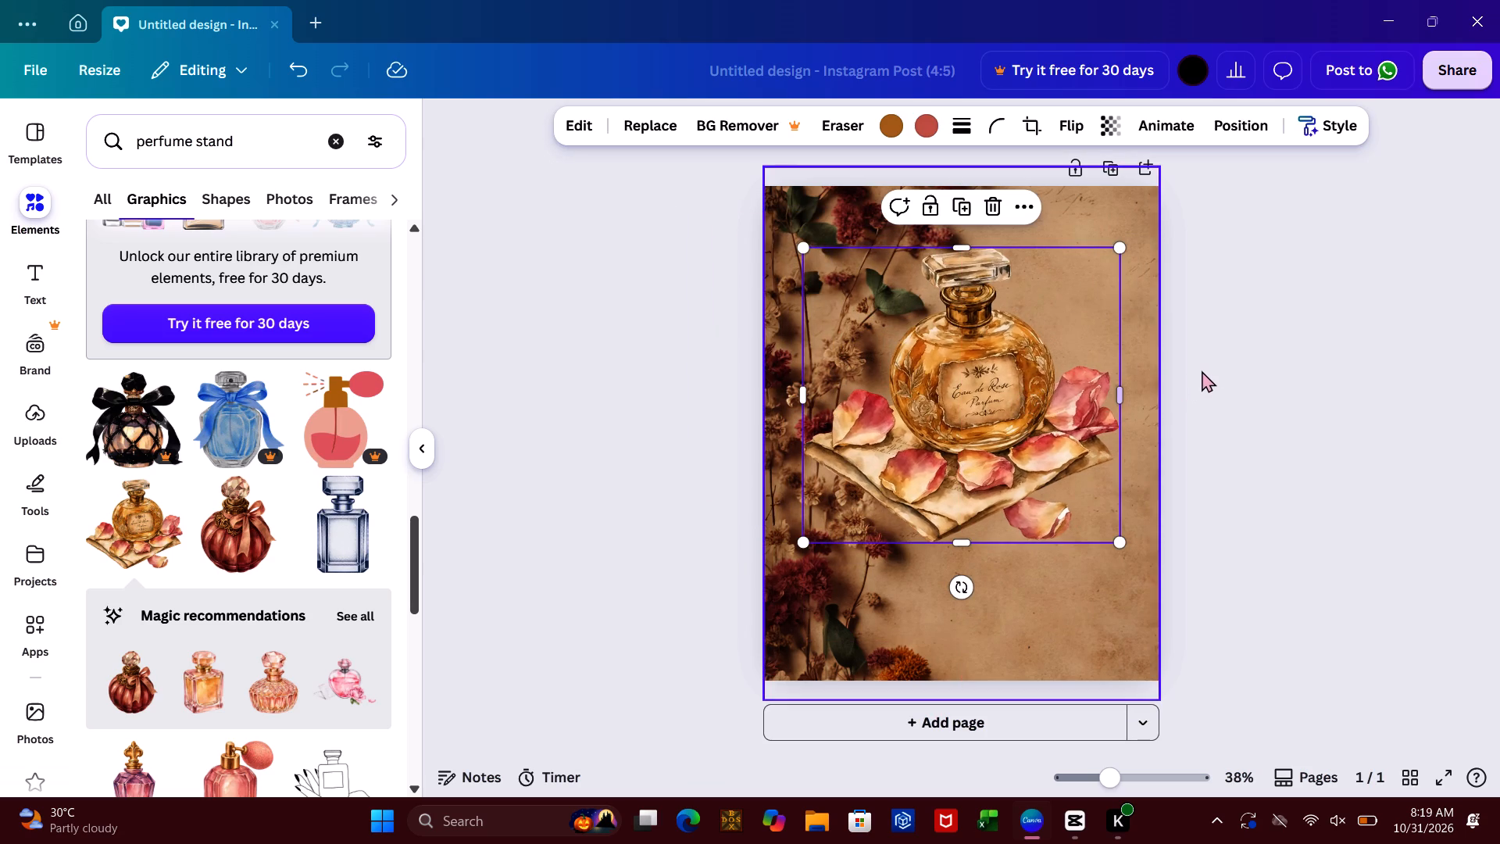
pyautogui.click(1202, 370)
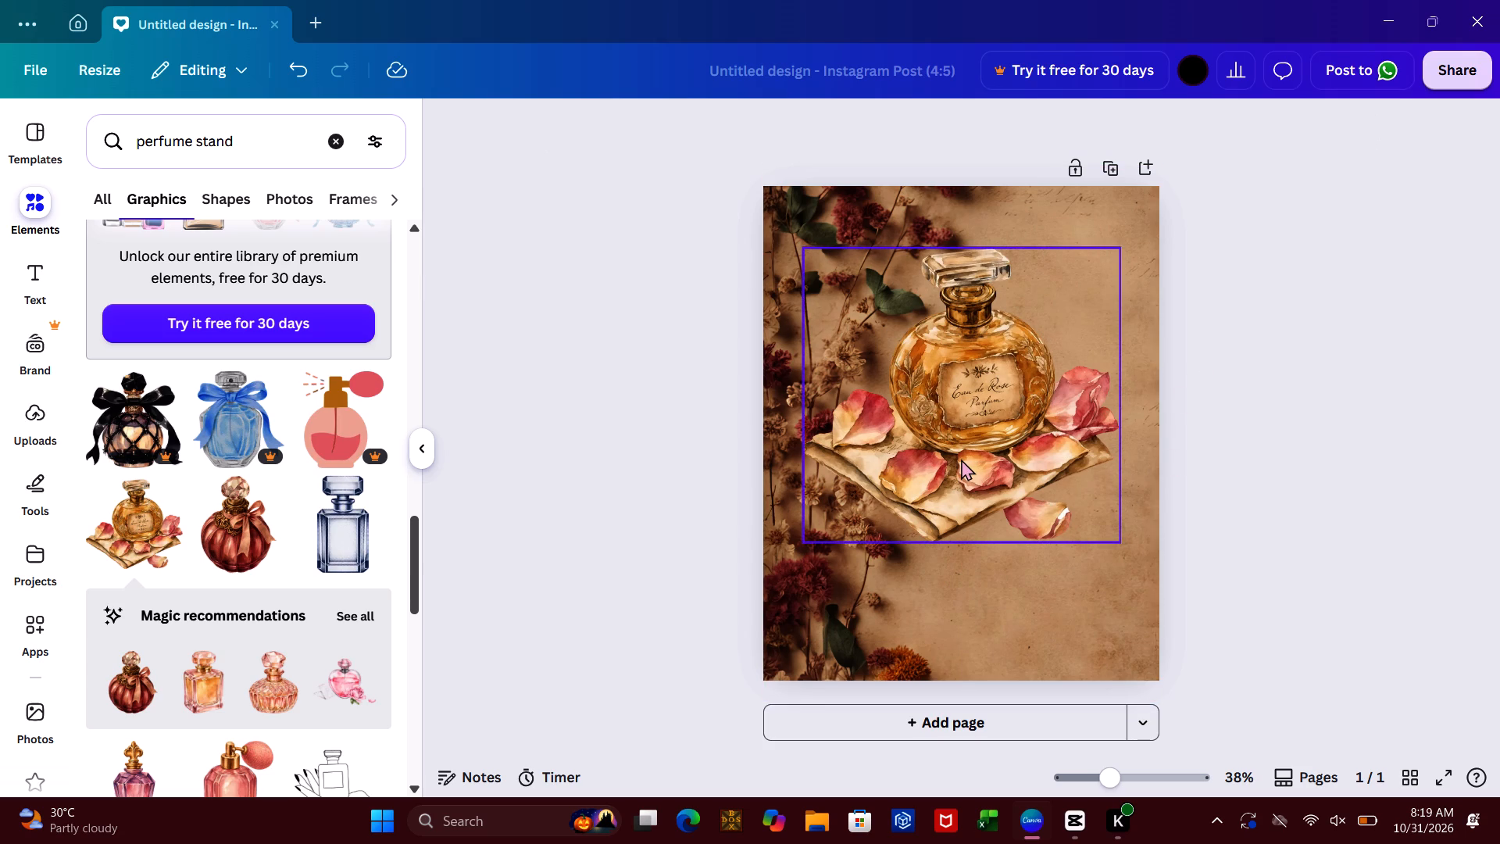
pyautogui.moveTo(961, 459); pyautogui.dragTo(972, 474)
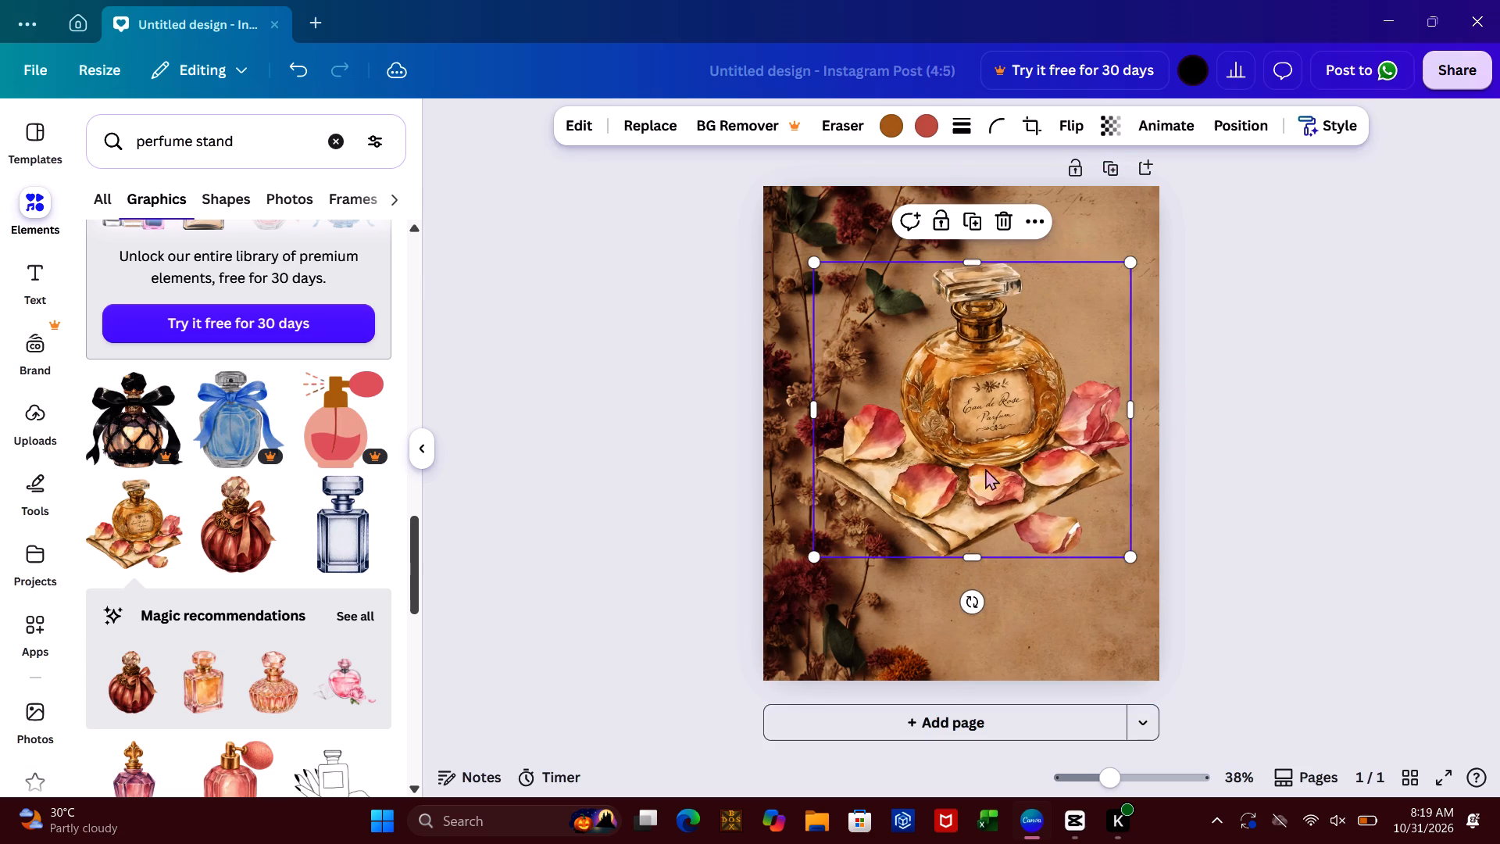
pyautogui.click(1250, 354)
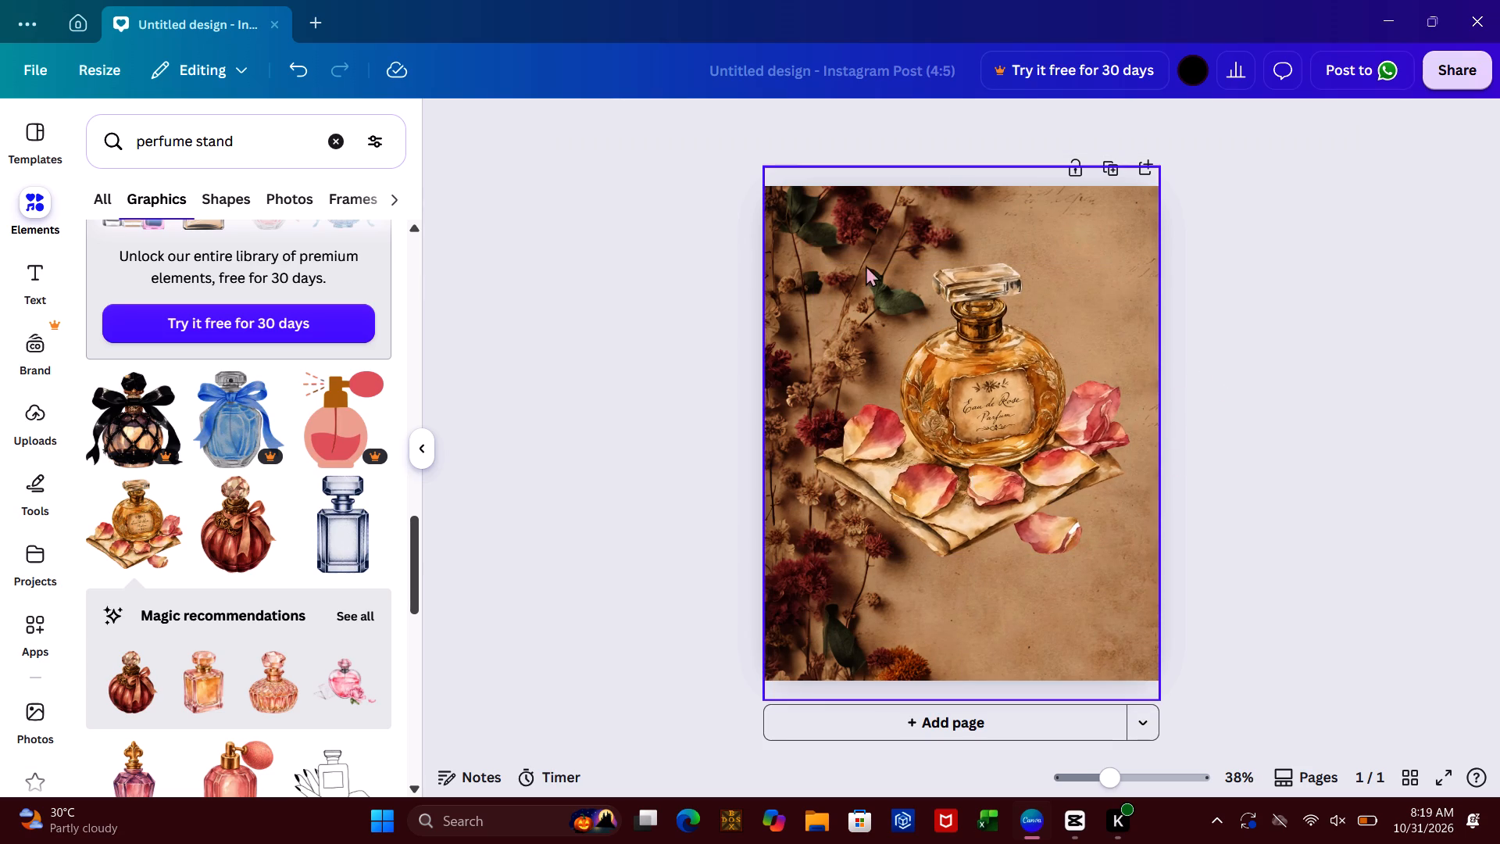
# Crop about one-sixth off the floral paper background's left side and shift the image slightly right and down within the crop frame.
pyautogui.doubleClick(877, 227)
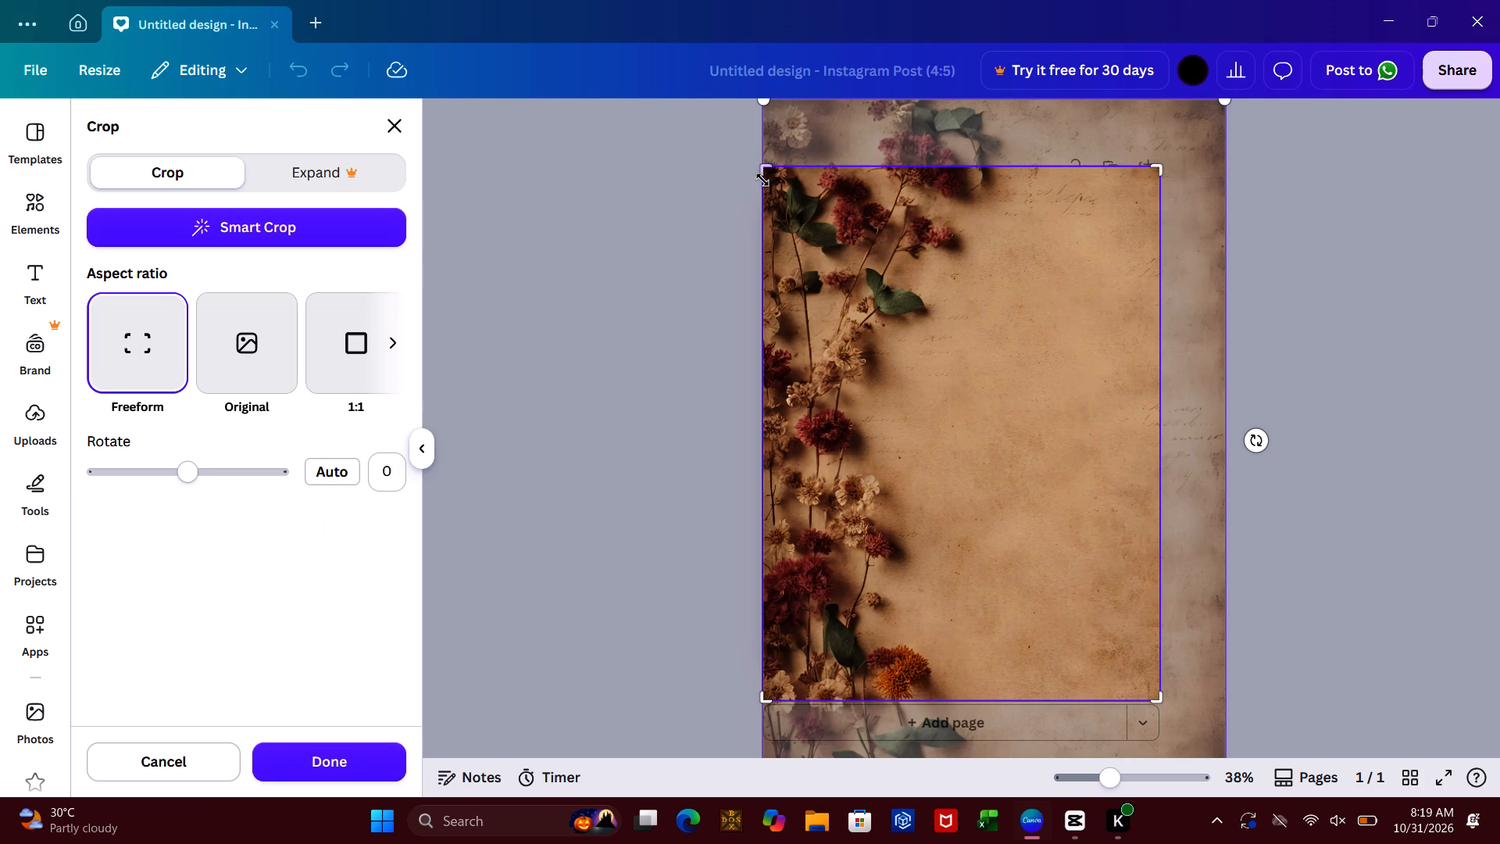
pyautogui.moveTo(763, 177); pyautogui.dragTo(825, 165)
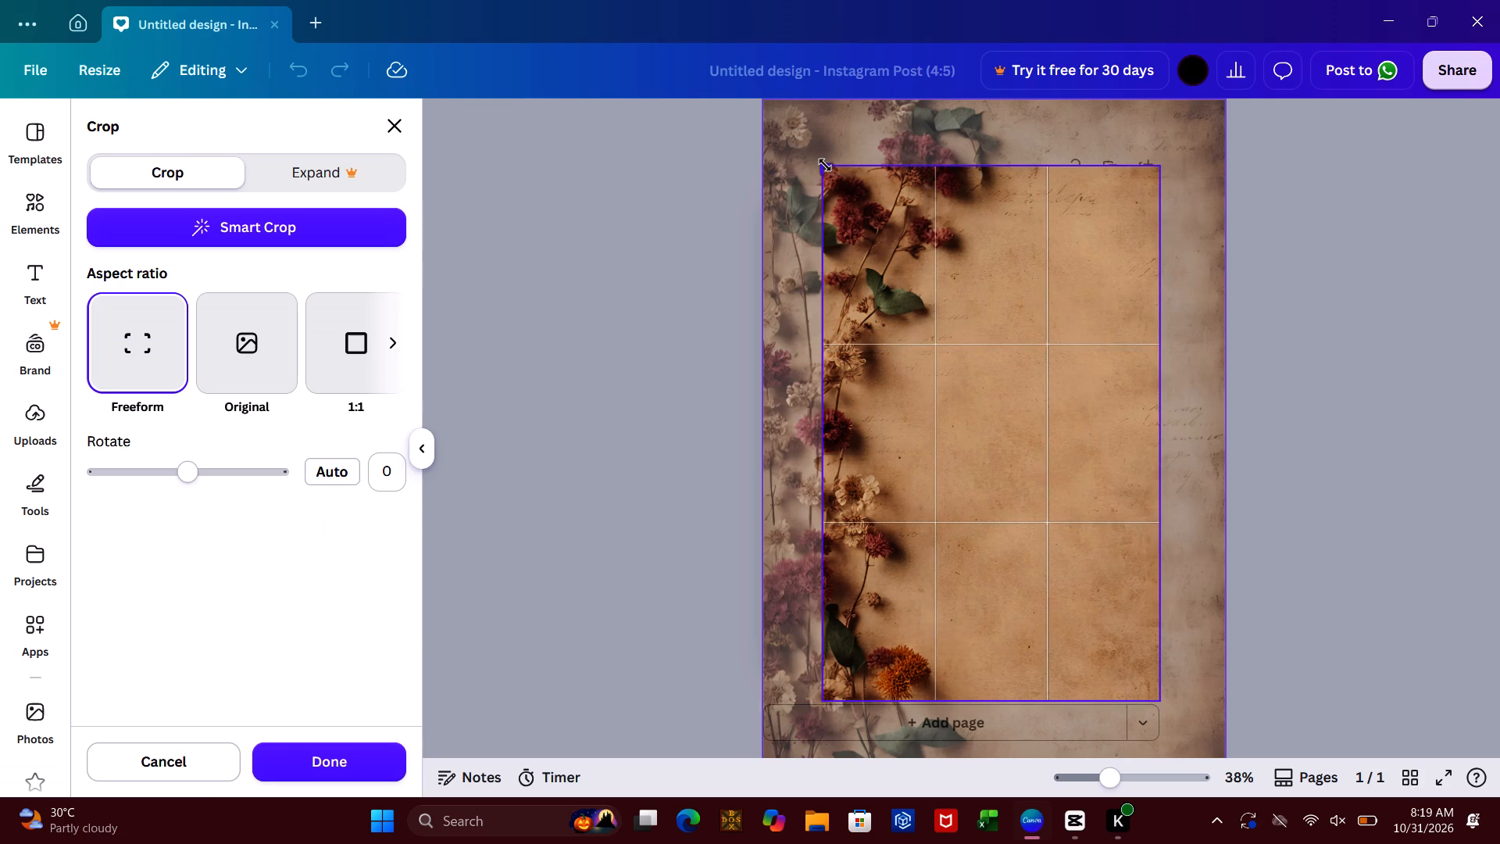
pyautogui.moveTo(825, 165); pyautogui.dragTo(827, 166)
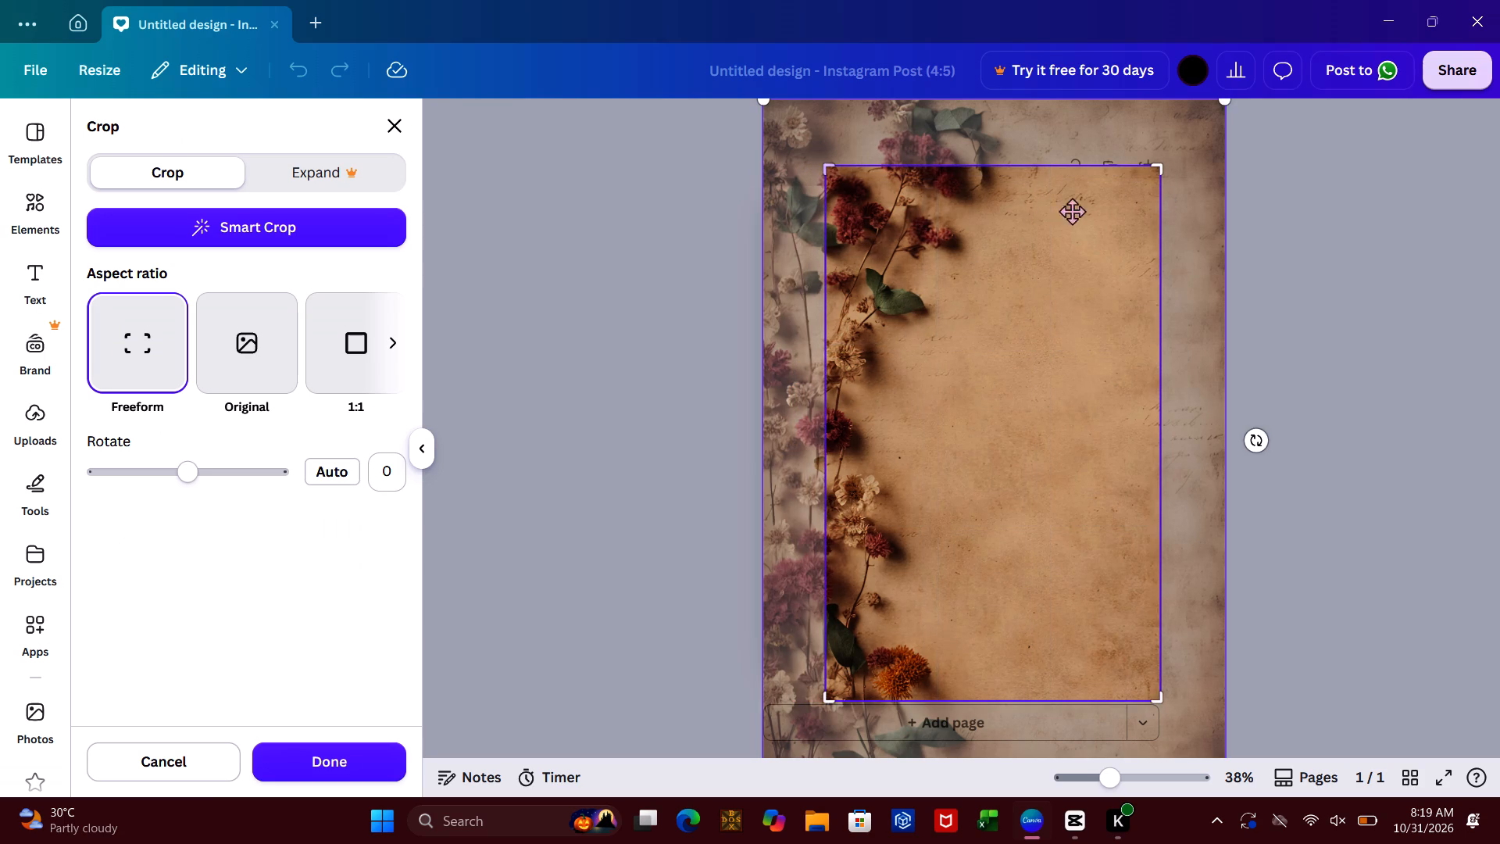
pyautogui.moveTo(1163, 349); pyautogui.dragTo(1180, 351)
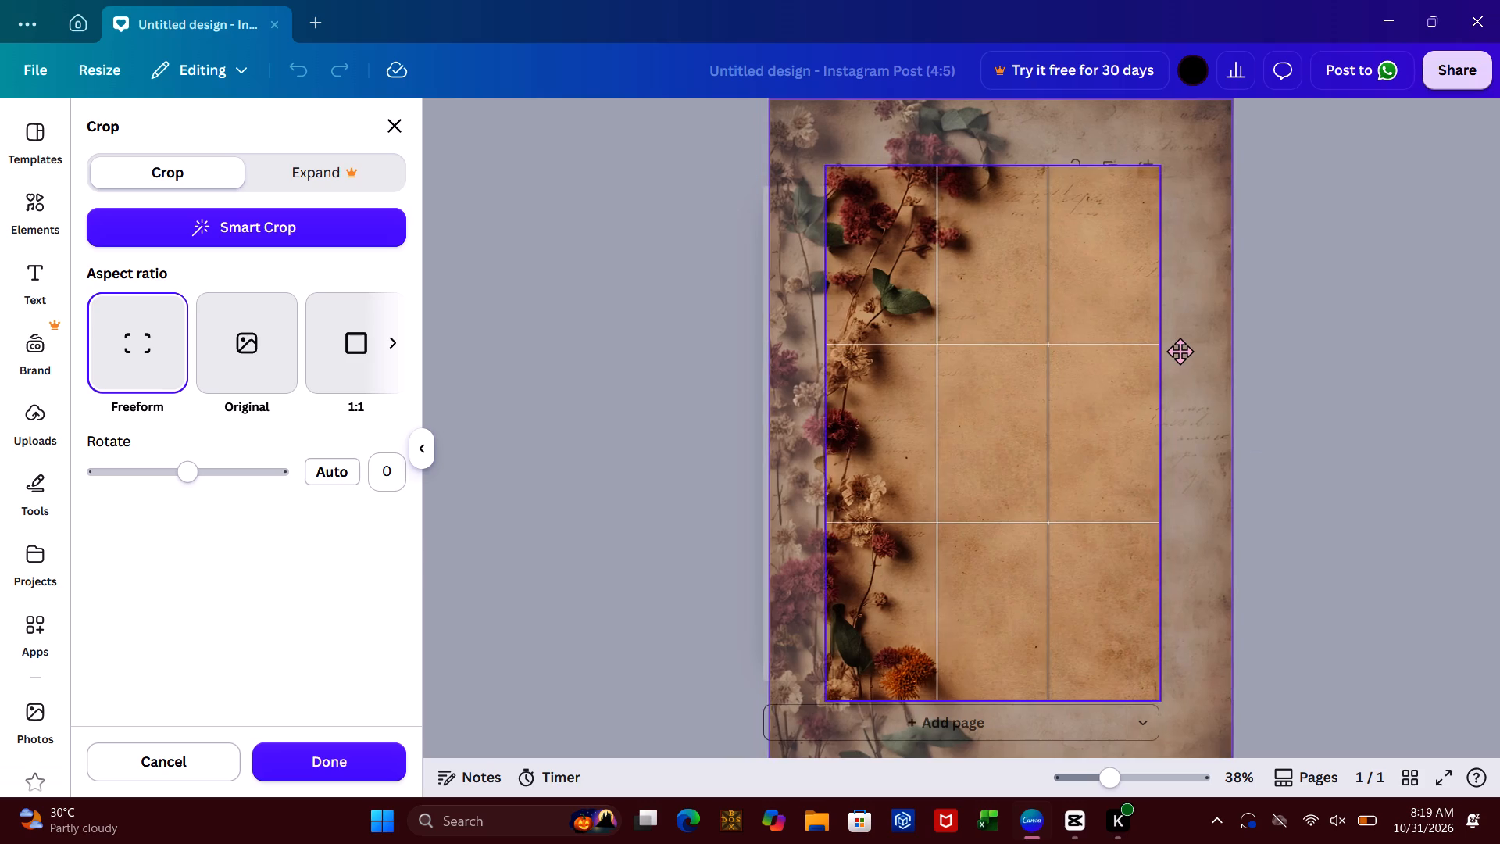
pyautogui.moveTo(1180, 351); pyautogui.dragTo(1174, 354)
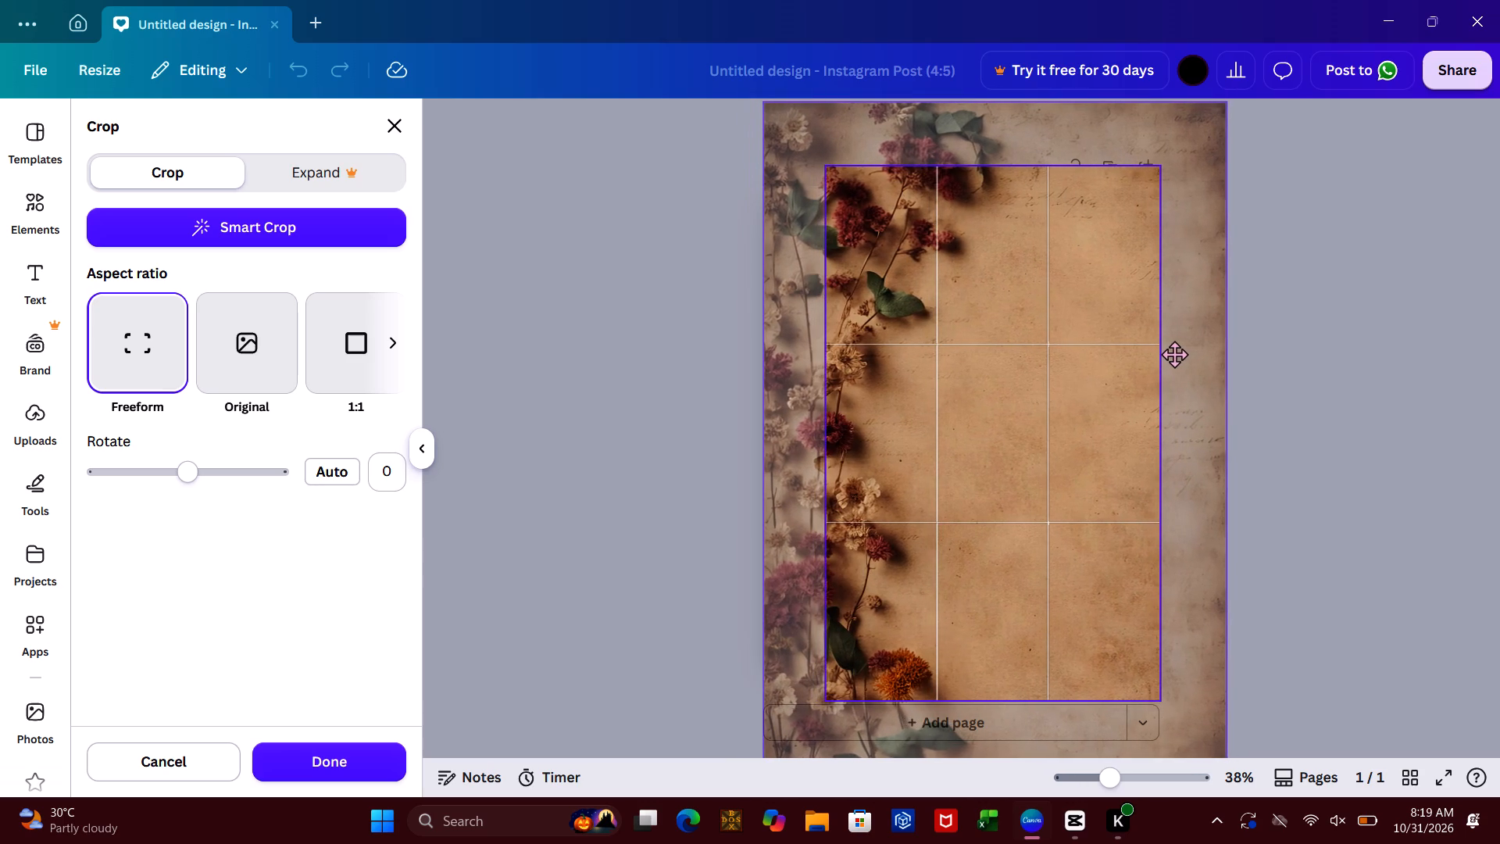
pyautogui.moveTo(1174, 354); pyautogui.dragTo(1180, 376)
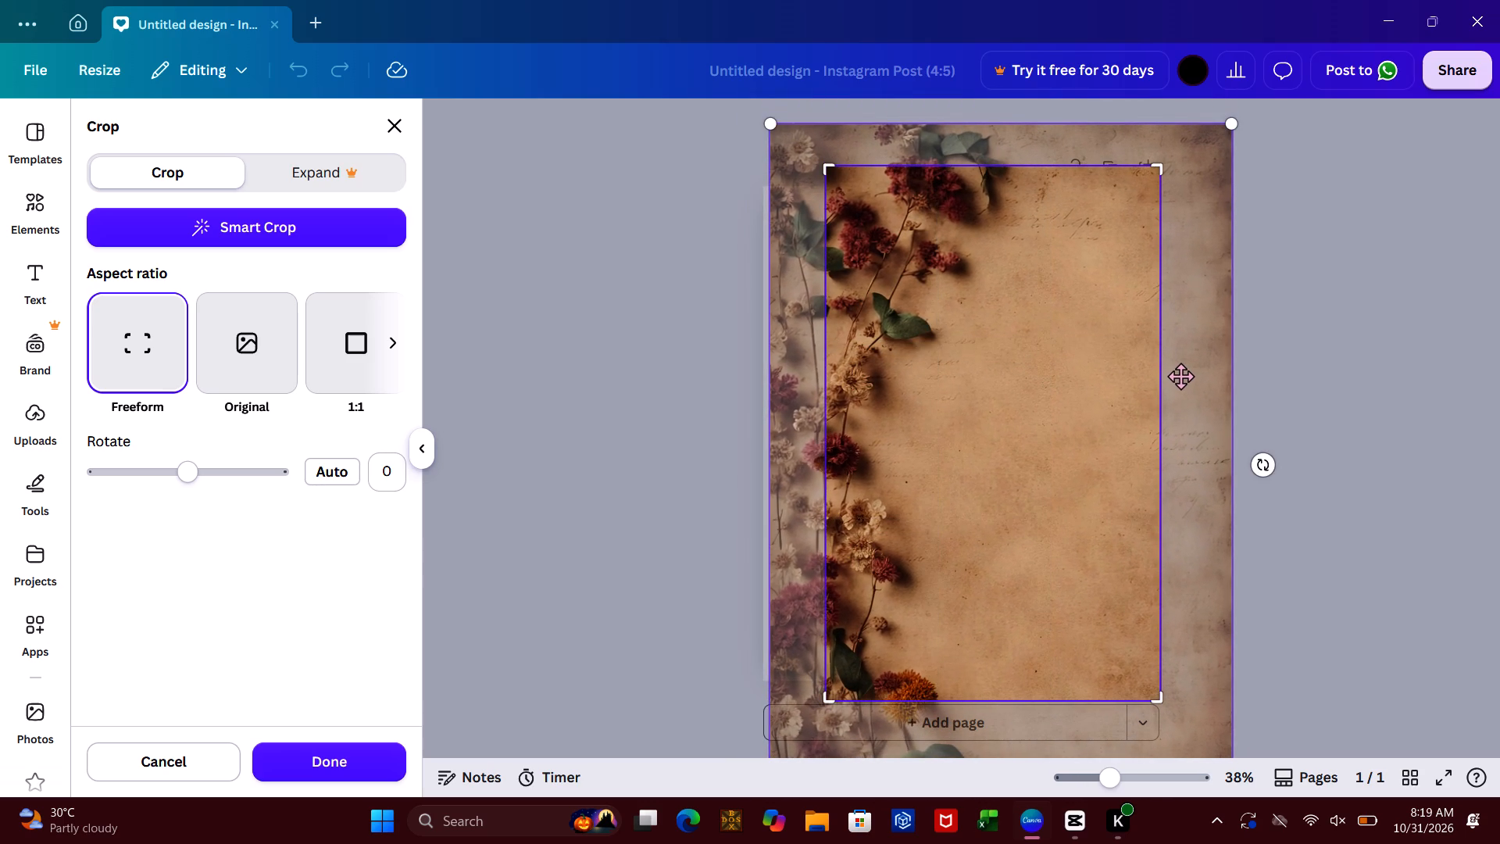
pyautogui.click(1316, 298)
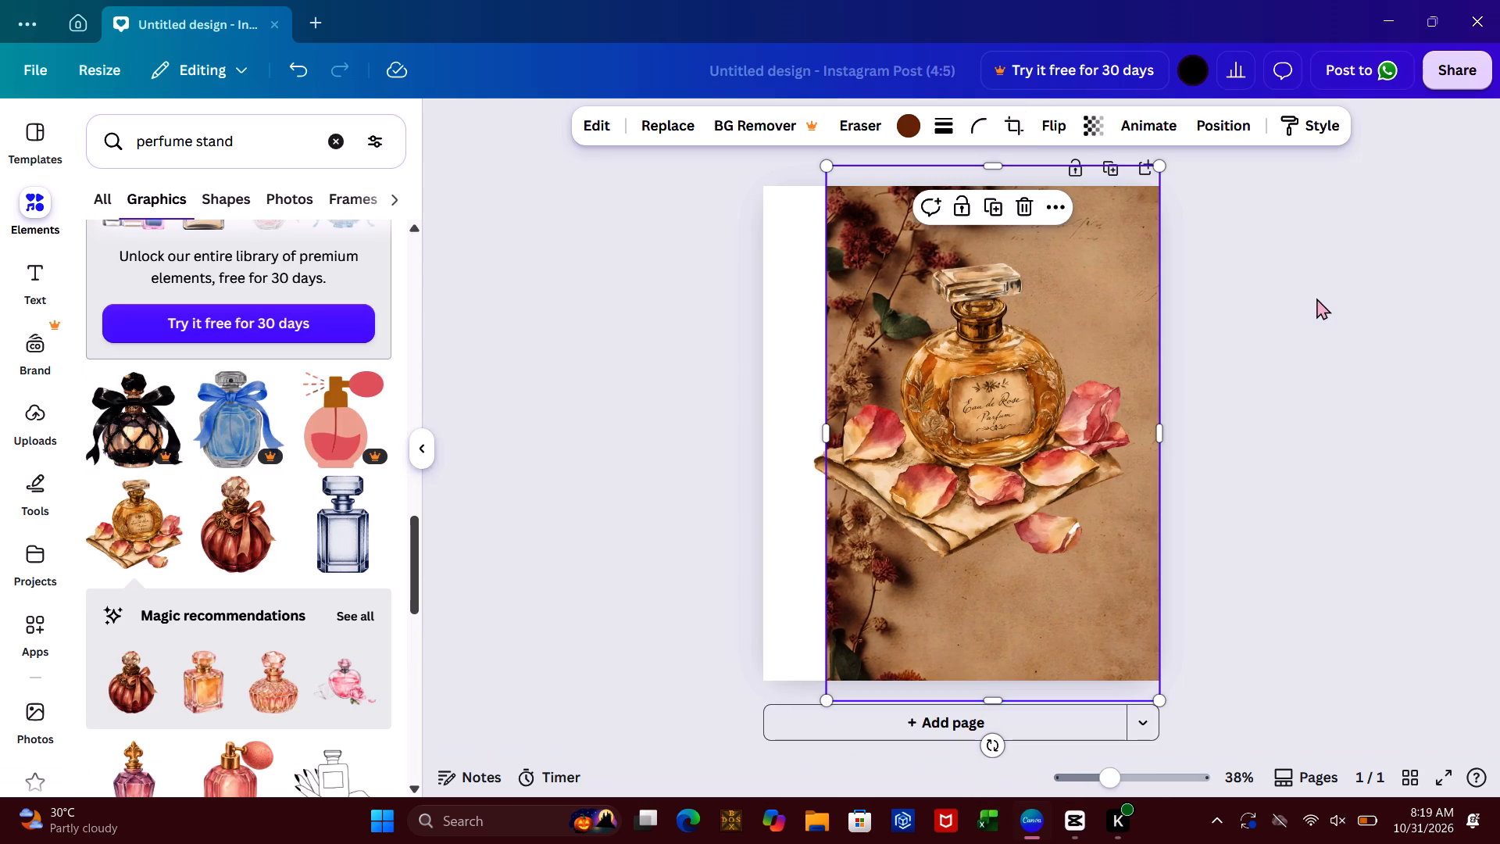
# Move the floral paper background to the page's left edge, shrink it slightly, and widen it to reach the page's right edge.
pyautogui.moveTo(988, 389); pyautogui.dragTo(965, 391)
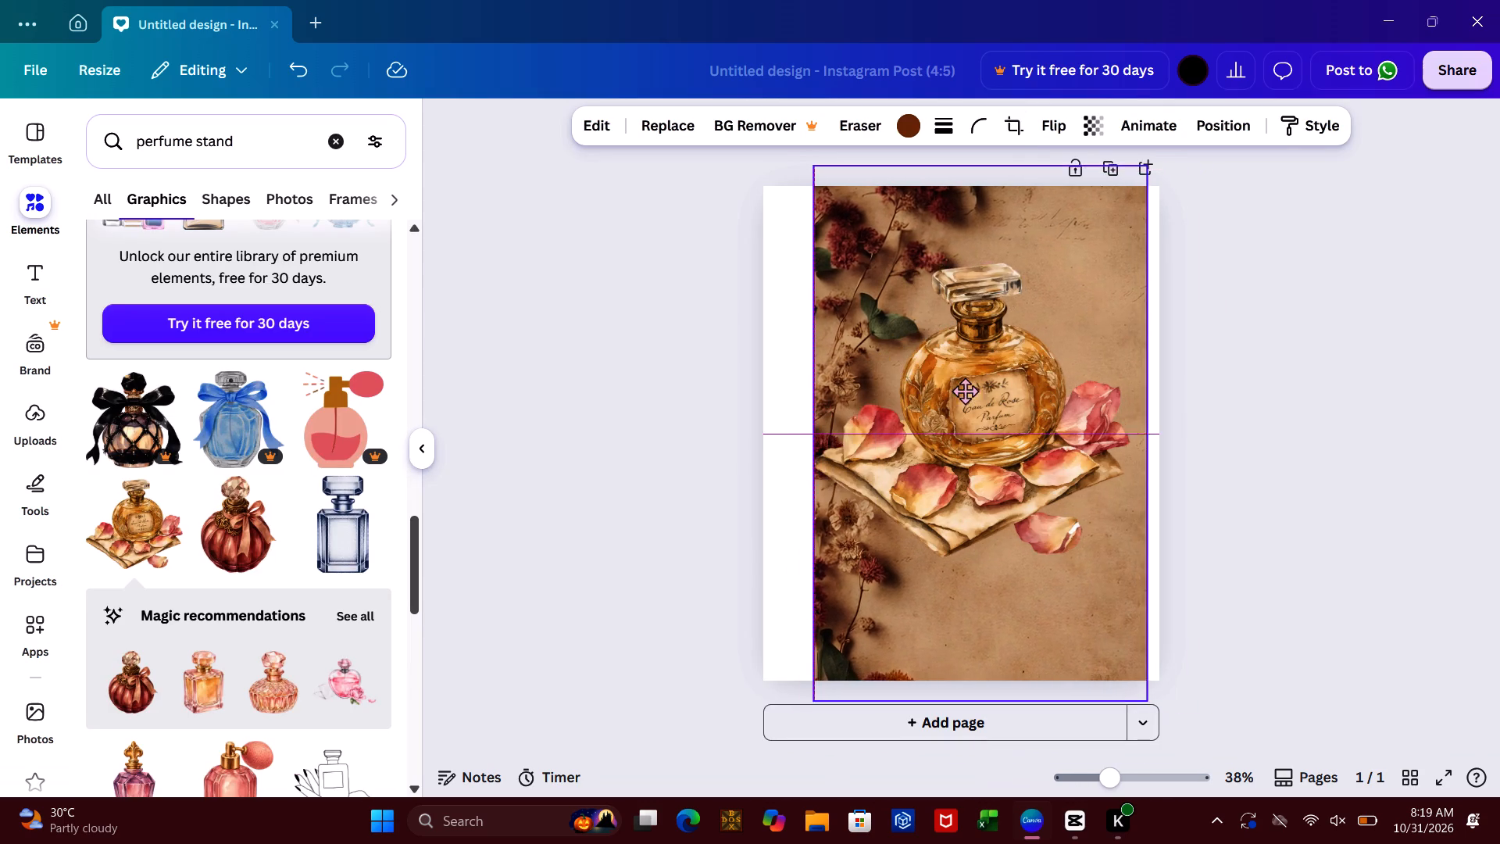
pyautogui.moveTo(965, 391); pyautogui.dragTo(912, 391)
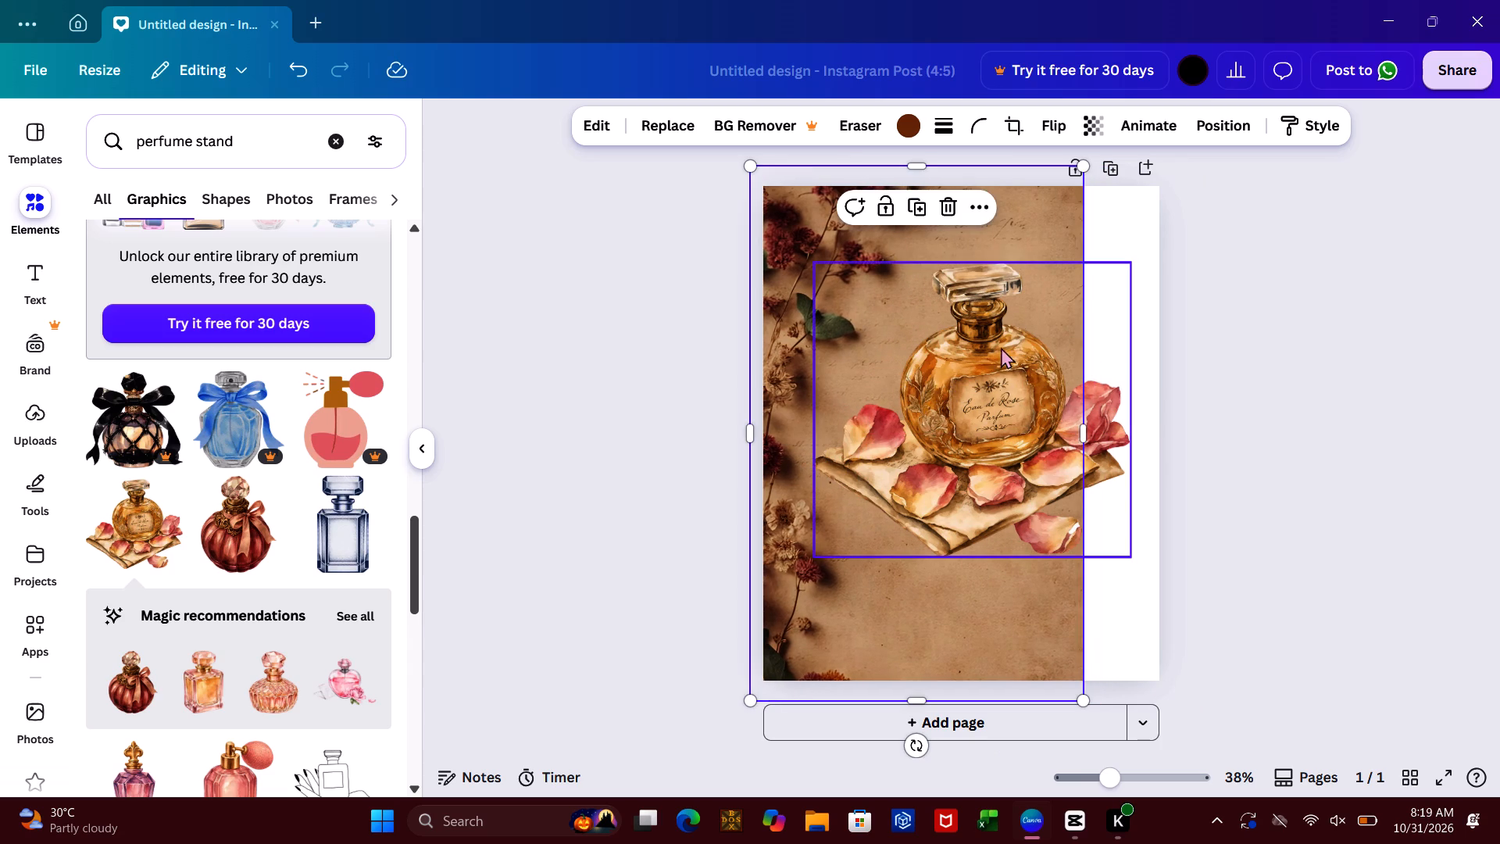
pyautogui.click(1061, 203)
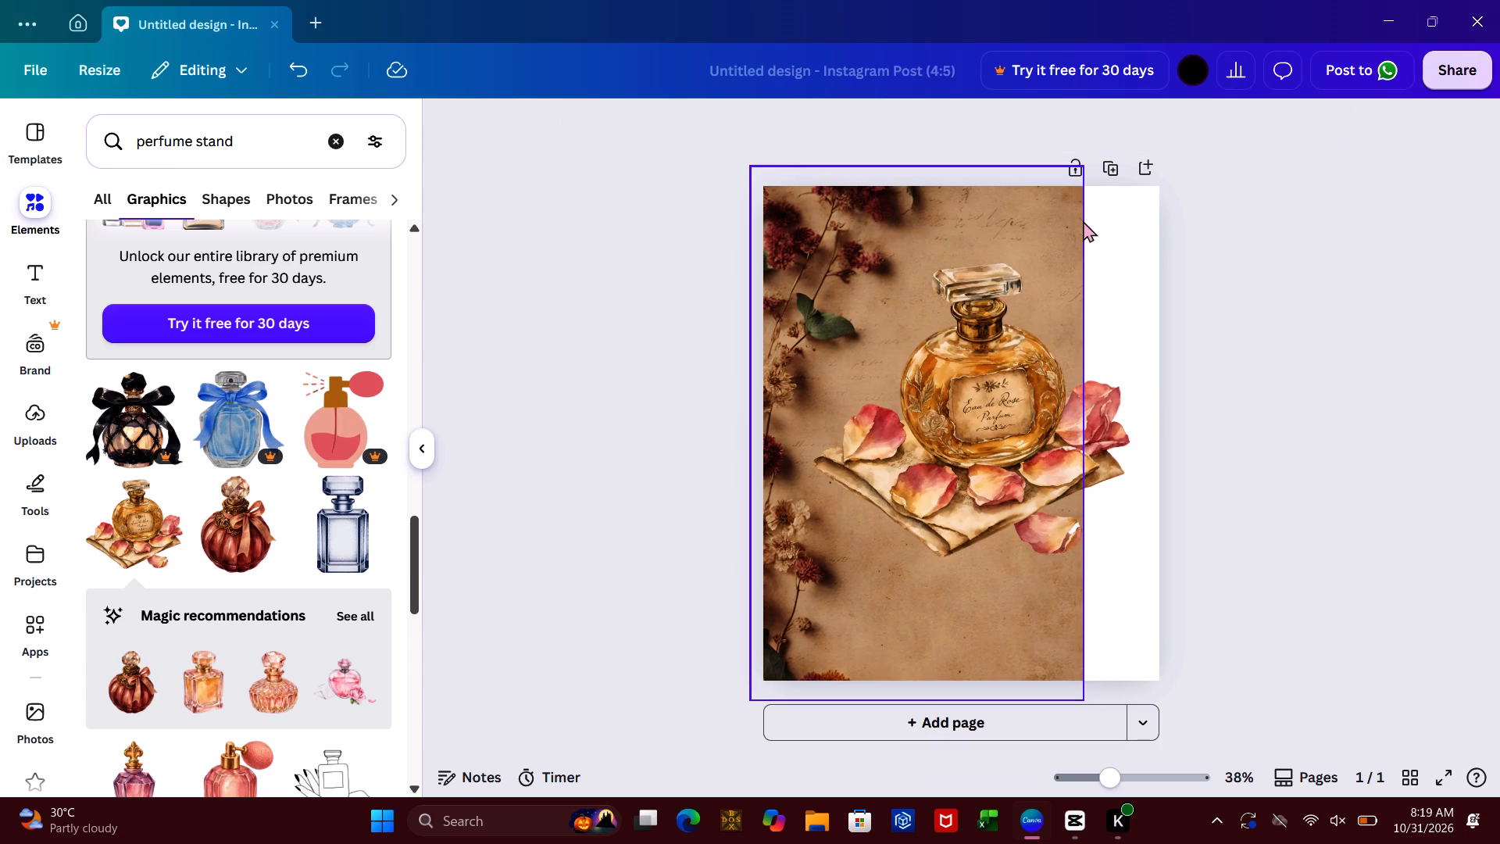
pyautogui.click(1064, 229)
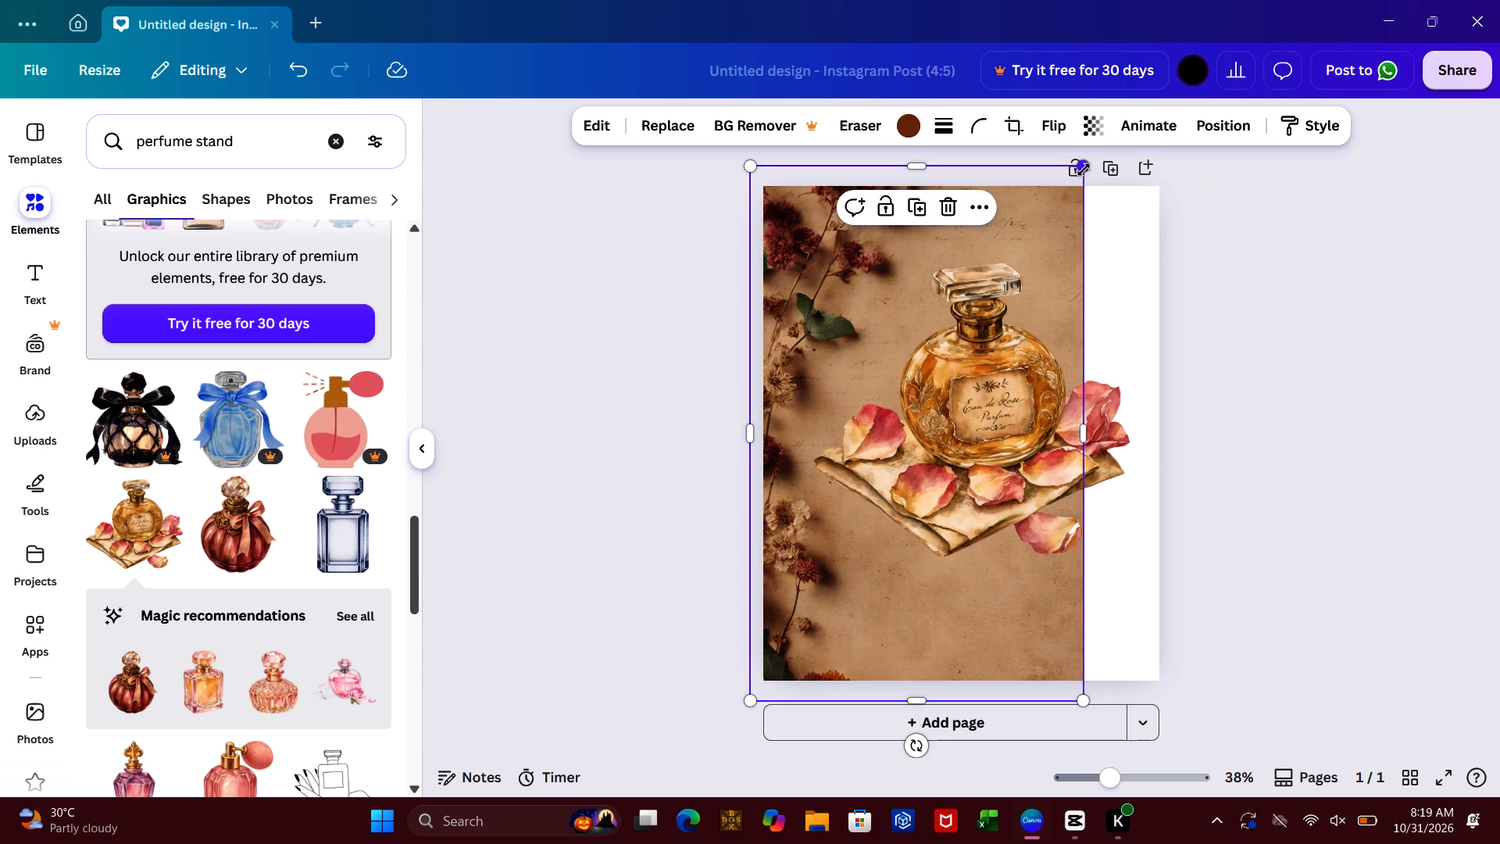
pyautogui.moveTo(1084, 170); pyautogui.dragTo(1098, 219)
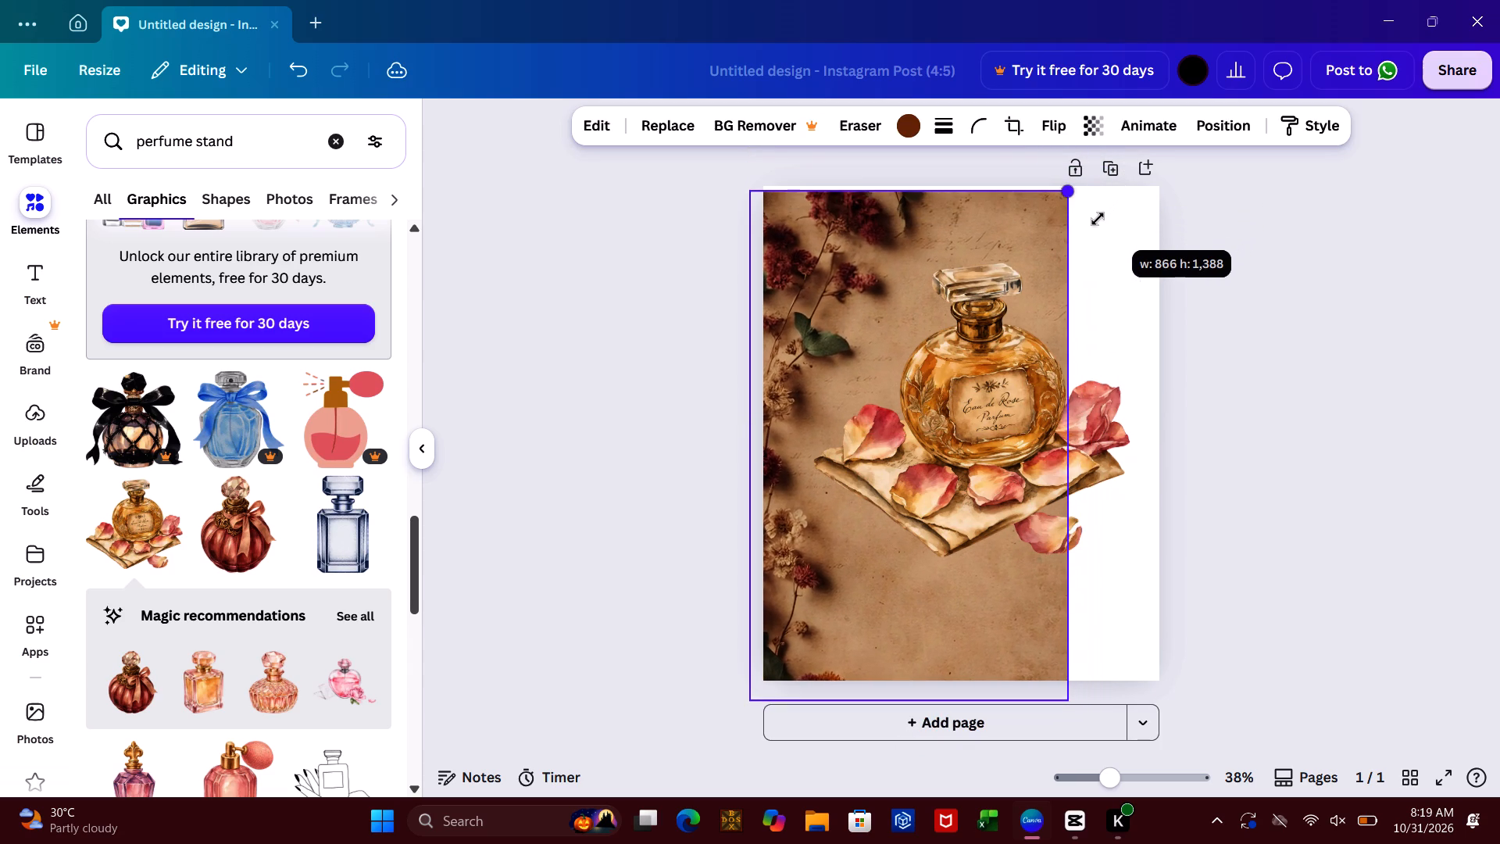
pyautogui.moveTo(1098, 219); pyautogui.dragTo(1099, 203)
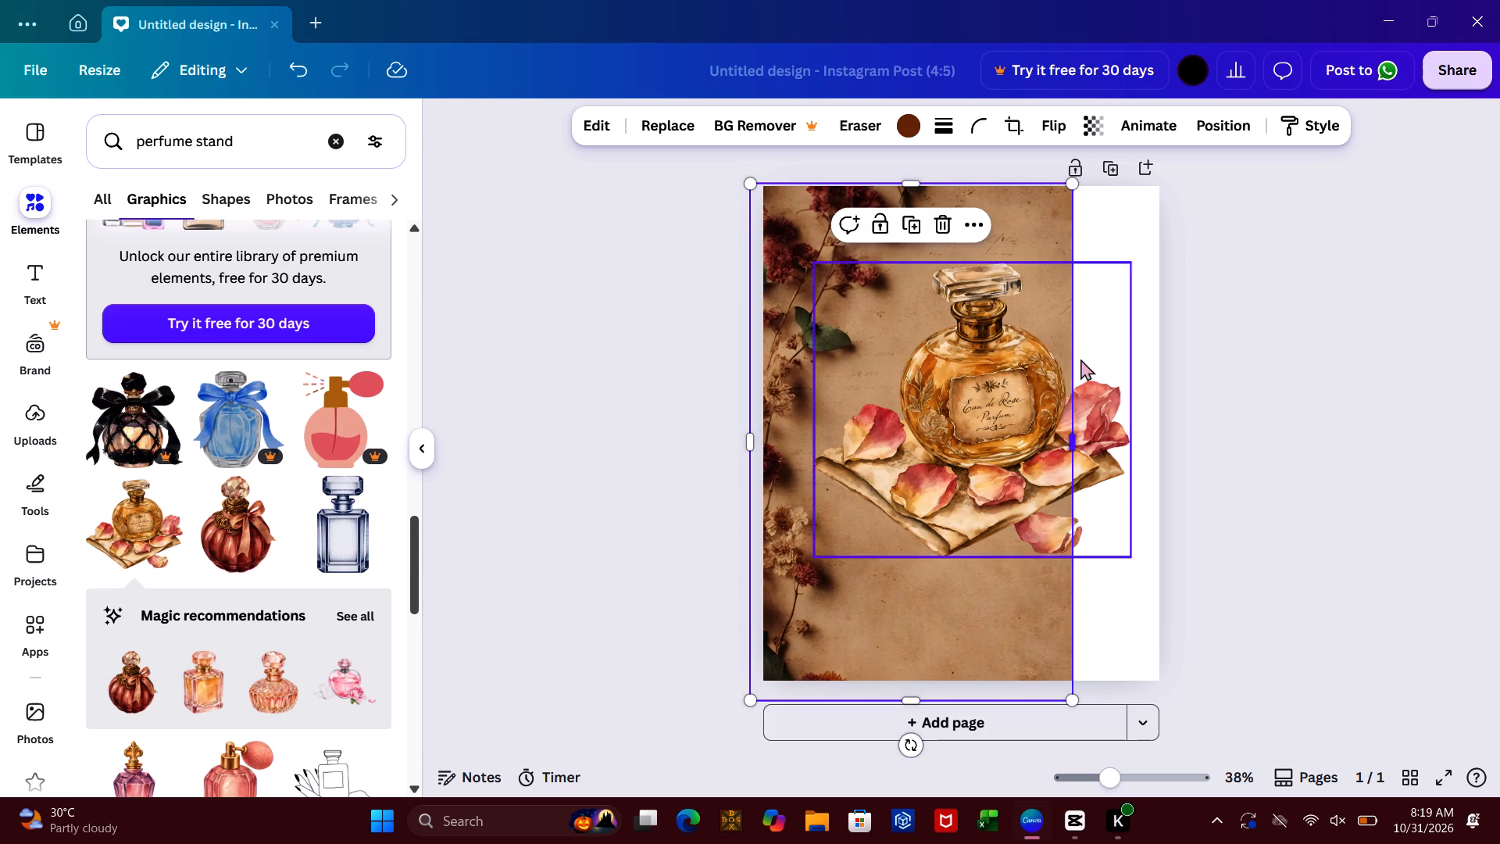
pyautogui.moveTo(1072, 428); pyautogui.dragTo(1156, 436)
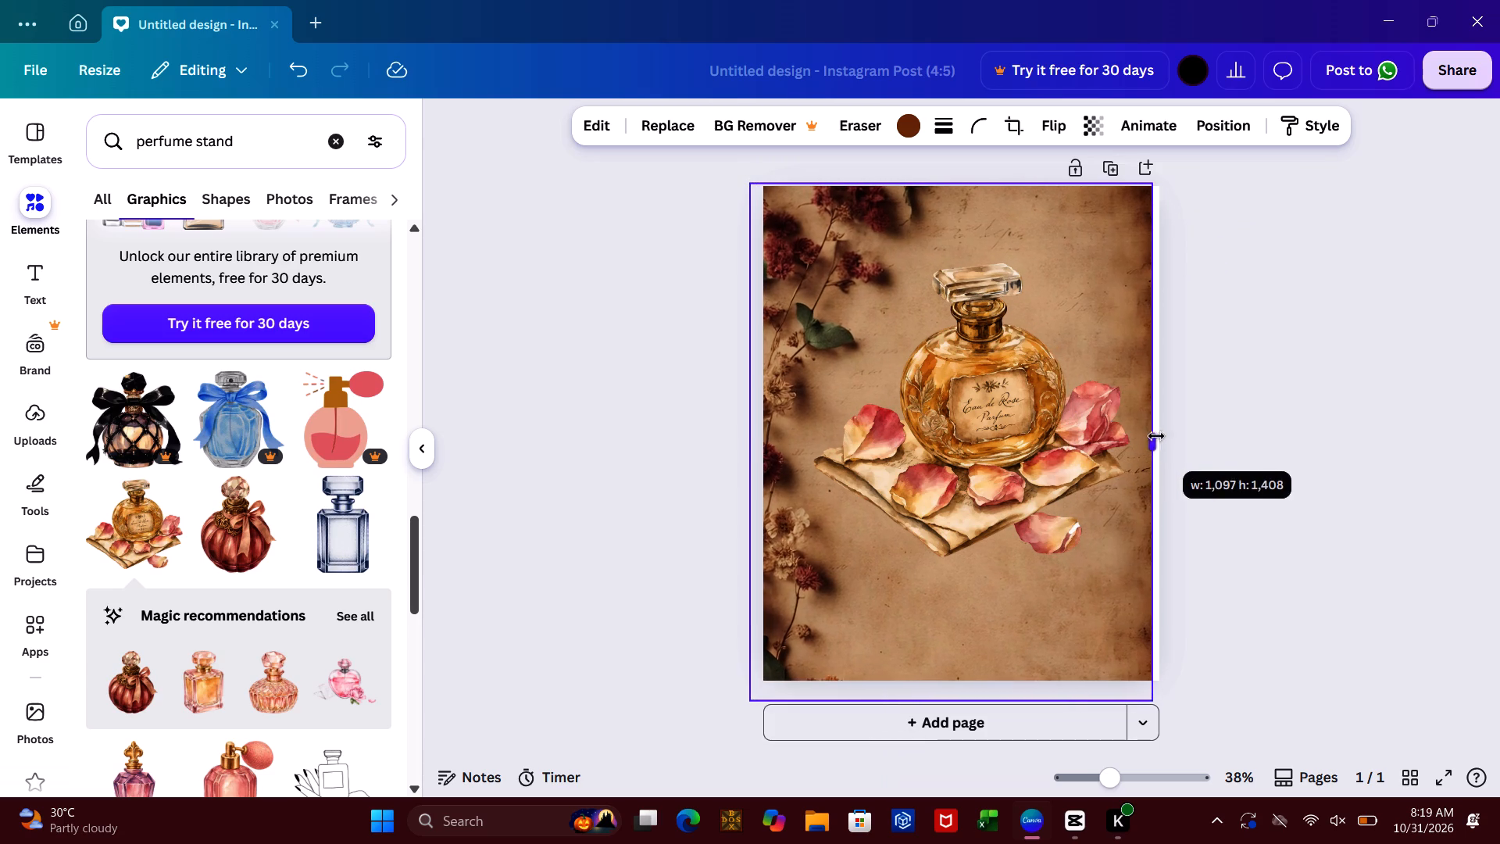
pyautogui.moveTo(1156, 436); pyautogui.dragTo(1162, 436)
pyautogui.click(1303, 212)
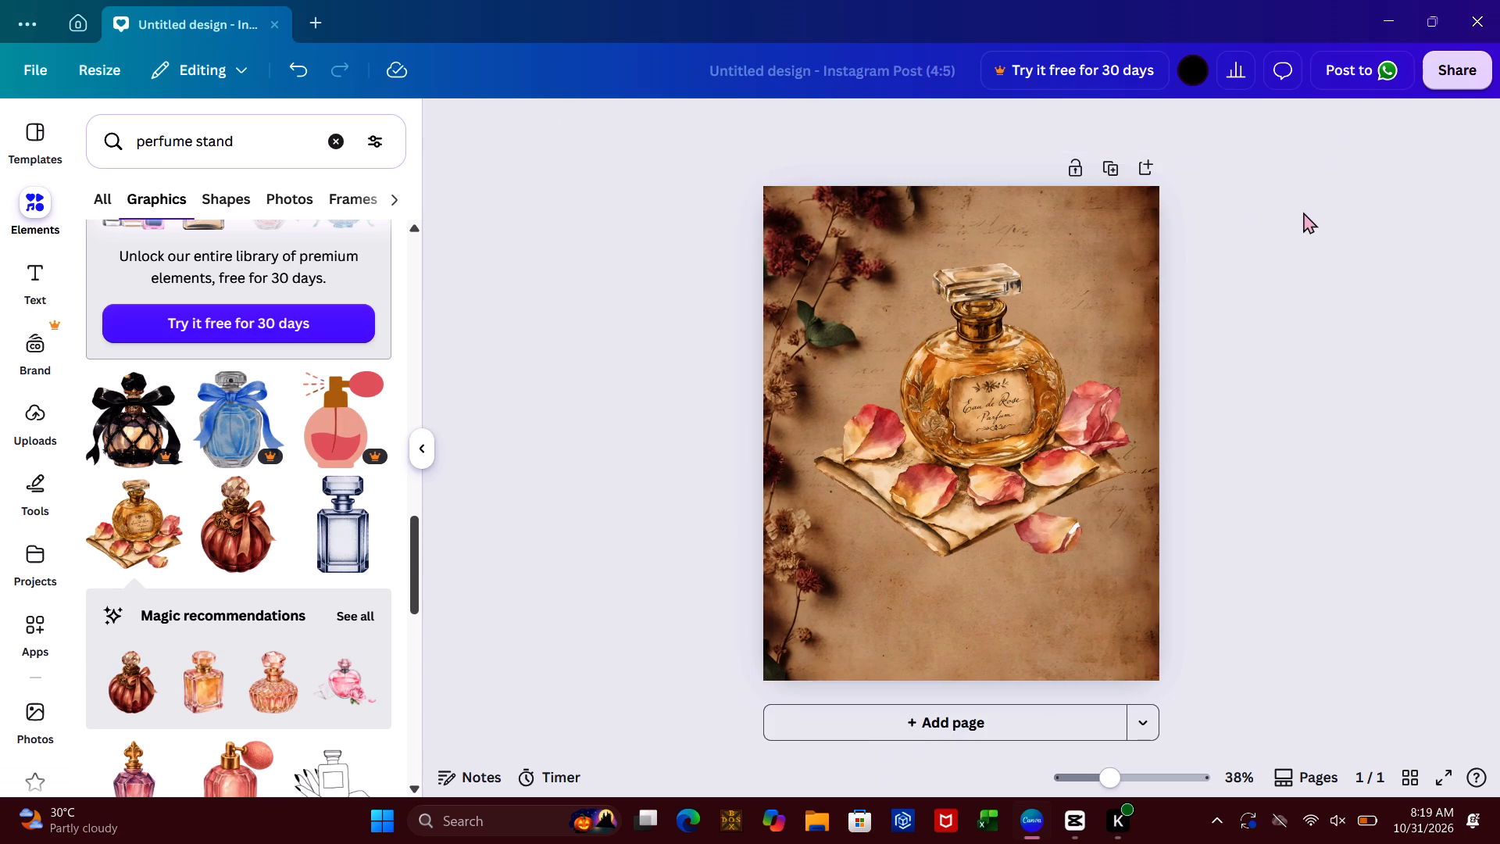
# Scale the floral paper background down from its lower-left corner so it fits the page's left and bottom edges.
pyautogui.moveTo(794, 457); pyautogui.dragTo(812, 466)
pyautogui.moveTo(812, 466); pyautogui.dragTo(812, 467)
pyautogui.moveTo(803, 523); pyautogui.dragTo(813, 536)
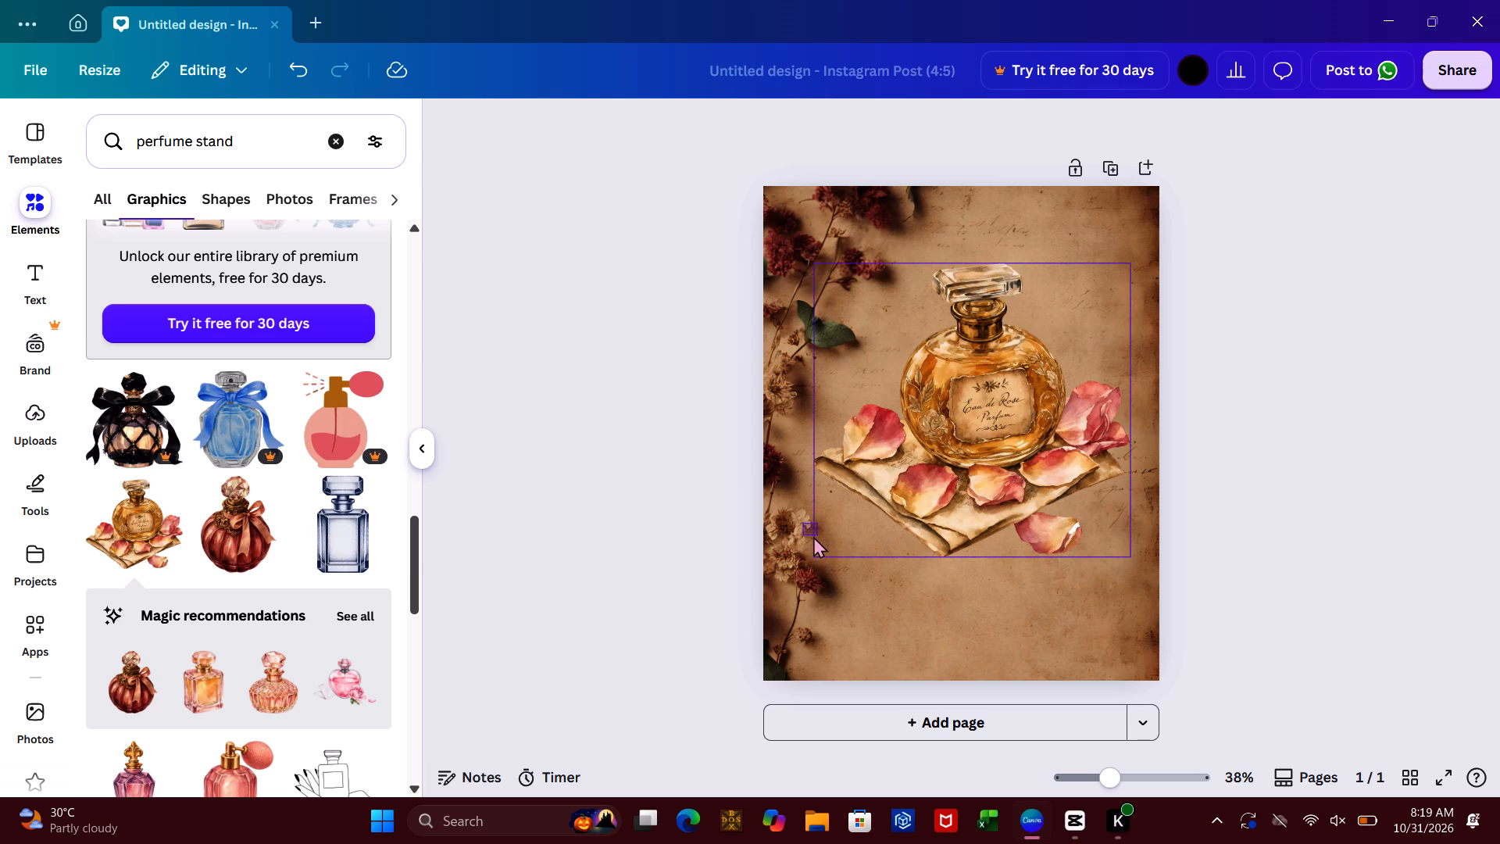
pyautogui.moveTo(813, 536); pyautogui.dragTo(786, 523)
pyautogui.click(786, 523)
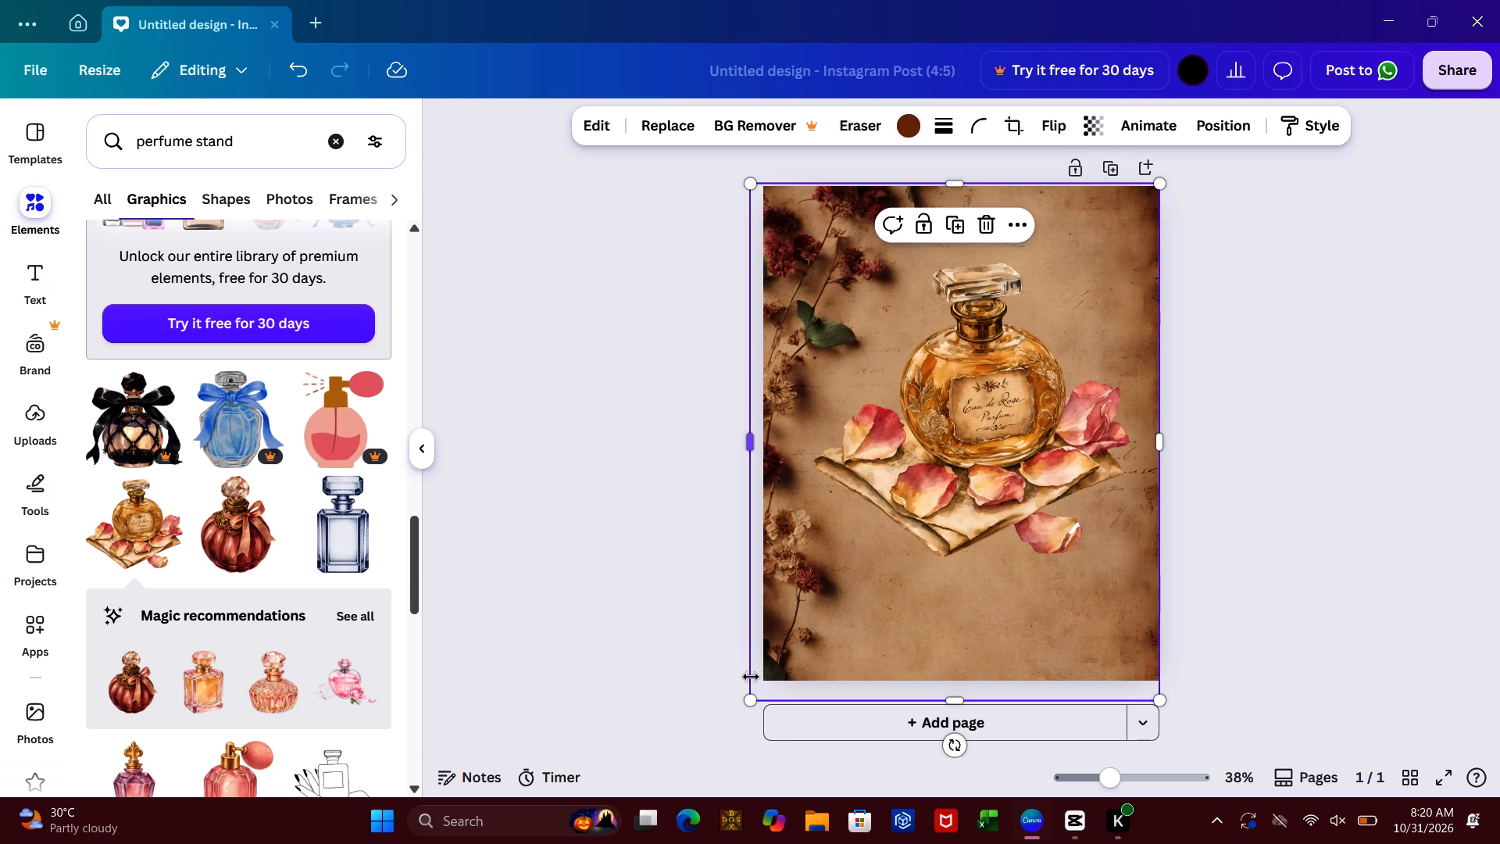
pyautogui.moveTo(752, 696); pyautogui.dragTo(766, 671)
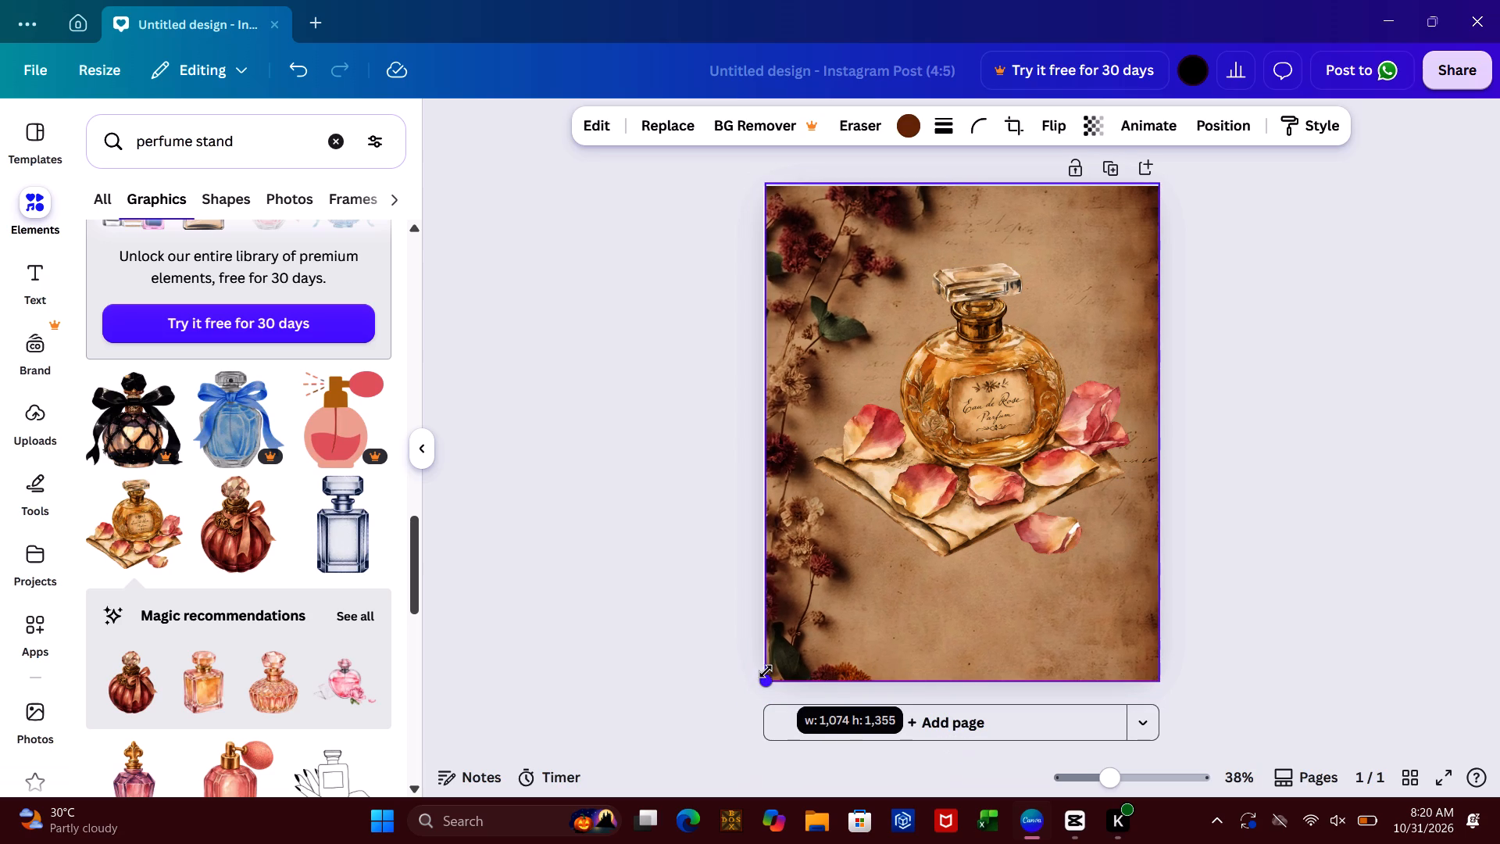
pyautogui.moveTo(766, 671); pyautogui.dragTo(759, 676)
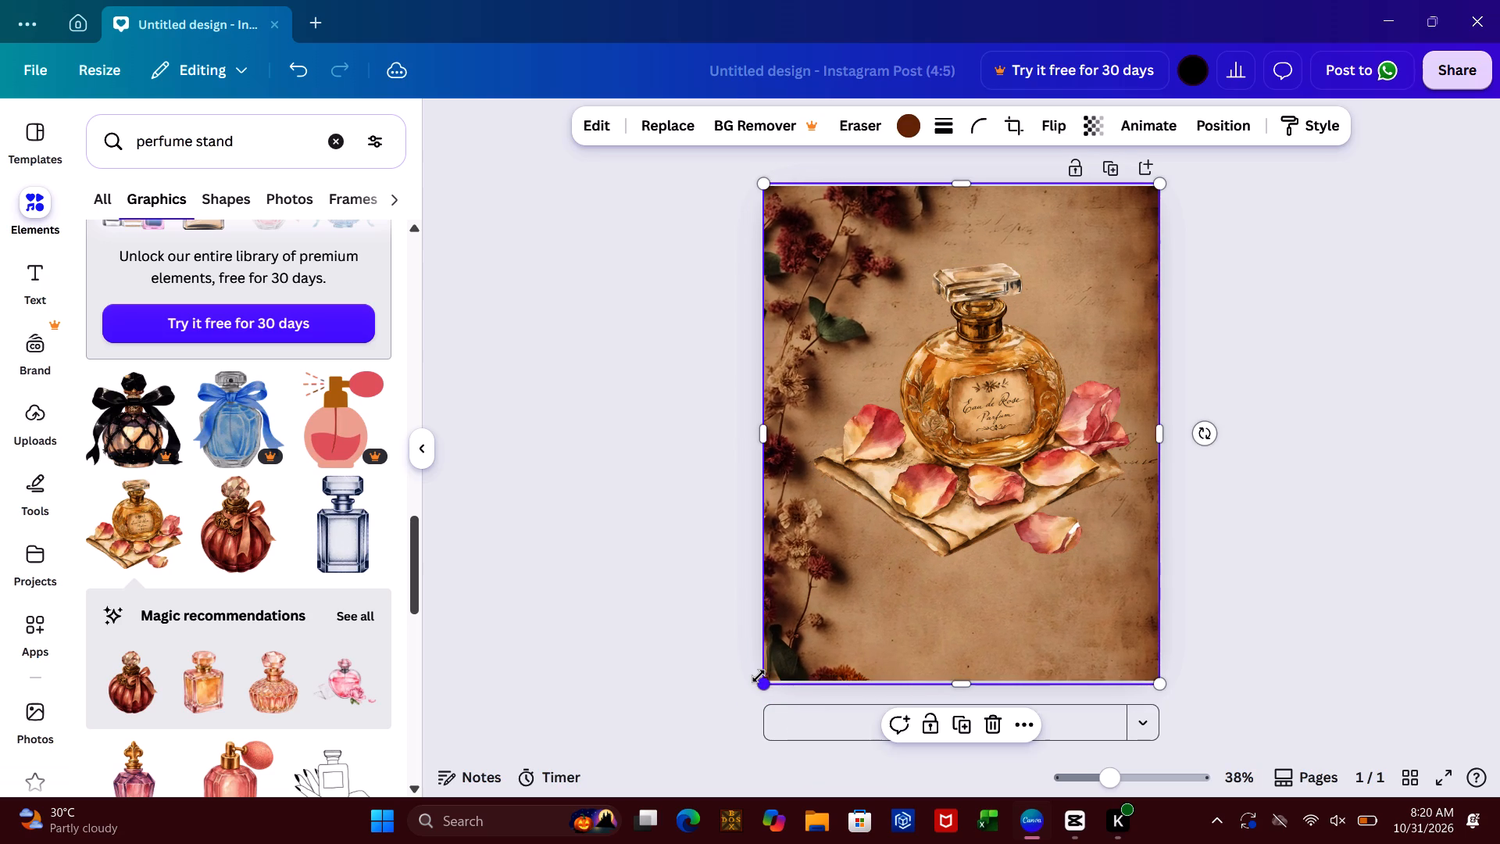
pyautogui.click(629, 566)
# Move the gold perfume bottle with rose petals slightly up the page, keeping its horizontal position.
pyautogui.moveTo(938, 445); pyautogui.dragTo(943, 416)
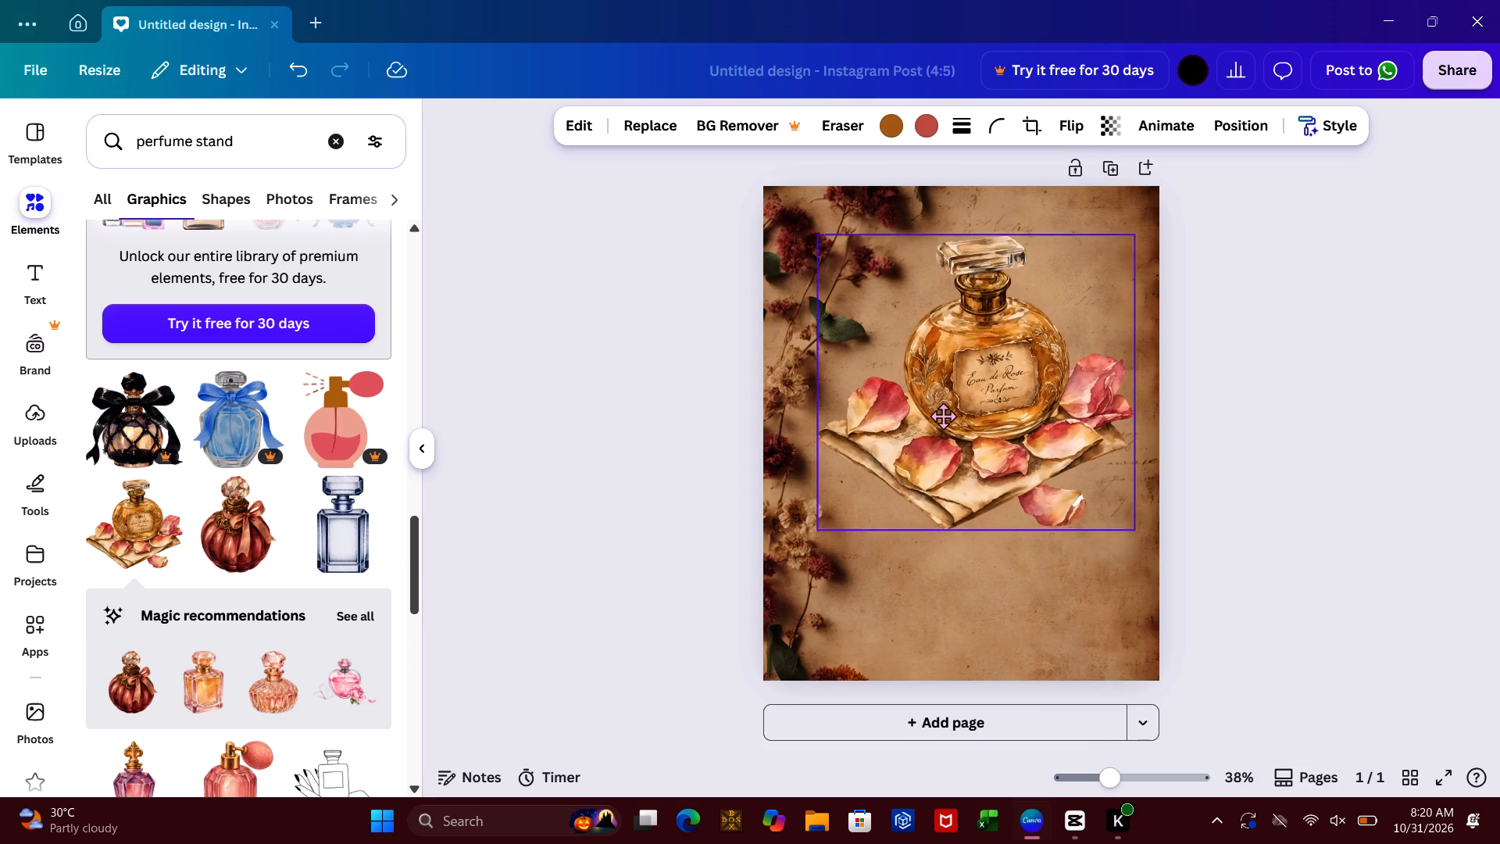
pyautogui.moveTo(943, 416); pyautogui.dragTo(938, 419)
pyautogui.click(1266, 337)
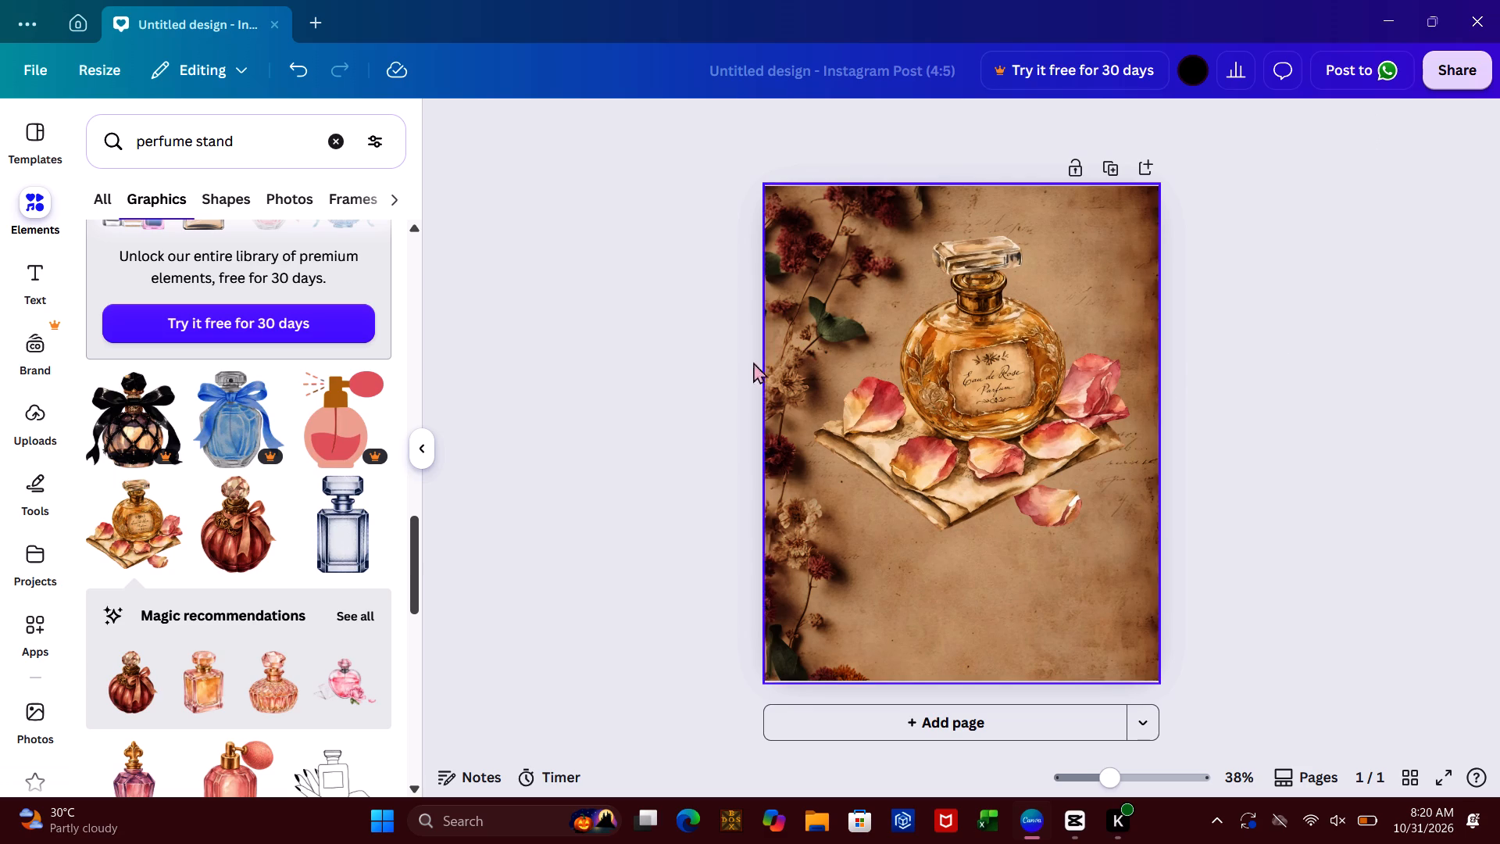
# Search the elements library for "perfume spray illusion" and show all the graphics results.
pyautogui.click(333, 147)
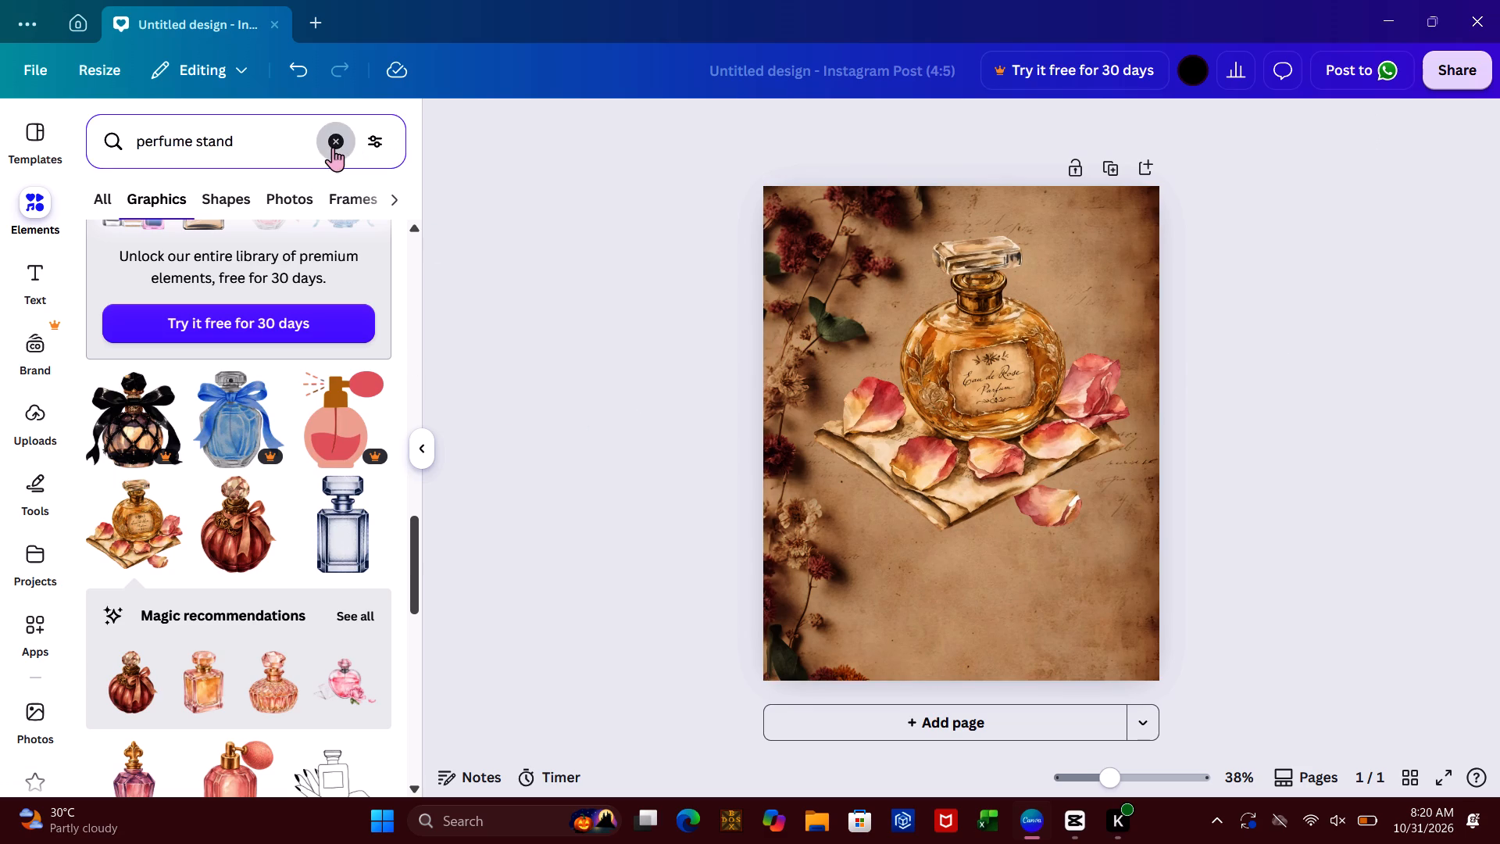
pyautogui.write('perfume')
pyautogui.press('space')
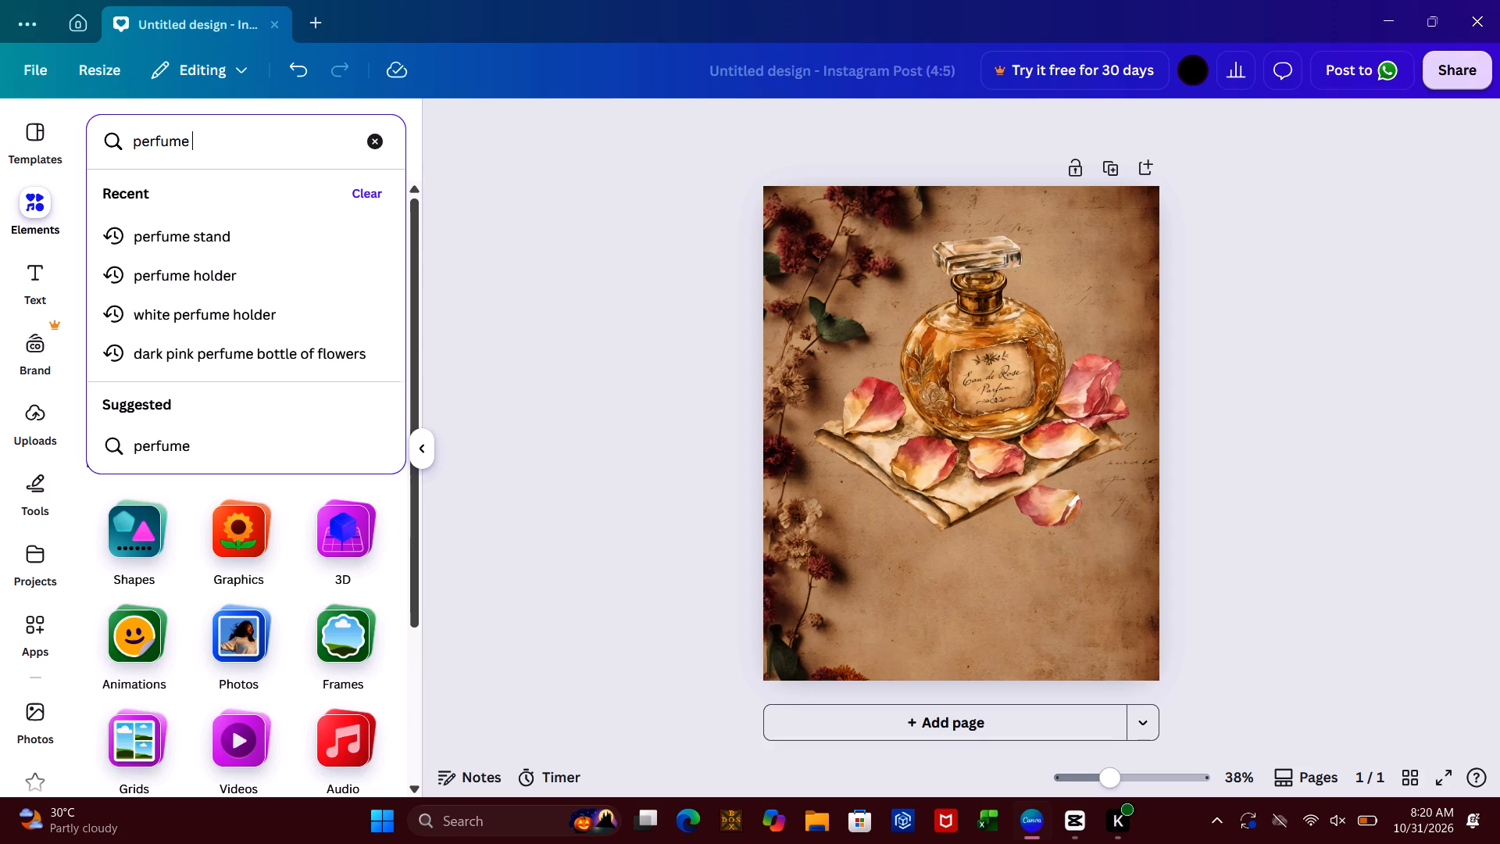
pyautogui.write('spray')
pyautogui.press('space')
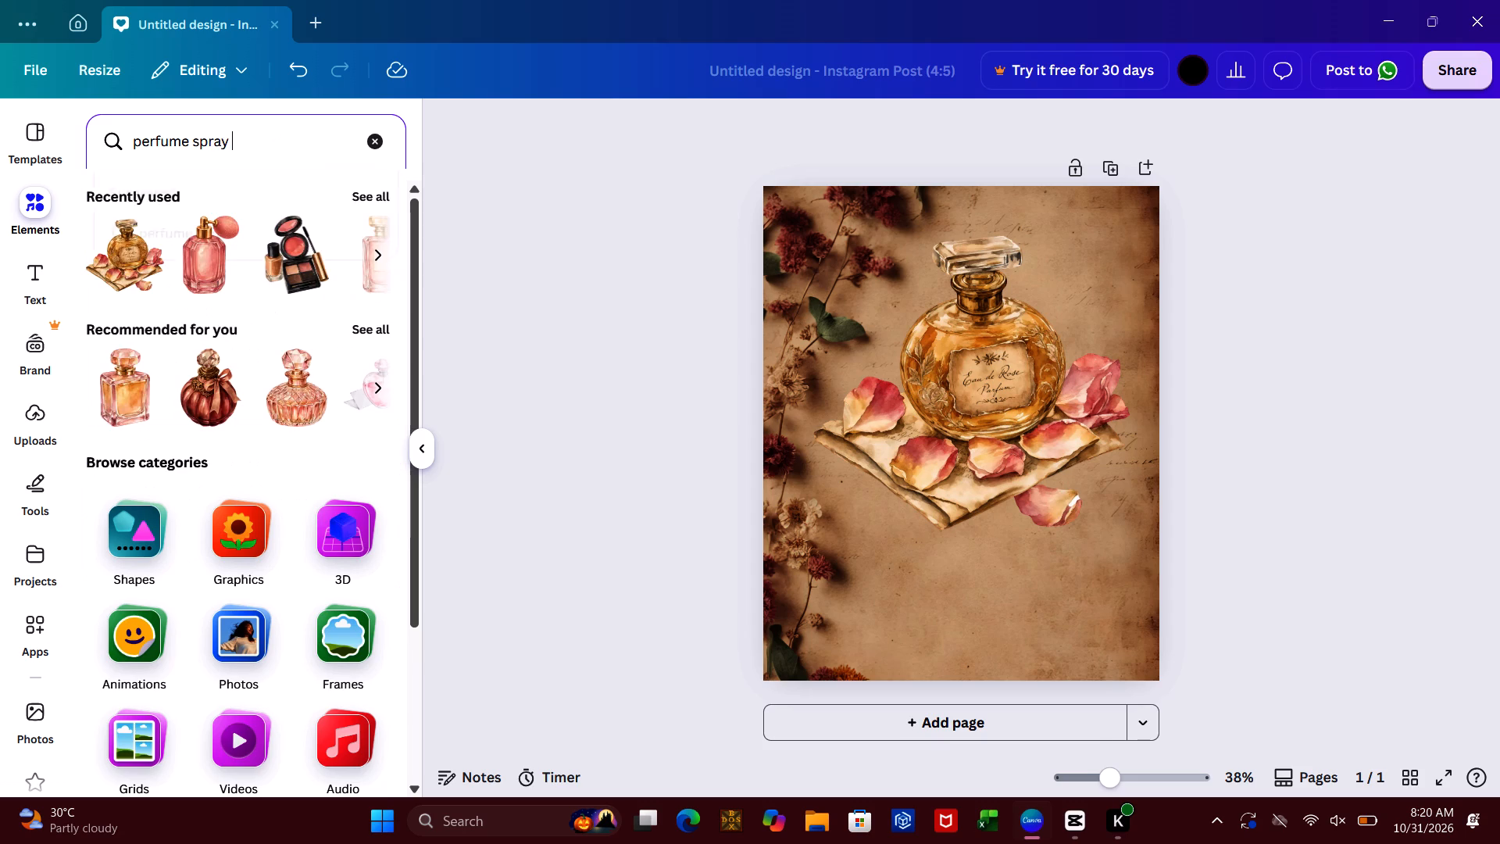
pyautogui.write('illusion')
pyautogui.press('space')
pyautogui.press('Return')
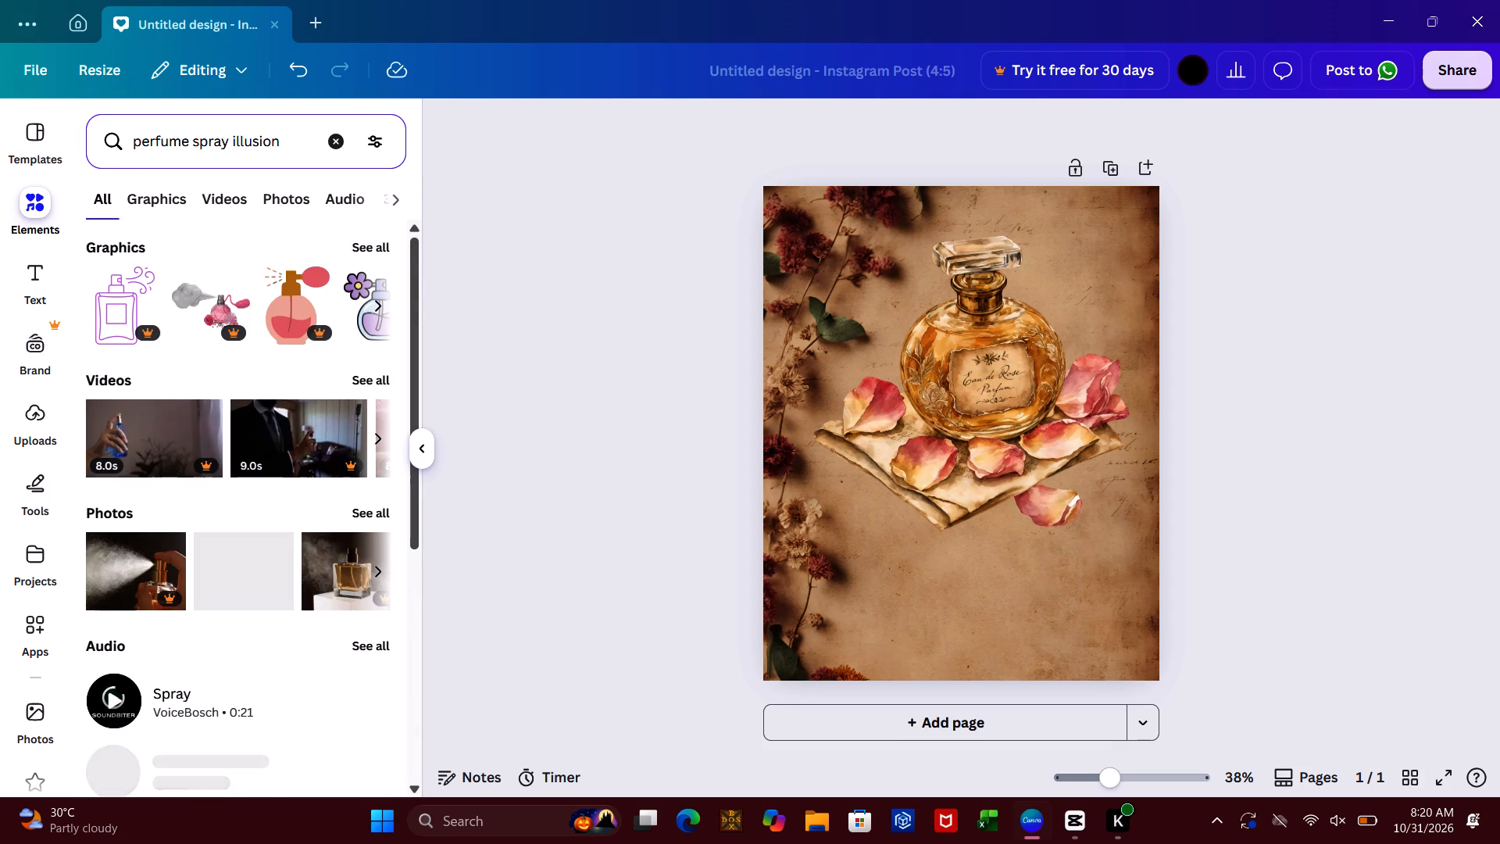
pyautogui.click(380, 240)
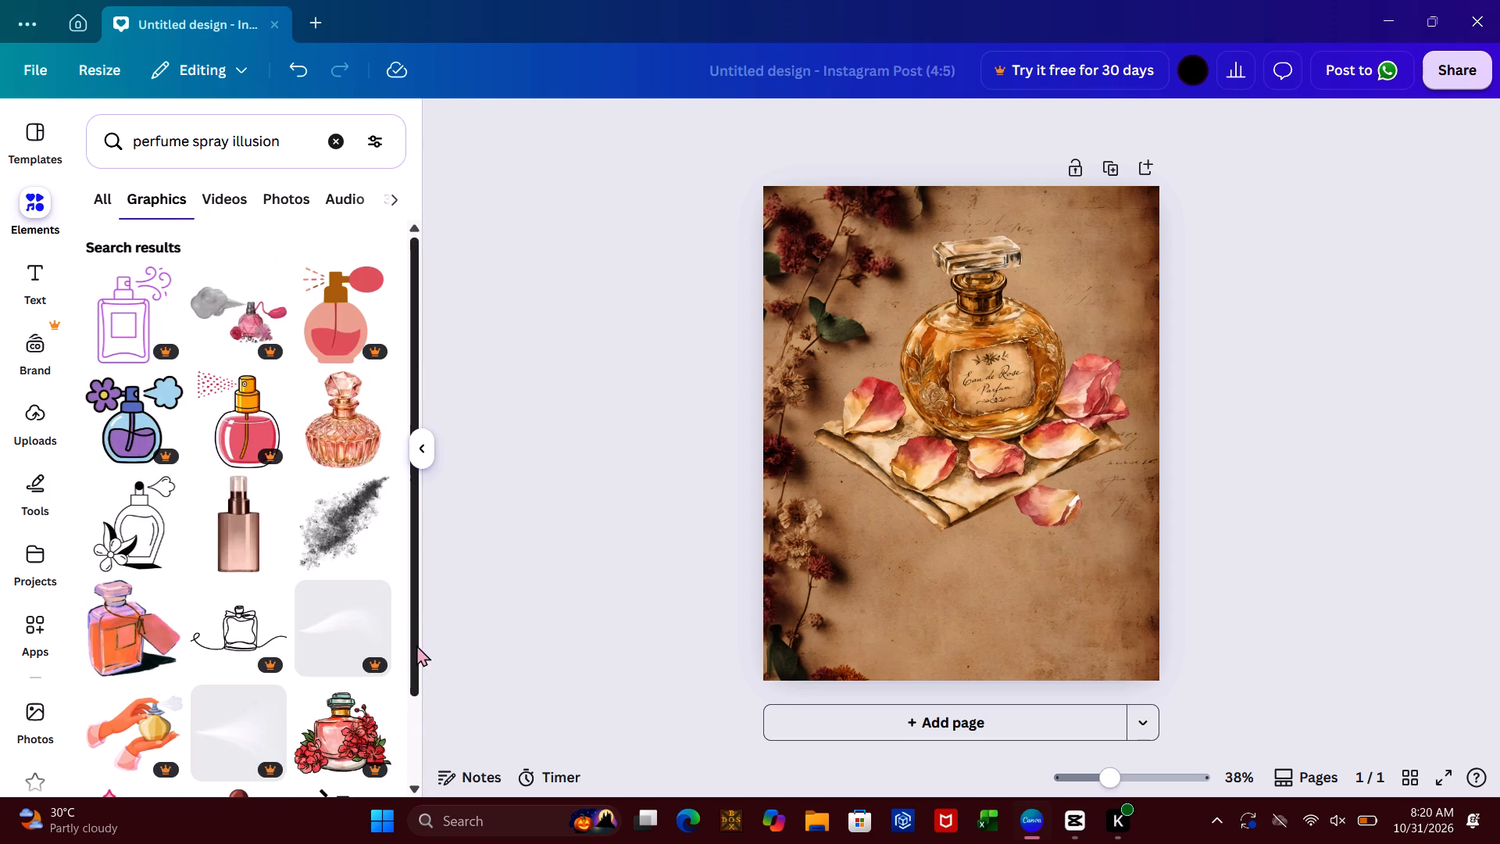
# Look through the graphics results for "perfume spray illusion" for a suitable spray effect to use with the bottle.
pyautogui.click(413, 702)
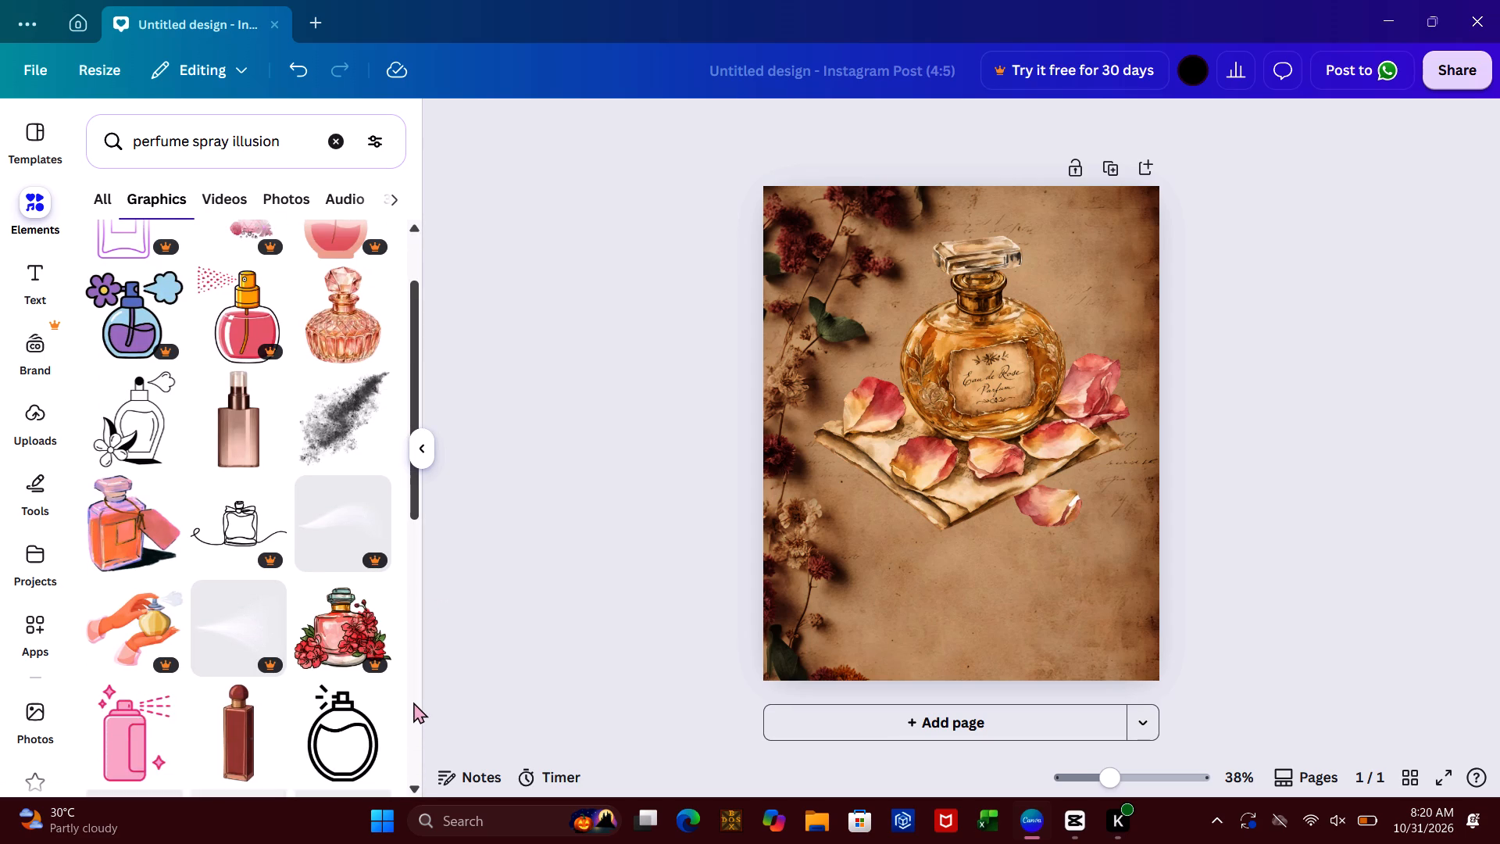
pyautogui.click(413, 702)
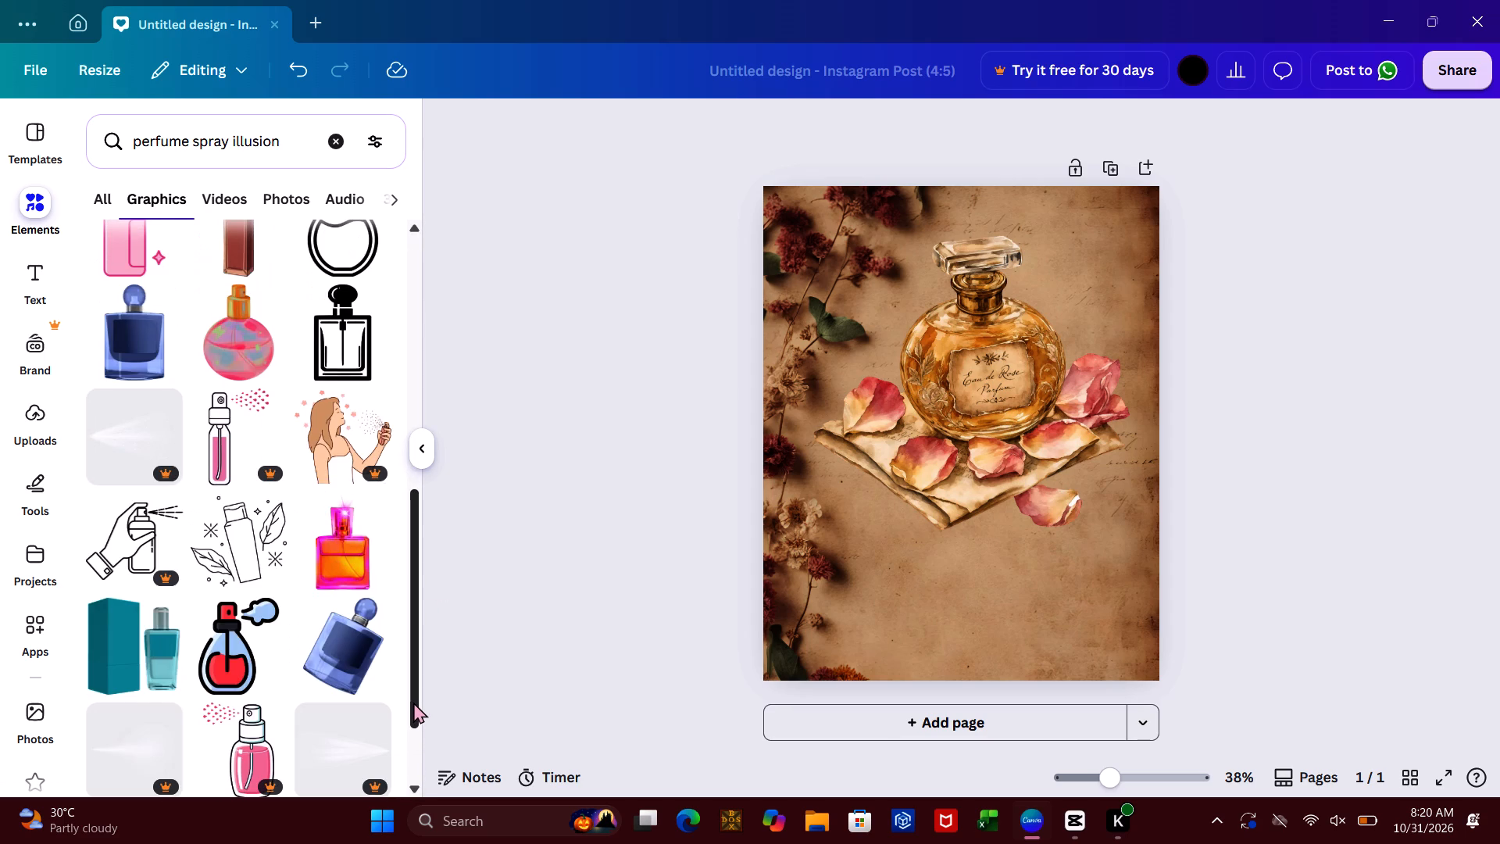
pyautogui.click(414, 753)
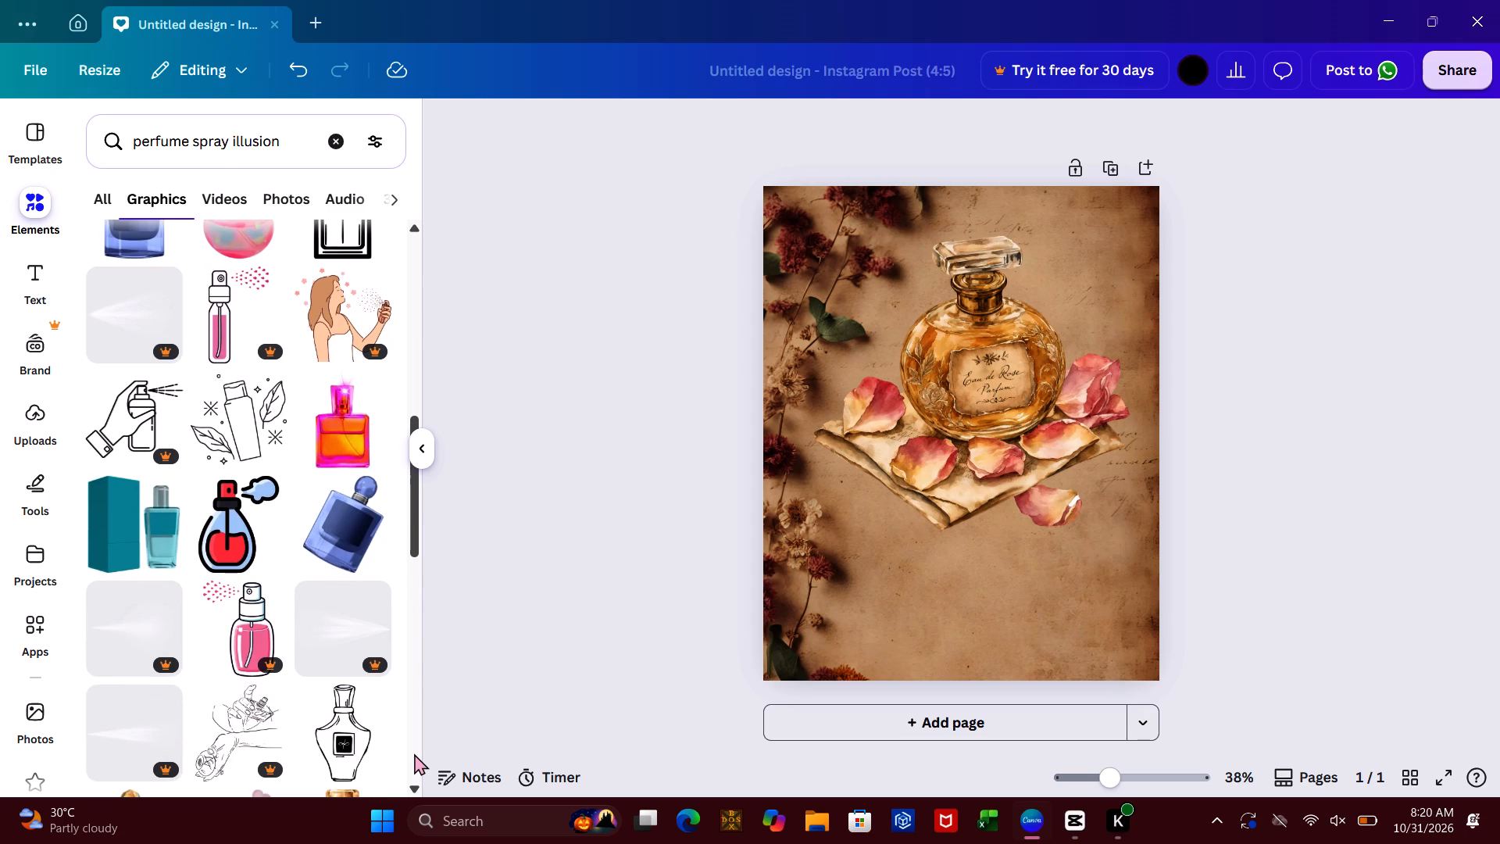
pyautogui.click(414, 753)
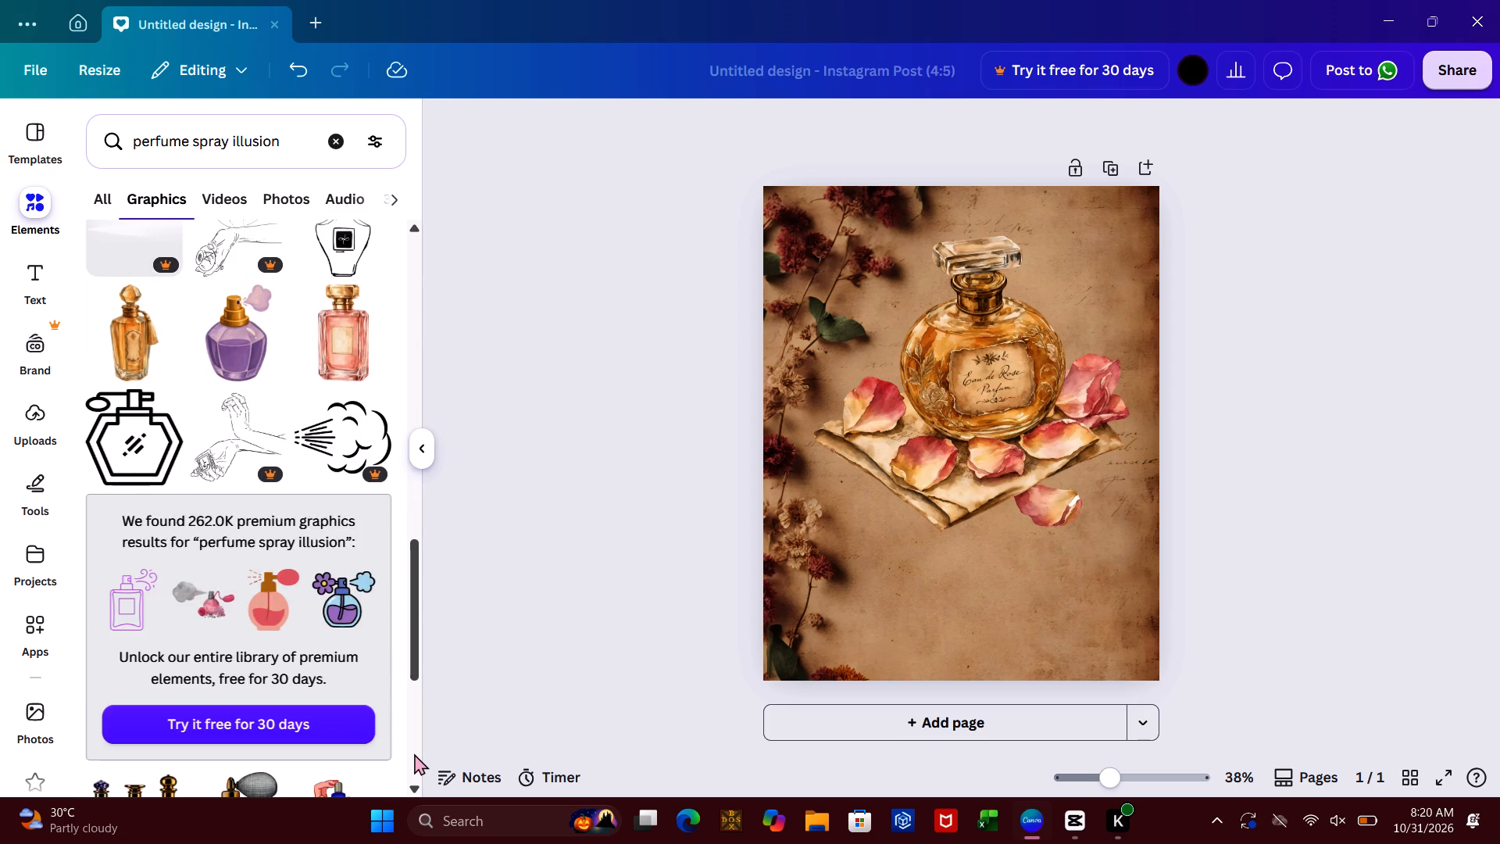
pyautogui.click(414, 753)
pyautogui.click(414, 753)
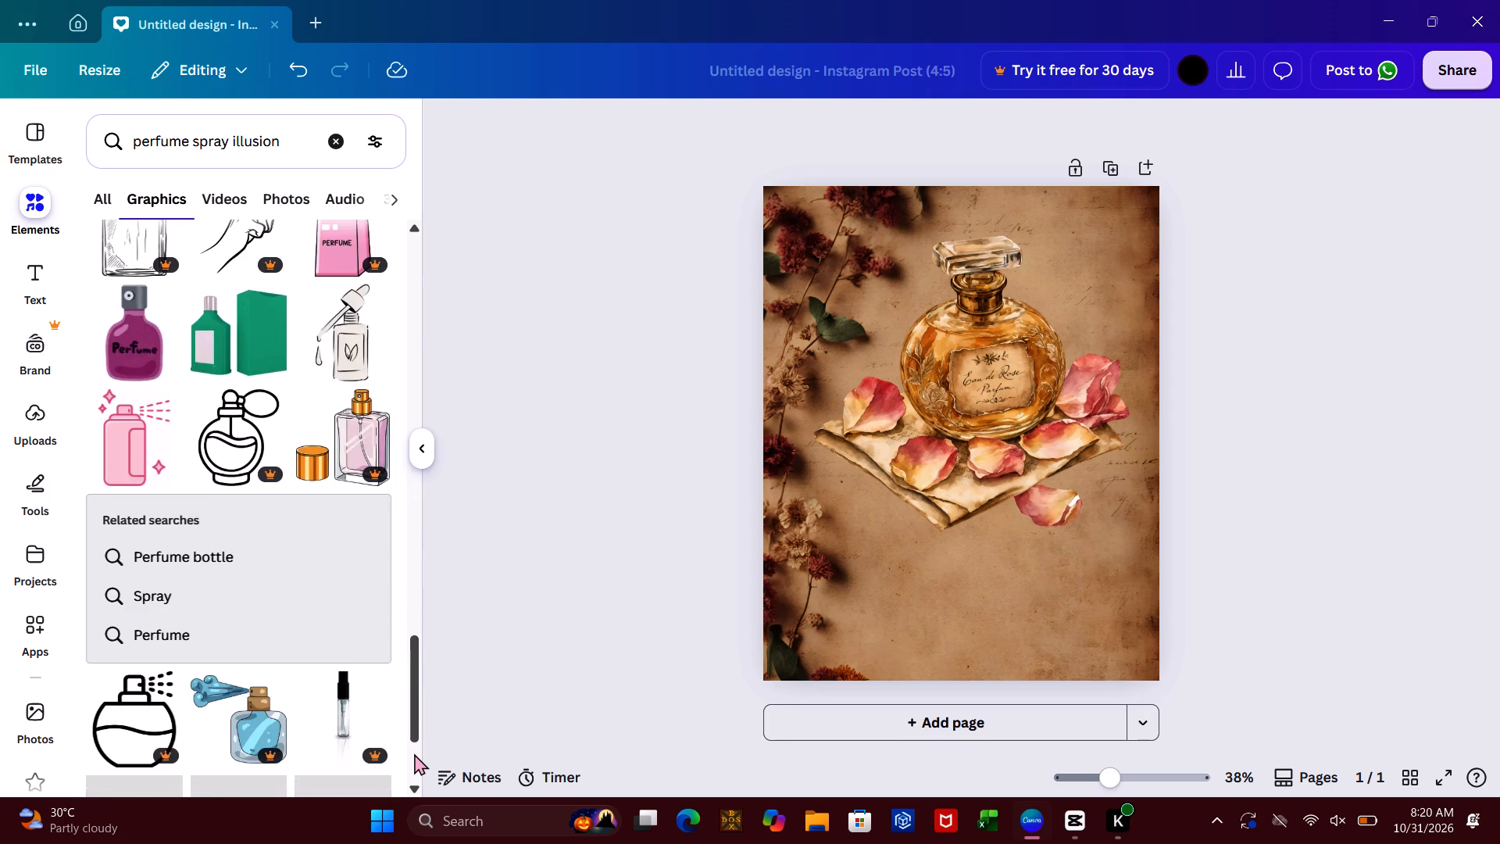
pyautogui.click(414, 753)
pyautogui.click(414, 753)
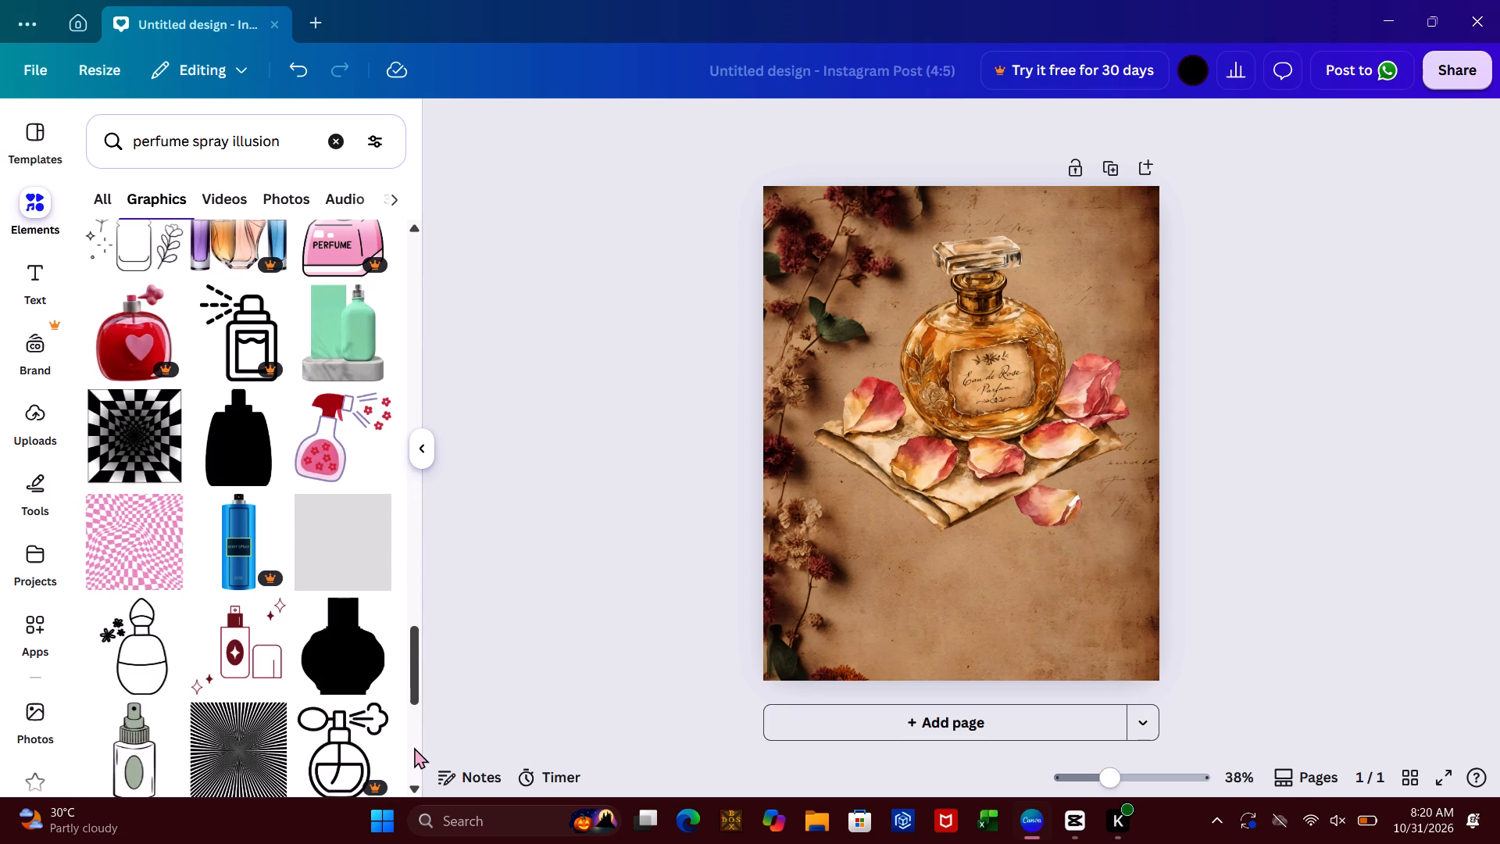
pyautogui.click(416, 598)
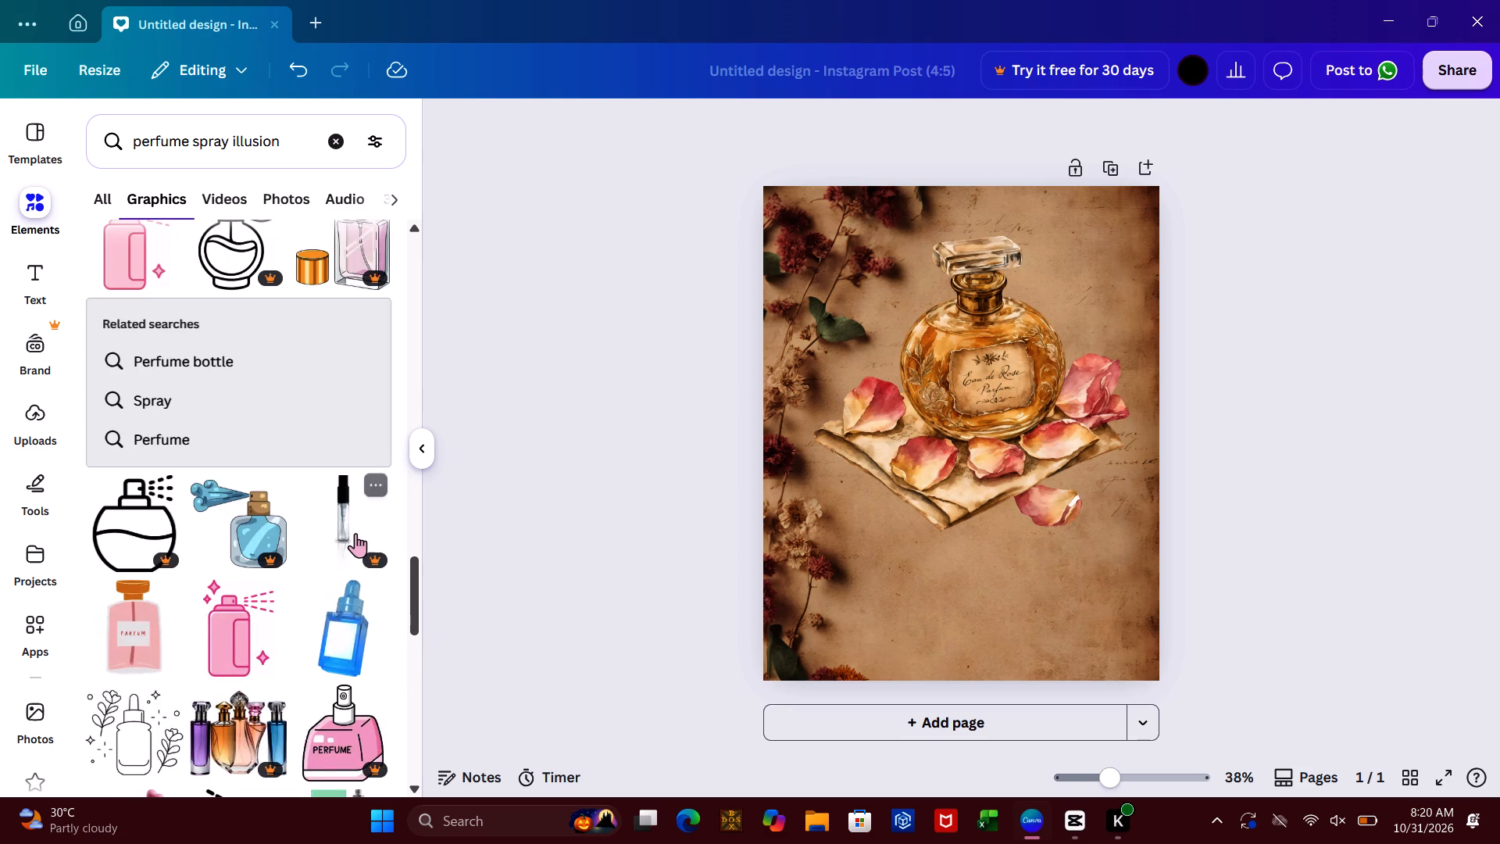
pyautogui.click(418, 678)
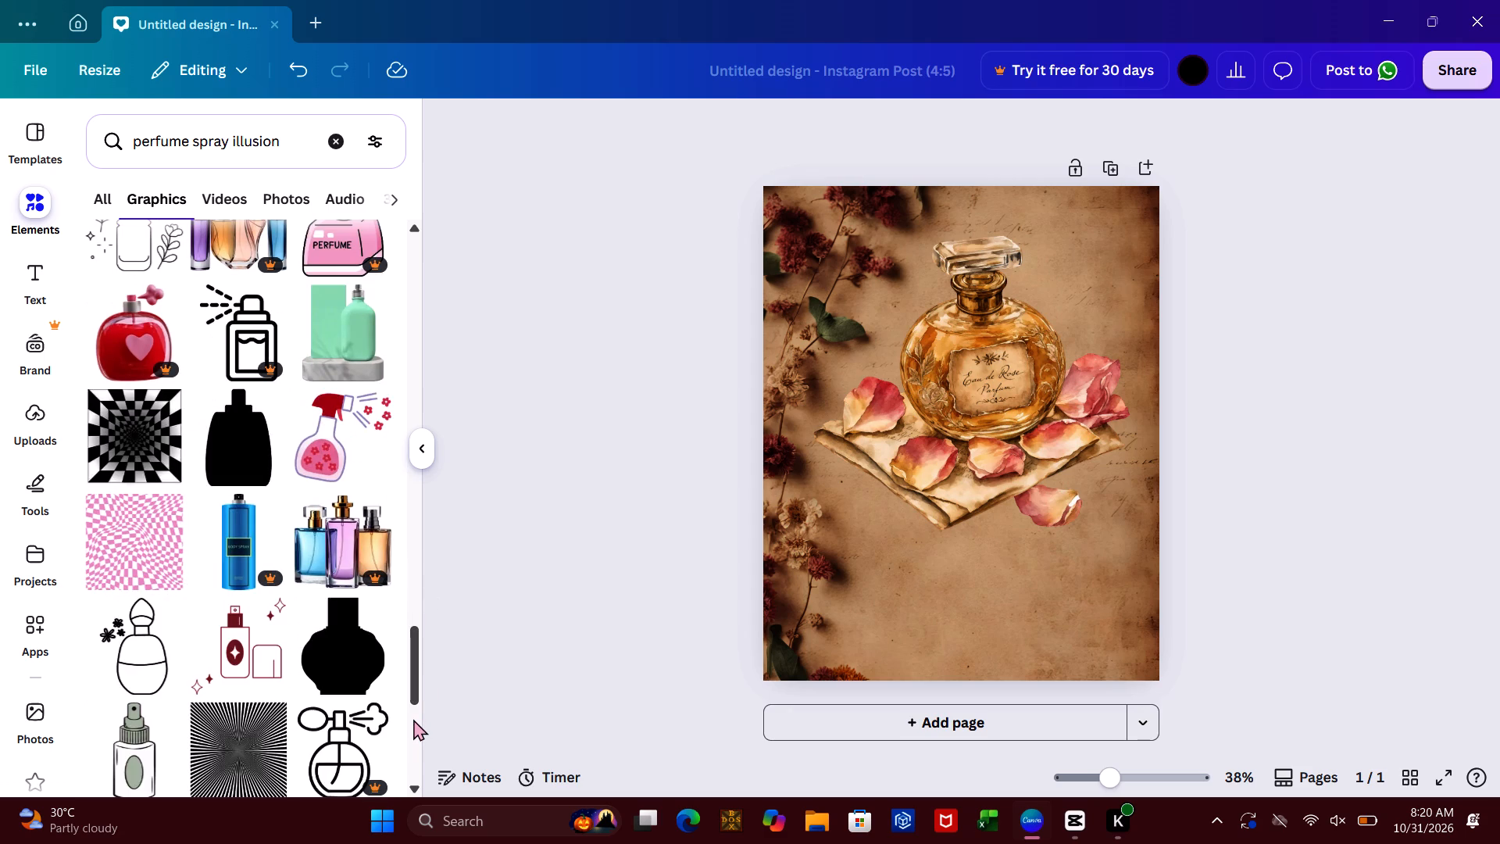
pyautogui.click(413, 719)
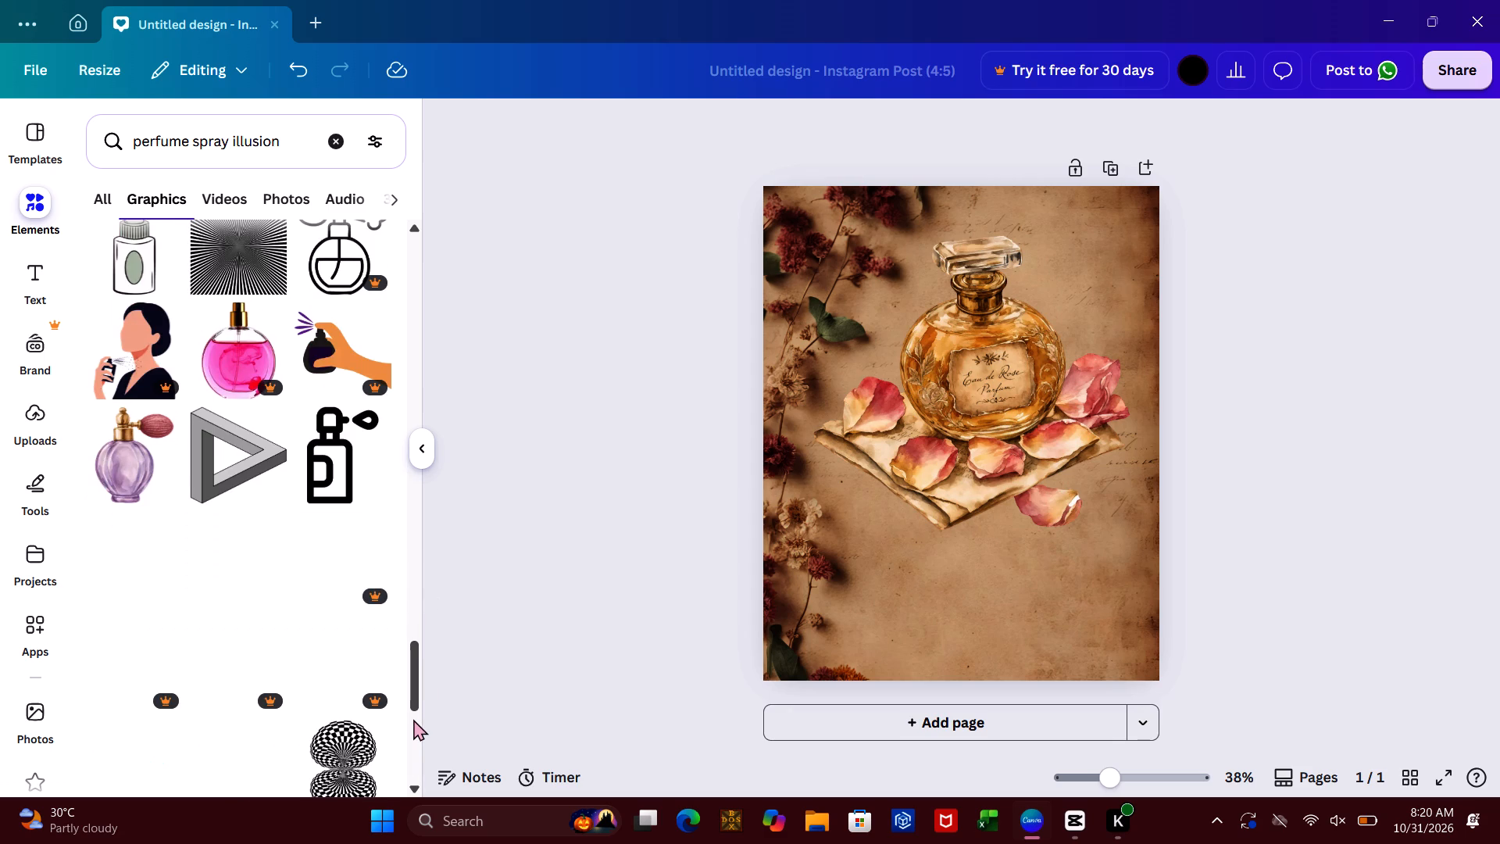
pyautogui.click(412, 750)
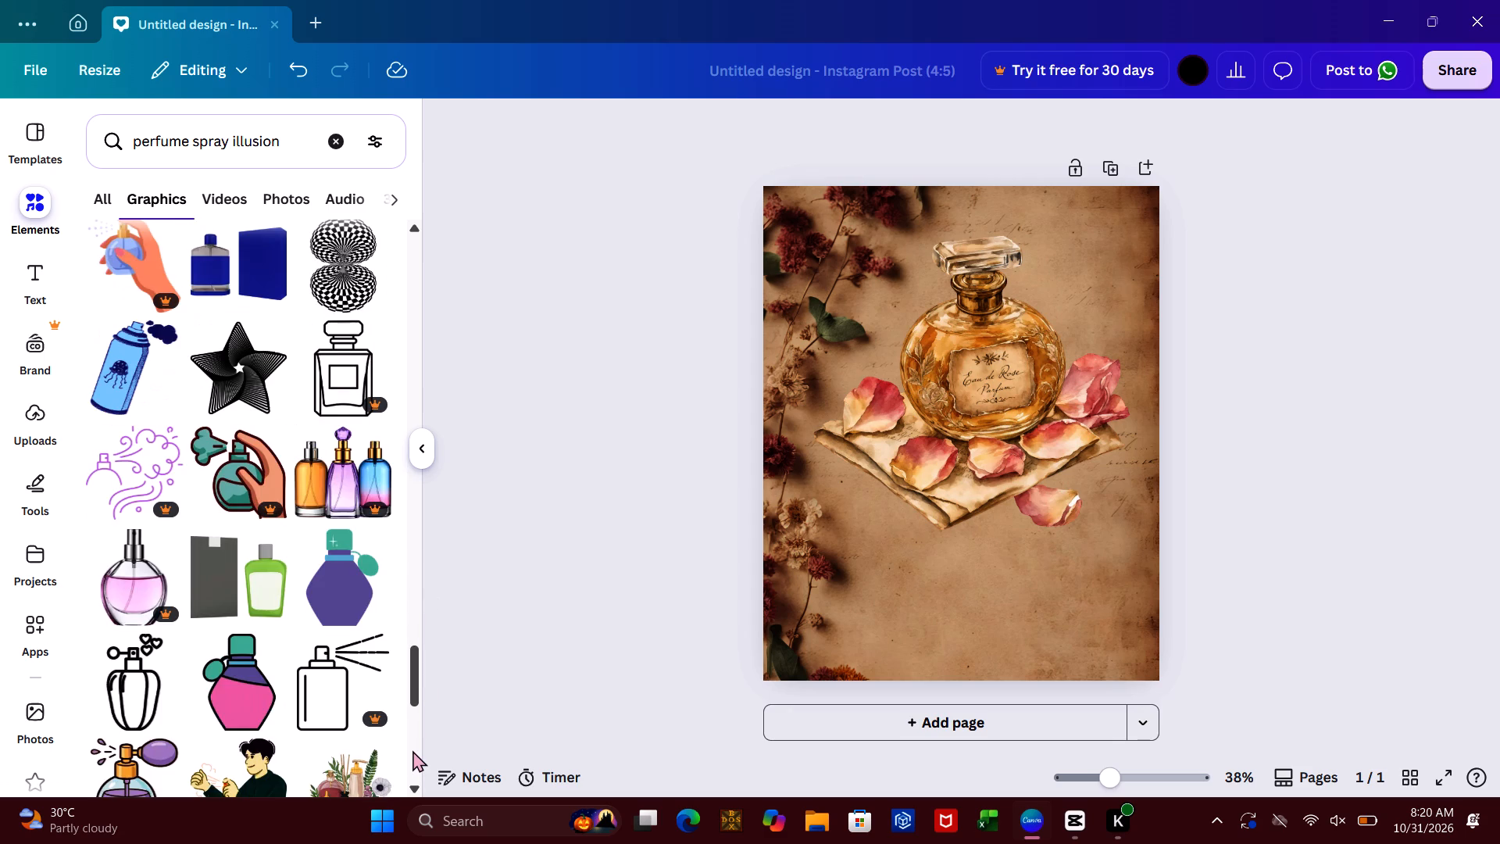
pyautogui.click(412, 750)
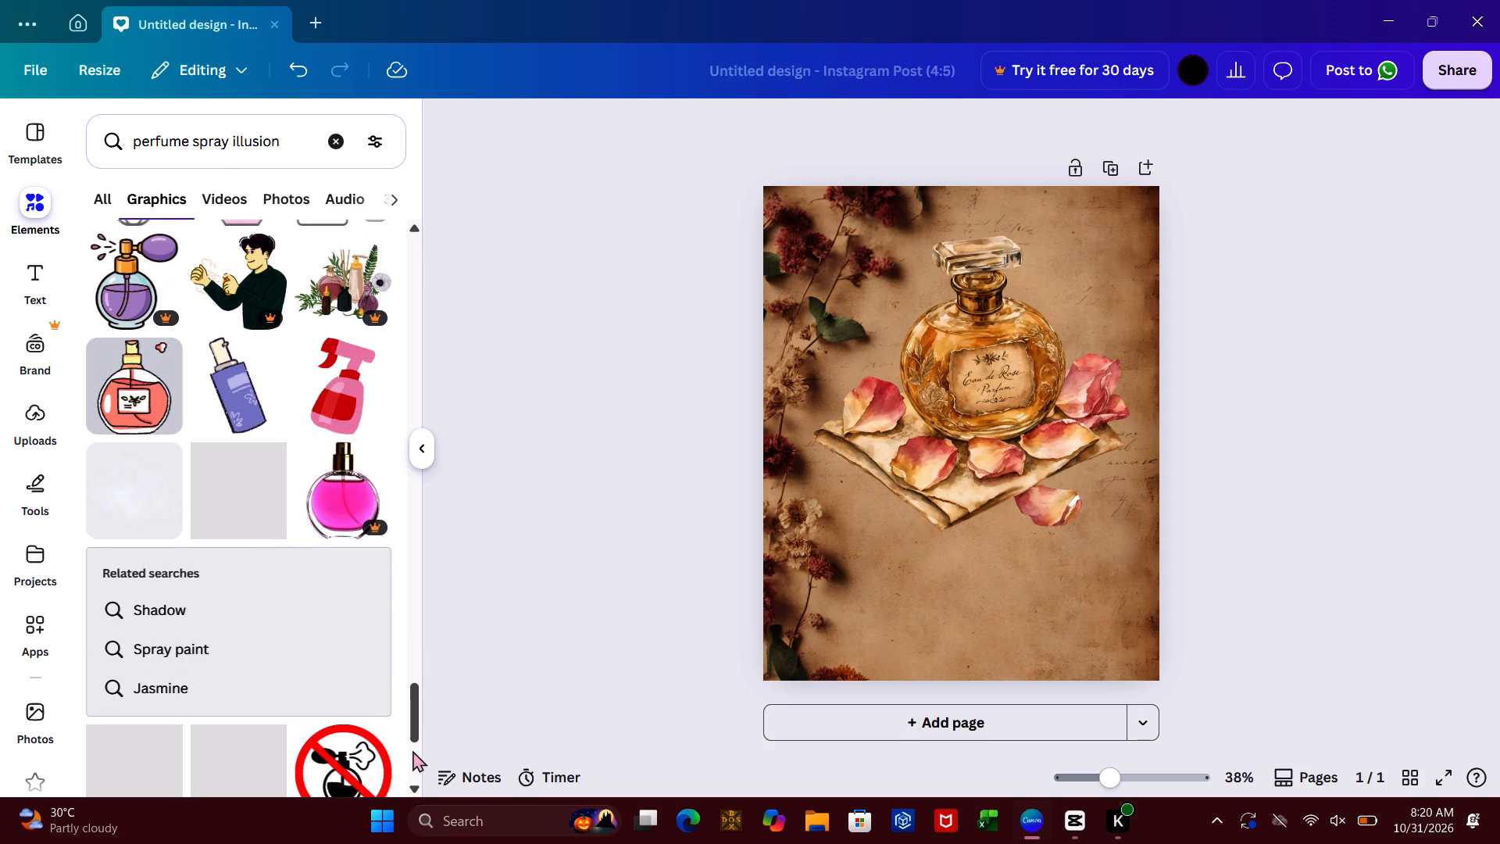
pyautogui.click(412, 761)
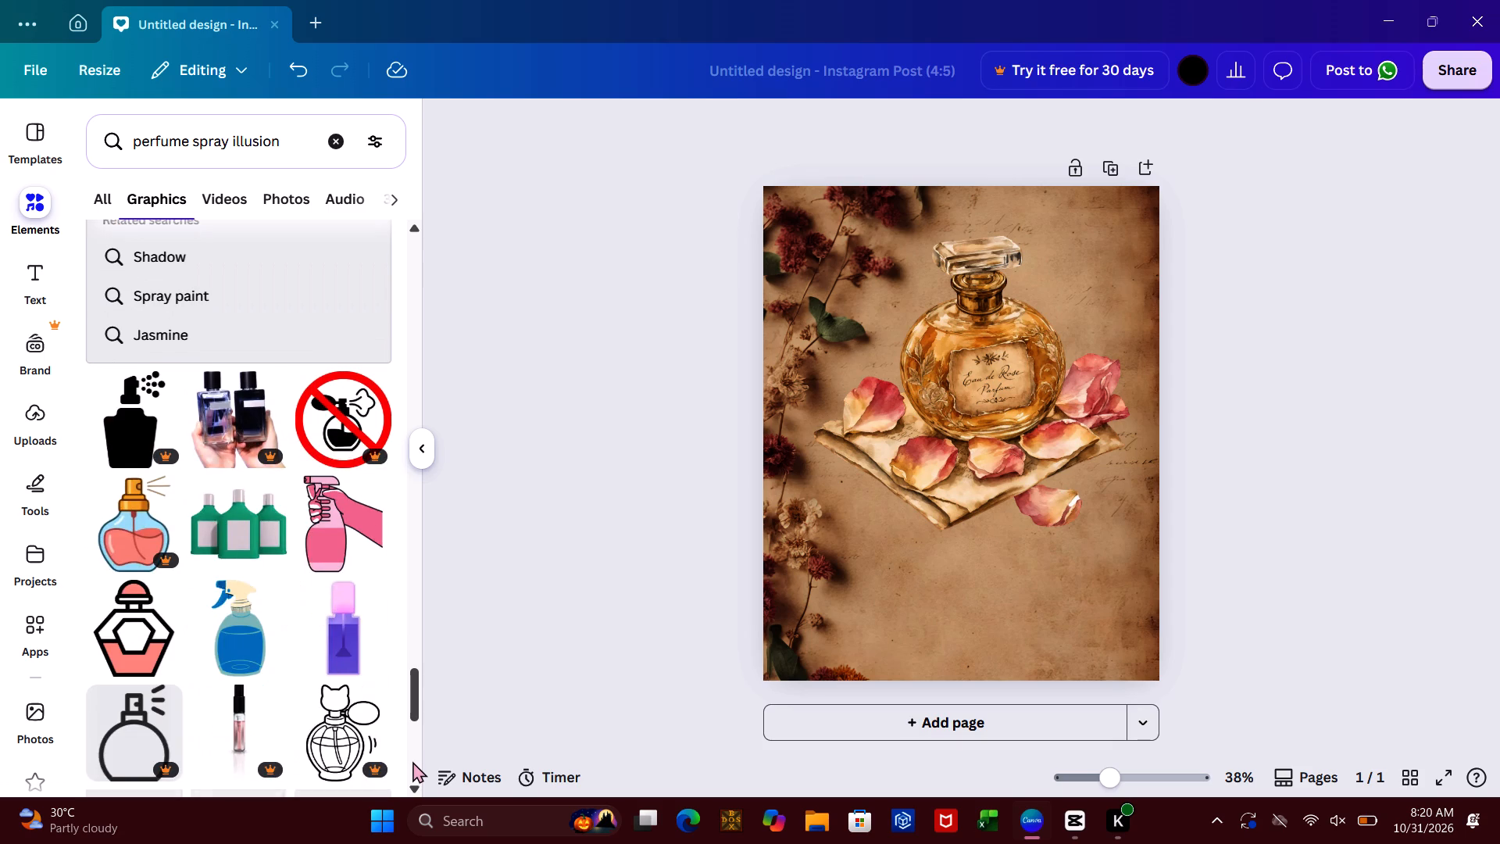
pyautogui.click(412, 761)
pyautogui.click(412, 761)
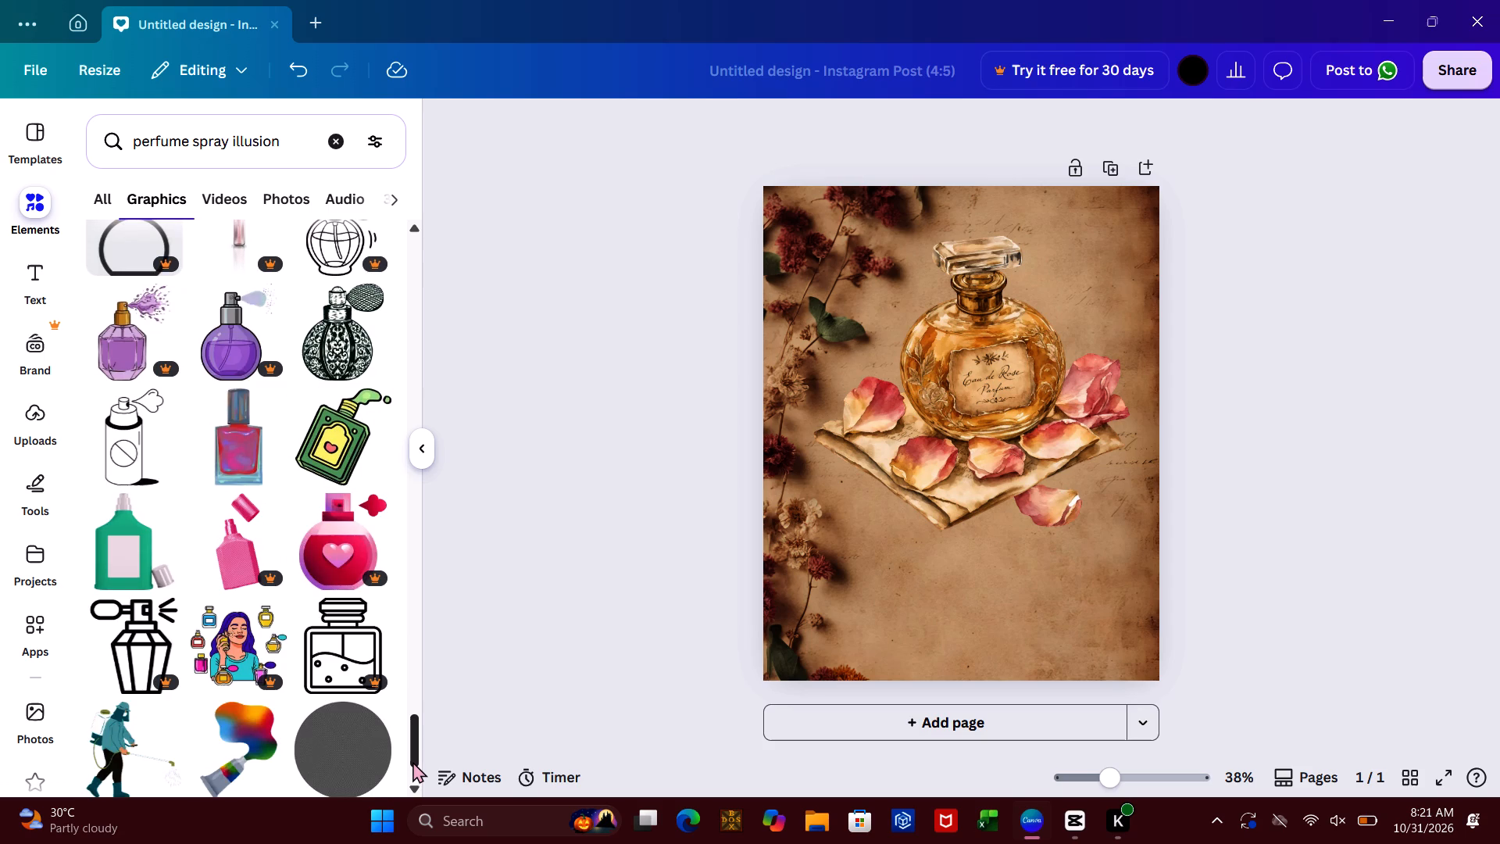
pyautogui.click(412, 774)
pyautogui.click(412, 774)
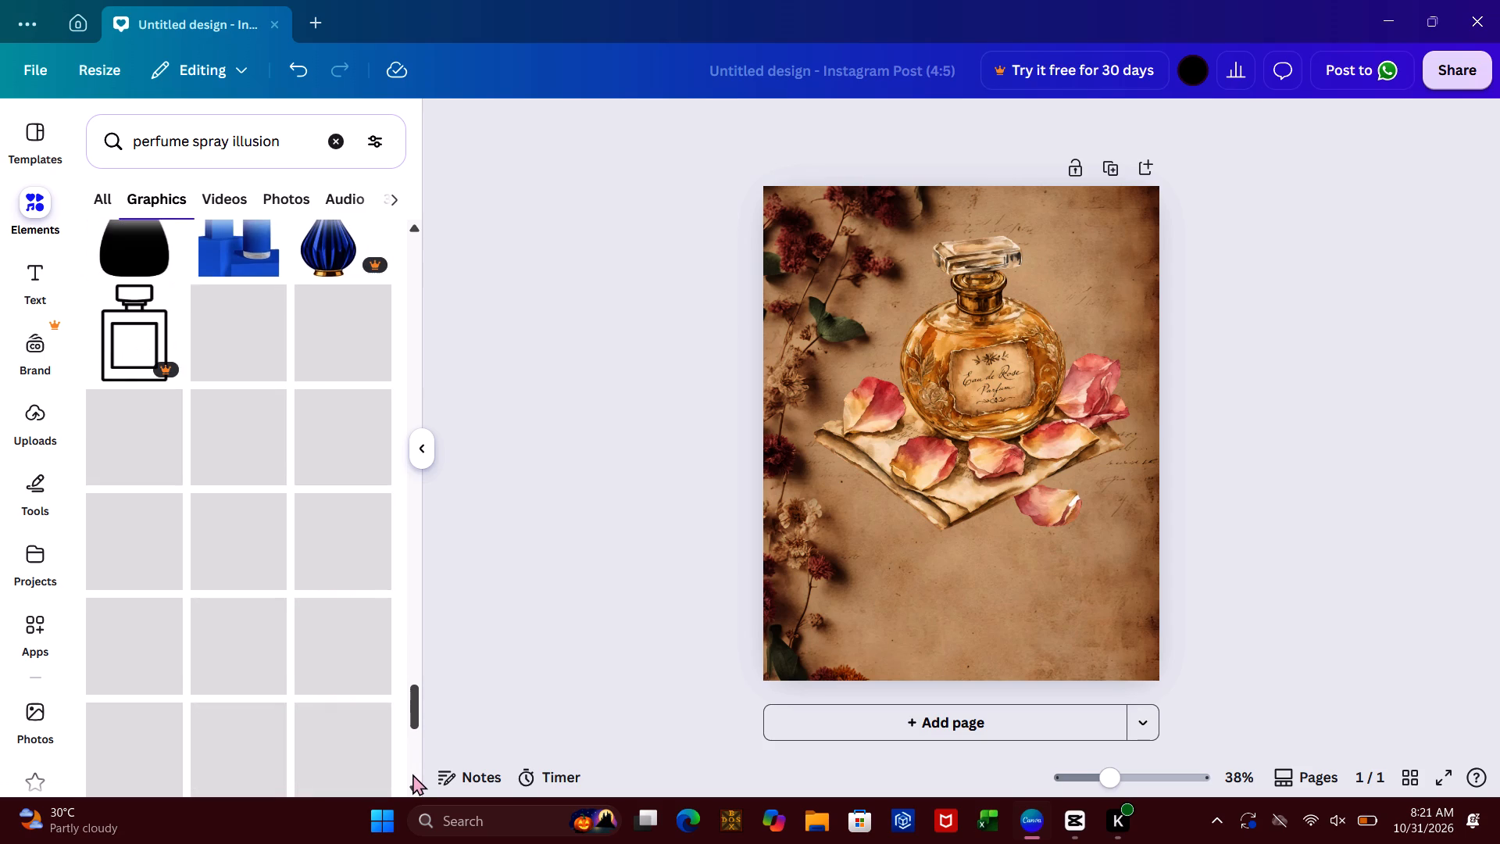
pyautogui.click(412, 774)
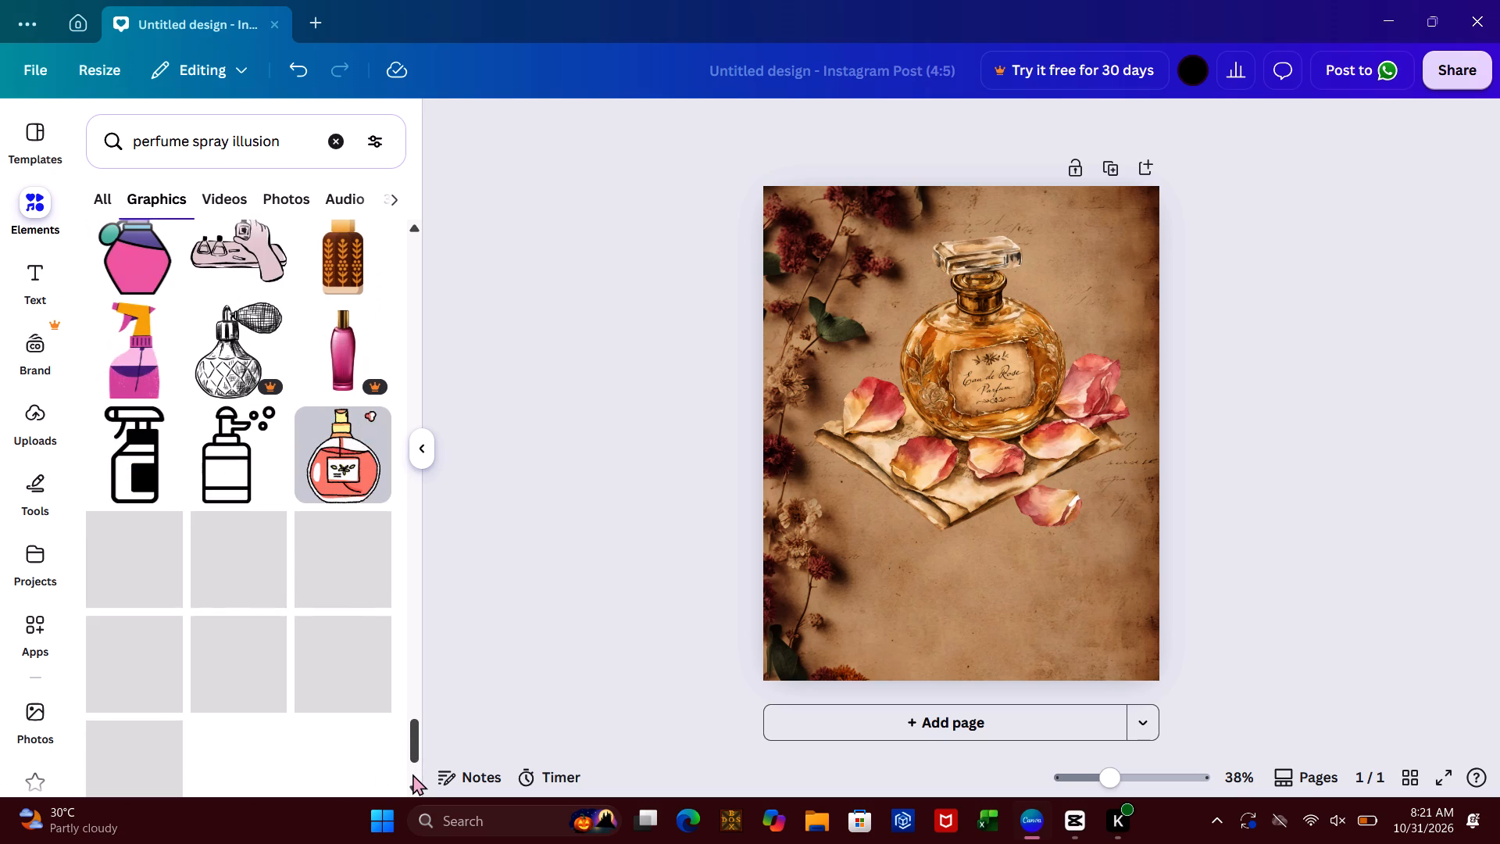
pyautogui.click(412, 774)
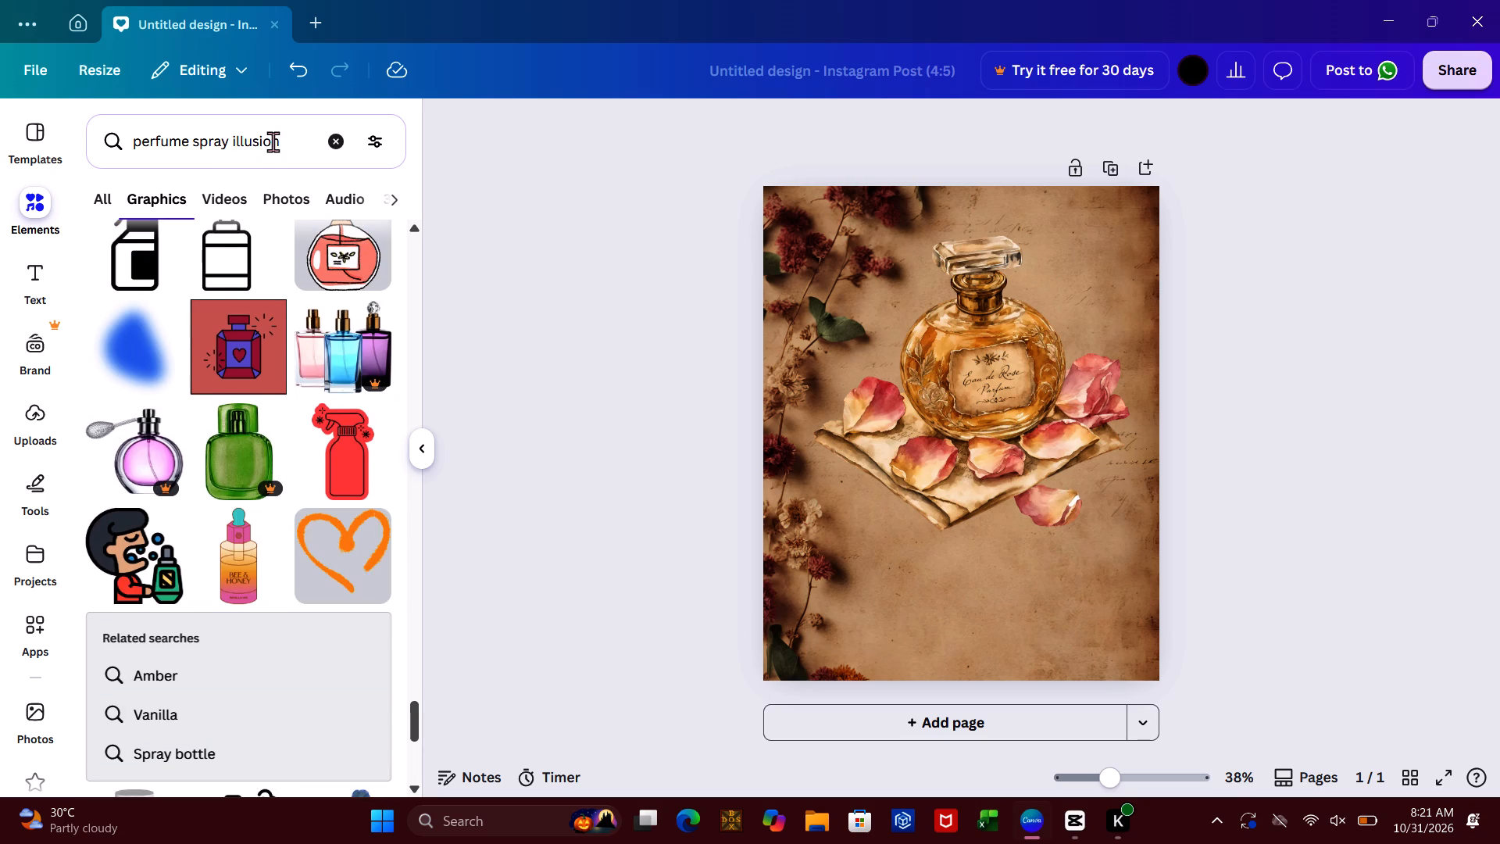
# Refine the elements search to "perfume spray spalash illusion".
pyautogui.click(275, 141)
pyautogui.click(228, 136)
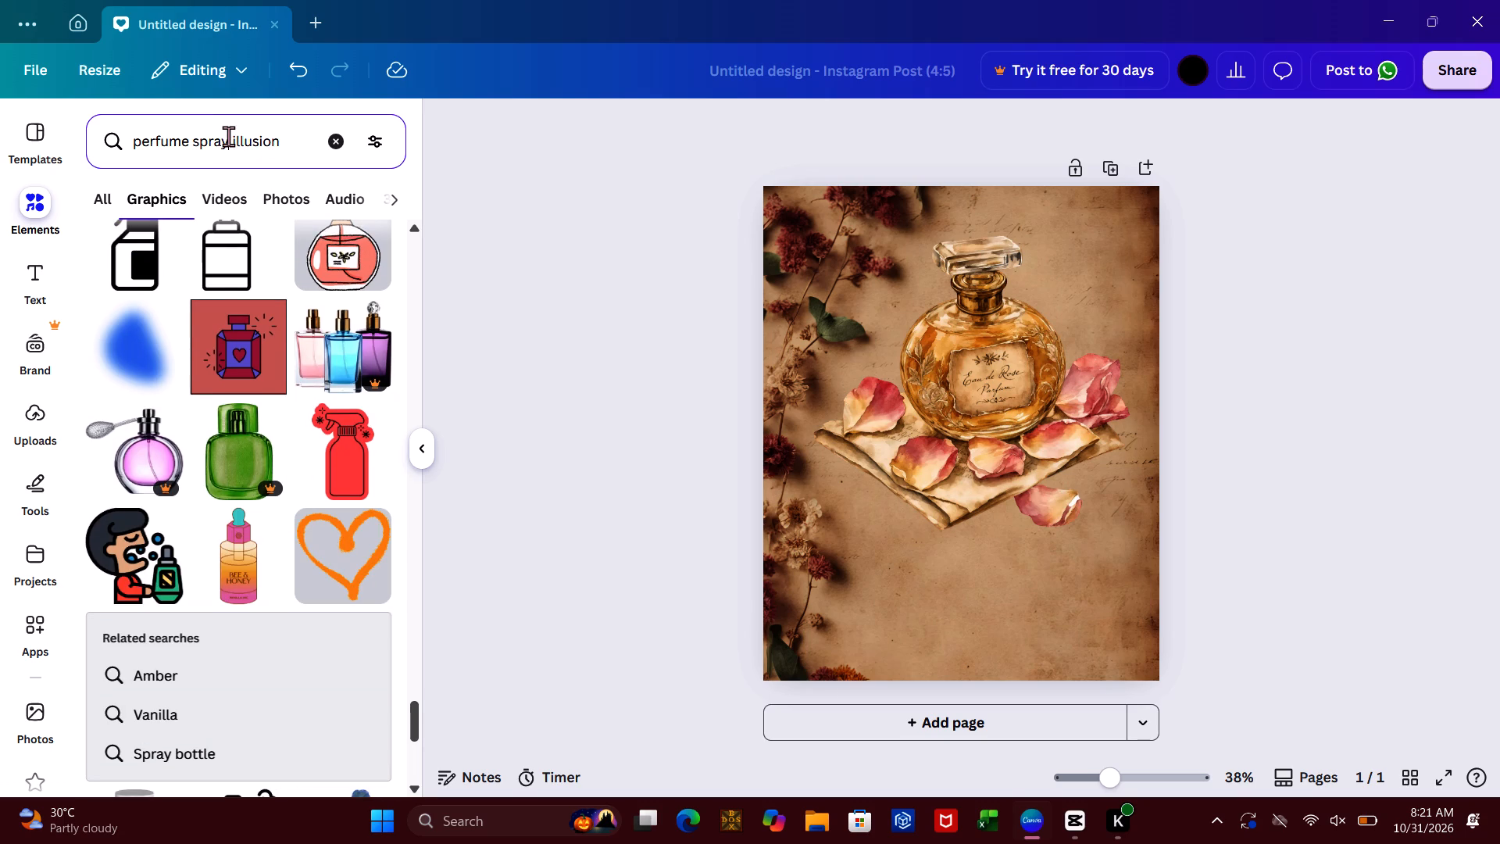
pyautogui.press('space')
pyautogui.write('spal')
pyautogui.press('BackSpace')
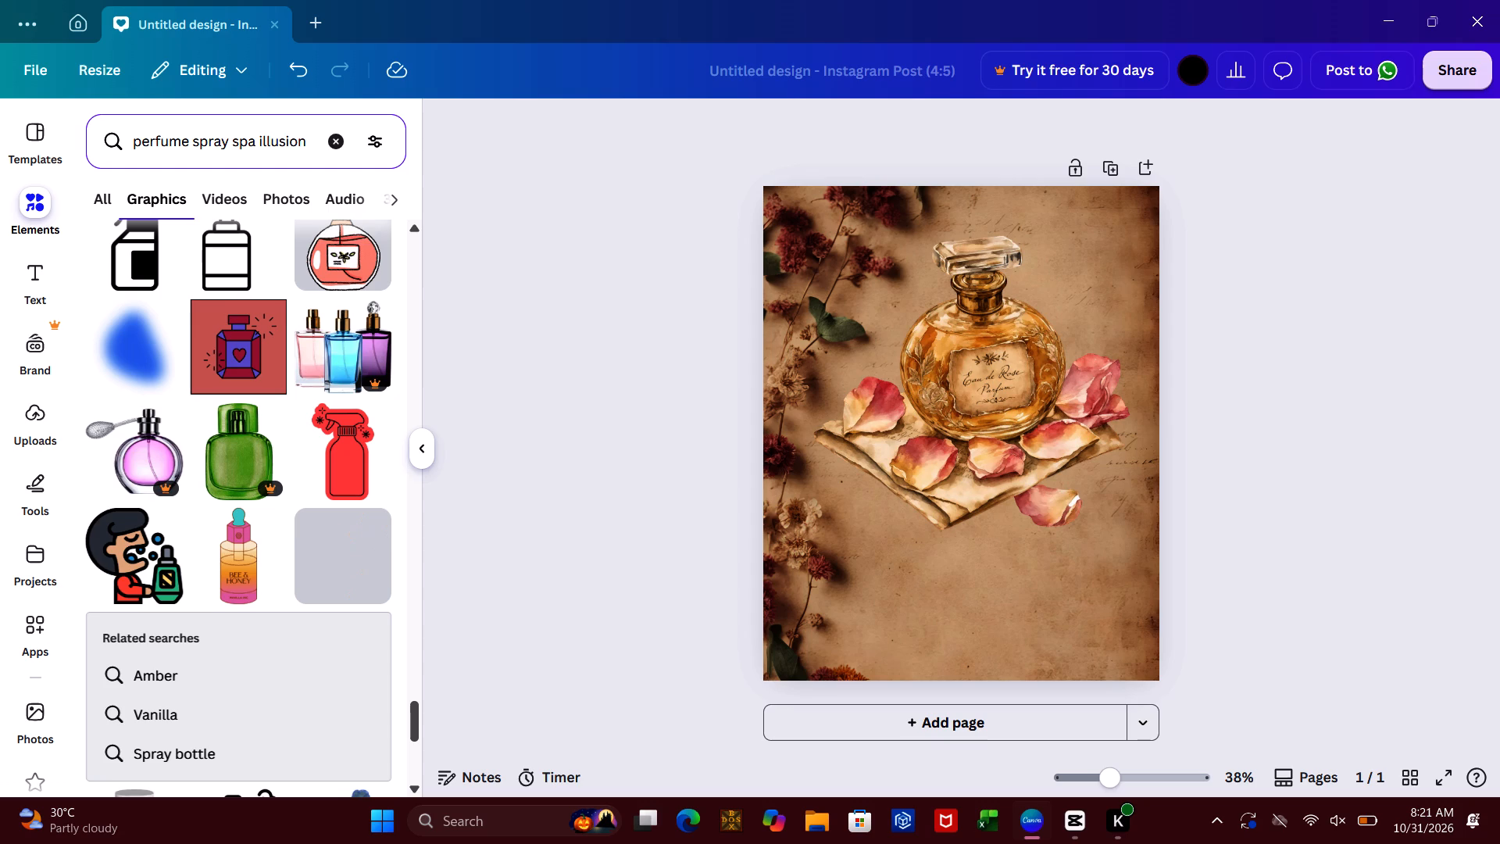
pyautogui.write('lash')
pyautogui.press('space')
pyautogui.press('Return')
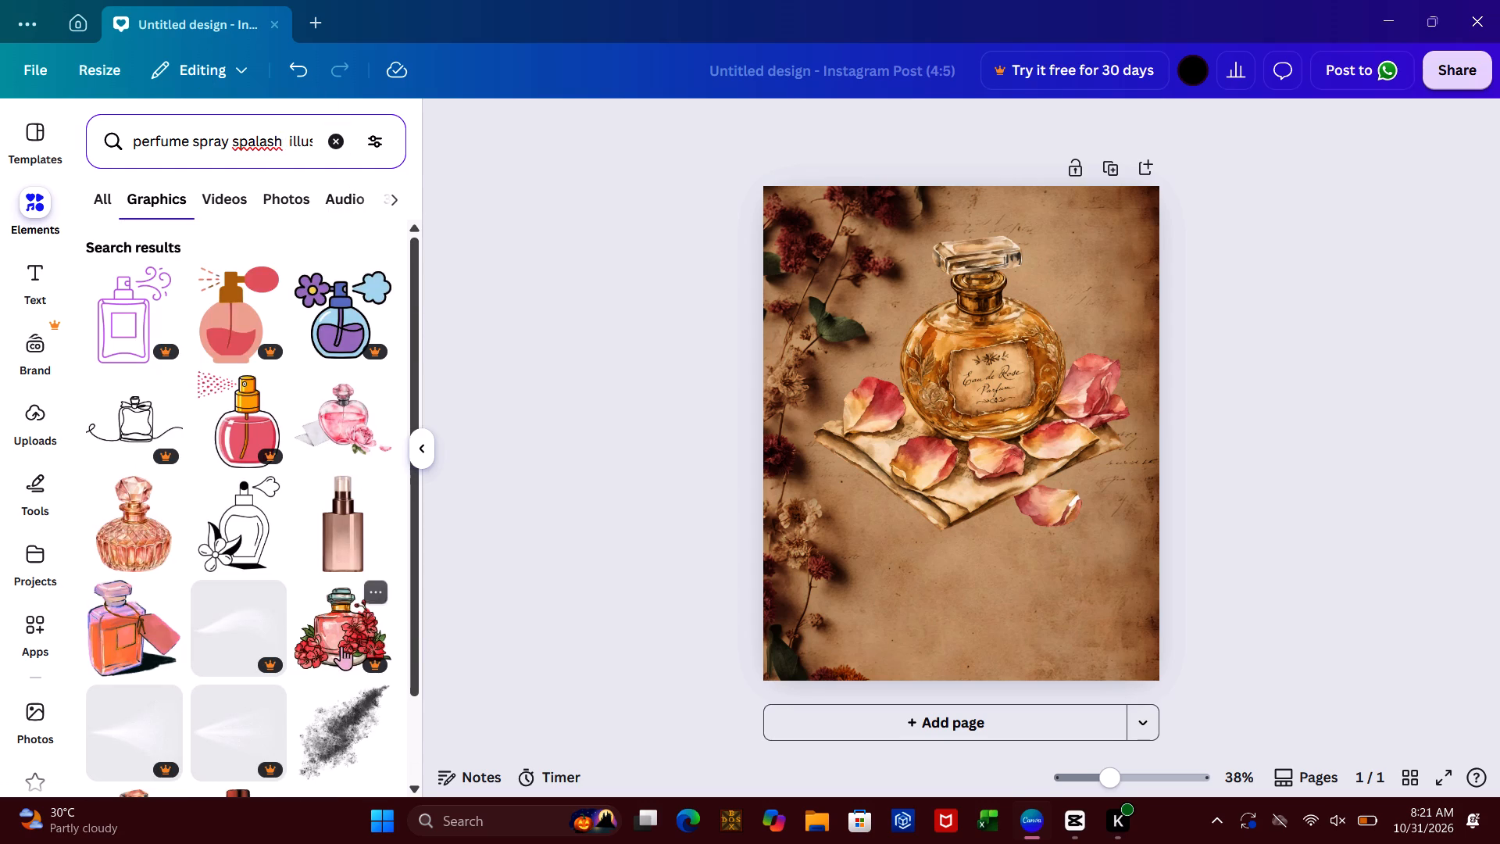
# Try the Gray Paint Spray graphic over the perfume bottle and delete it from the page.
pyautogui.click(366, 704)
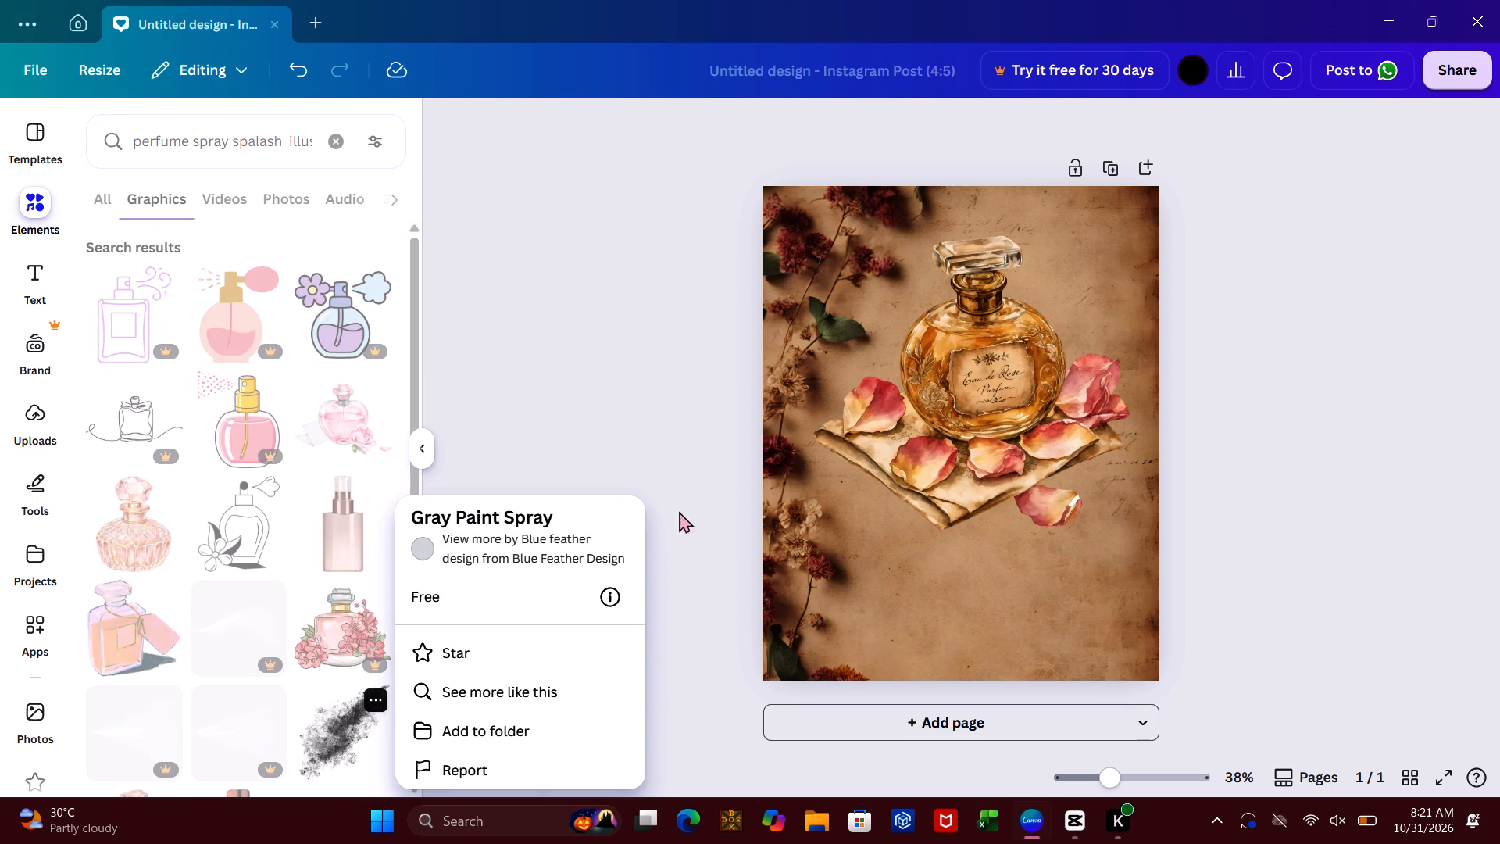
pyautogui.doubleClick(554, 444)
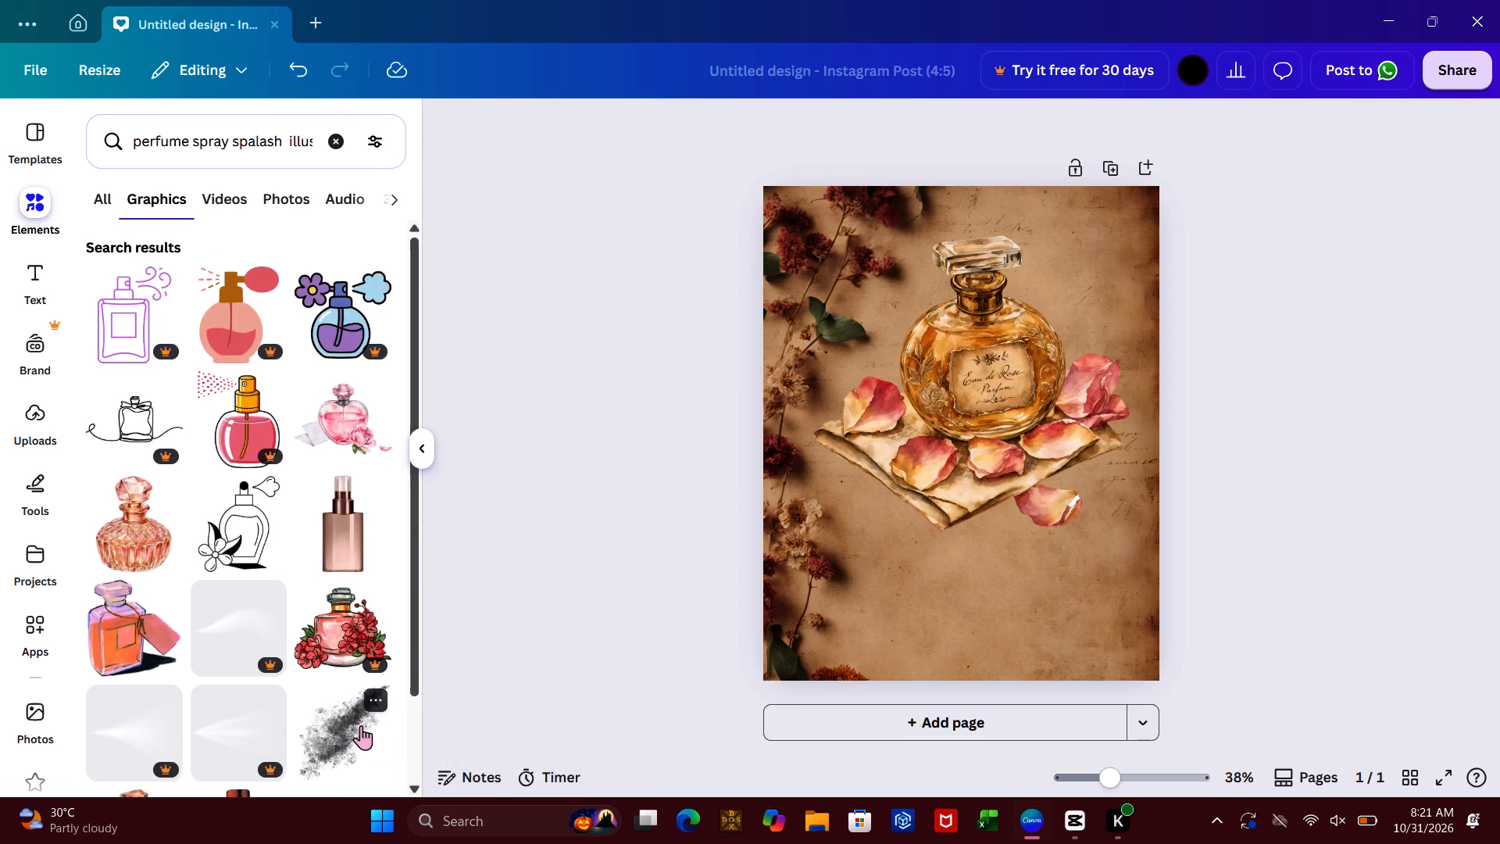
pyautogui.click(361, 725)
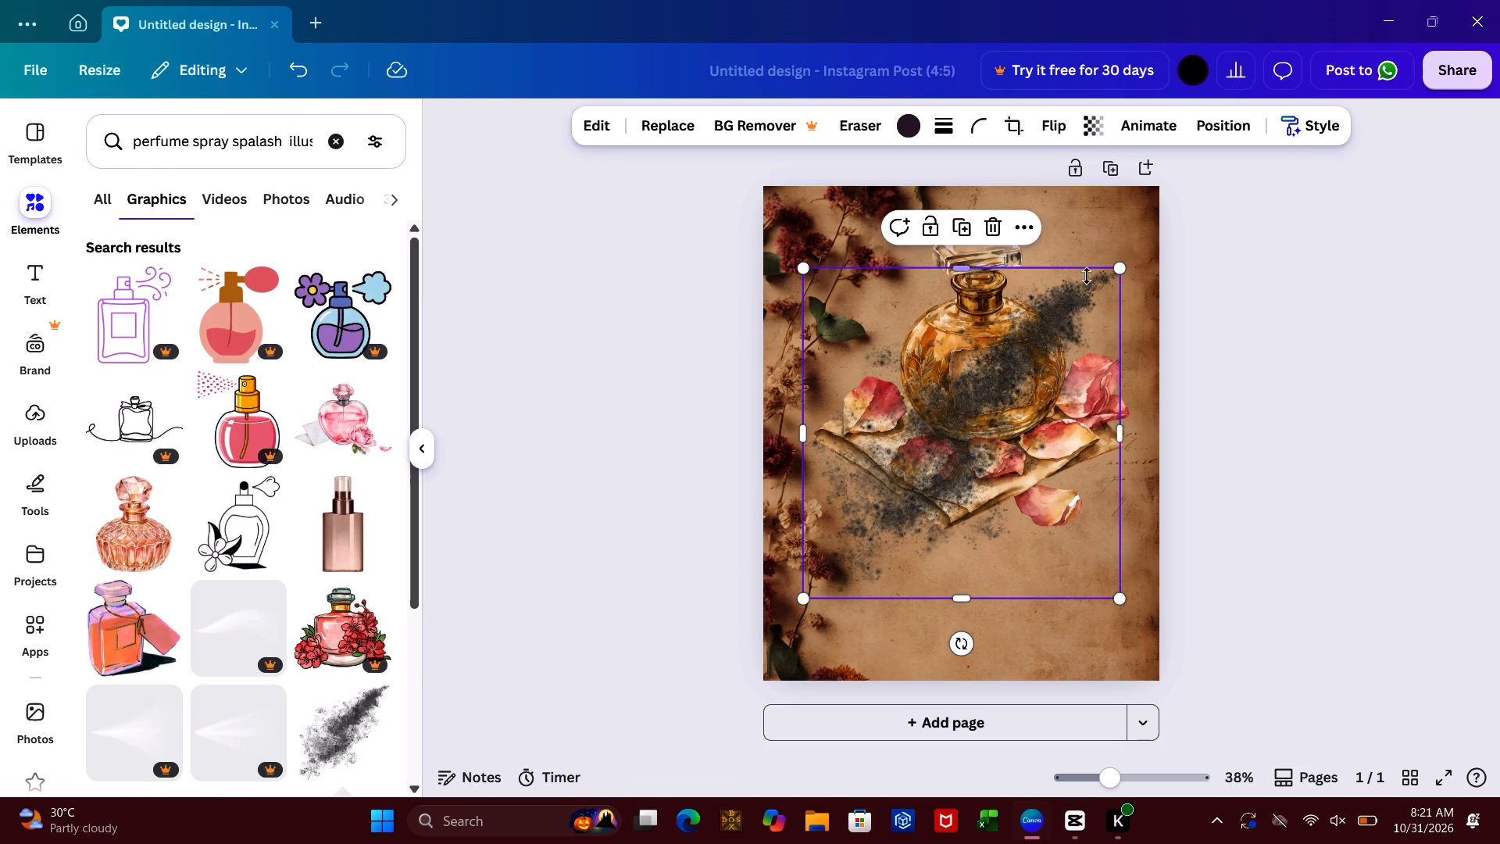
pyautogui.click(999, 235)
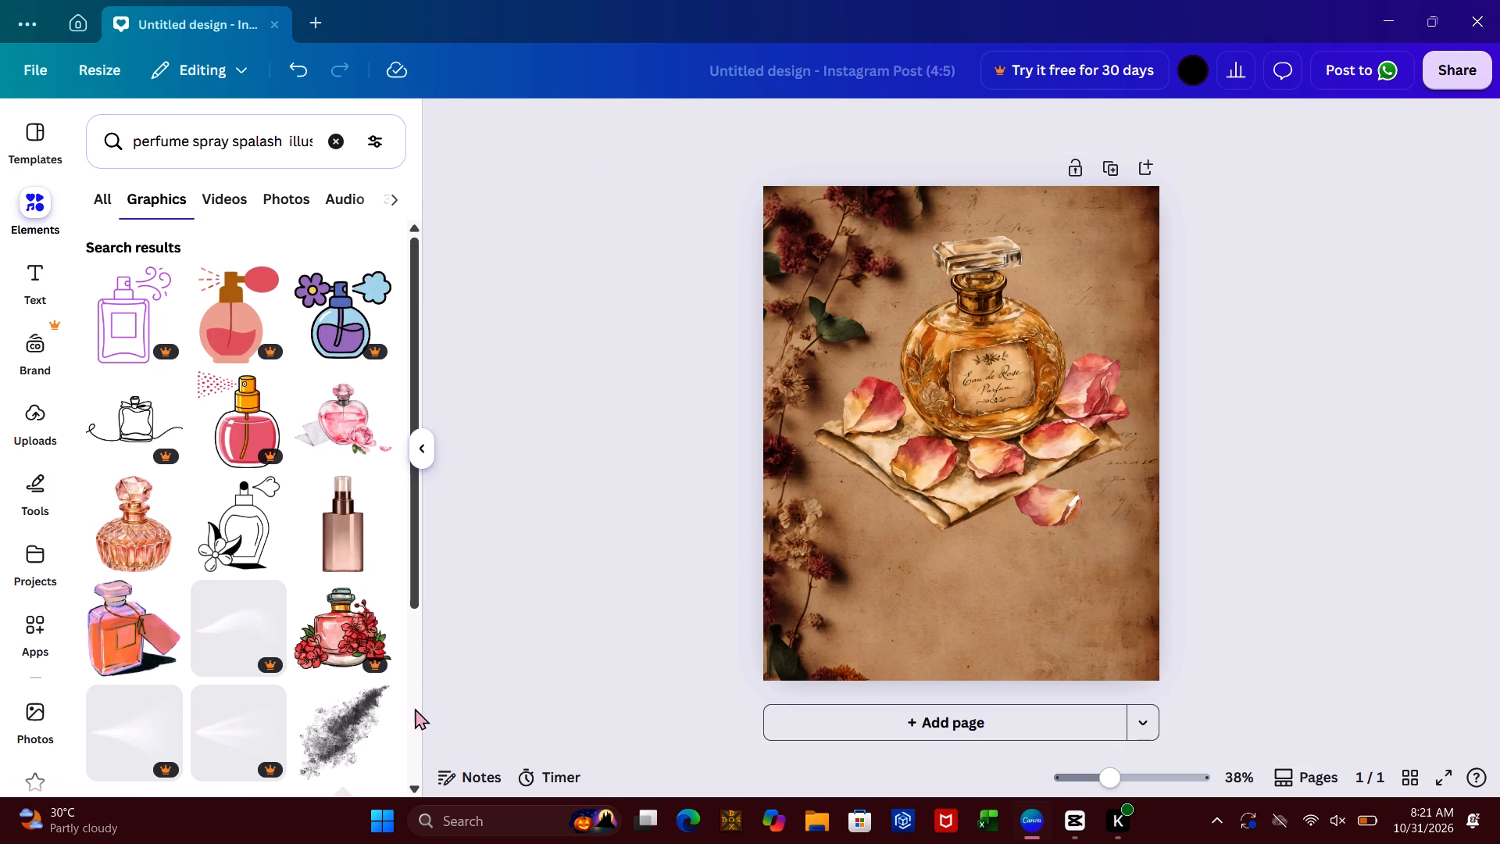
# Examine the remaining graphics results for "perfume spray spalash illusion" for a suitable mist or splash effect.
pyautogui.click(409, 668)
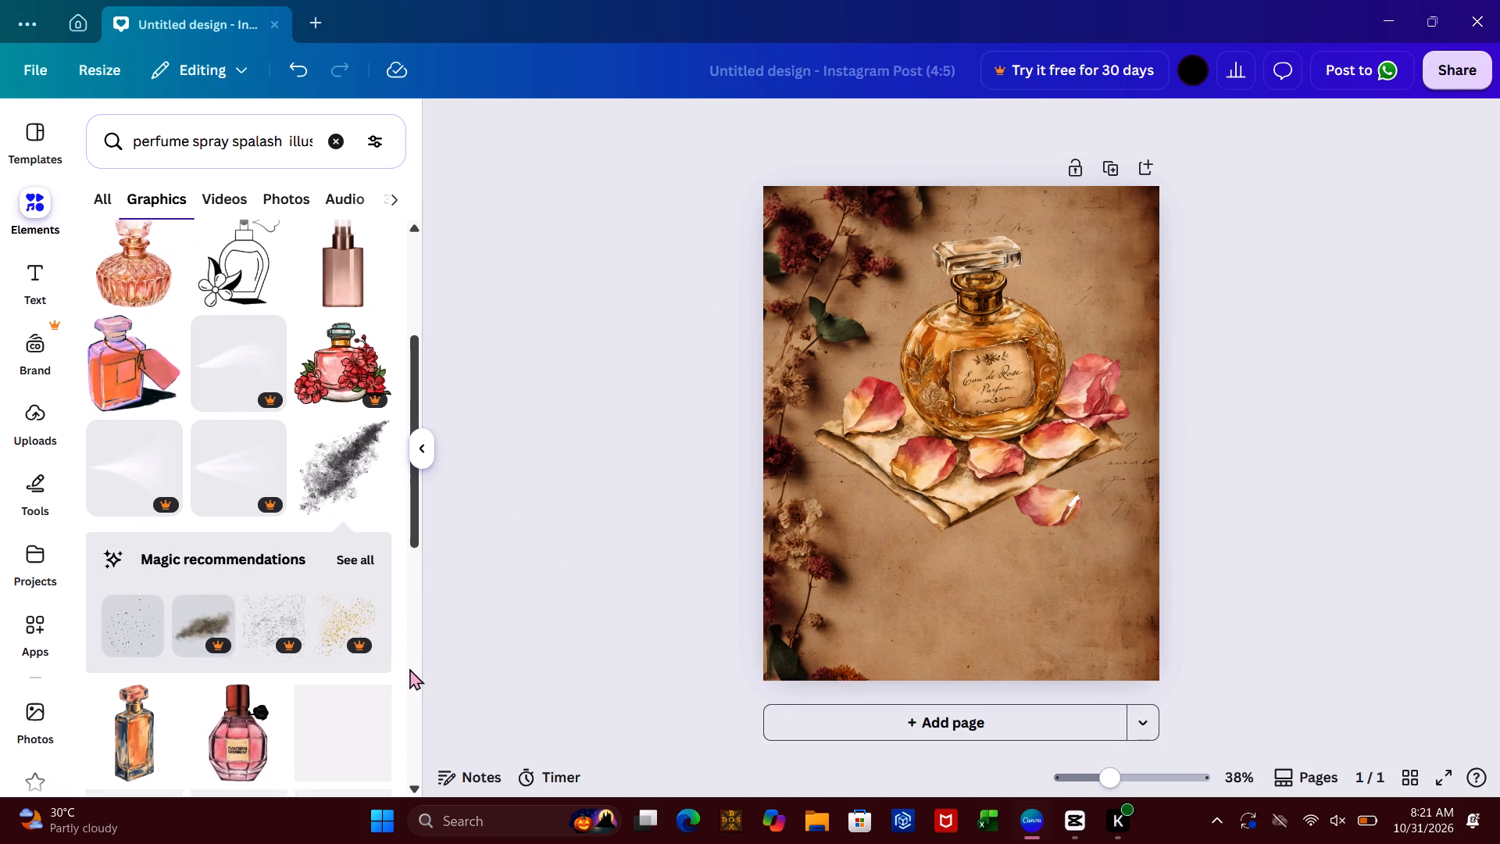
pyautogui.click(420, 617)
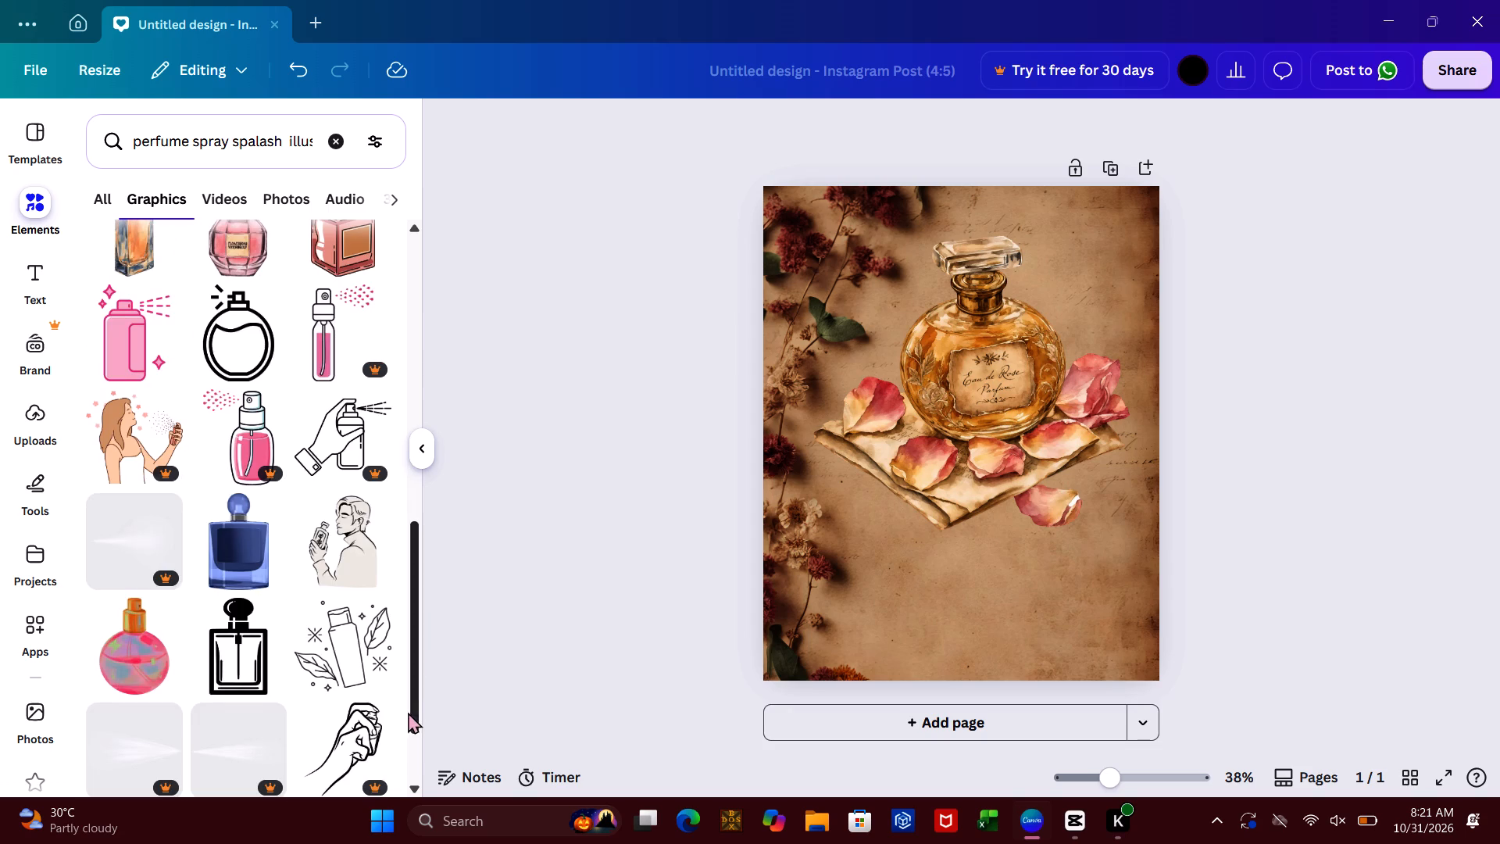
pyautogui.click(409, 742)
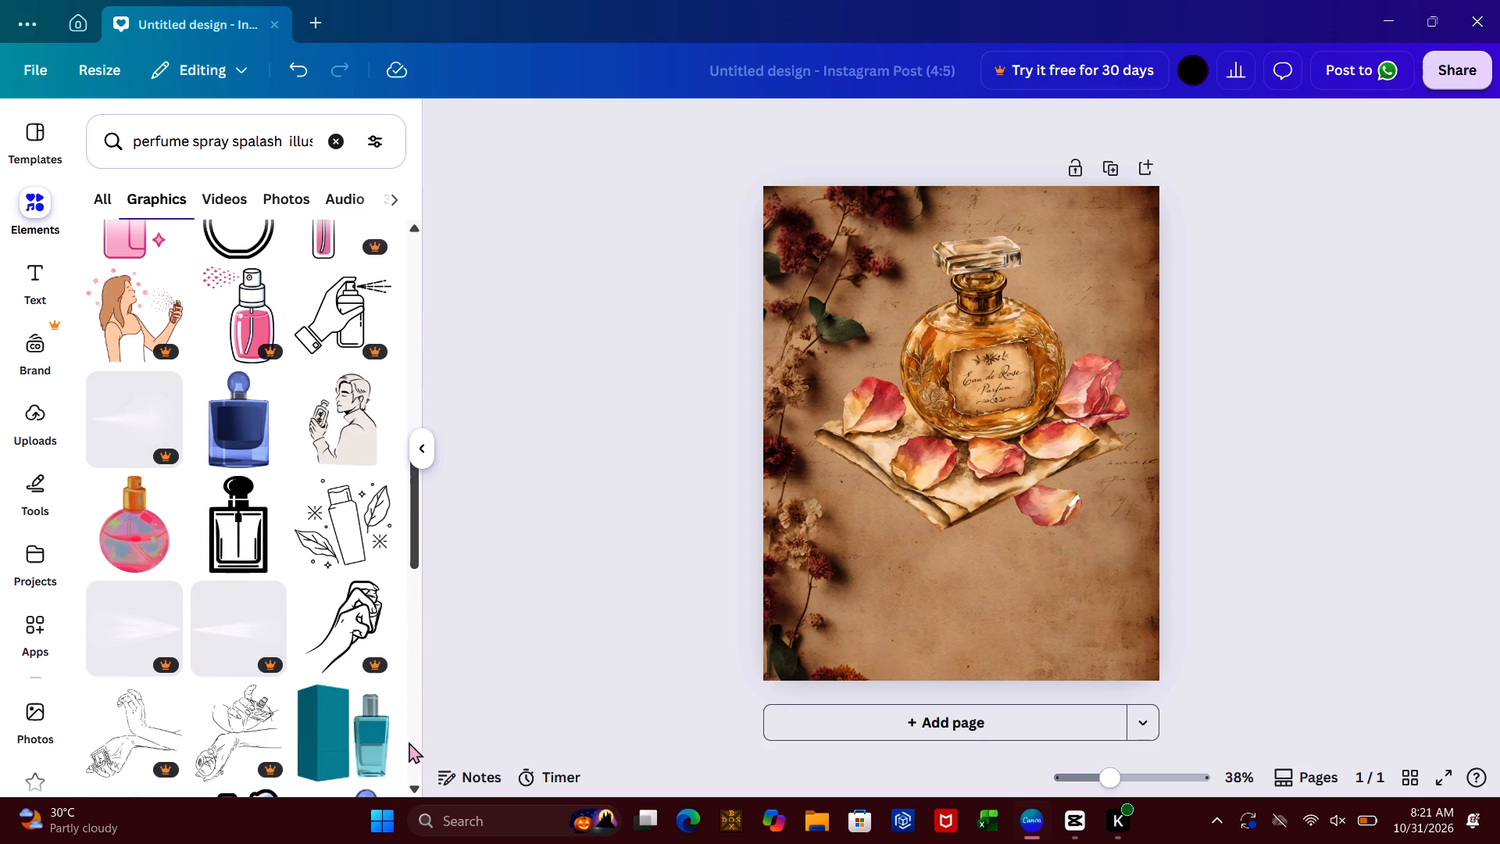
pyautogui.click(409, 742)
pyautogui.click(409, 742)
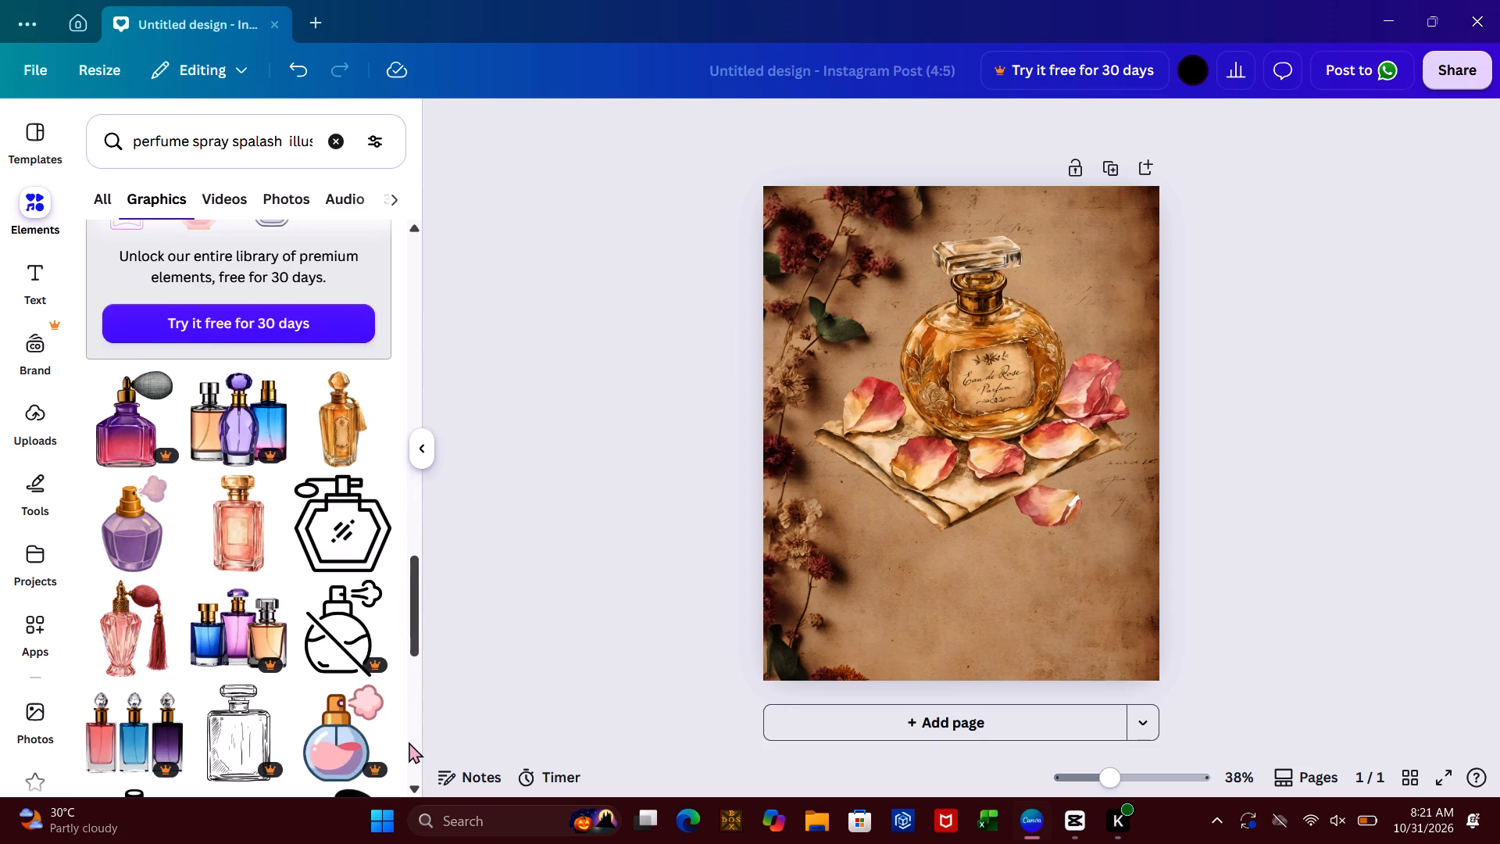
pyautogui.click(409, 742)
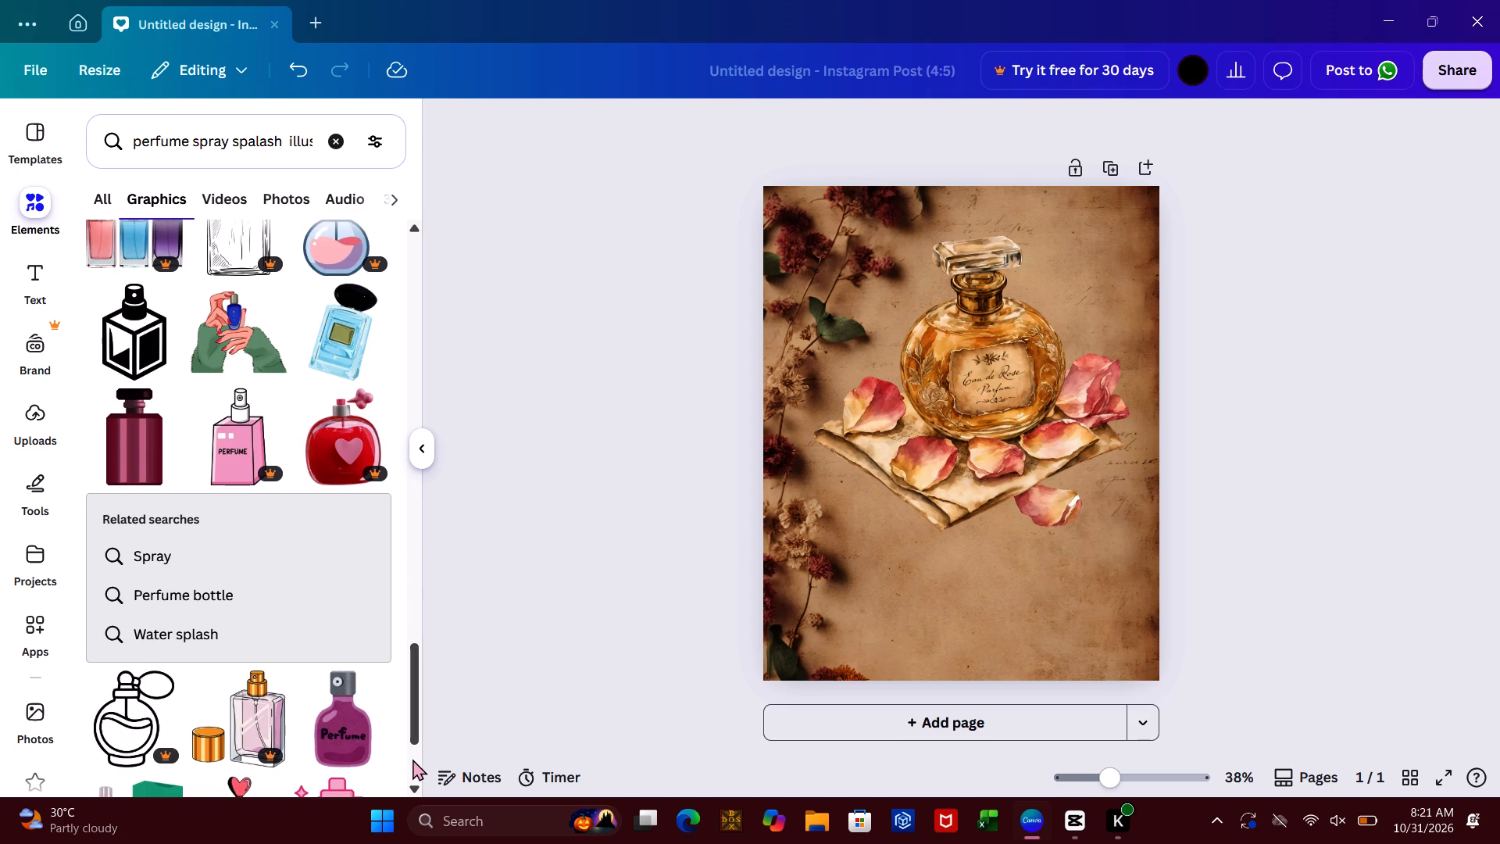
pyautogui.click(412, 759)
pyautogui.click(412, 759)
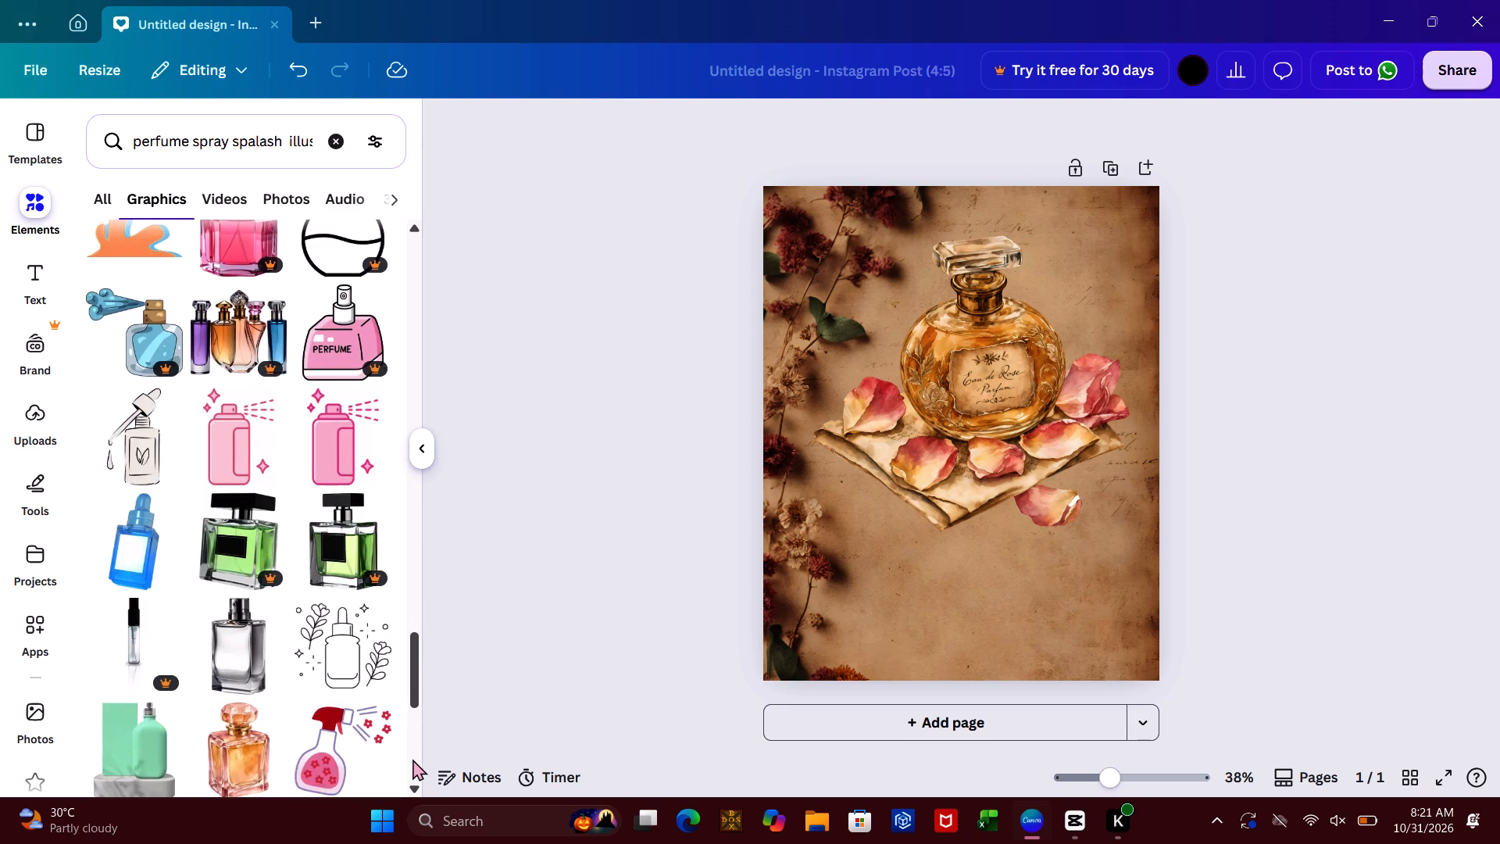
pyautogui.click(412, 759)
pyautogui.click(412, 759)
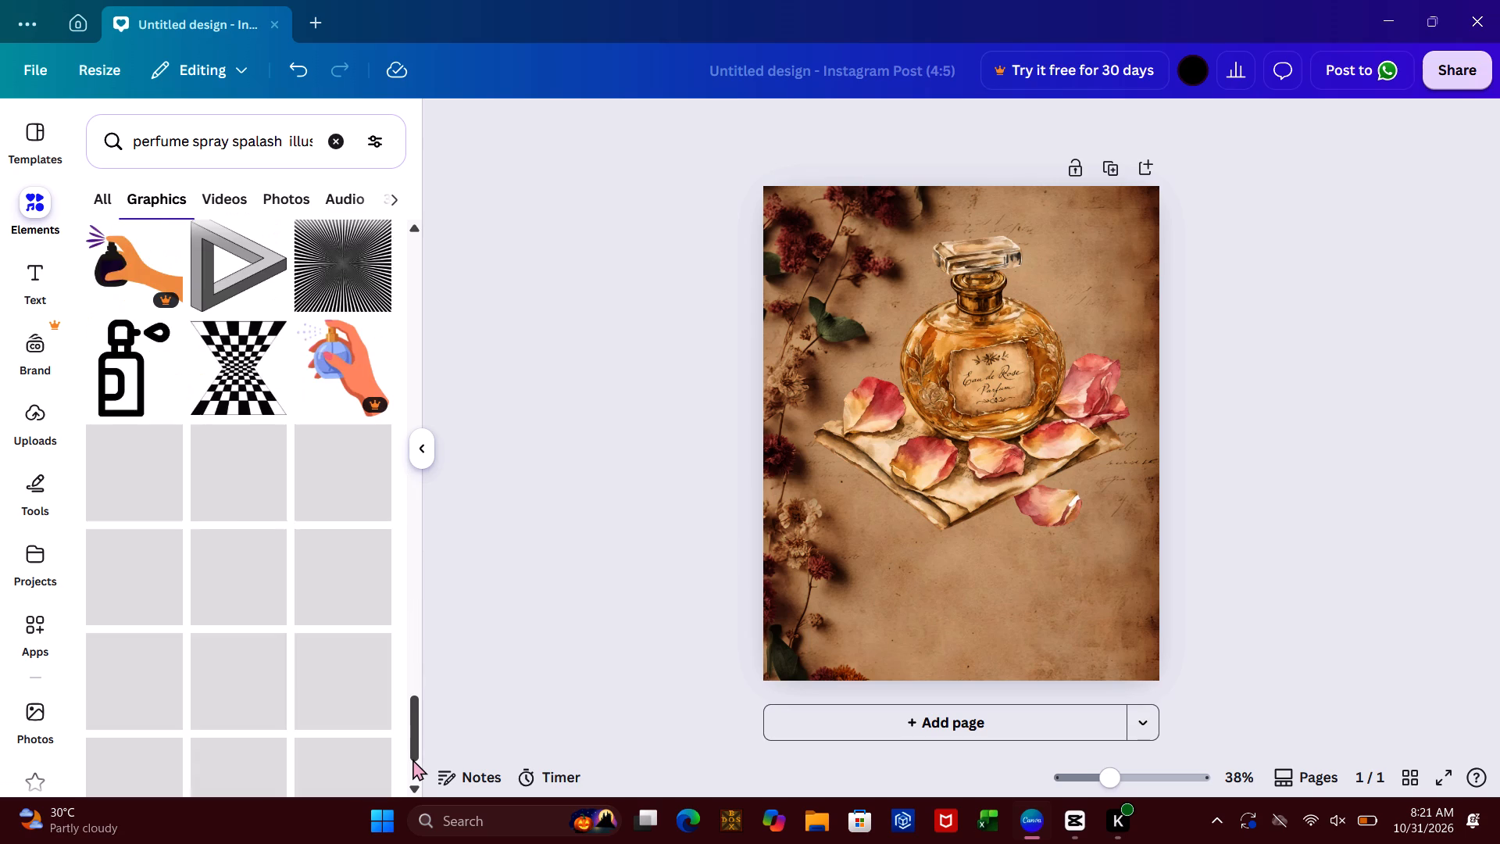
pyautogui.click(412, 759)
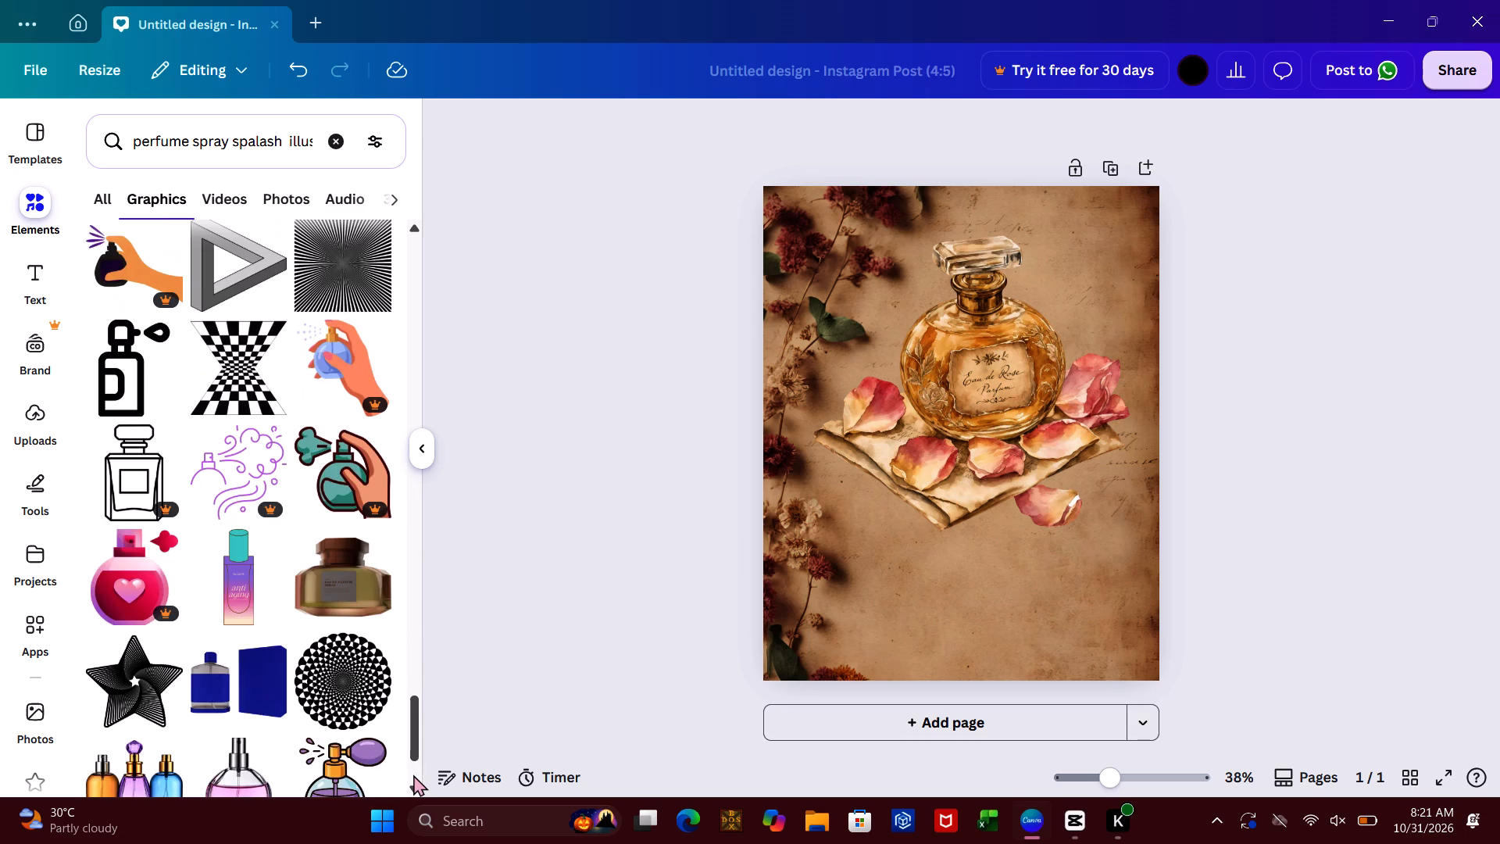
pyautogui.click(413, 774)
pyautogui.click(413, 774)
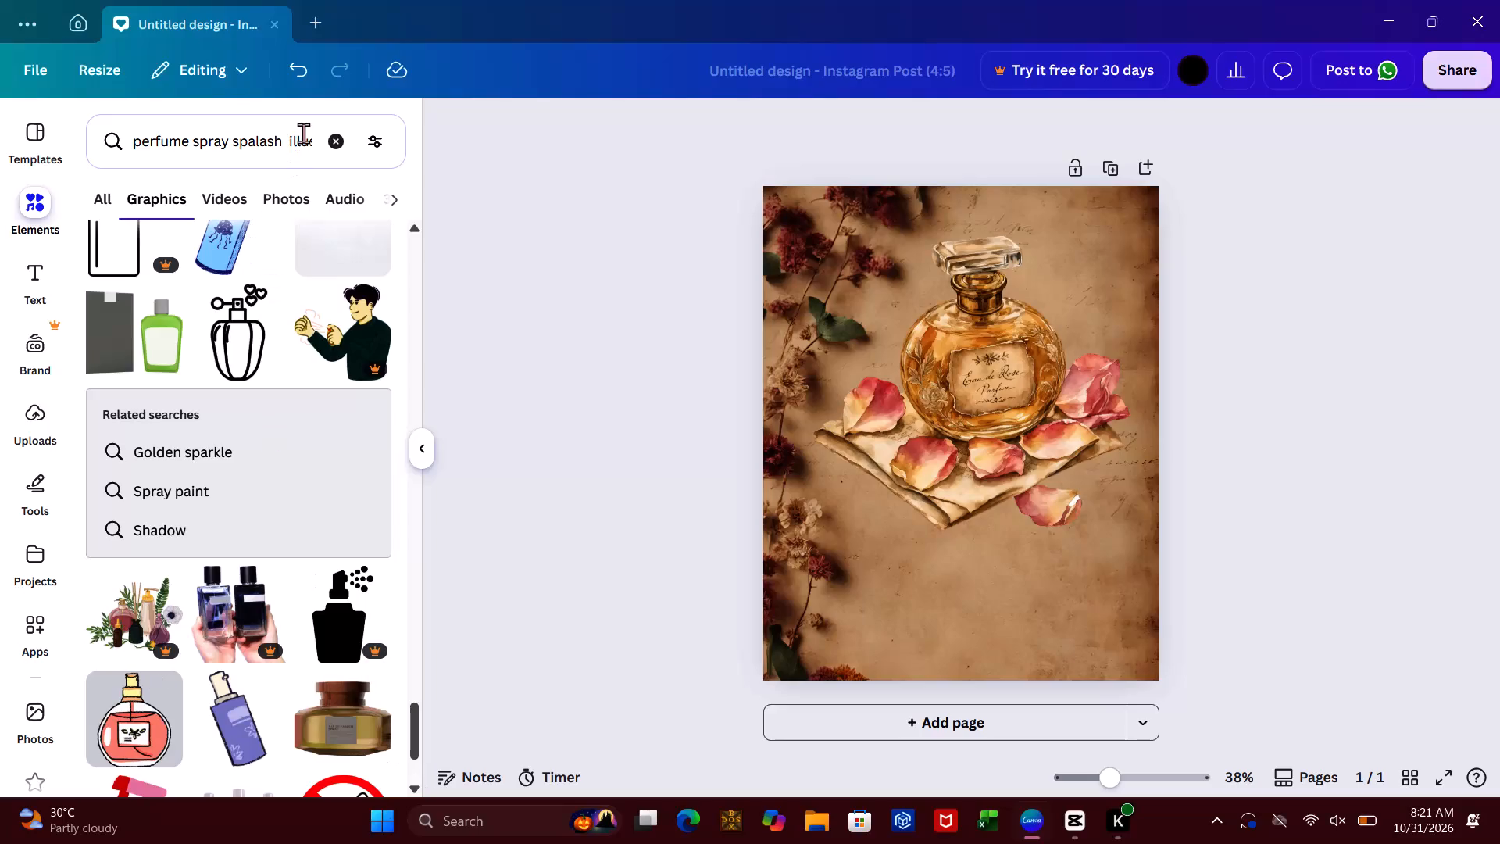
# Replace the elements search with "water in spray photography".
pyautogui.click(337, 141)
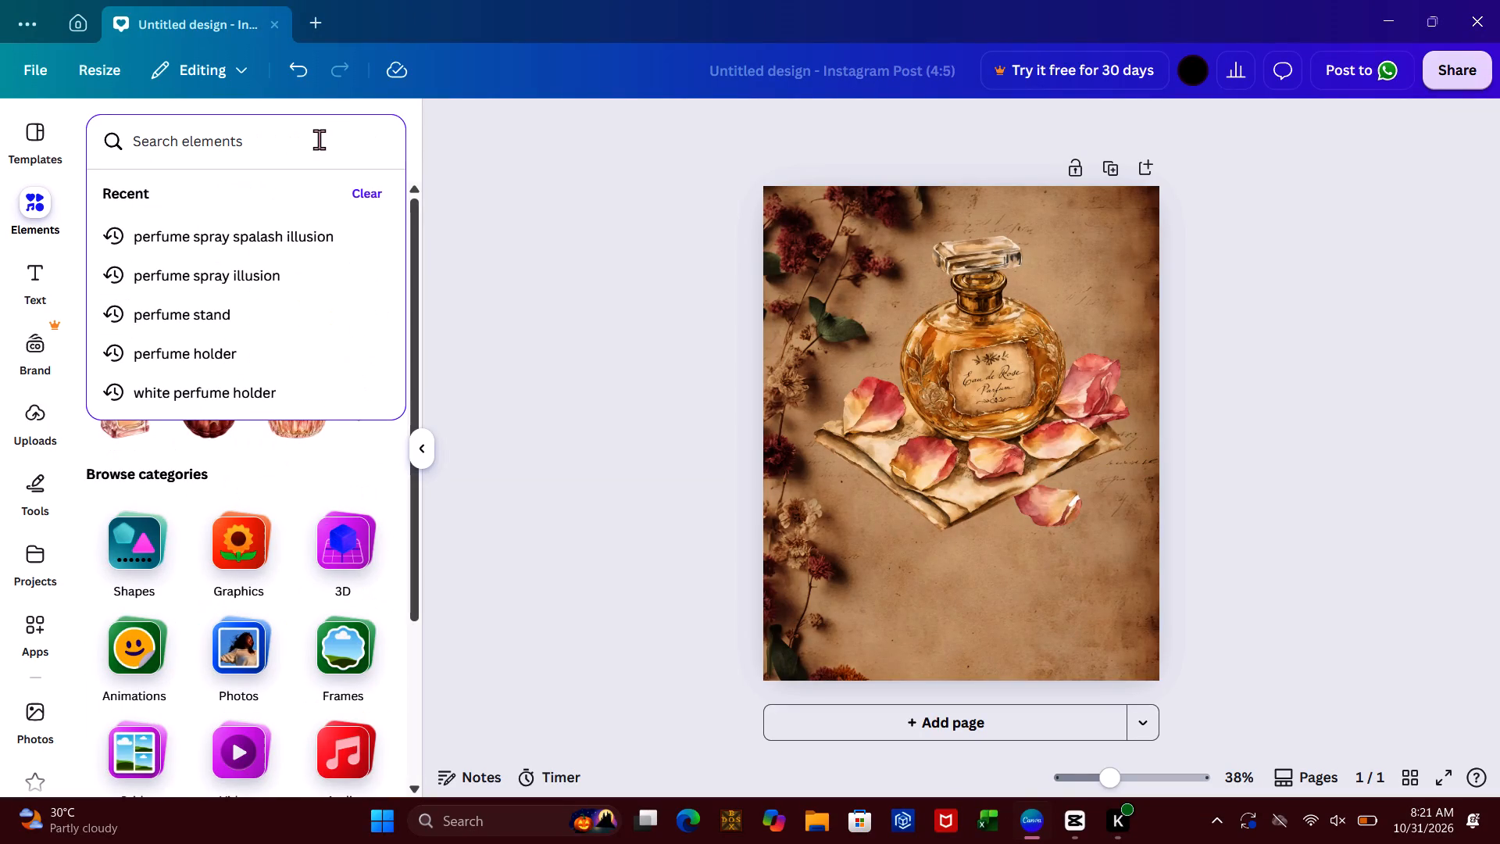
pyautogui.write('water in spray photography')
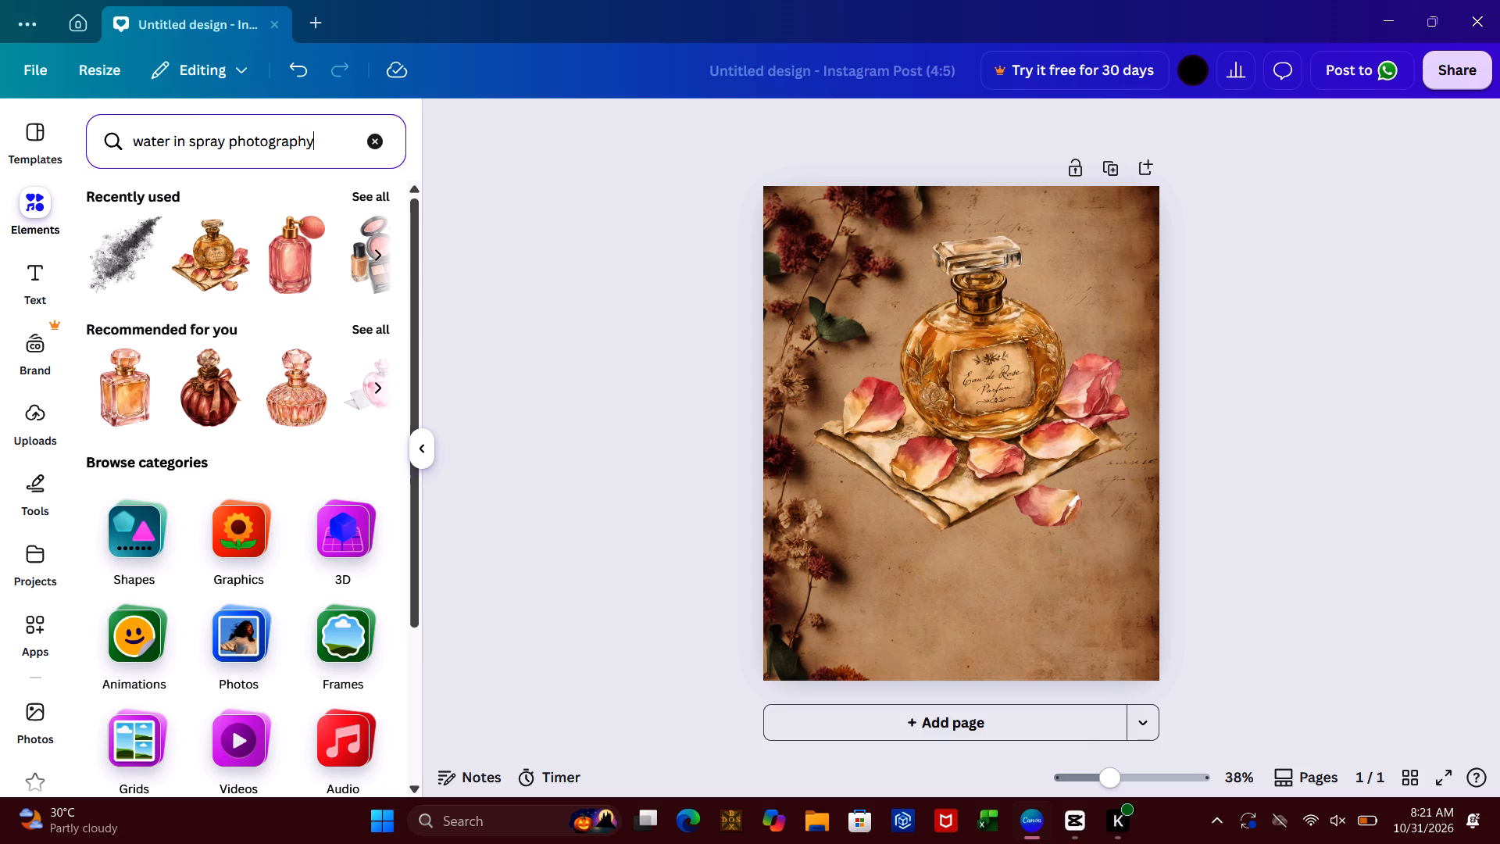
pyautogui.press('Return')
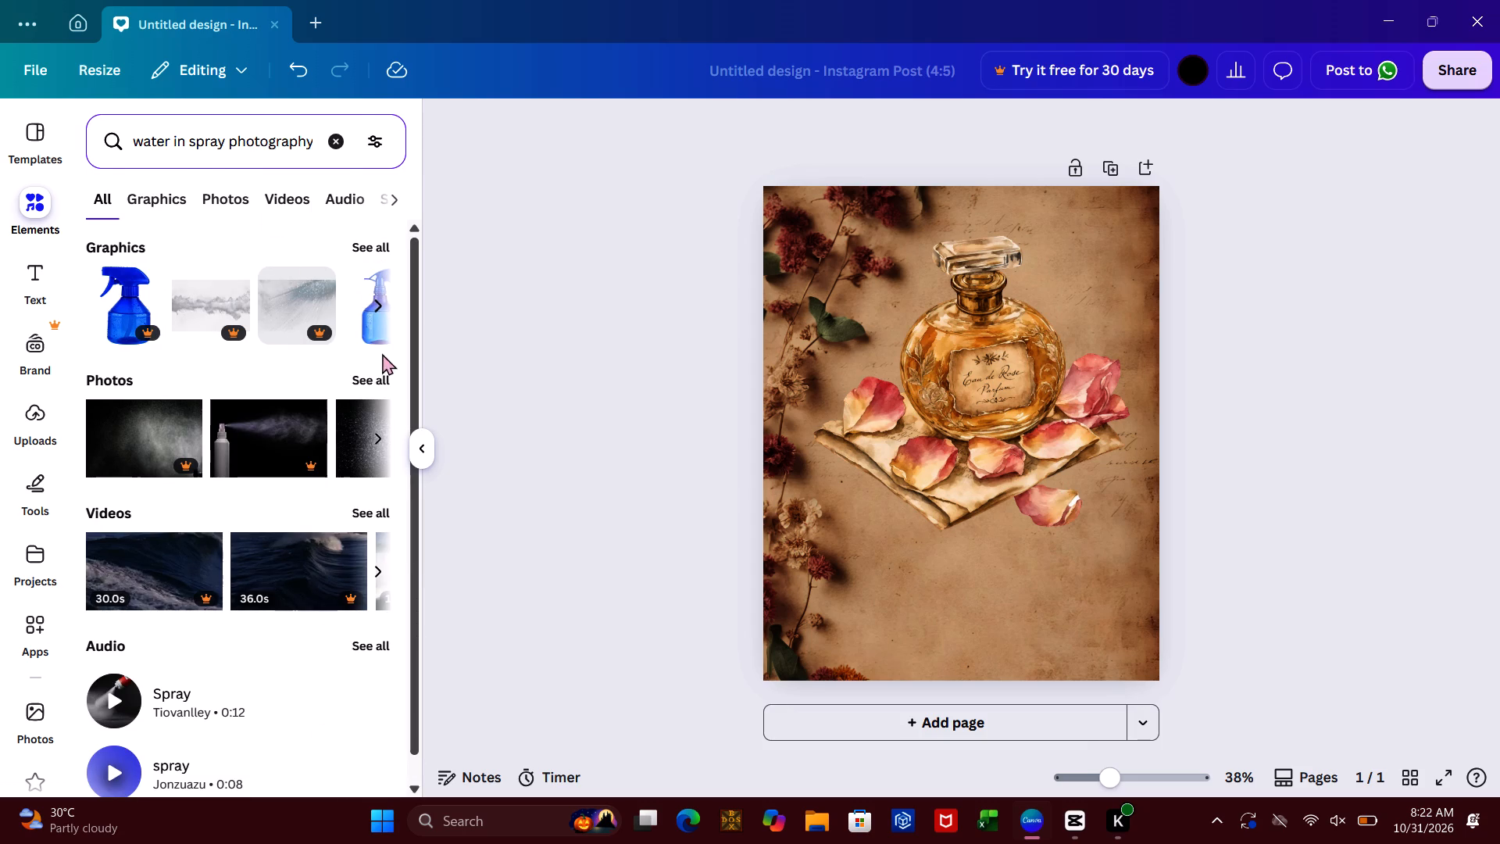
# Examine all graphics results for "water in spray photography" for a spray or mist effect that suits the perfume bottle.
pyautogui.click(377, 244)
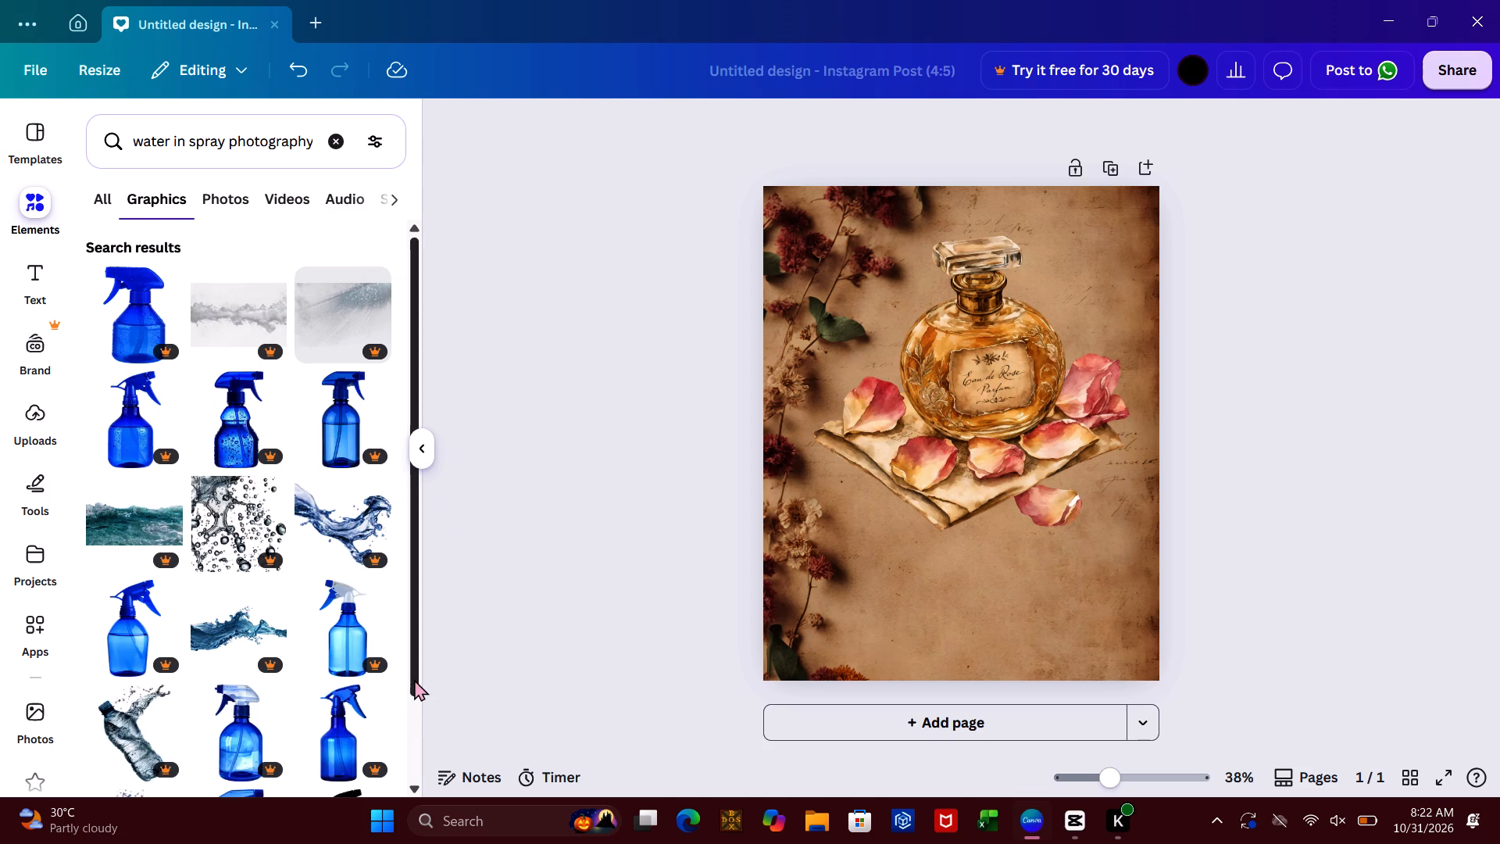
pyautogui.click(412, 709)
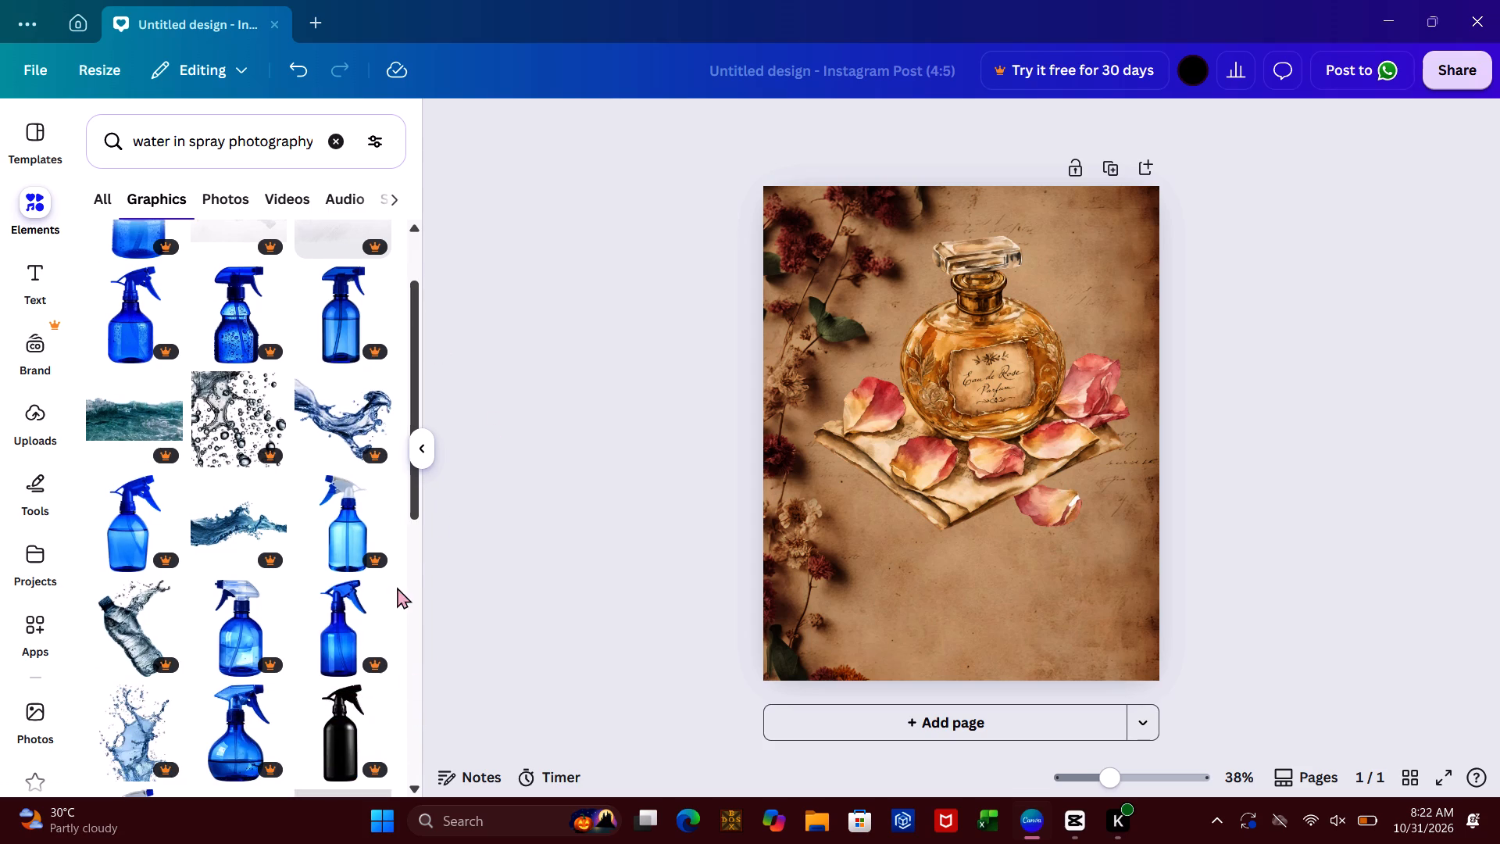
pyautogui.click(410, 543)
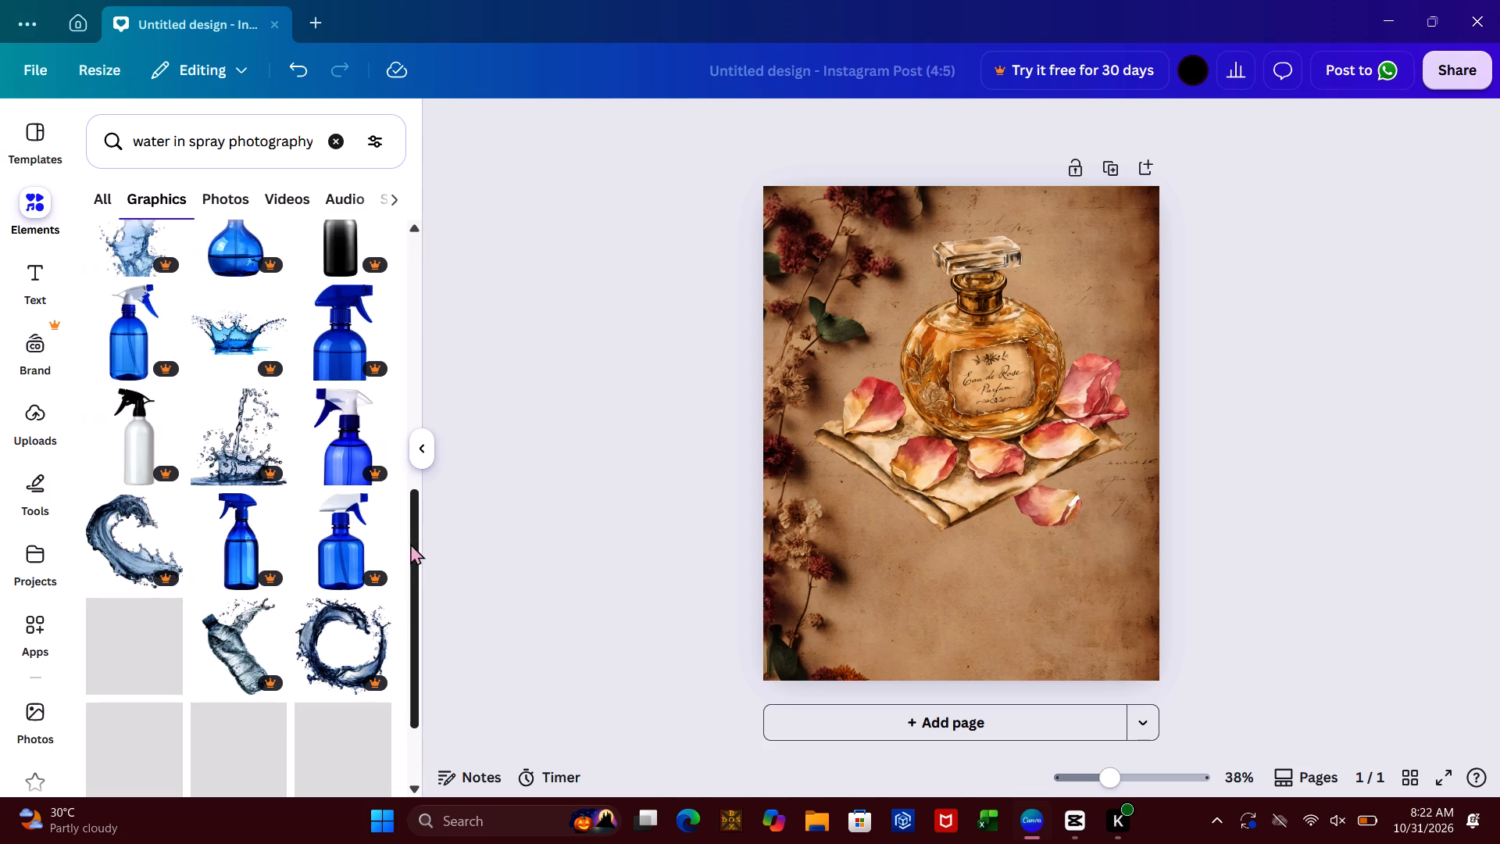
pyautogui.click(418, 741)
pyautogui.click(418, 741)
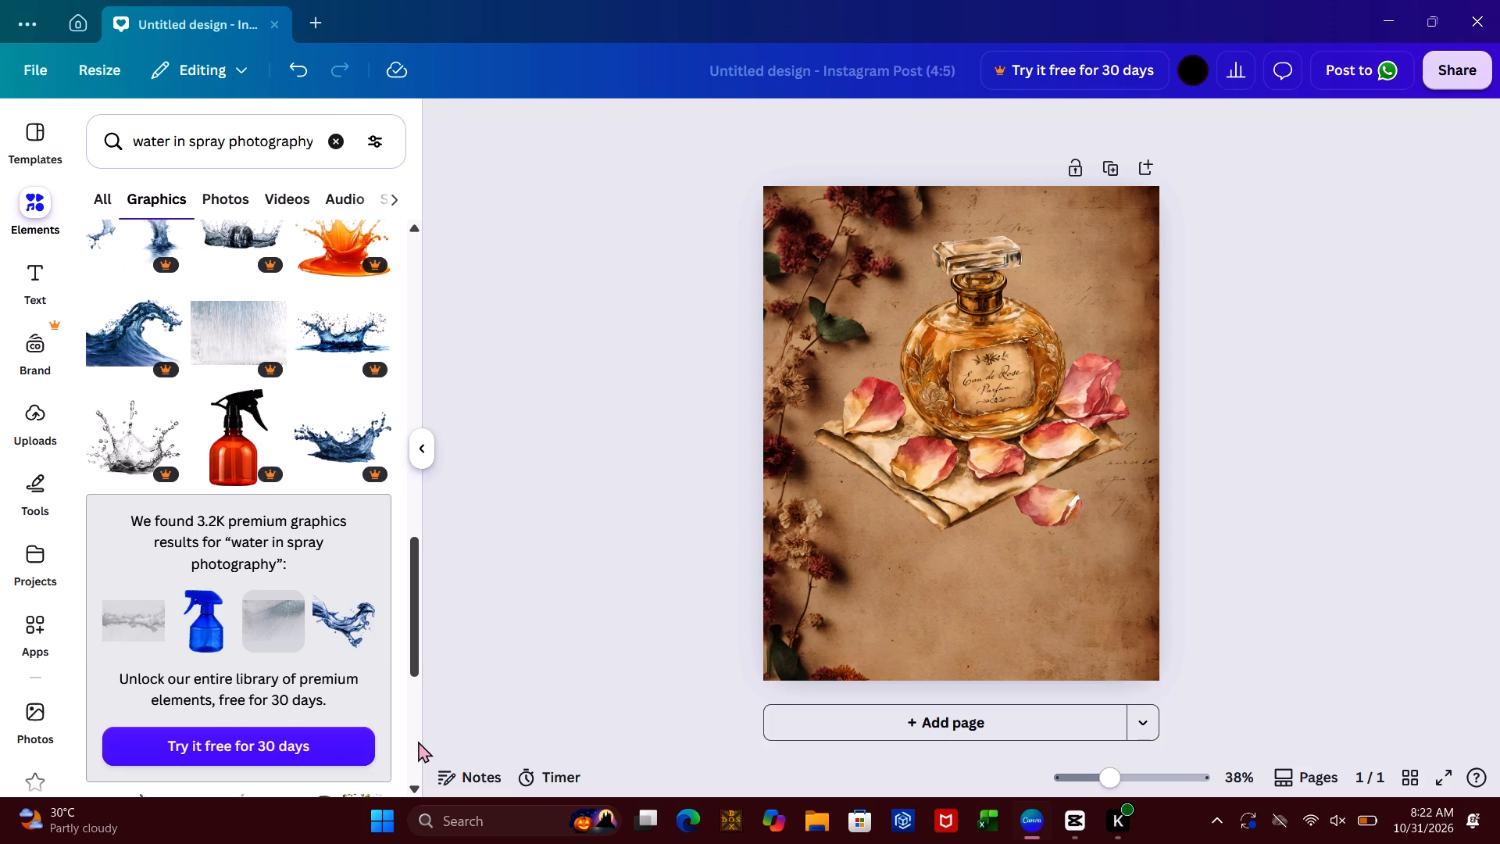
pyautogui.click(418, 741)
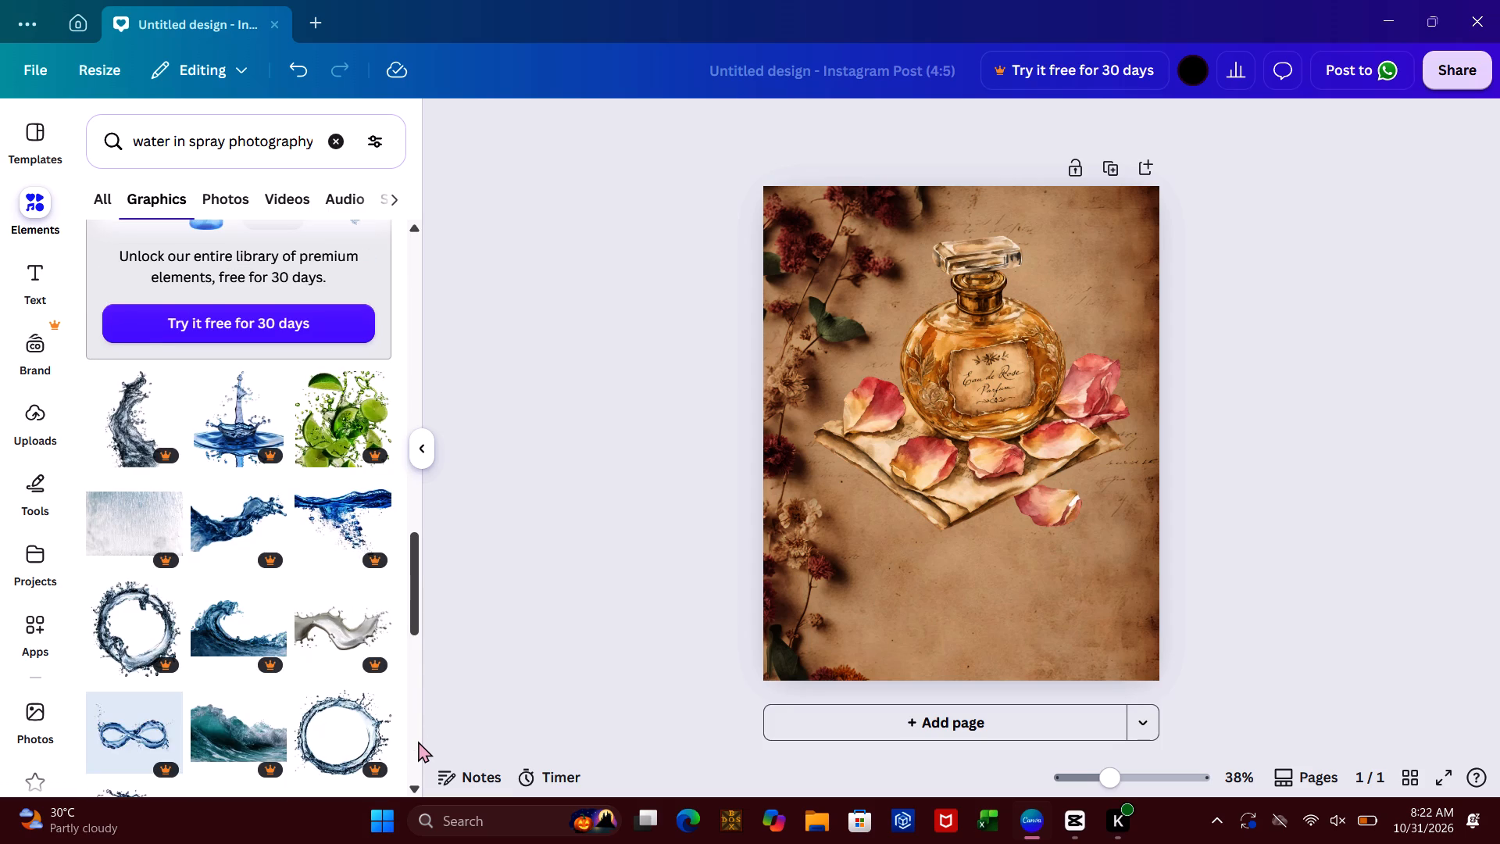
pyautogui.click(418, 741)
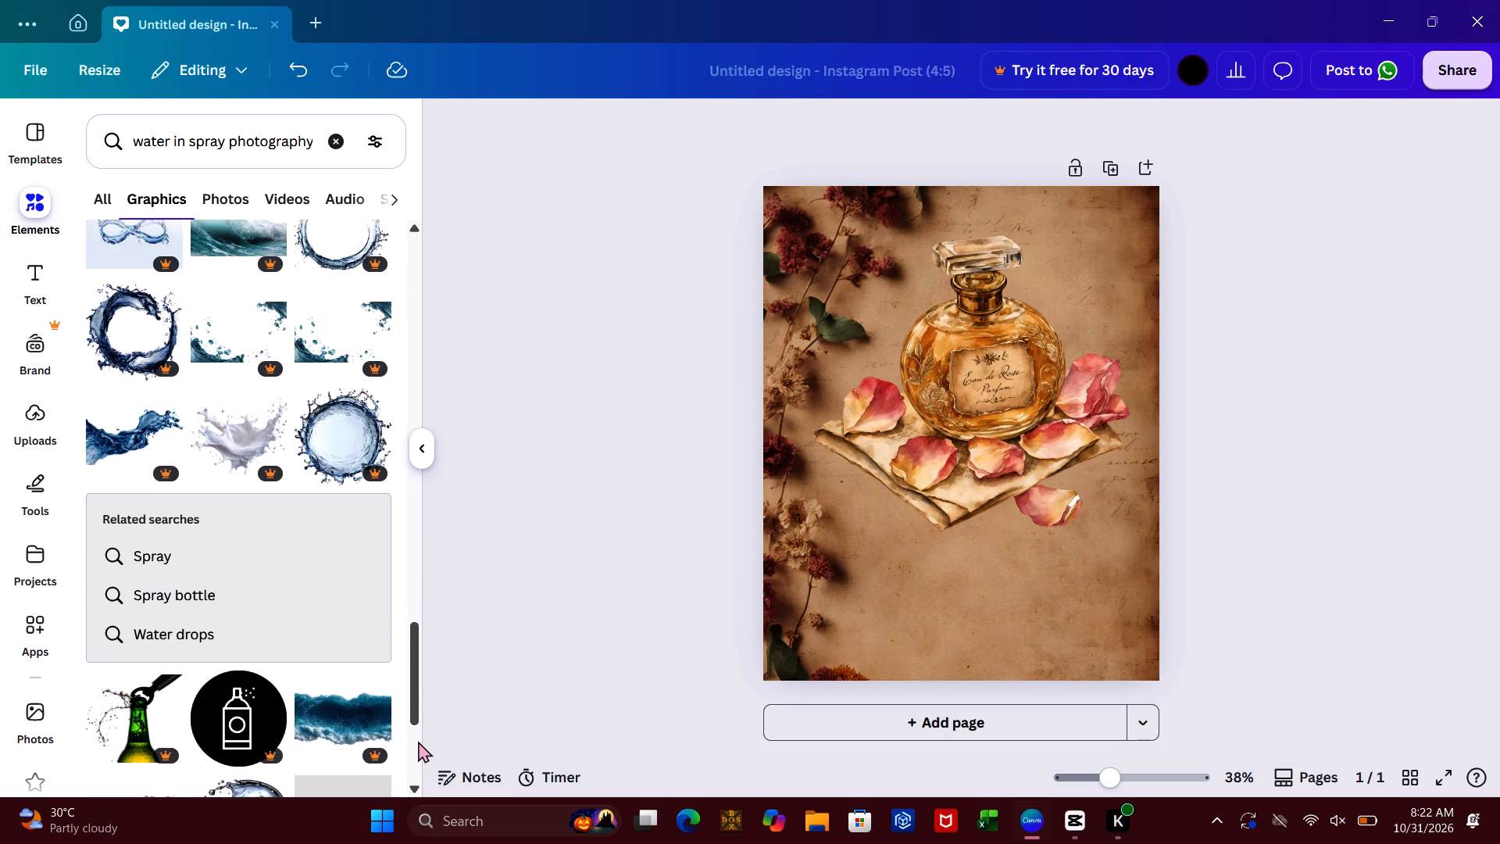
# Shorten the elements search to "spray photography".
pyautogui.click(191, 153)
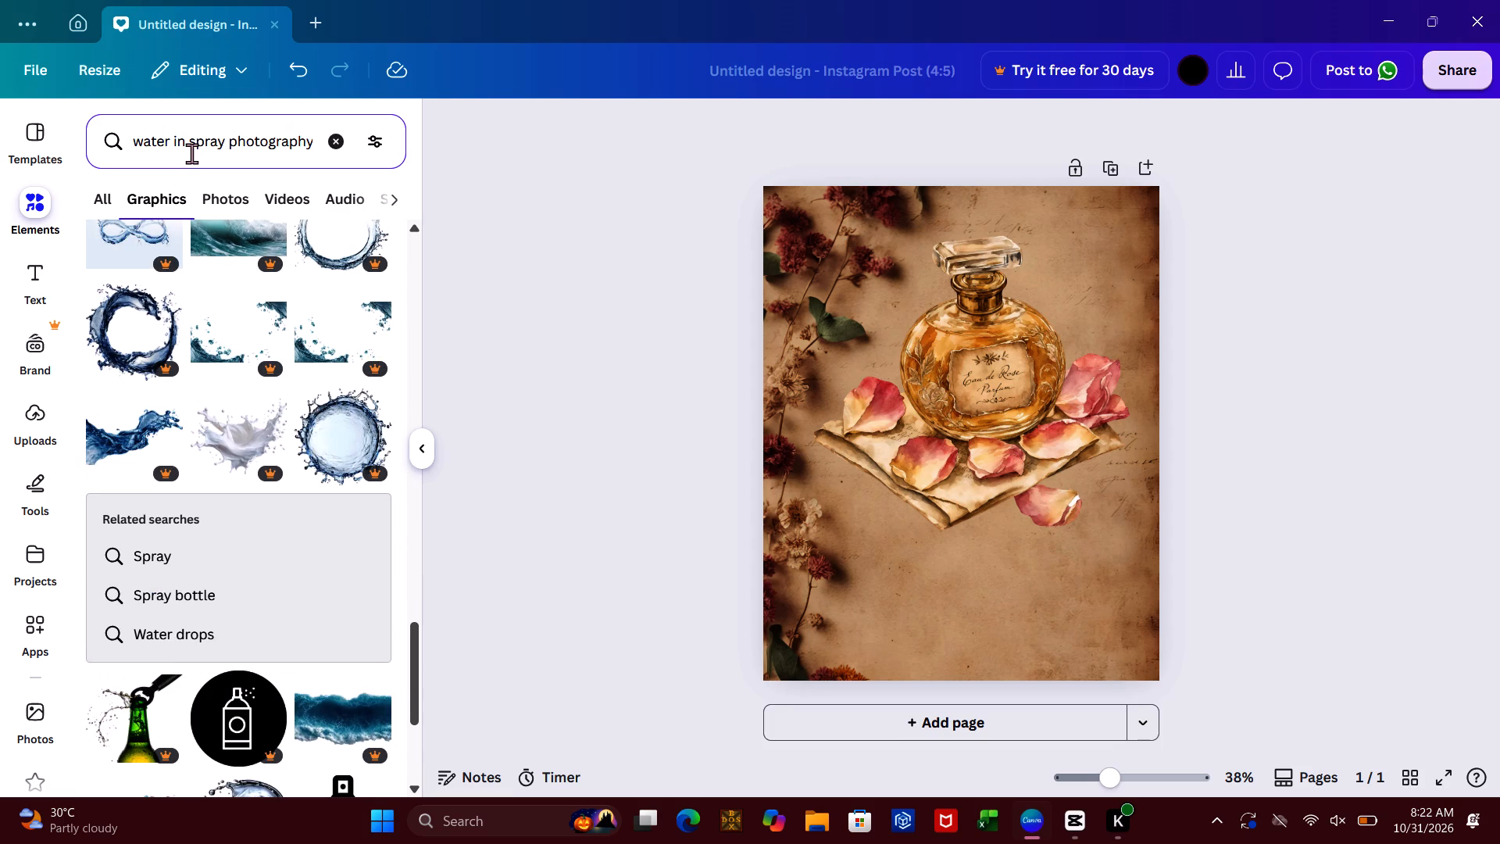
pyautogui.press('BackSpace')
pyautogui.press('BackSpace')
pyautogui.press('BackSpace')
pyautogui.press('BackSpace')
pyautogui.press('BackSpace')
pyautogui.press('BackSpace')
pyautogui.press('BackSpace')
pyautogui.press('BackSpace')
pyautogui.press('BackSpace')
pyautogui.press('BackSpace')
pyautogui.press('BackSpace')
pyautogui.press('BackSpace')
pyautogui.press('BackSpace')
pyautogui.press('BackSpace')
pyautogui.press('BackSpace')
pyautogui.press('BackSpace')
pyautogui.press('BackSpace')
pyautogui.press('BackSpace')
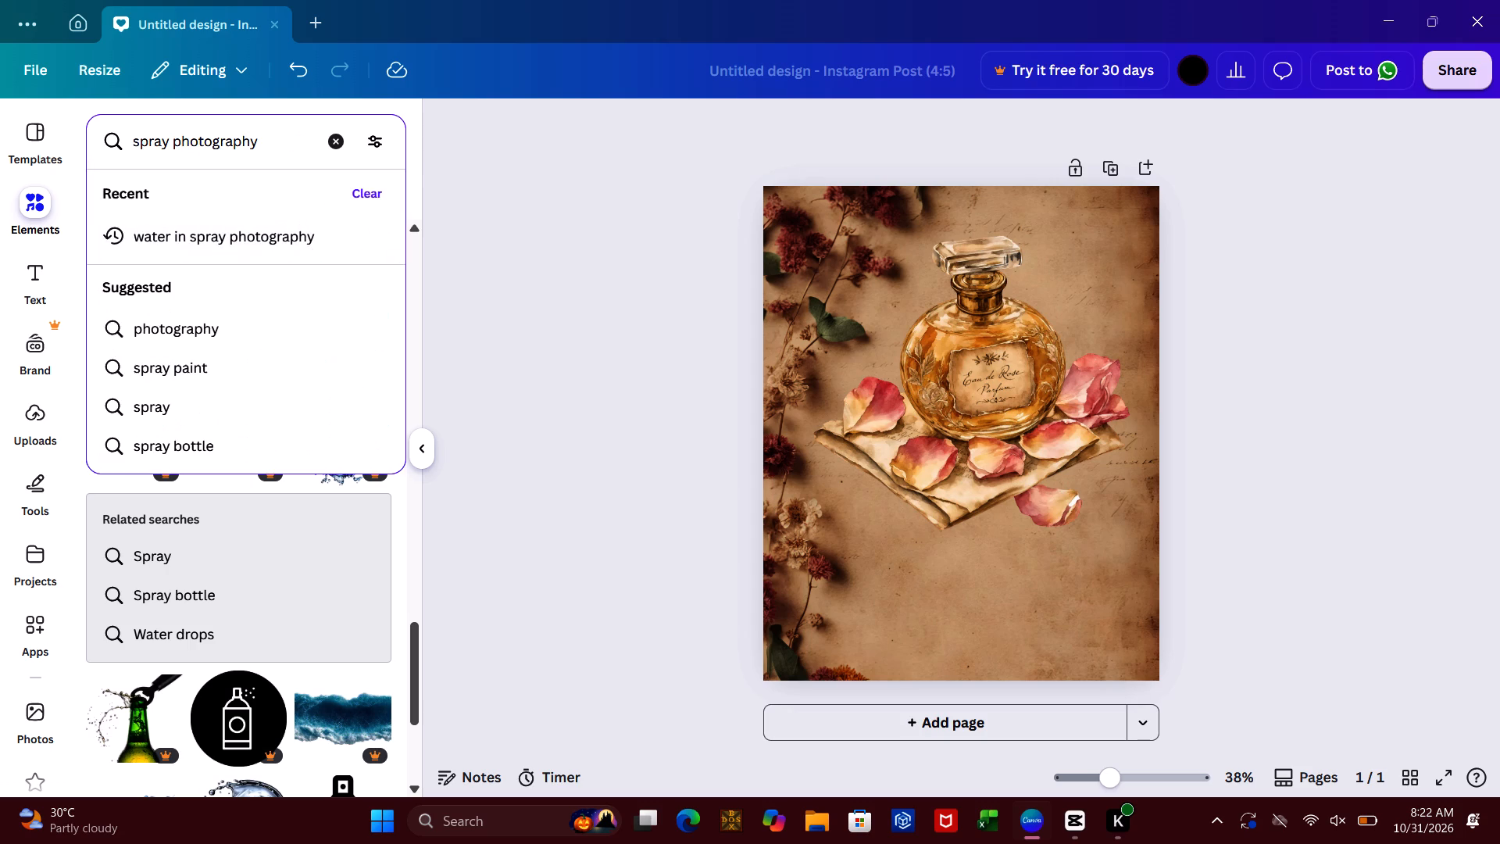
pyautogui.press('Return')
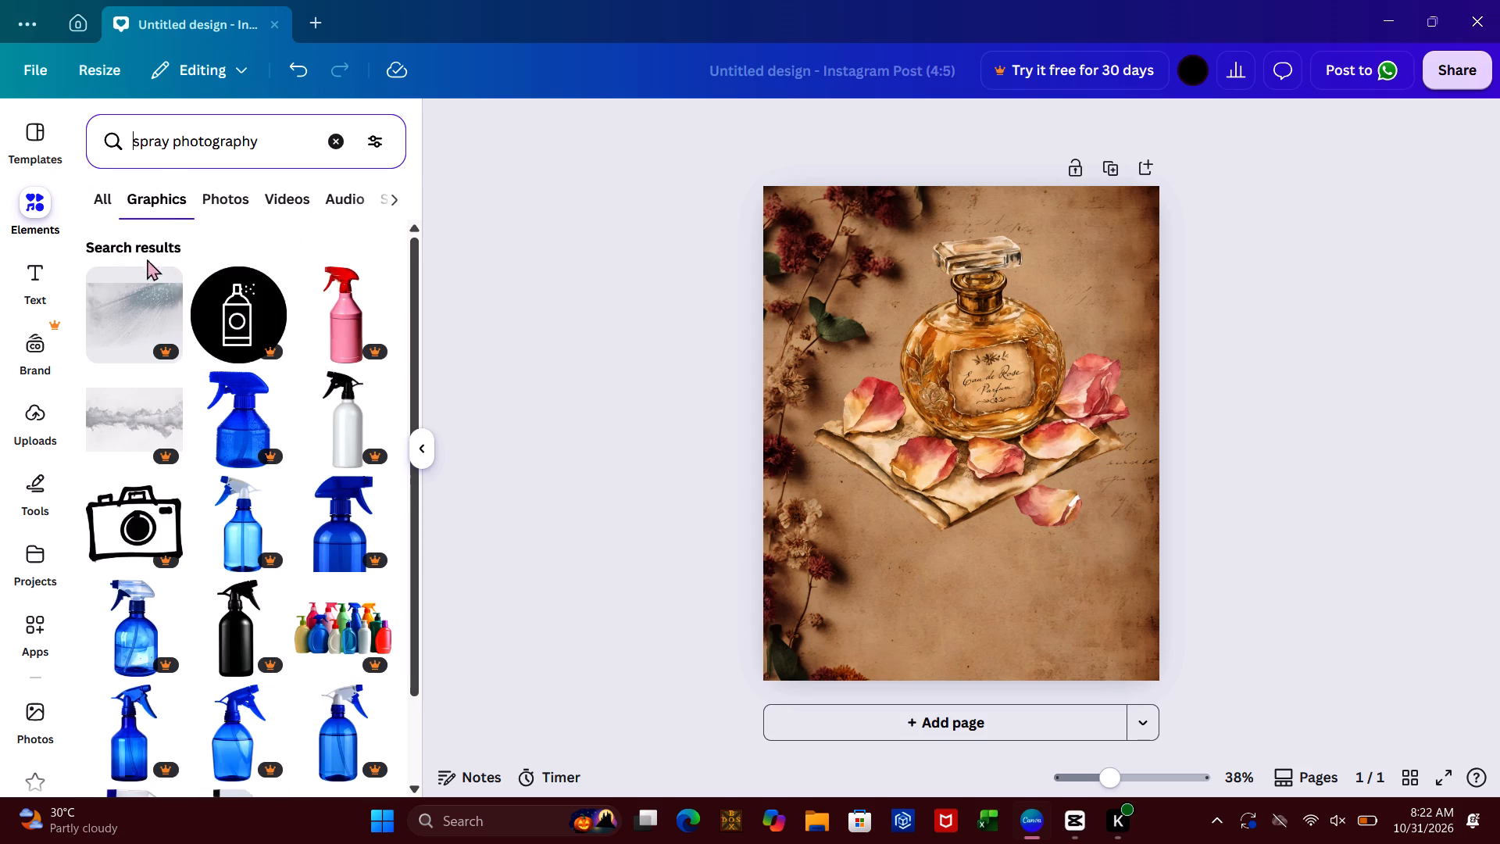
# Examine the graphics results for "spray photography" for a spray or mist effect to use with the perfume bottle.
pyautogui.click(410, 723)
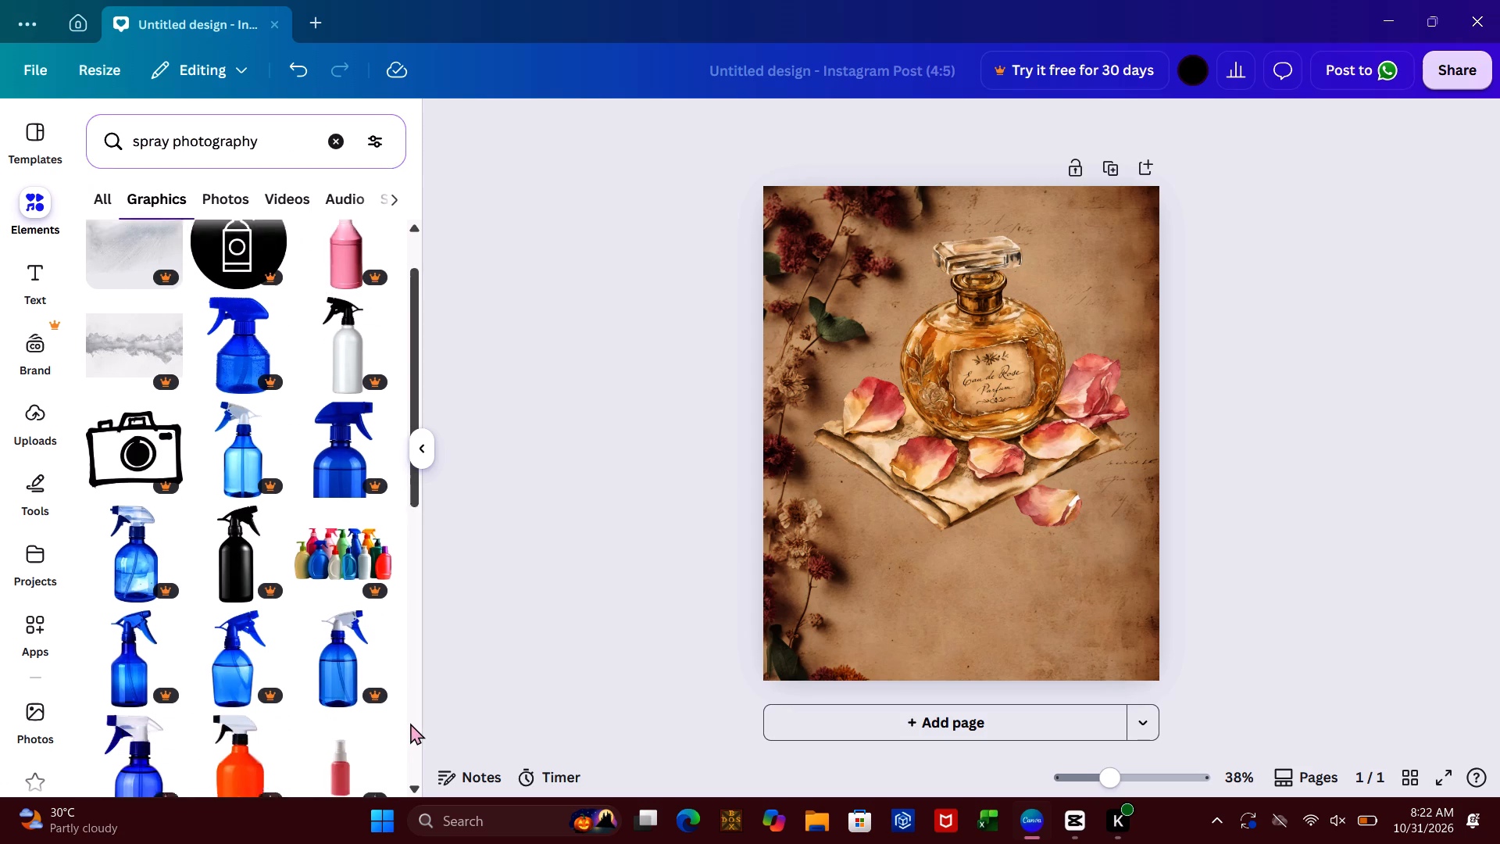
pyautogui.click(410, 723)
pyautogui.click(410, 723)
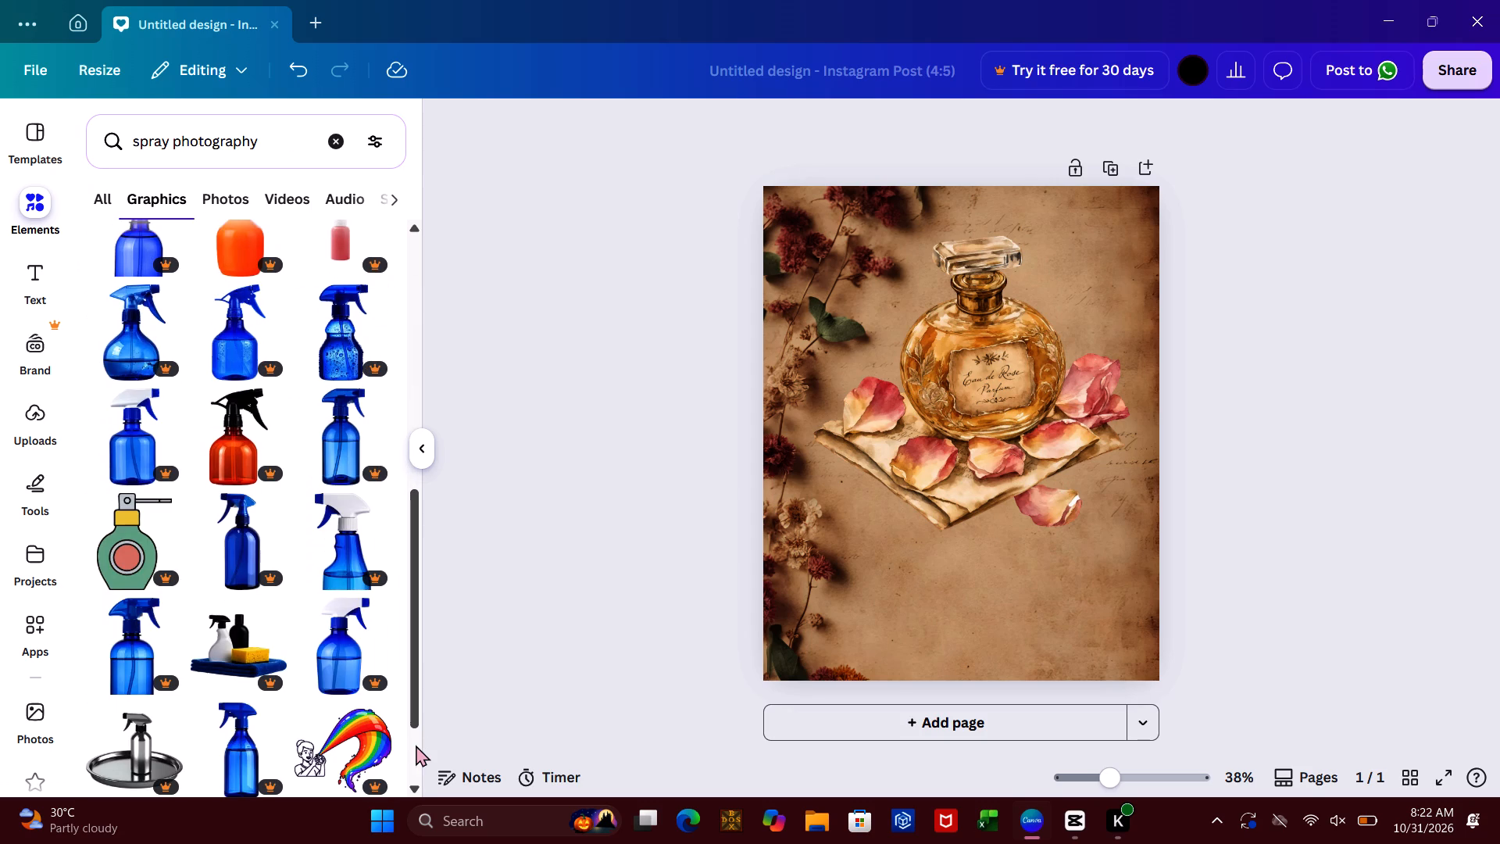
pyautogui.click(415, 747)
pyautogui.tripleClick(415, 747)
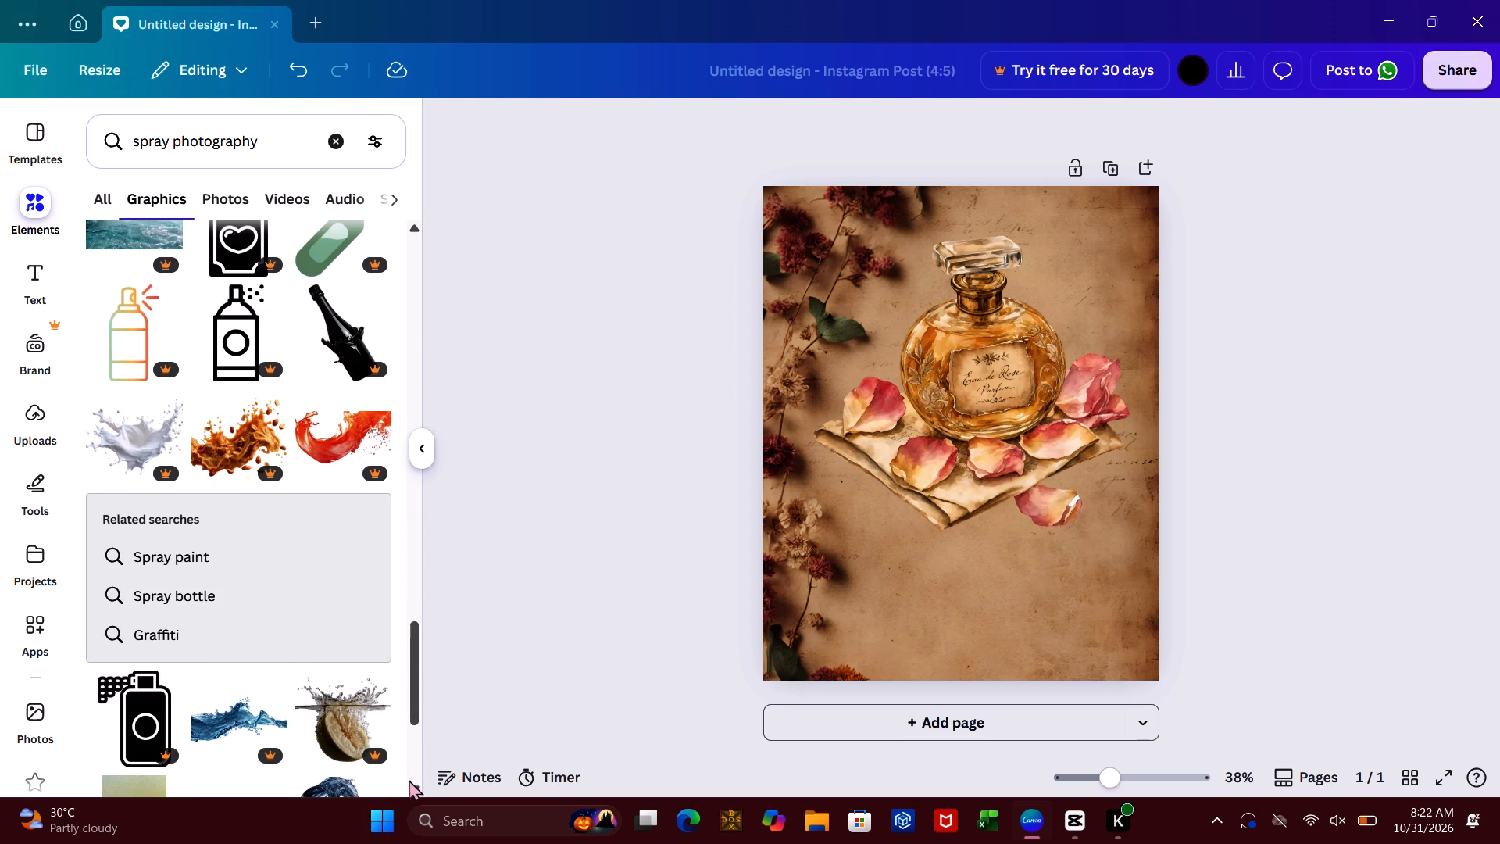
pyautogui.click(412, 767)
pyautogui.click(412, 767)
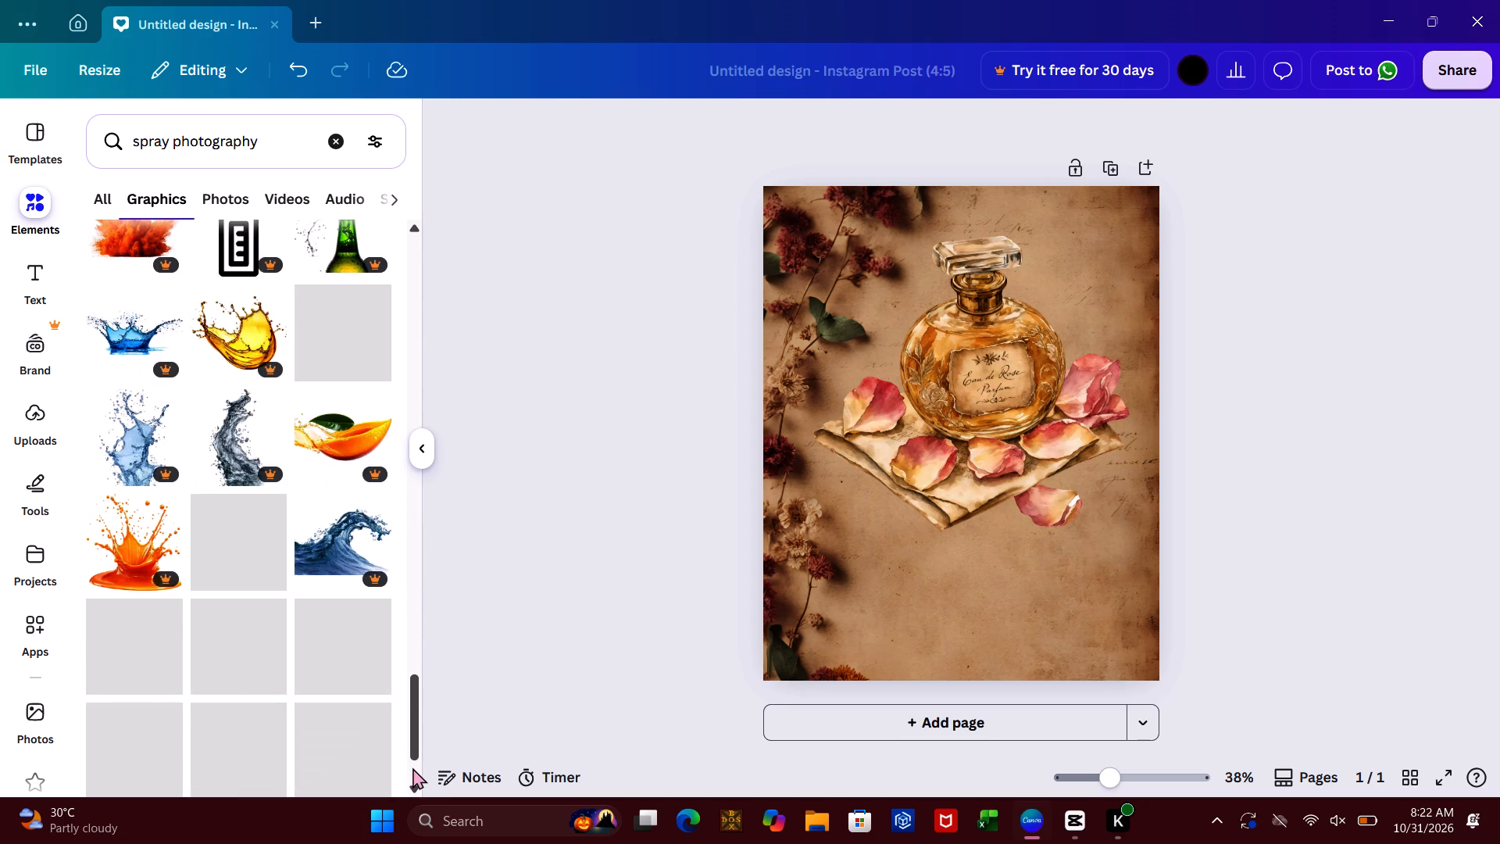
pyautogui.click(412, 767)
pyautogui.click(412, 767)
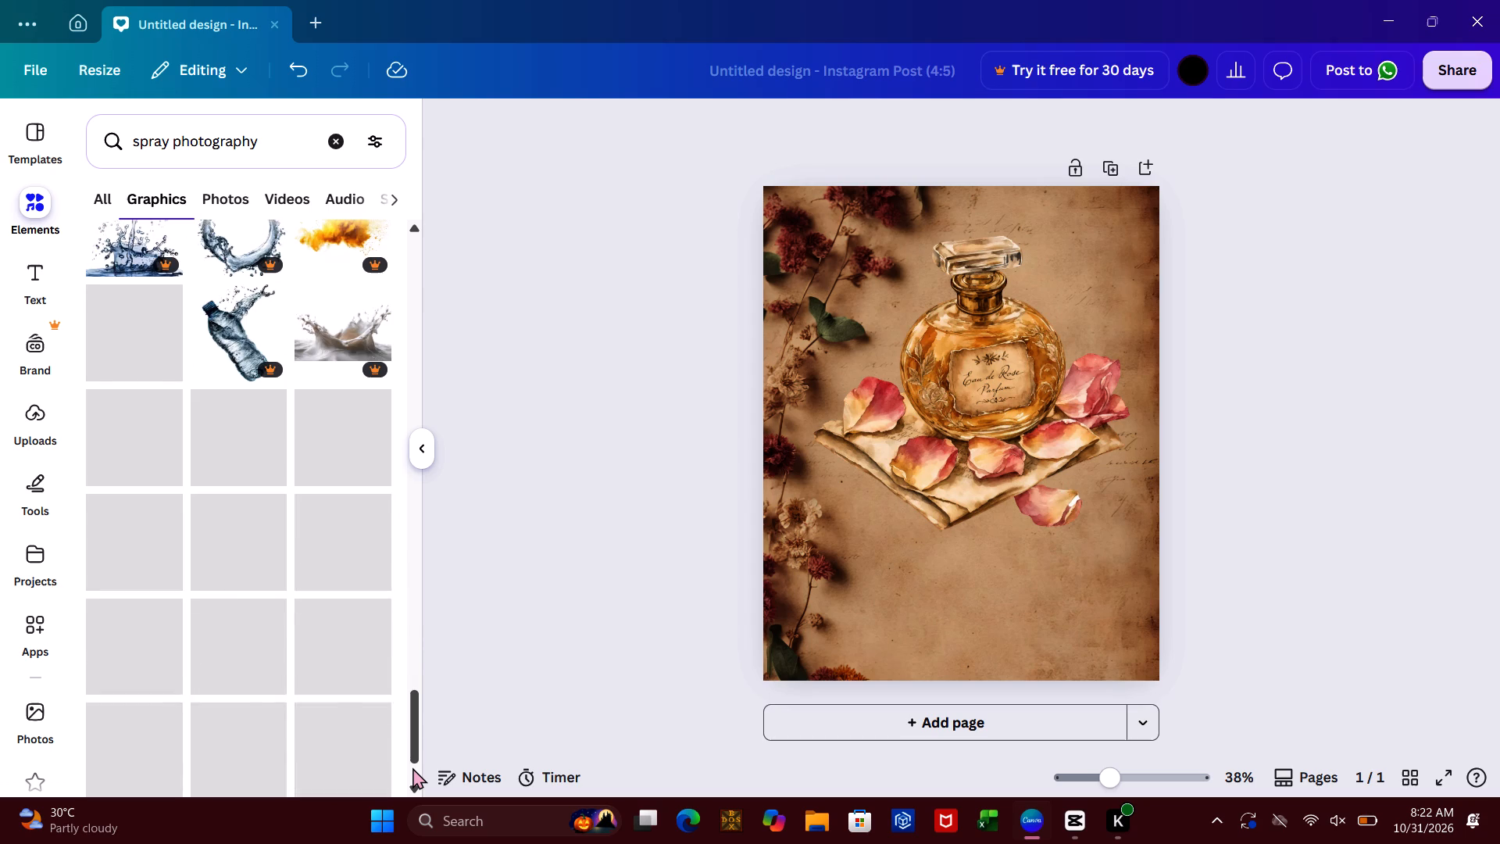
pyautogui.click(412, 767)
pyautogui.click(412, 767)
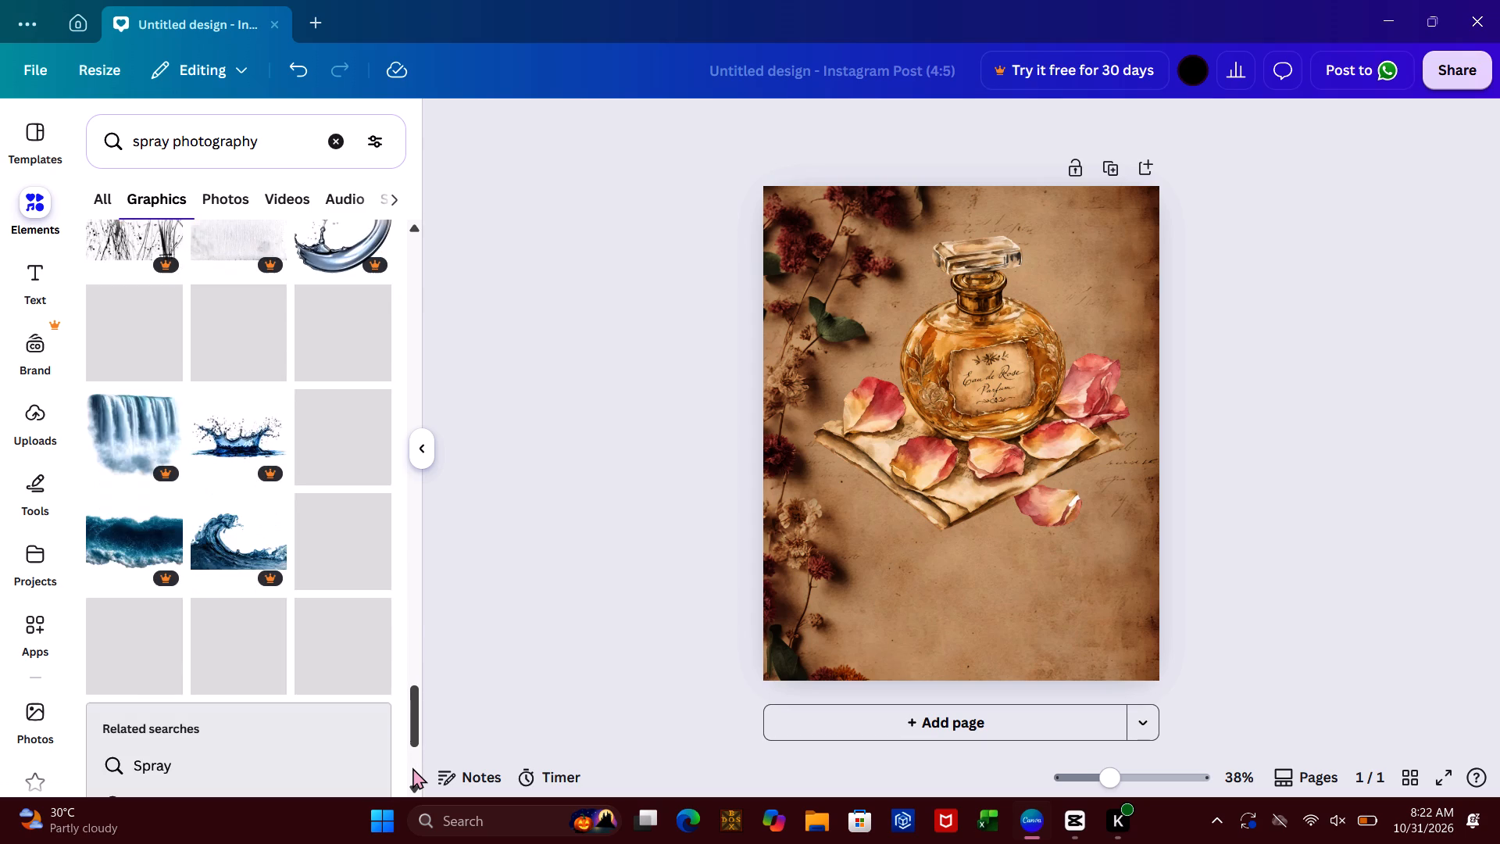
pyautogui.click(412, 767)
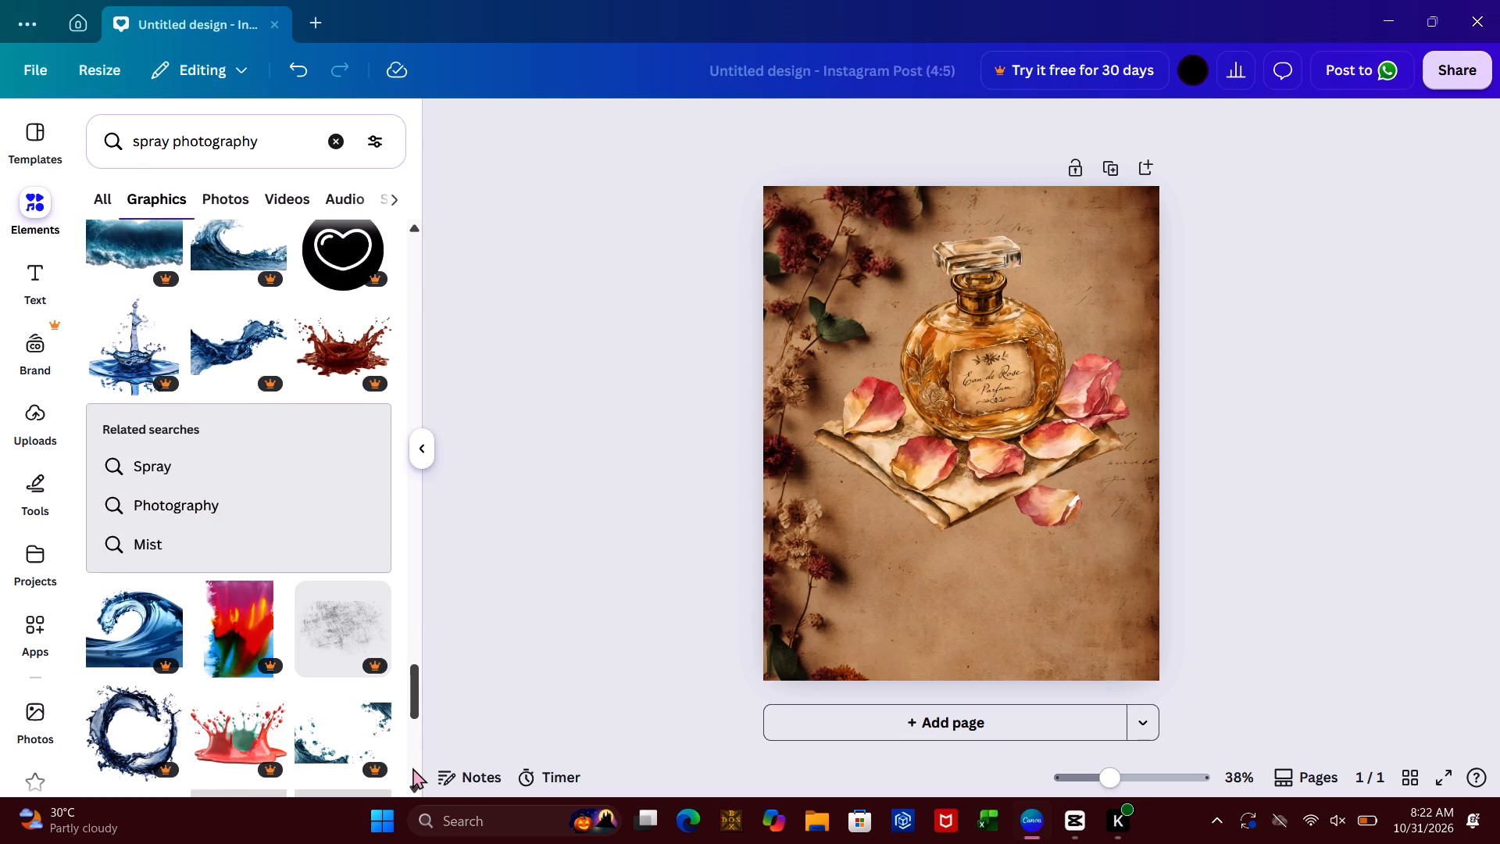
pyautogui.click(412, 767)
pyautogui.click(412, 767)
pyautogui.click(412, 767)
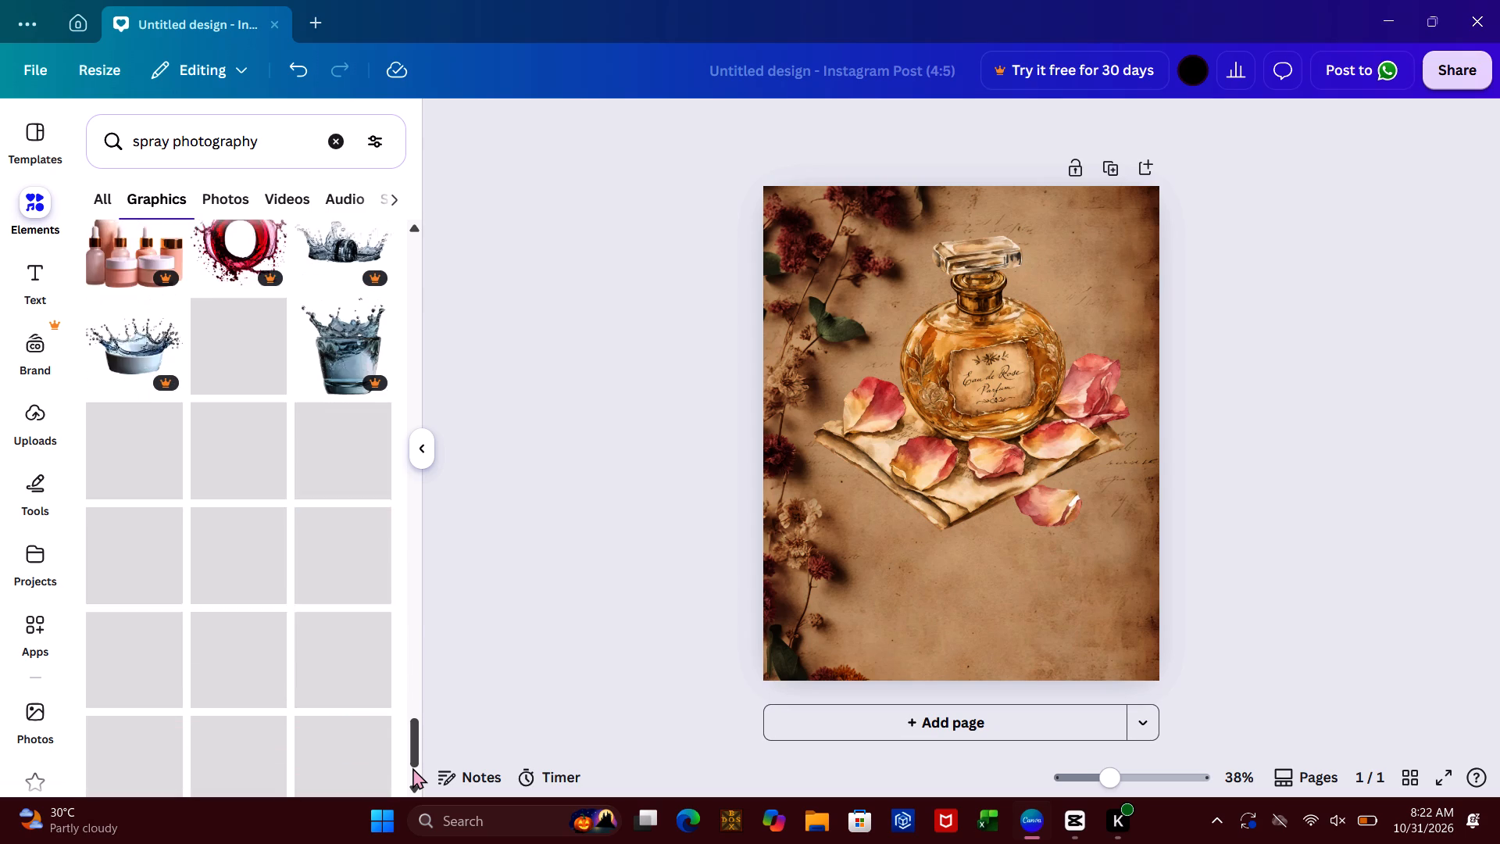
pyautogui.click(412, 767)
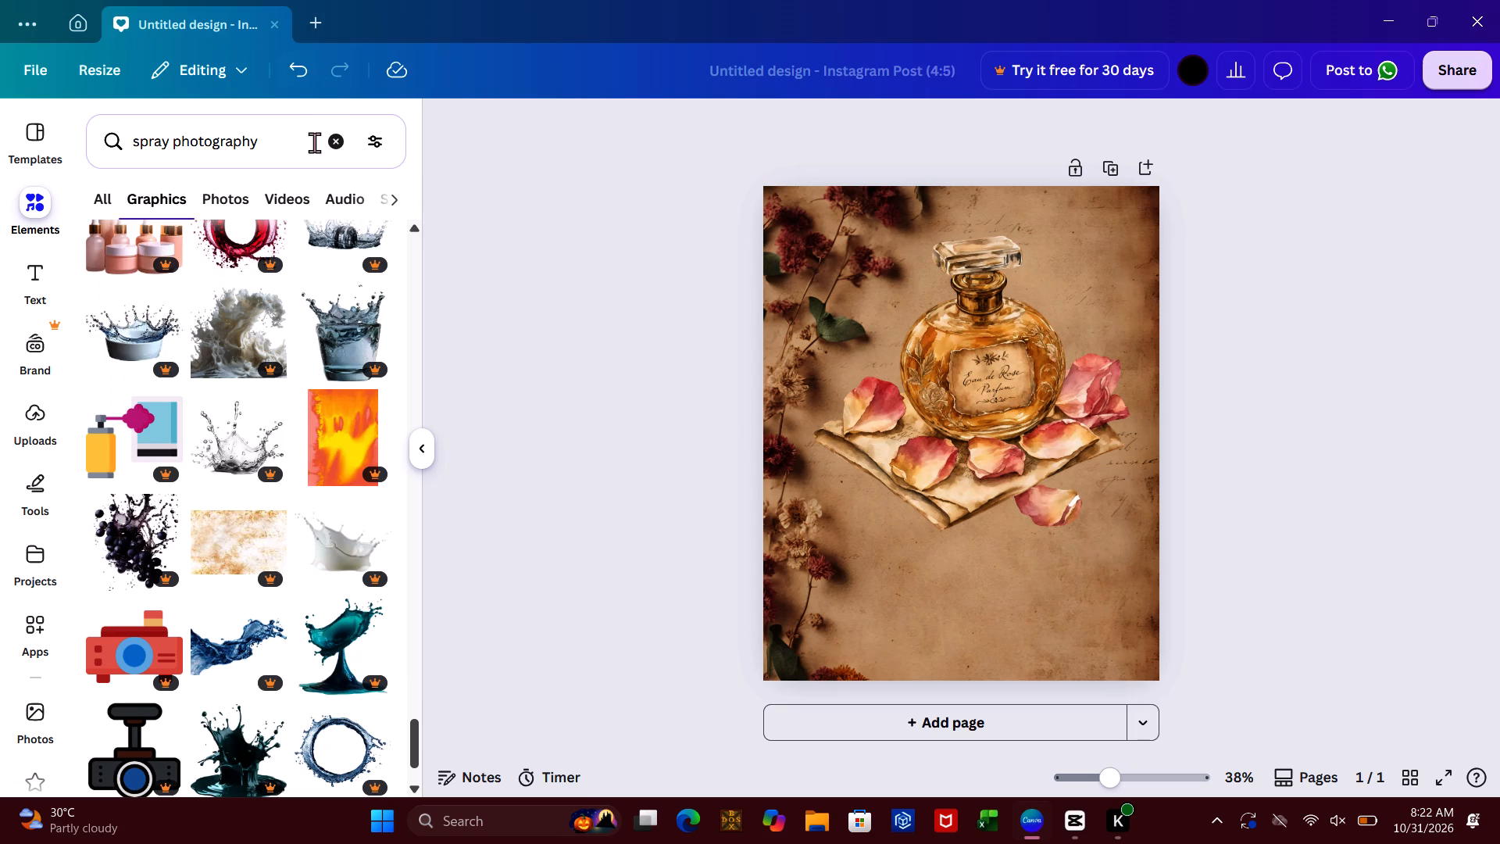
# Replace the elements search with "dark pink desings".
pyautogui.click(330, 147)
pyautogui.click(293, 125)
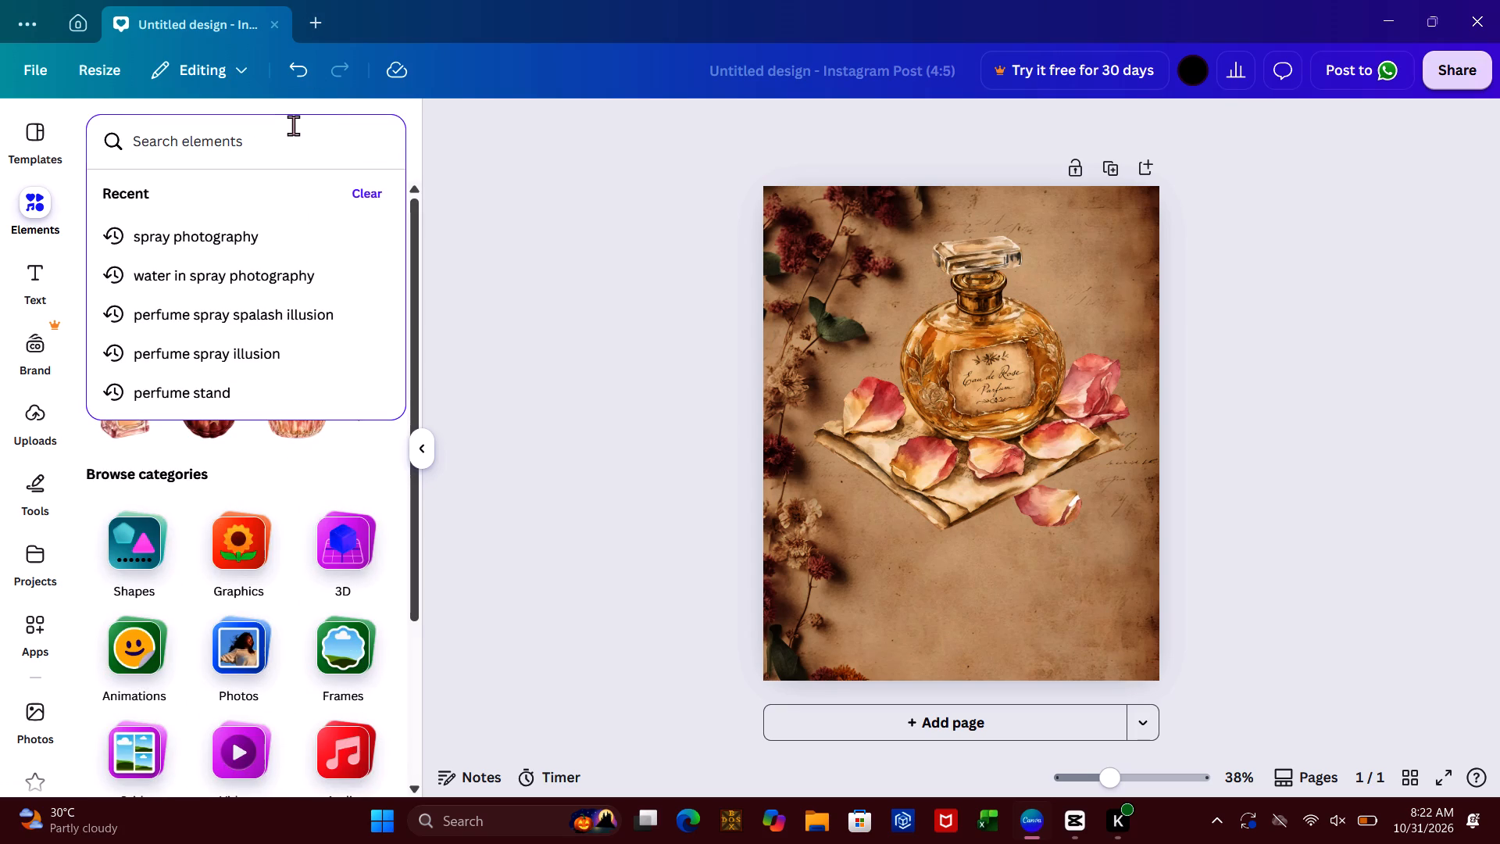
pyautogui.write('dark')
pyautogui.press('space')
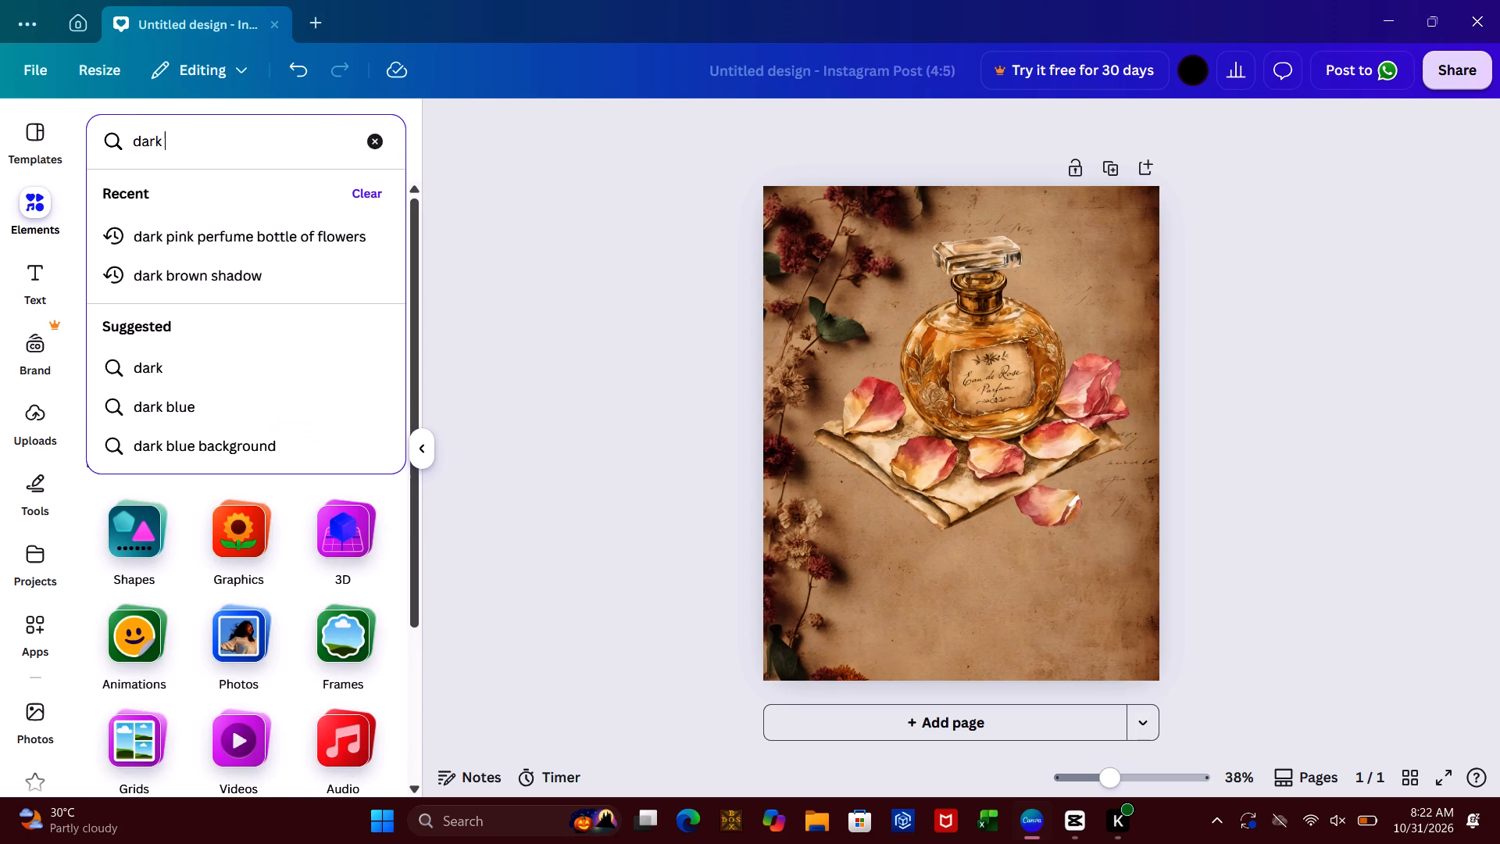
pyautogui.write('pink')
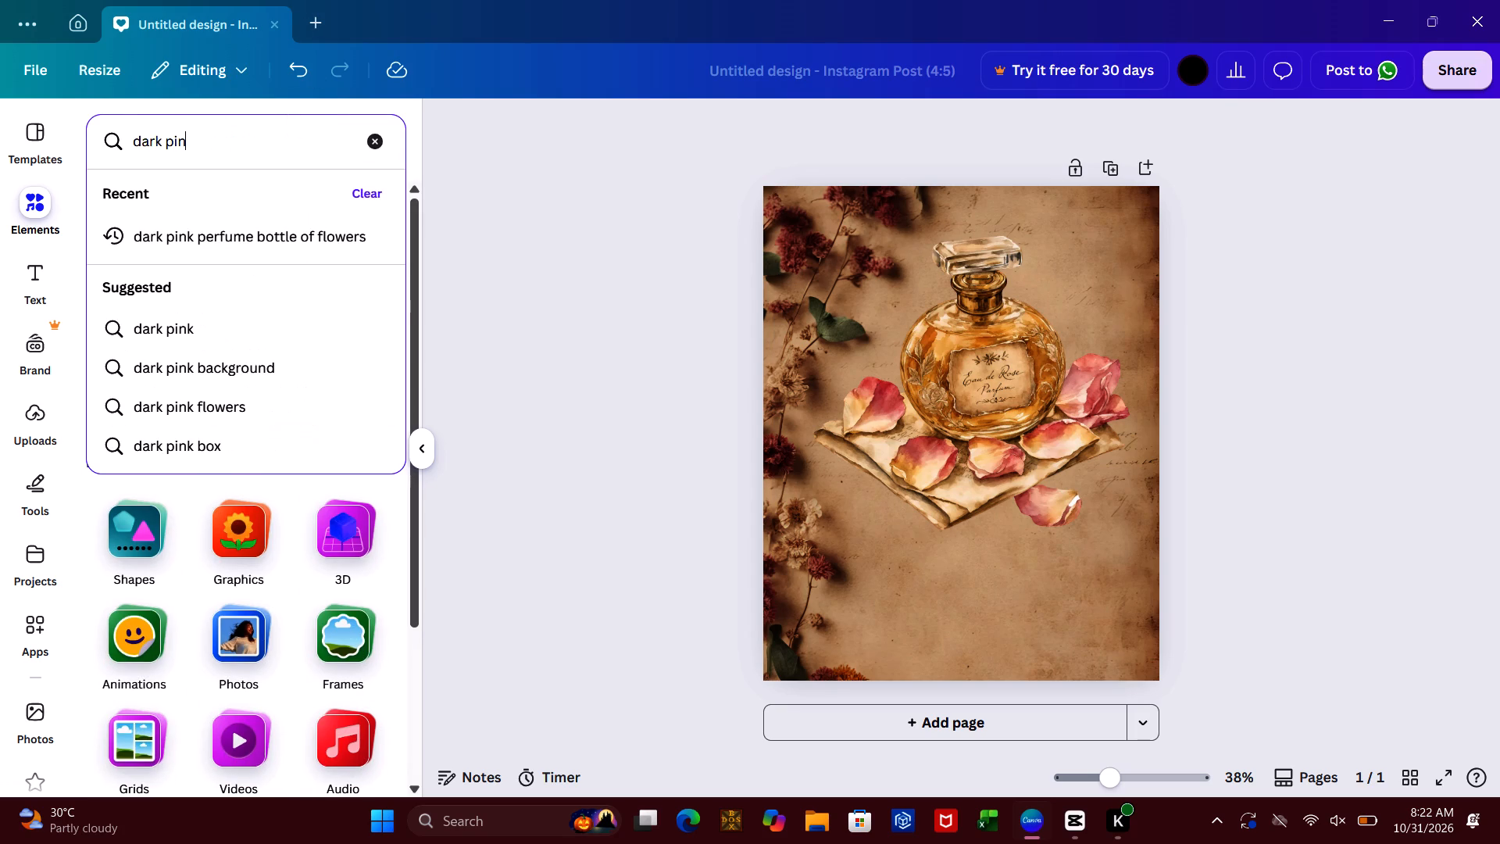
pyautogui.press('space')
pyautogui.write('desi')
pyautogui.write('ngd')
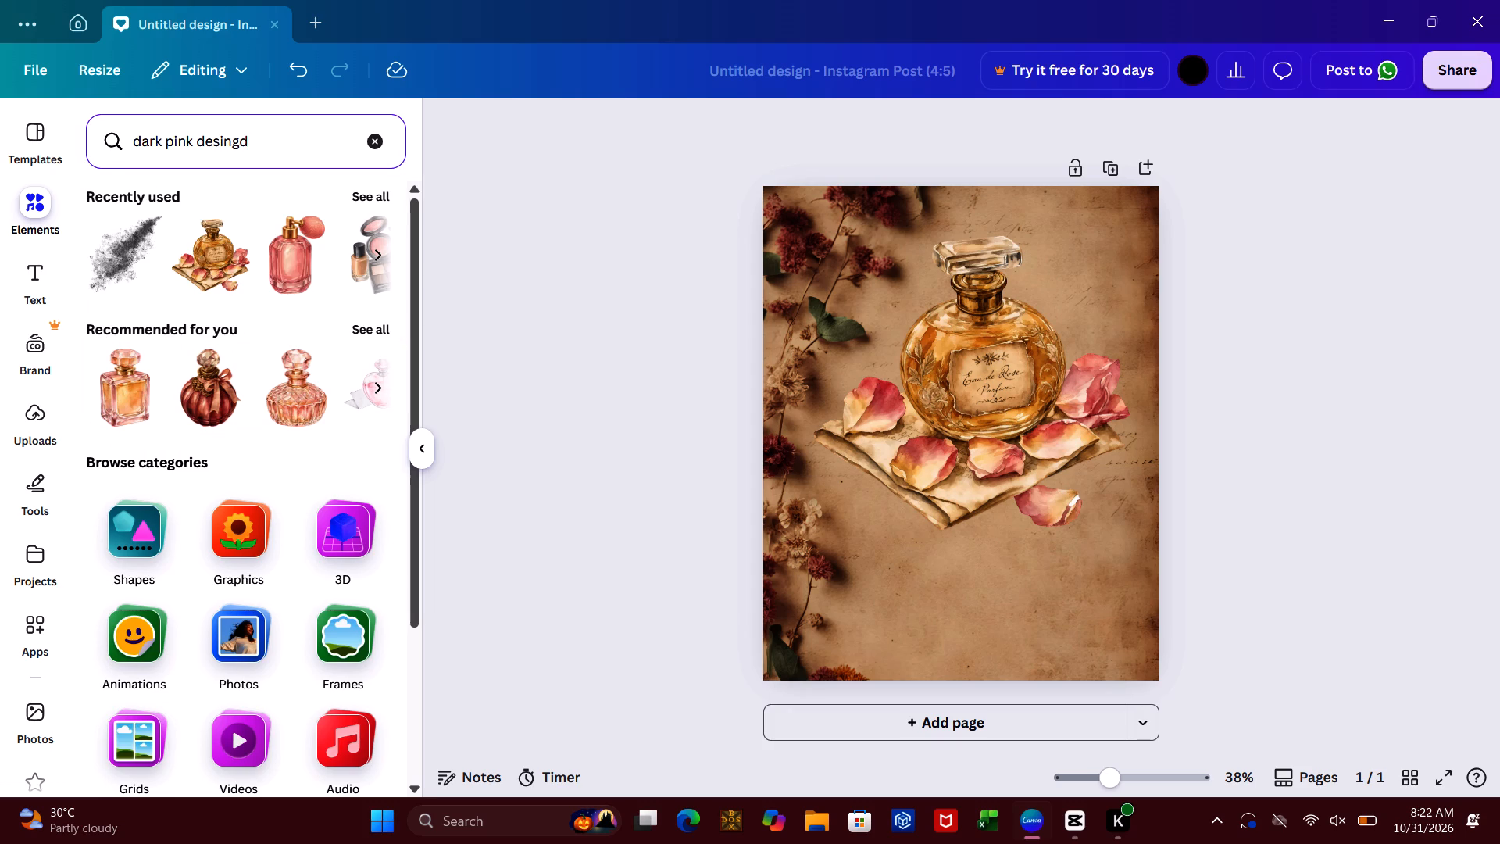
pyautogui.press('Return')
pyautogui.press('BackSpace')
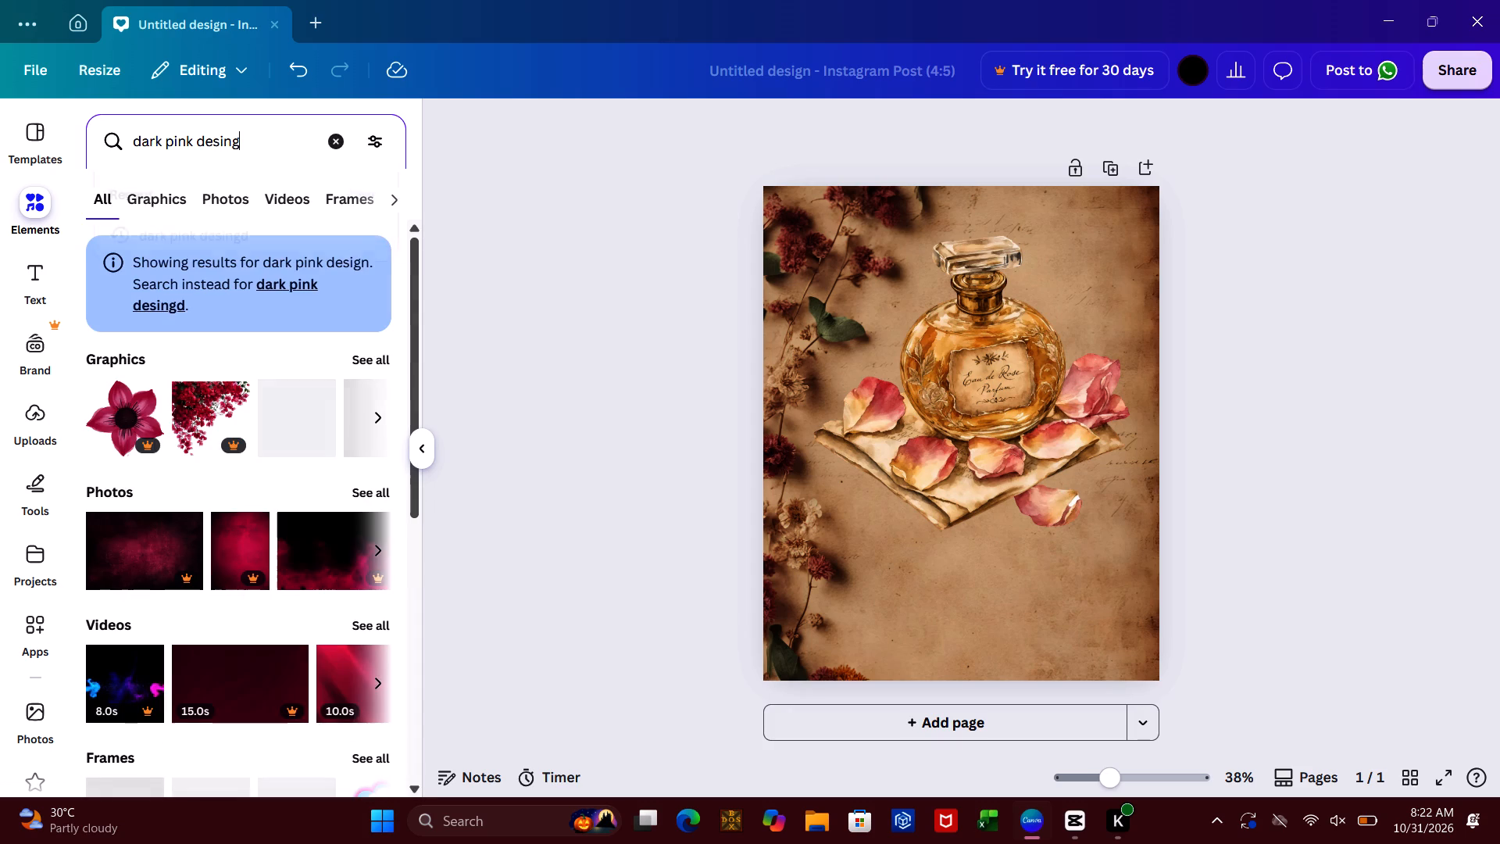
pyautogui.press('s')
pyautogui.press('Return')
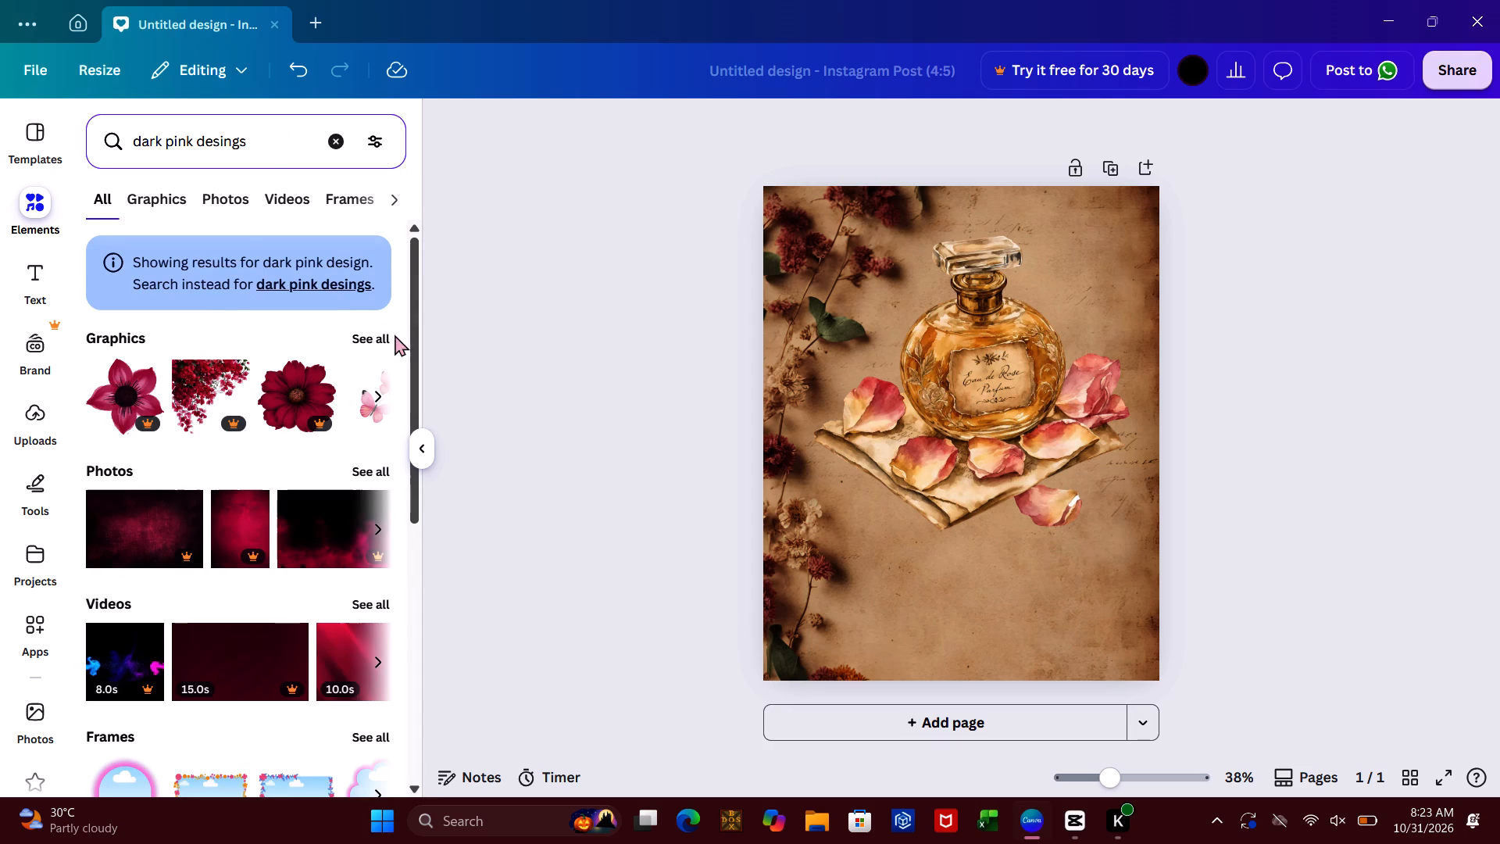
# Examine the full graphics results for "dark pink desings" for a decorative element that suits the vintage perfume bottle design.
pyautogui.click(387, 337)
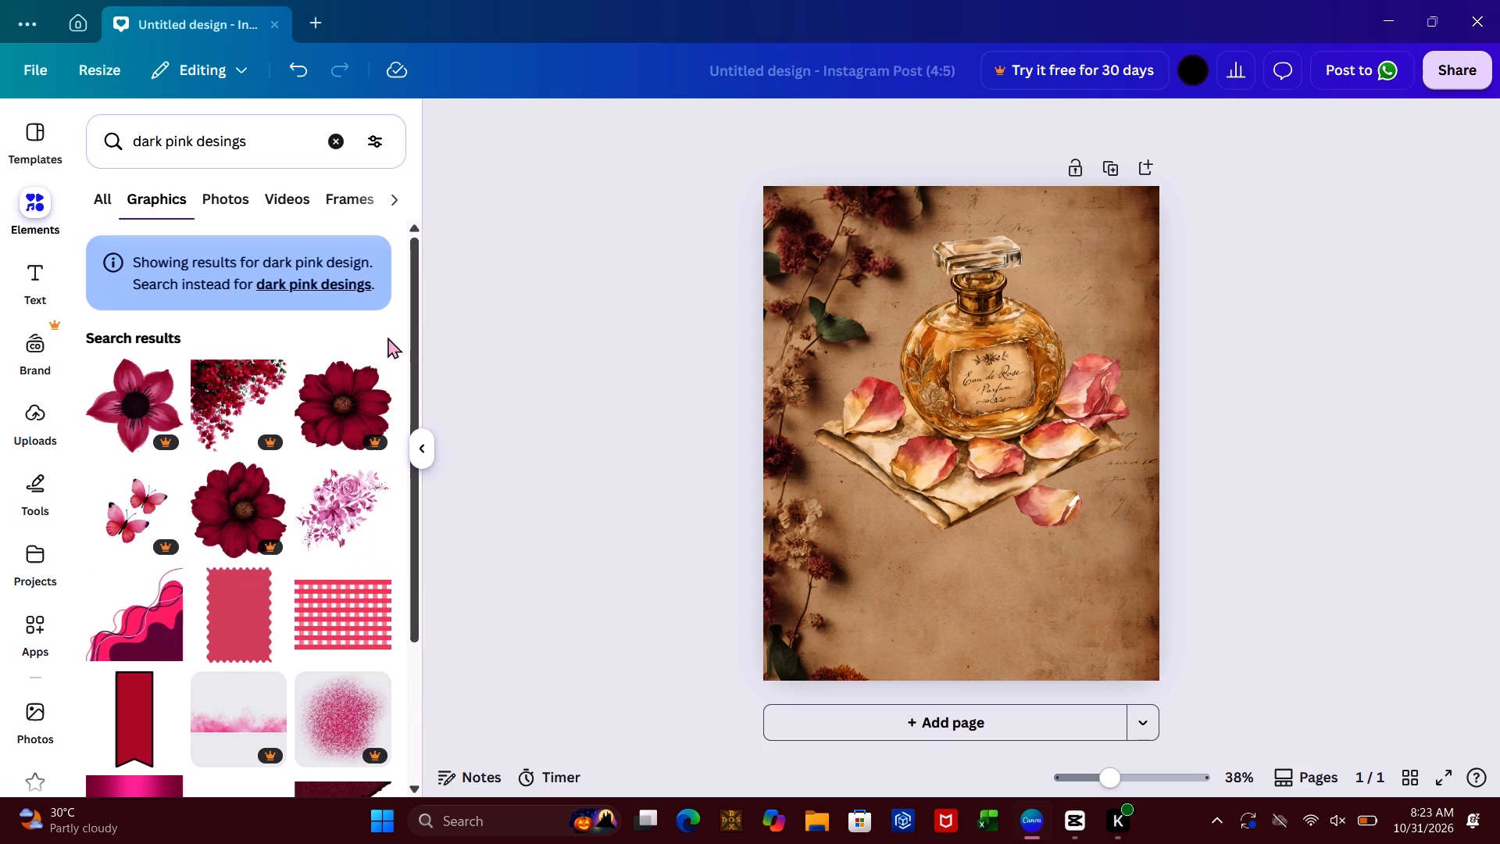
pyautogui.click(408, 656)
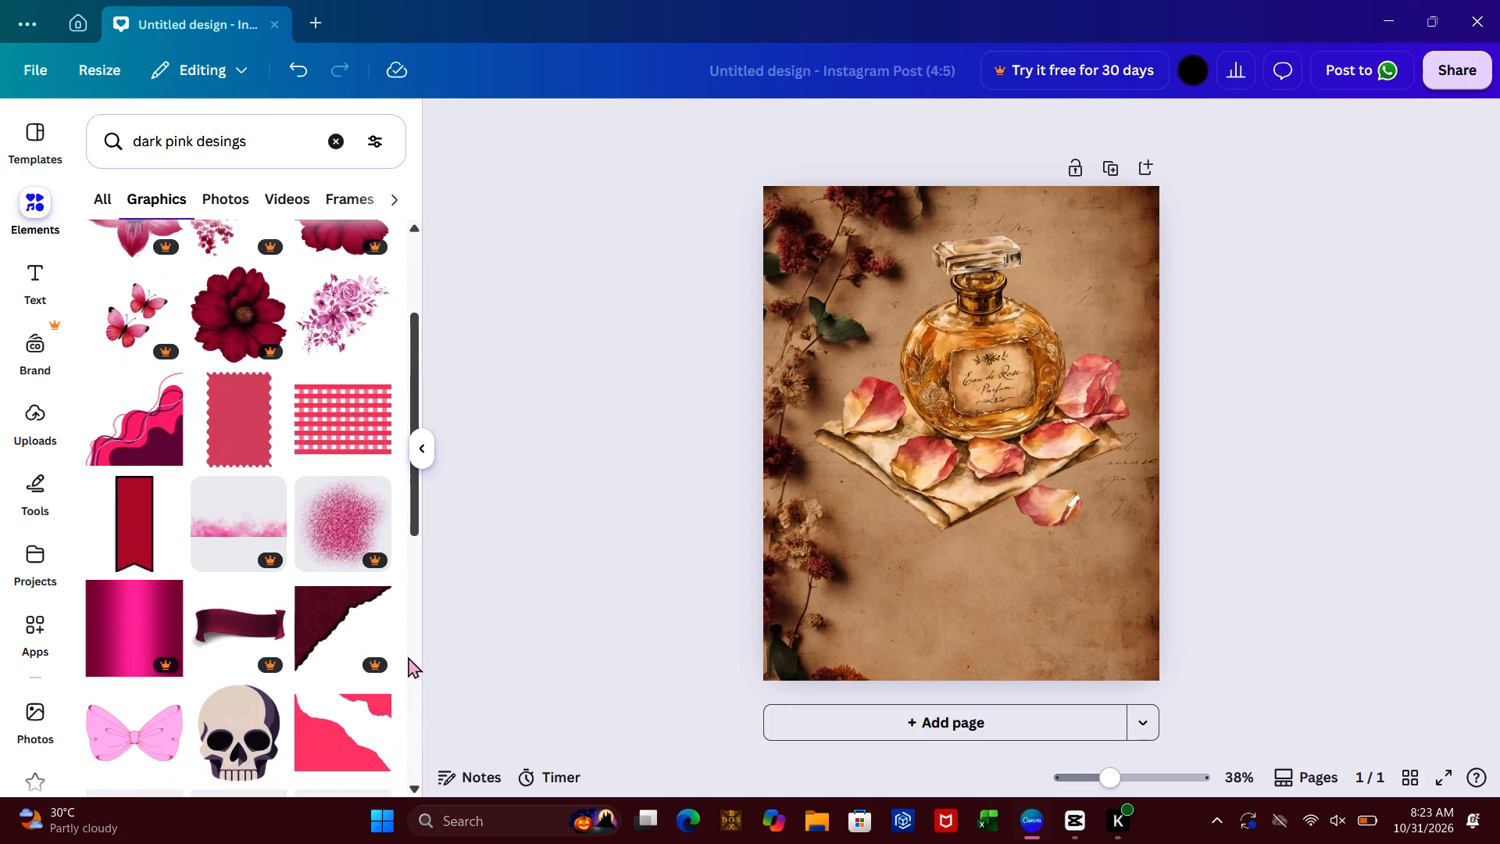
pyautogui.click(412, 612)
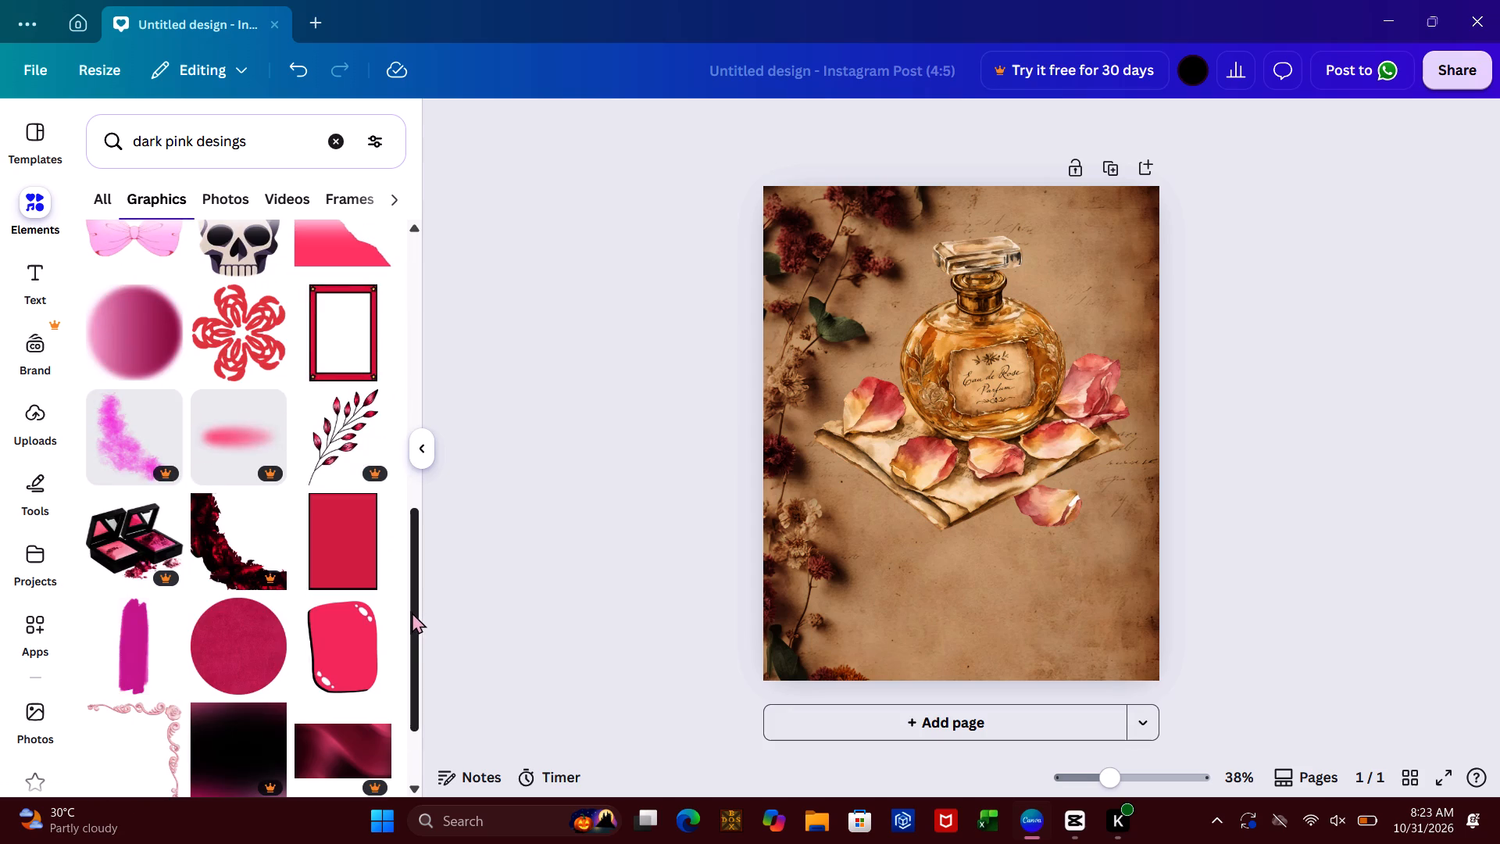
pyautogui.click(412, 745)
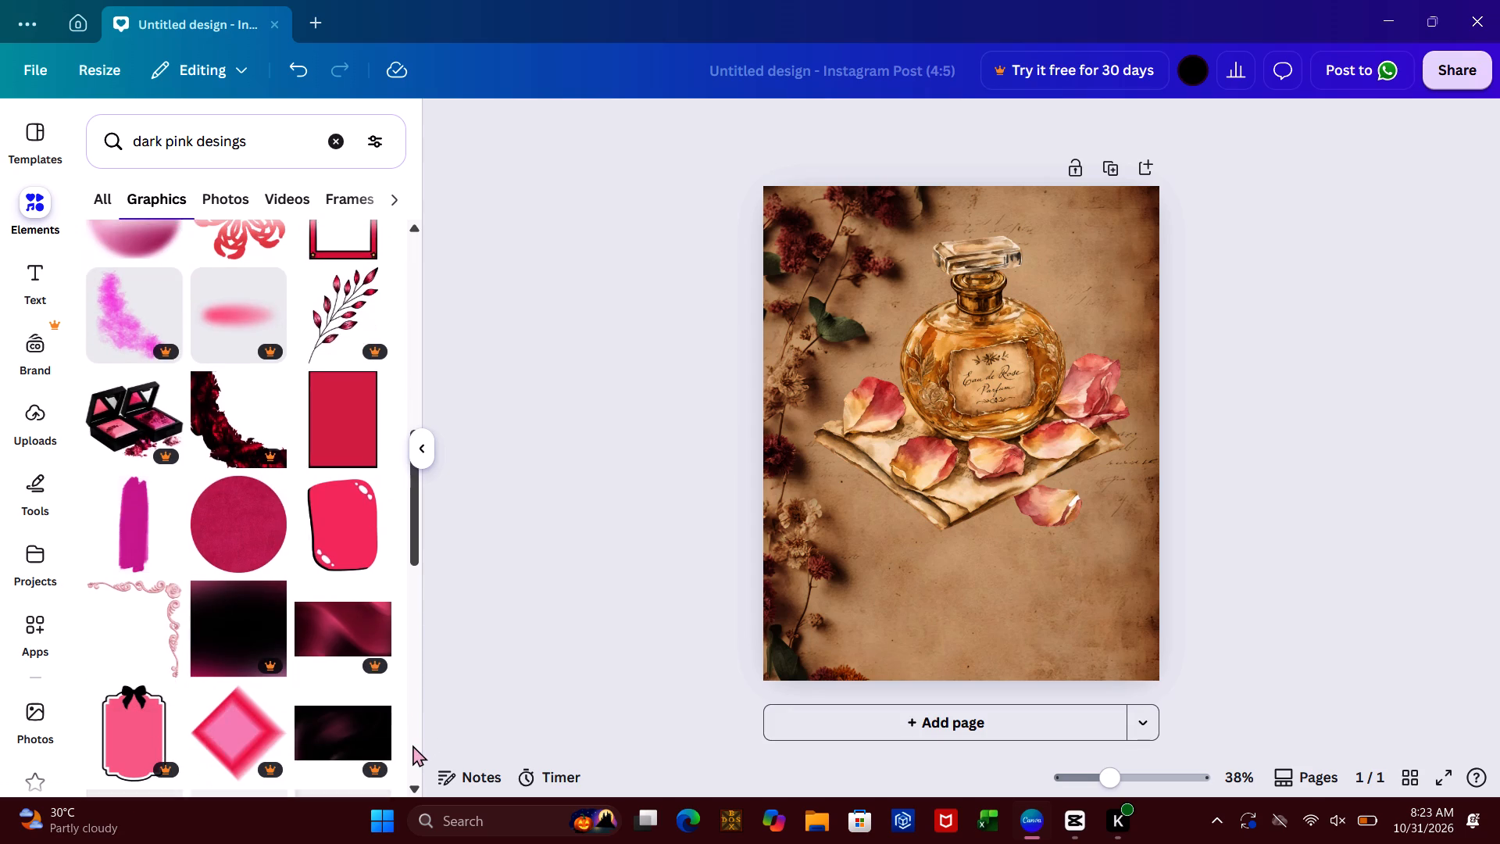
pyautogui.click(412, 745)
pyautogui.click(412, 745)
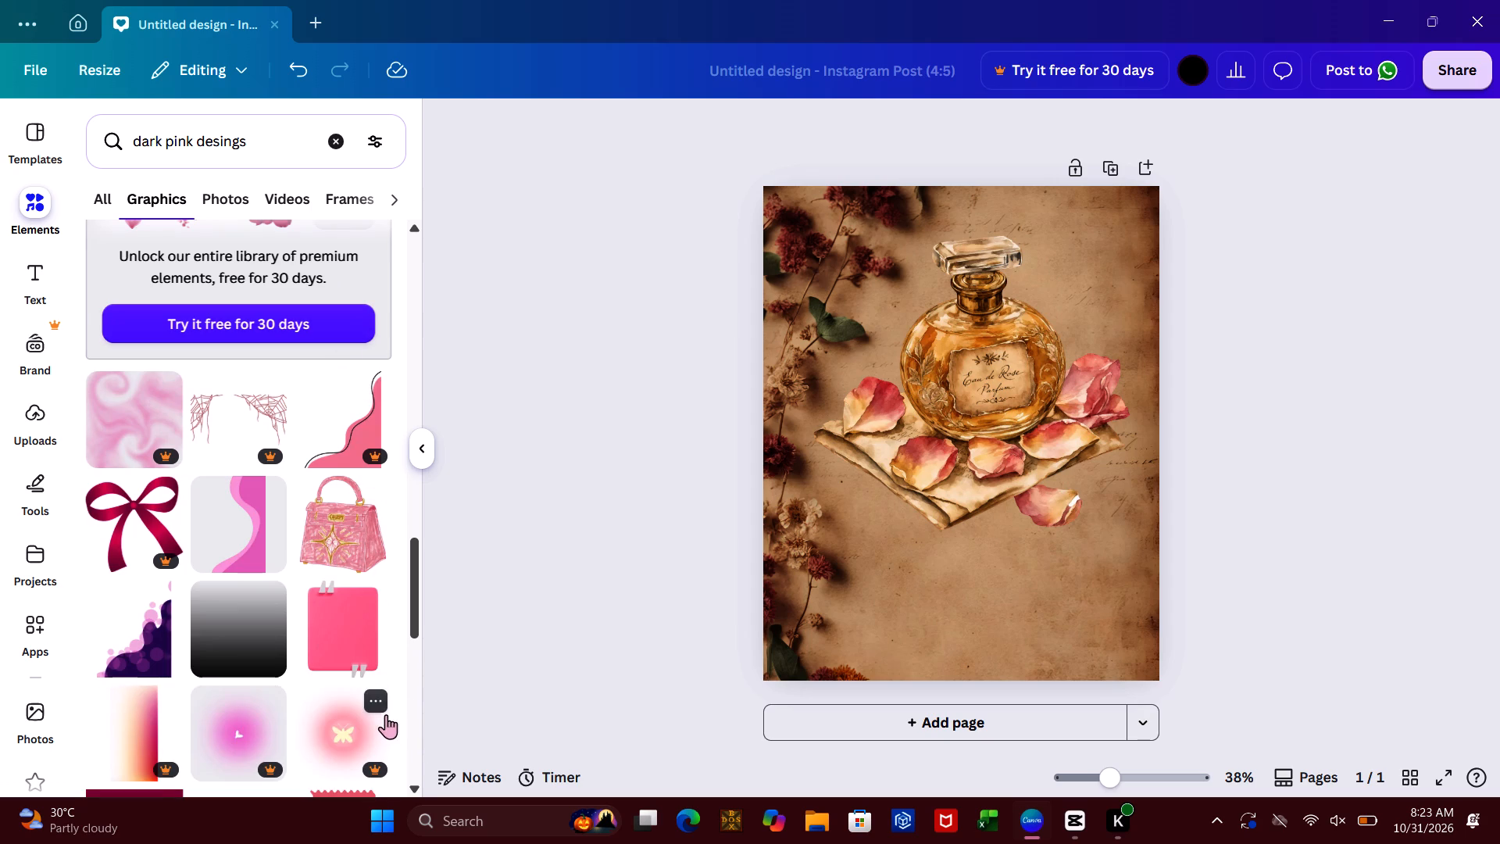
pyautogui.click(412, 726)
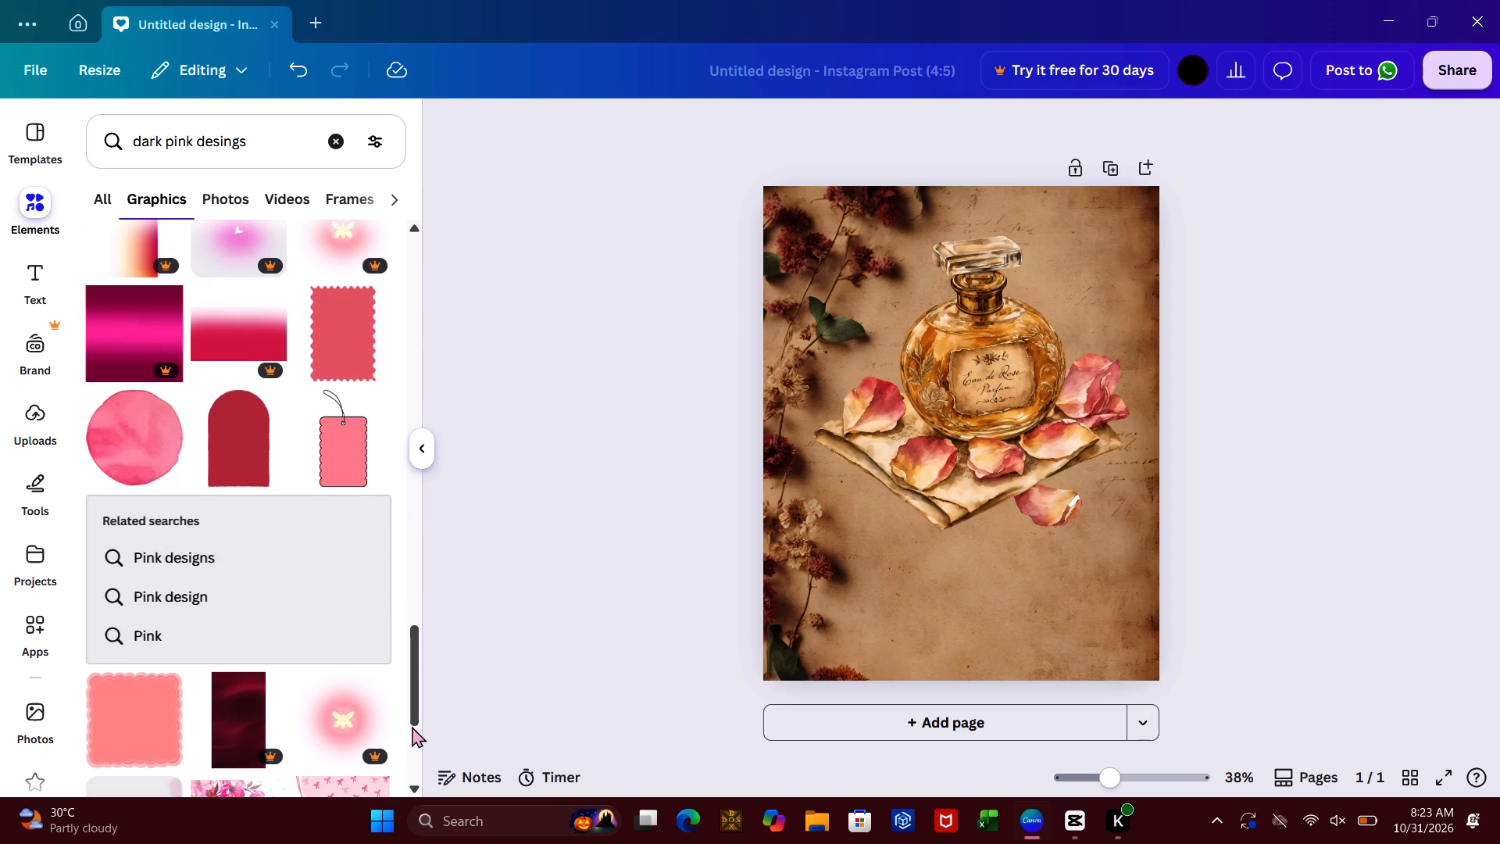
pyautogui.click(412, 734)
pyautogui.click(412, 734)
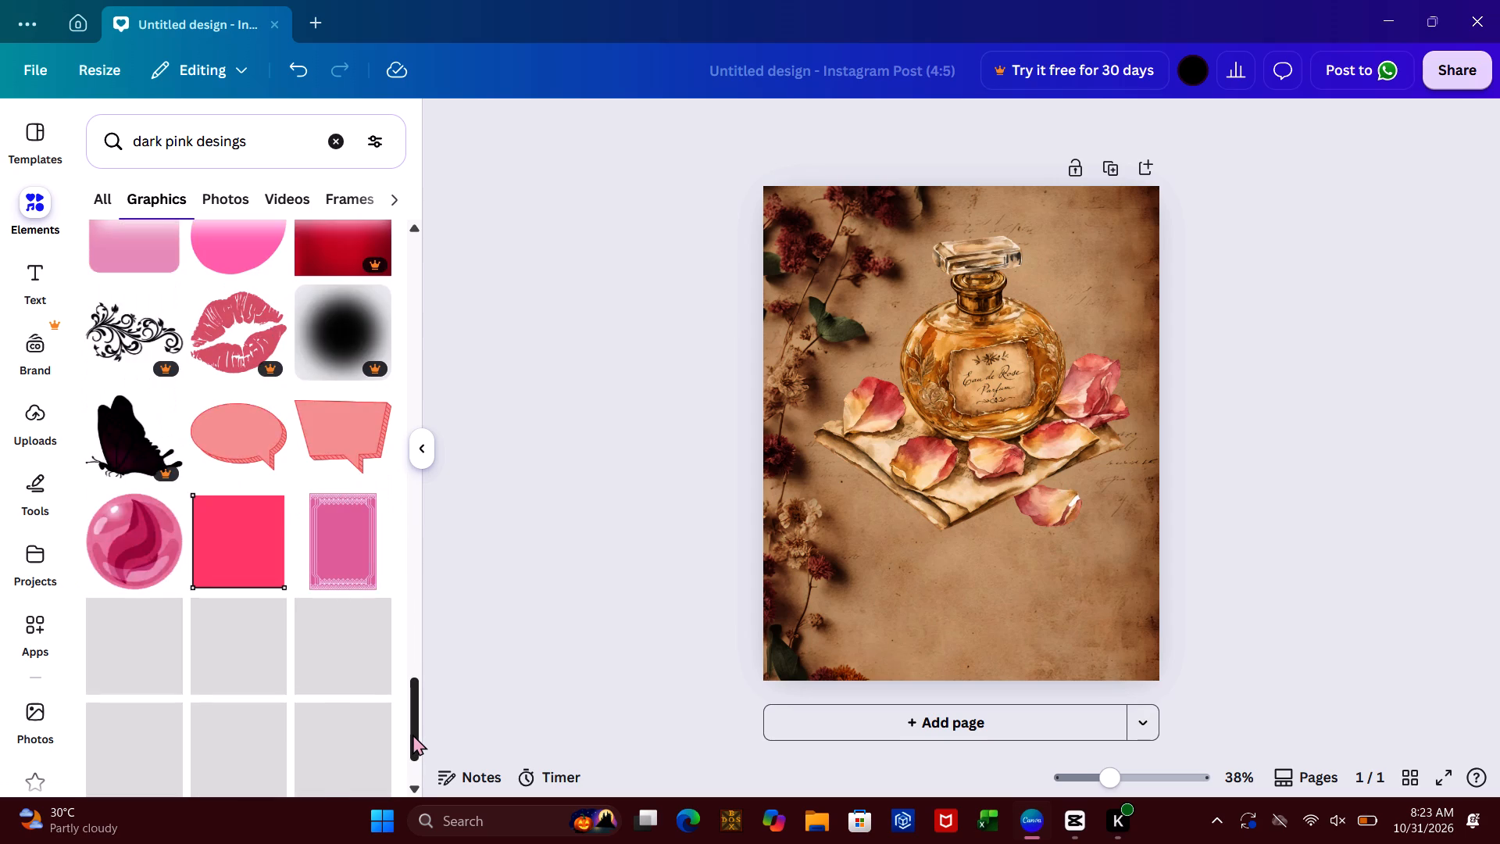
pyautogui.click(412, 768)
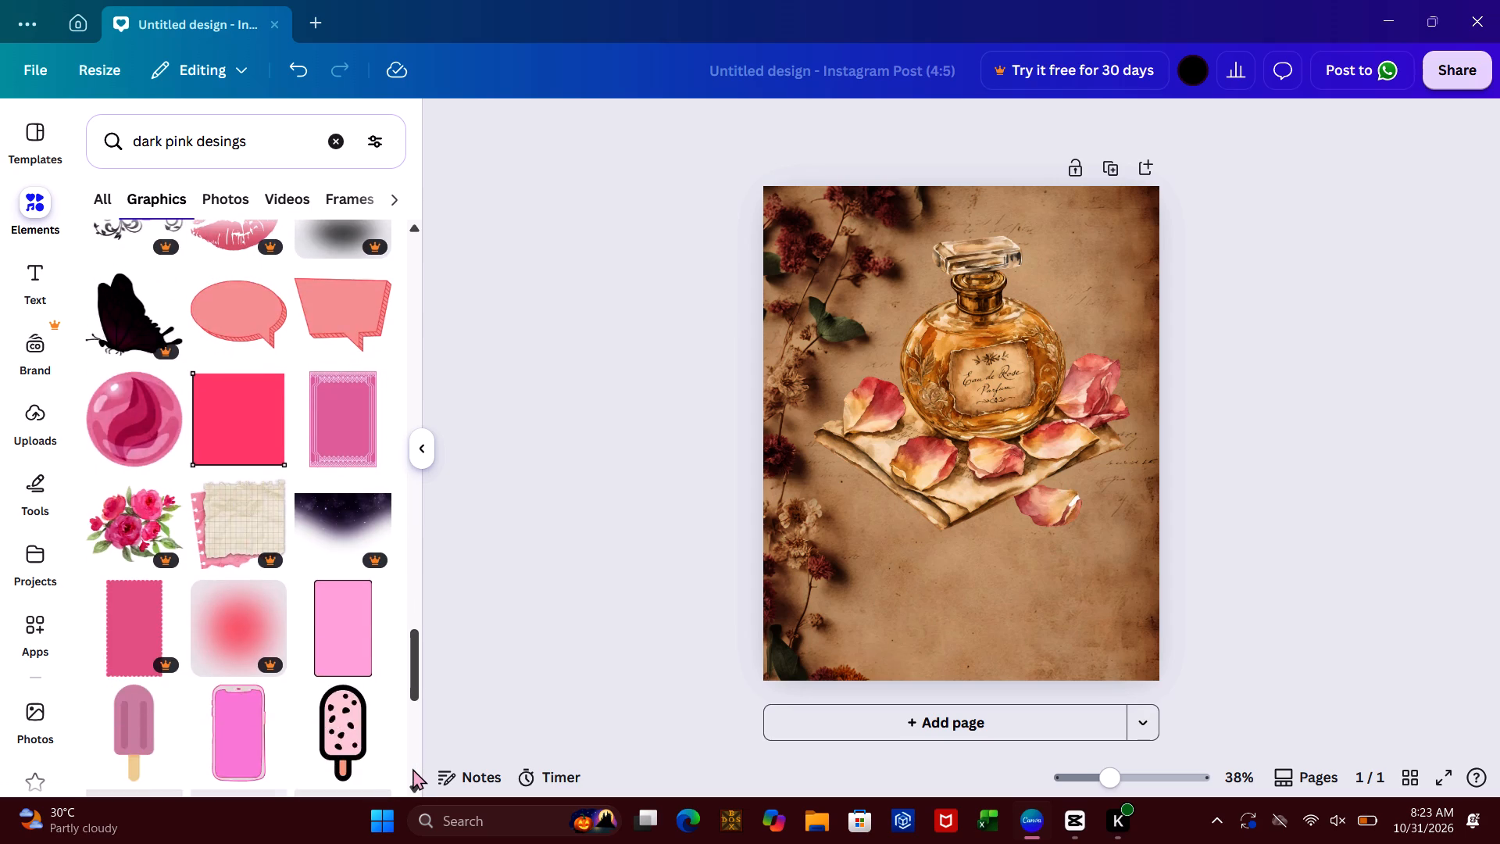
pyautogui.click(412, 768)
pyautogui.click(412, 768)
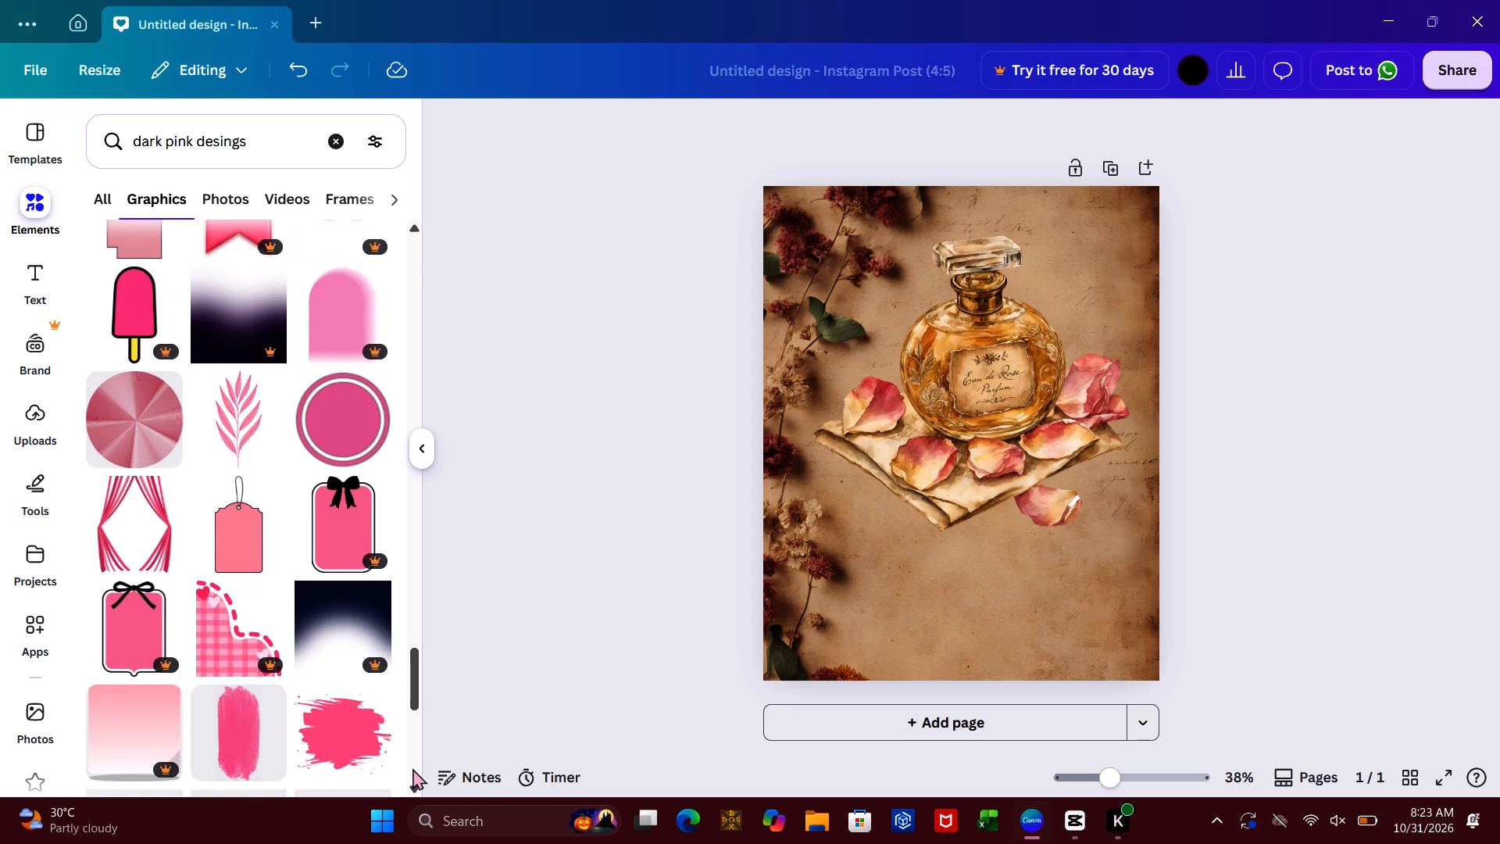
pyautogui.click(412, 768)
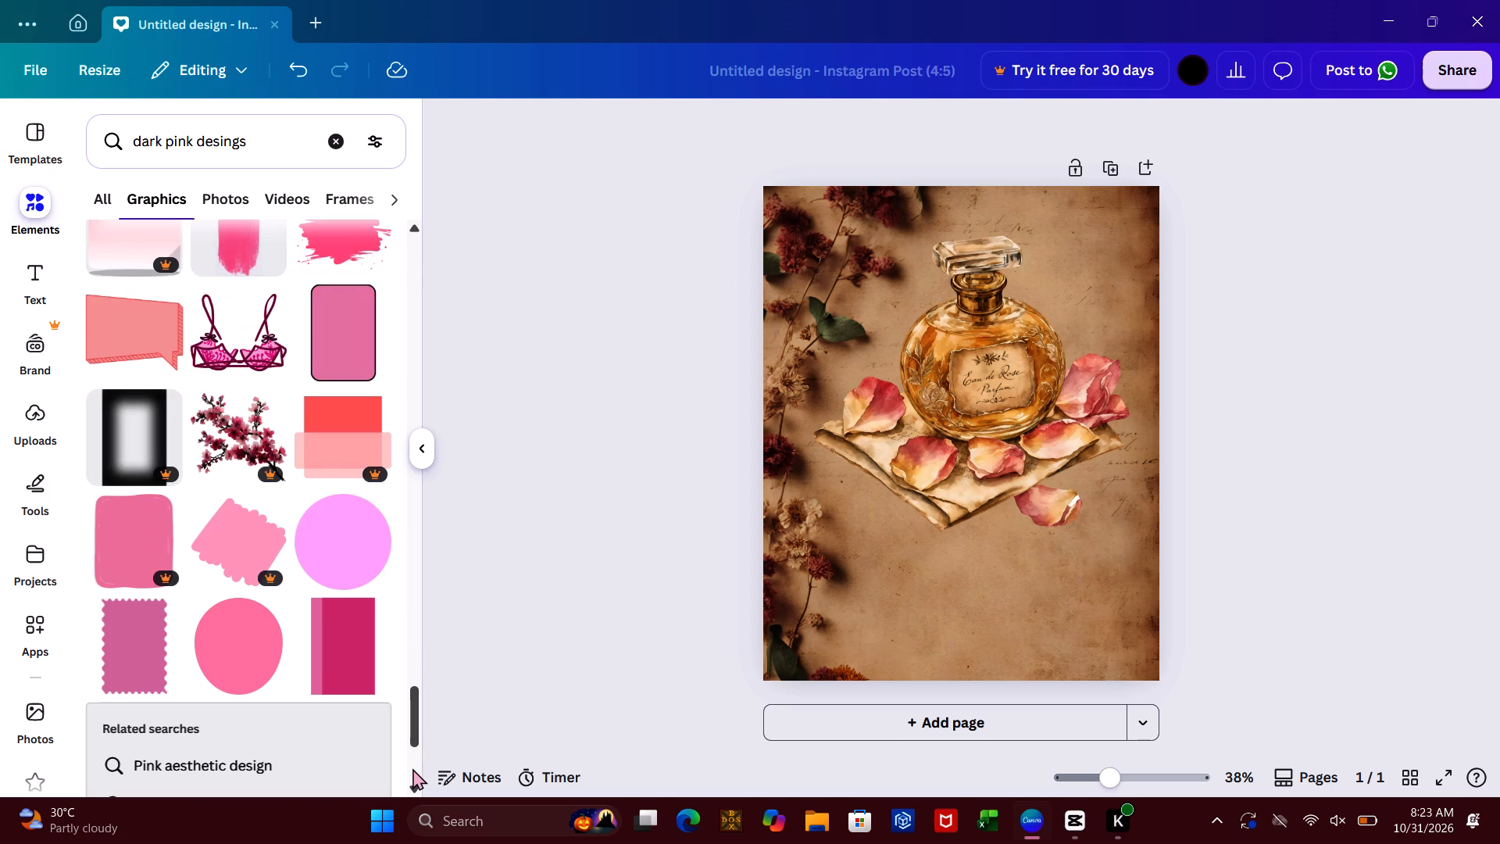
pyautogui.click(412, 768)
pyautogui.click(412, 768)
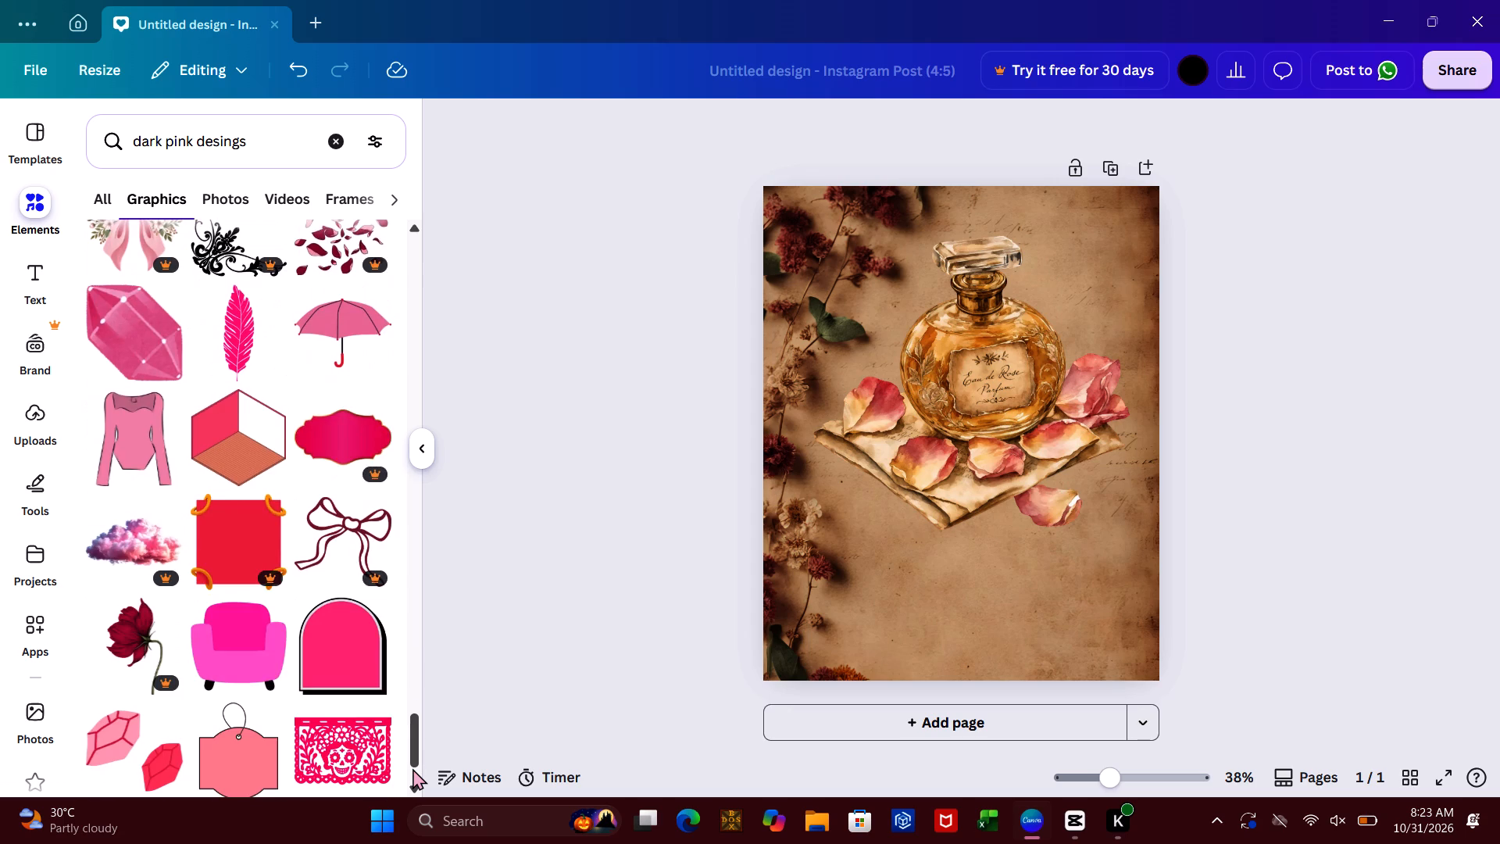
pyautogui.click(412, 768)
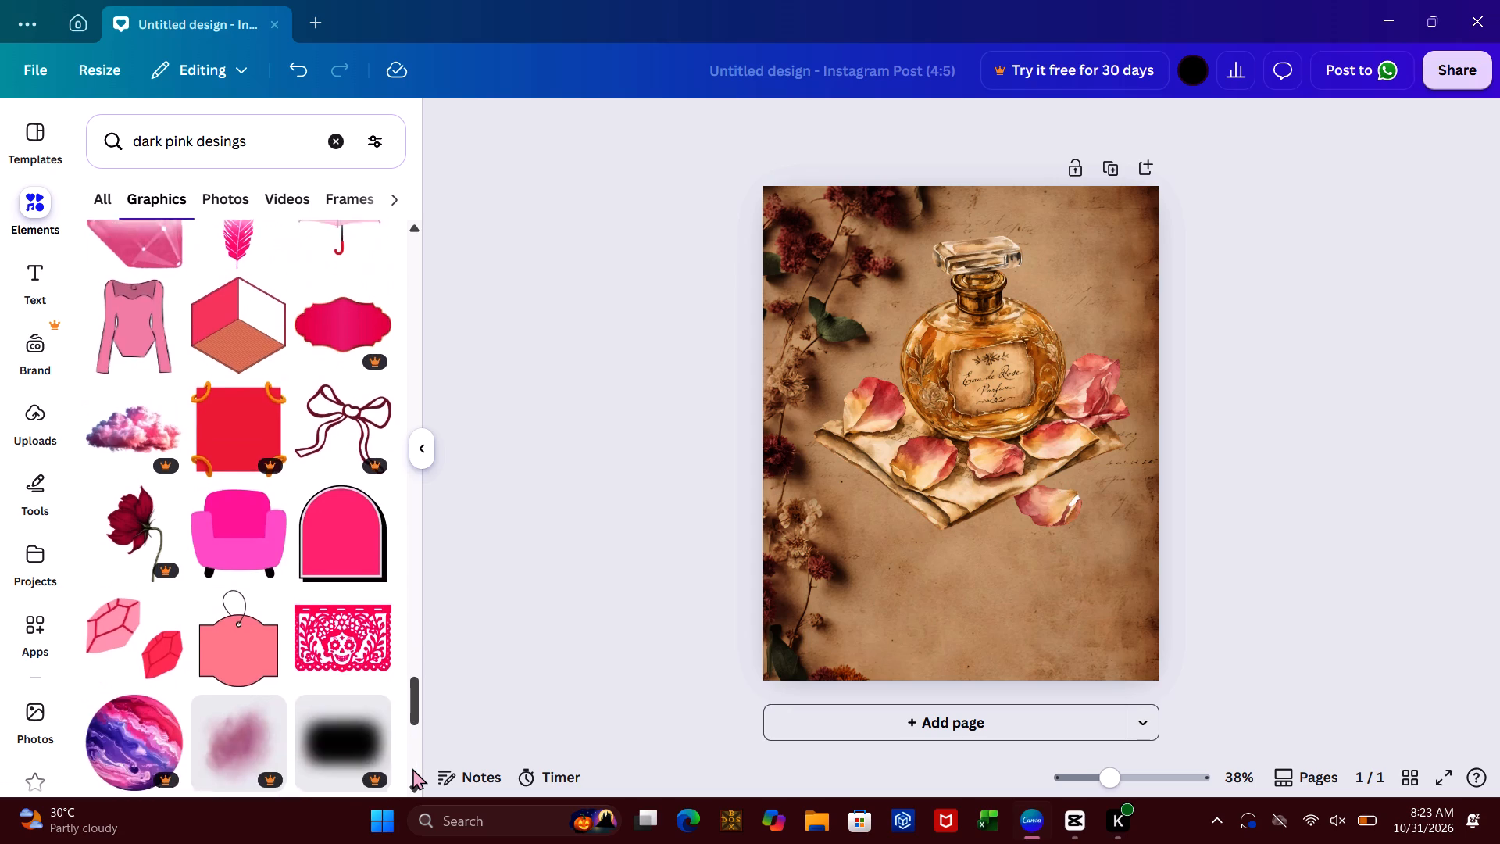
pyautogui.click(412, 768)
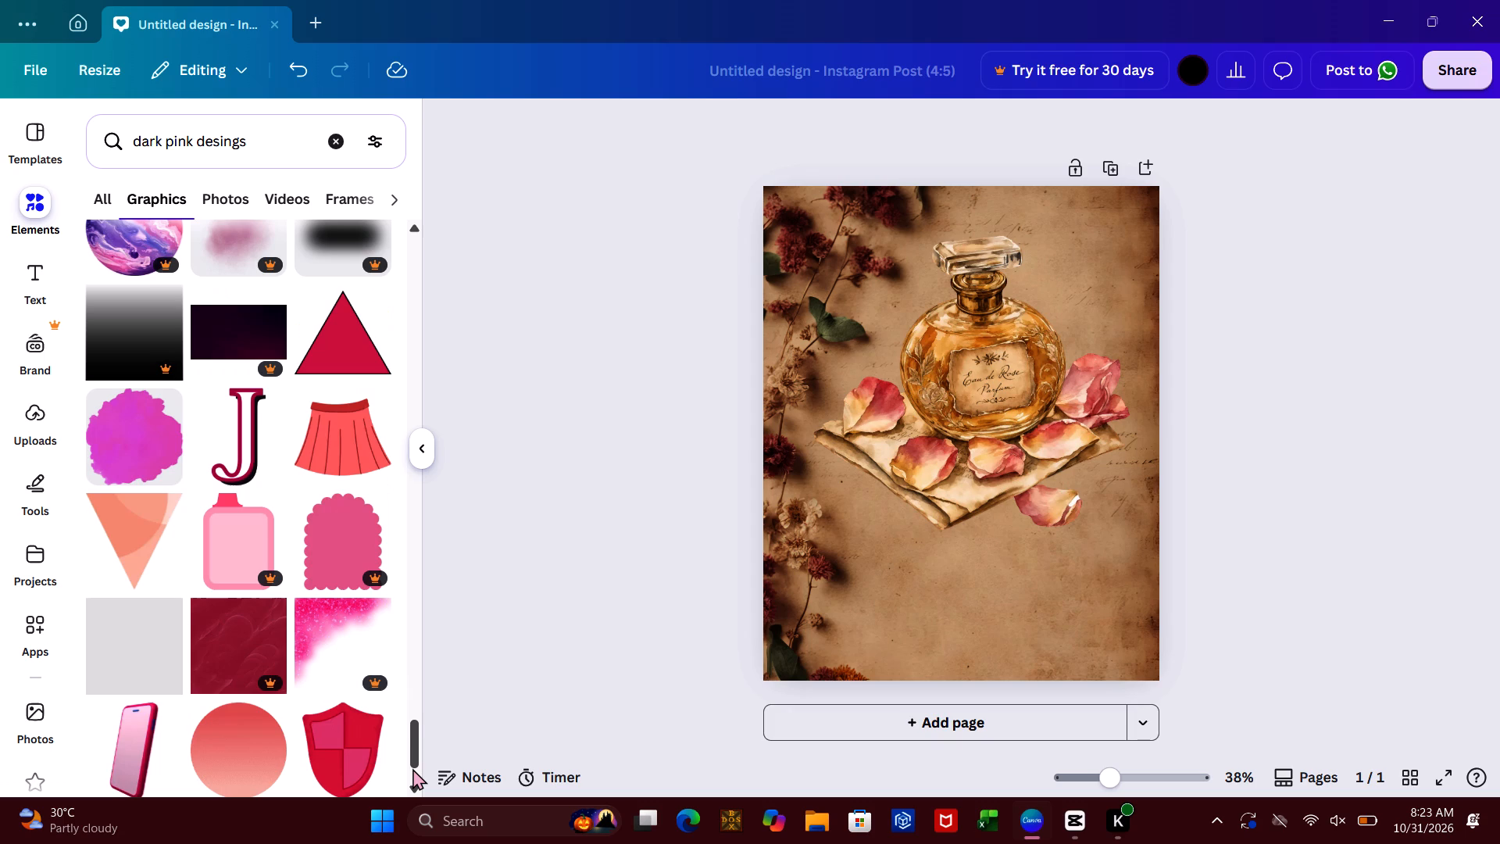
pyautogui.click(412, 768)
pyautogui.click(412, 768)
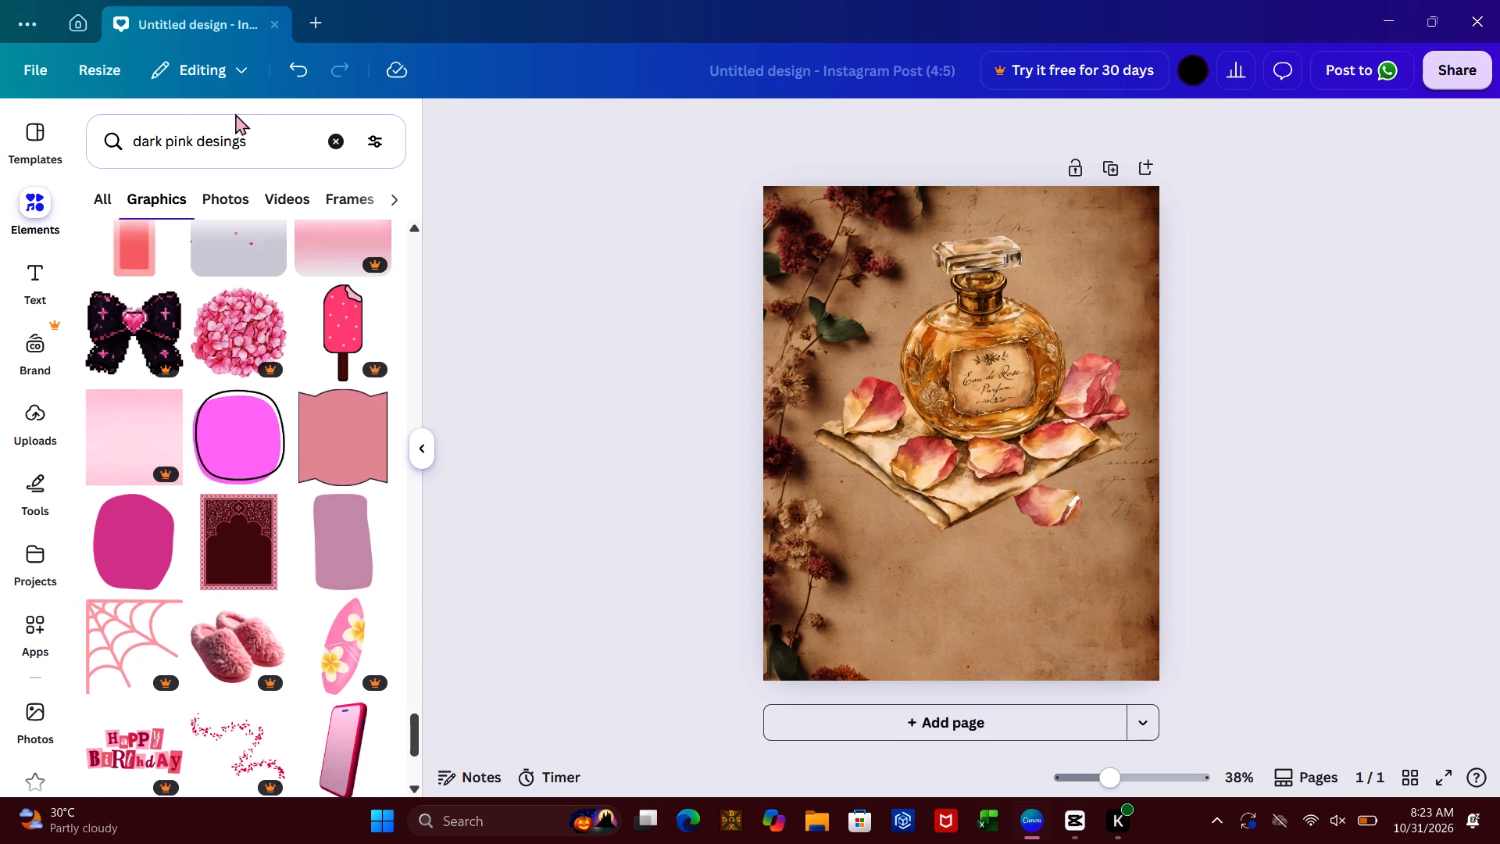
# Extend the elements search to "dark pink desings vintage asthetic".
pyautogui.click(255, 131)
pyautogui.press('space')
pyautogui.write('vintage asthetic')
pyautogui.press('space')
pyautogui.press('Return')
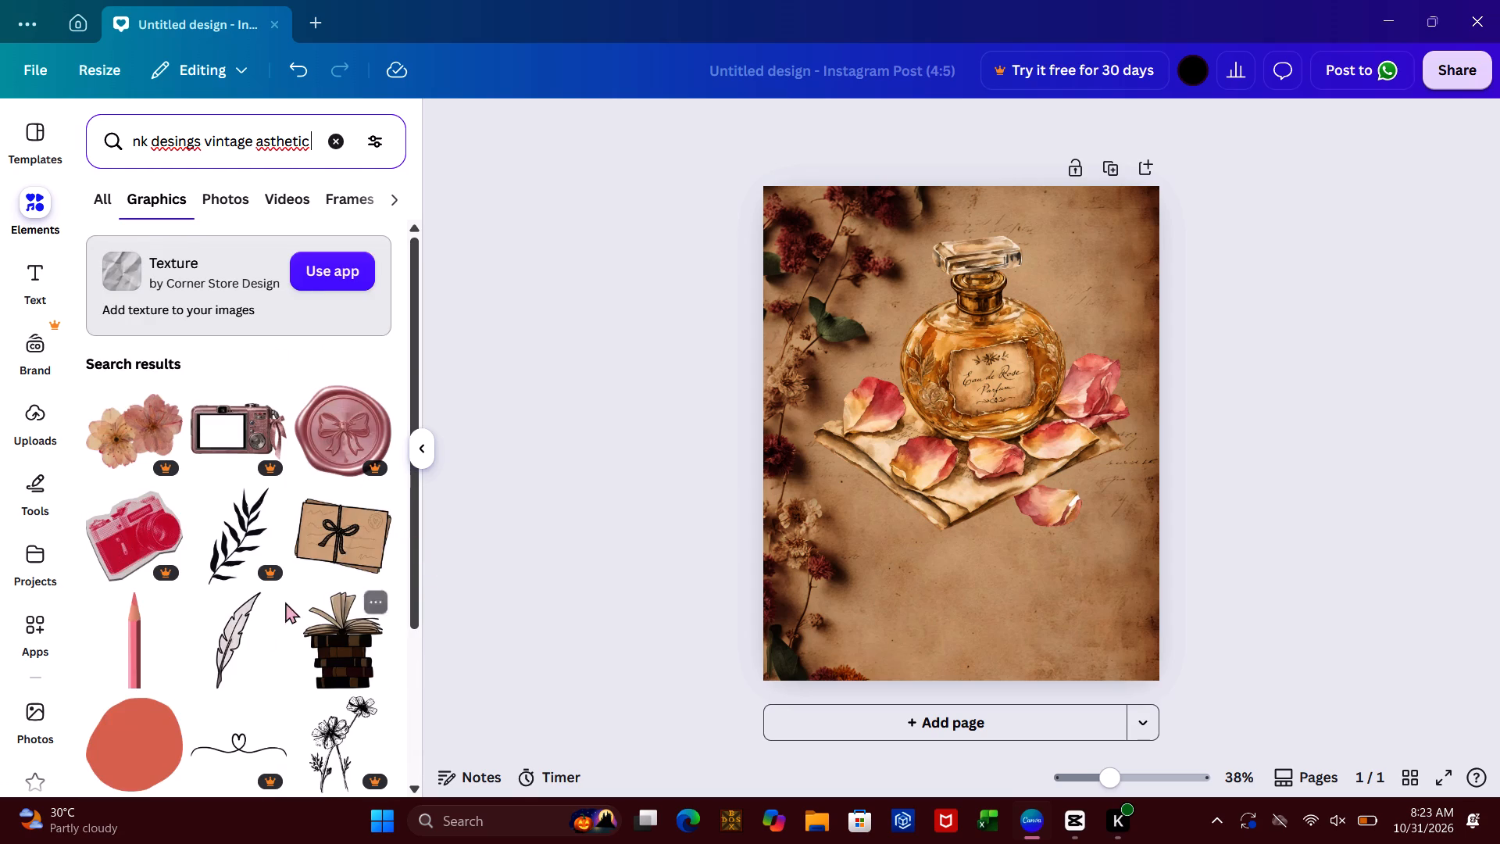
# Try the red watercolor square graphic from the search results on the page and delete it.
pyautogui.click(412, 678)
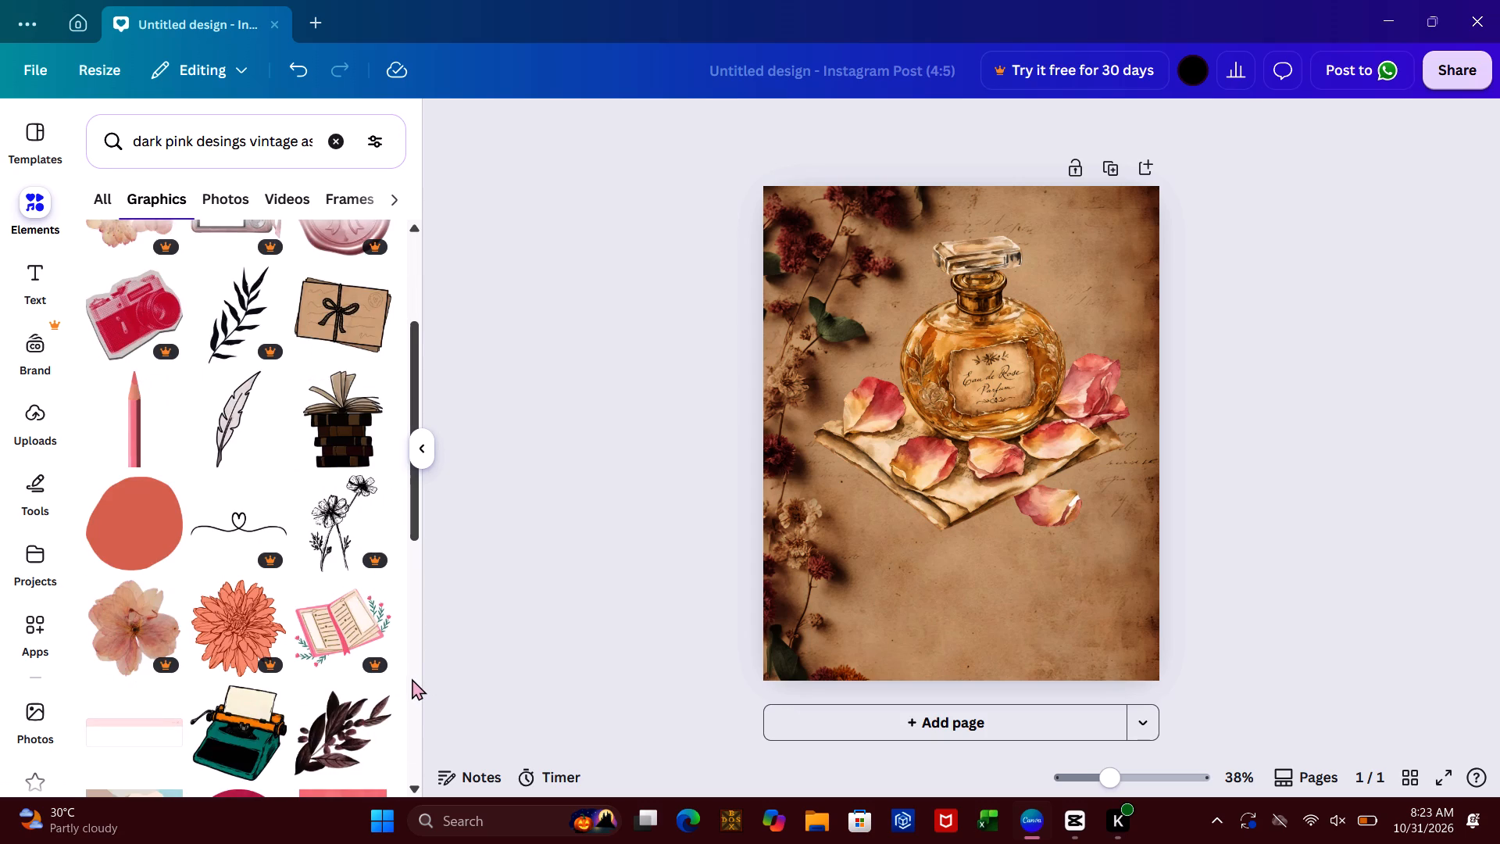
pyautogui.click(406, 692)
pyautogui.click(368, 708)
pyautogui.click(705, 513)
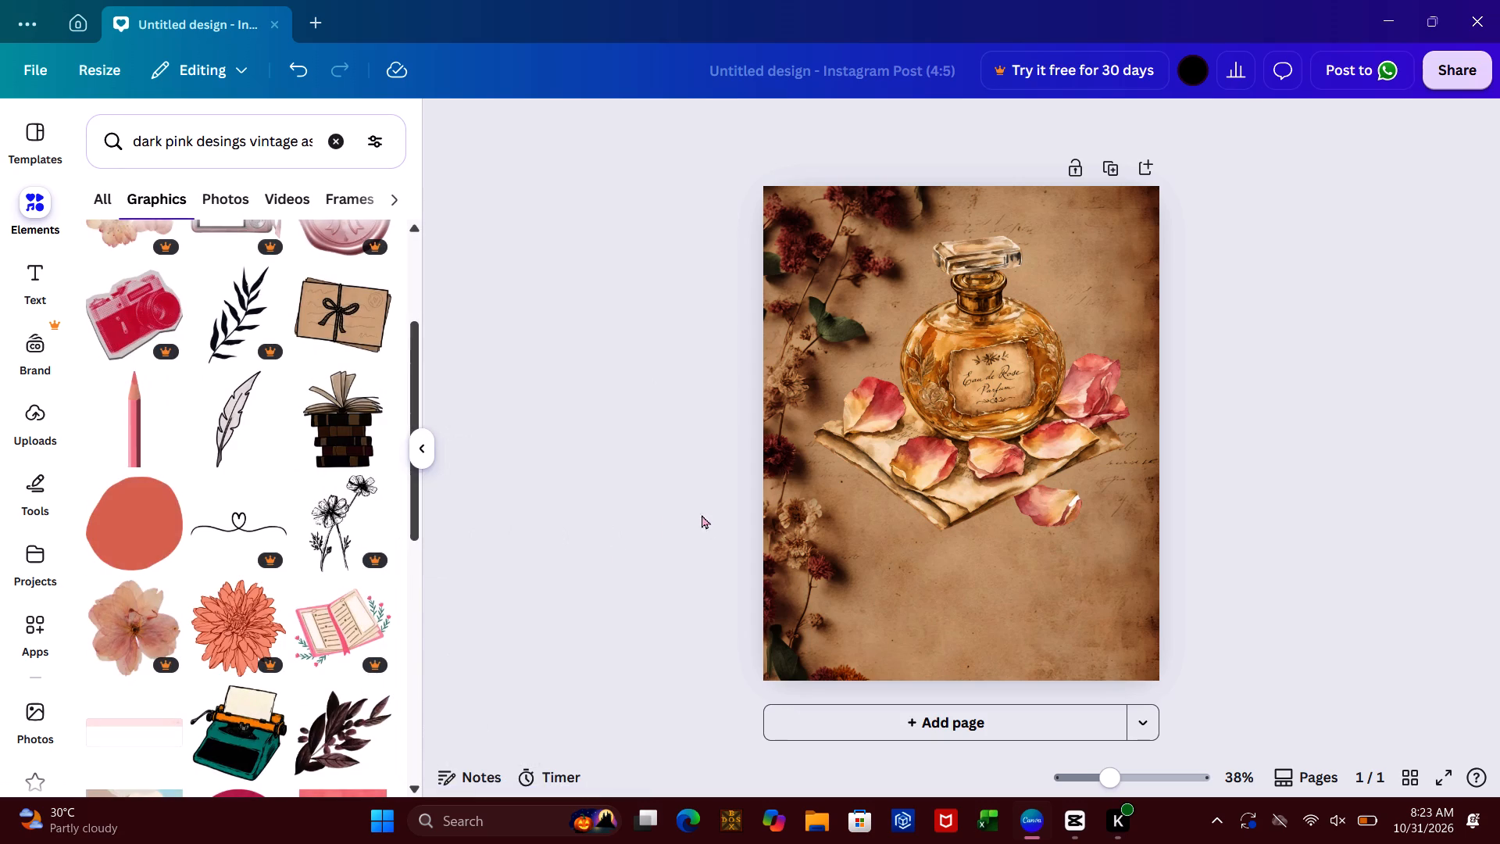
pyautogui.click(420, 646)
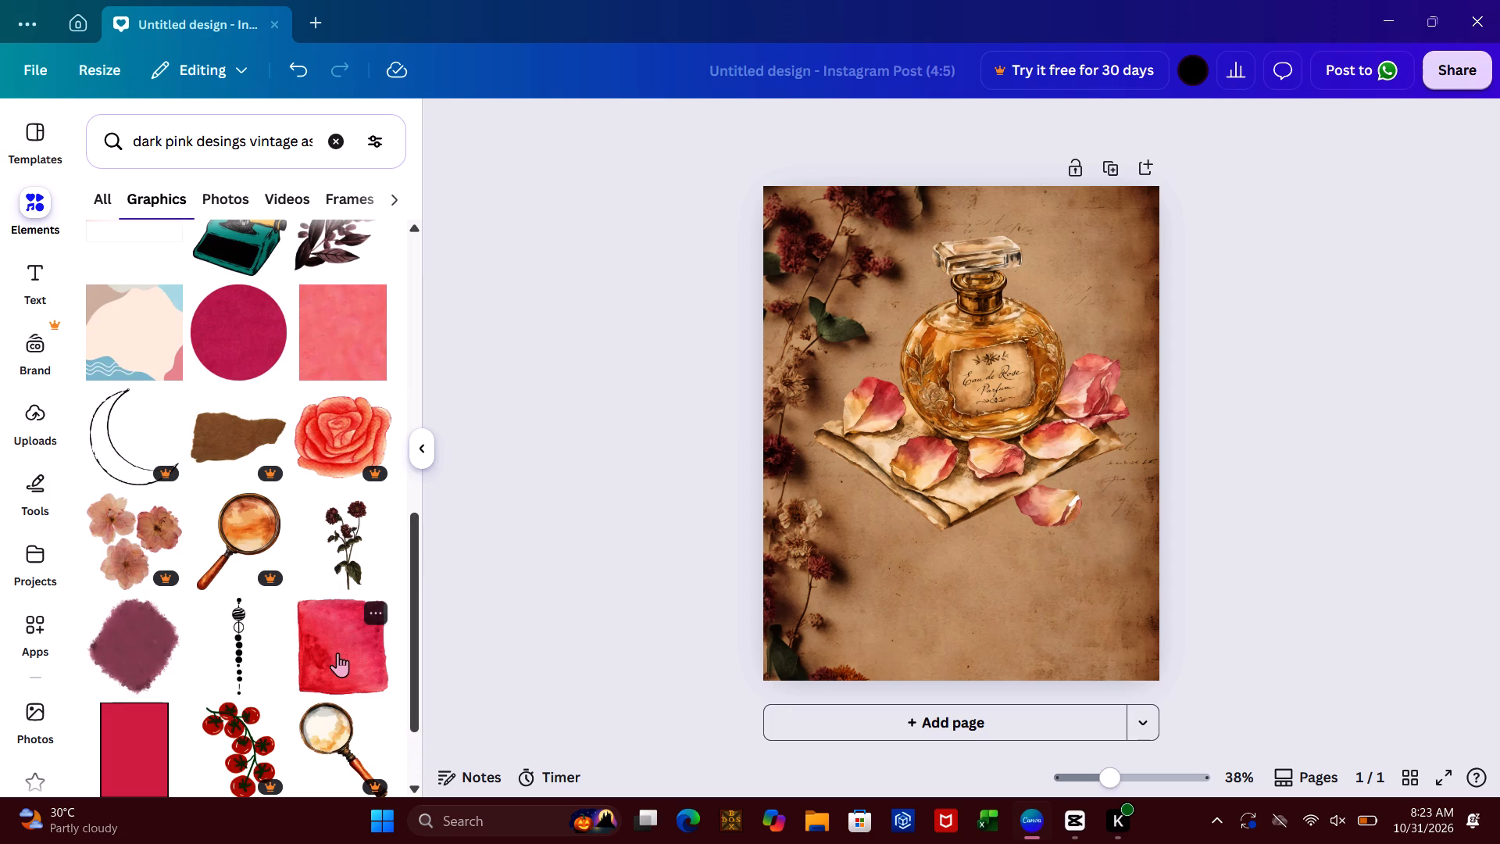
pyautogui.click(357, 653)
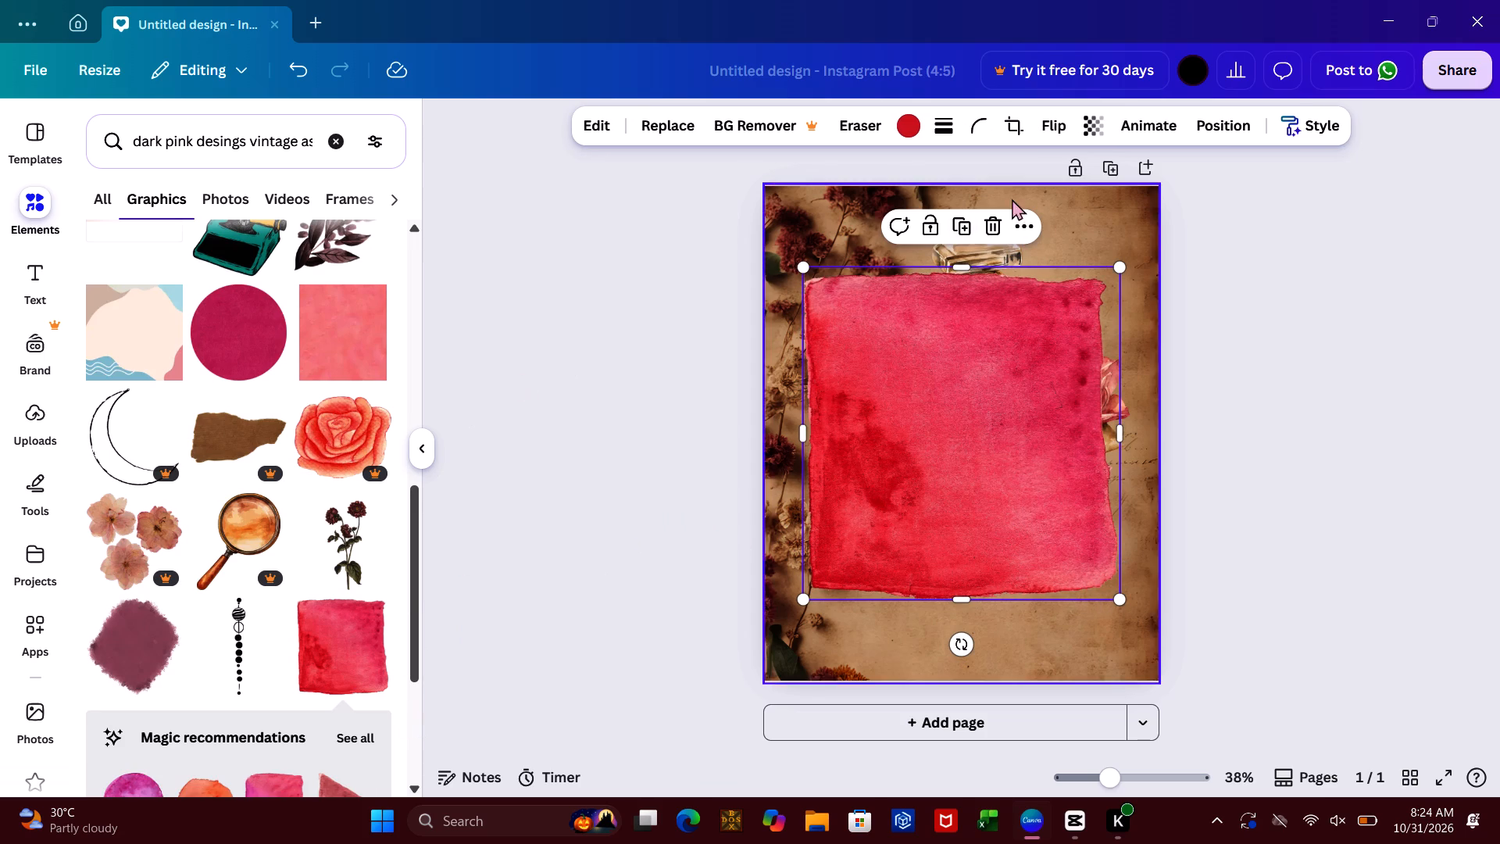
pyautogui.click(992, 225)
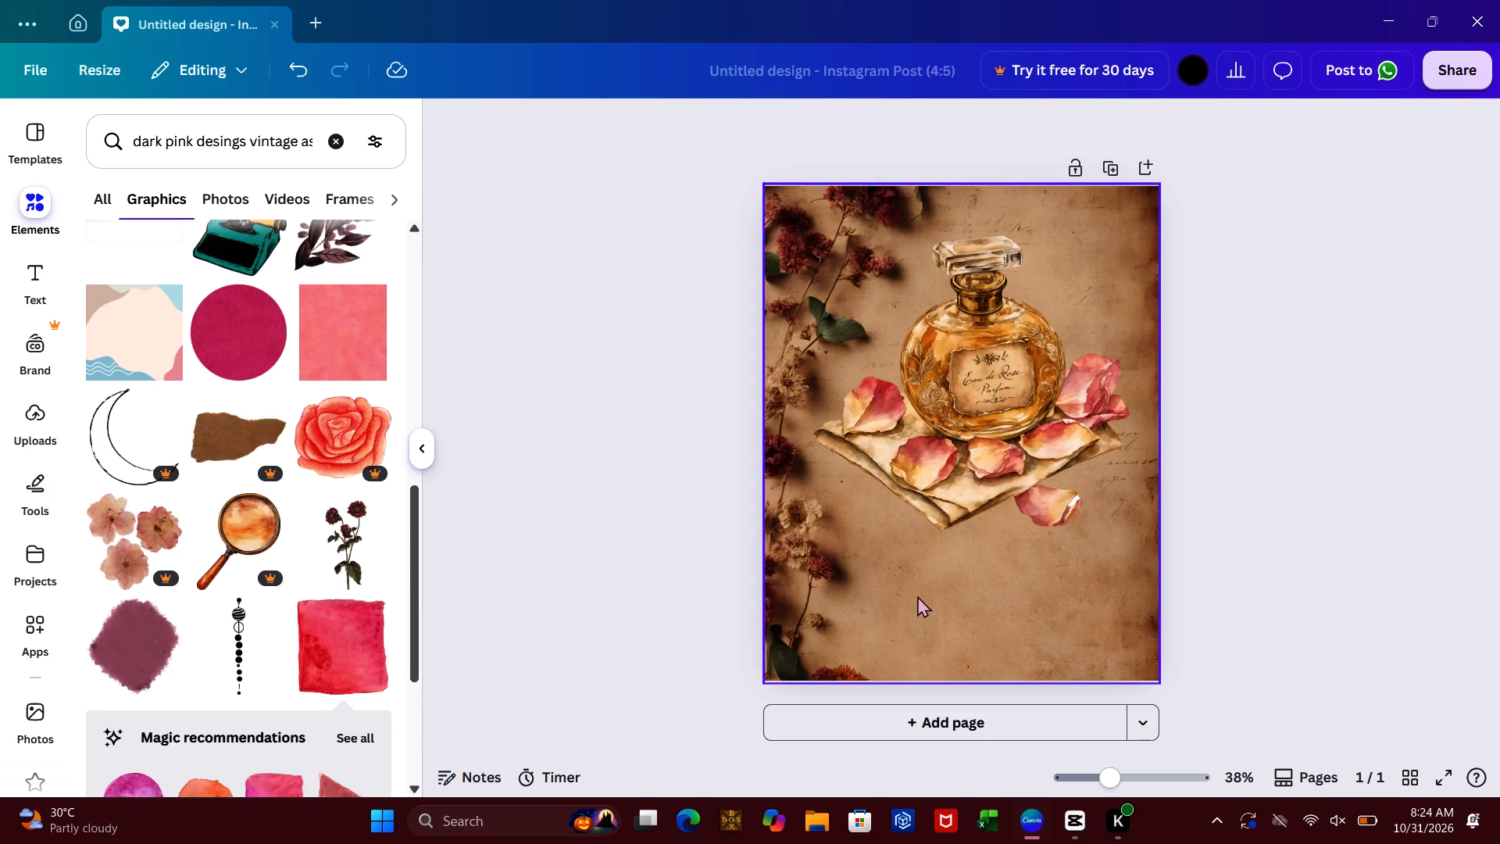
# Add the dark red flower stem graphic, shrink it to a tiny sprig and place it on the bottle's lower right, beside the label.
pyautogui.click(359, 555)
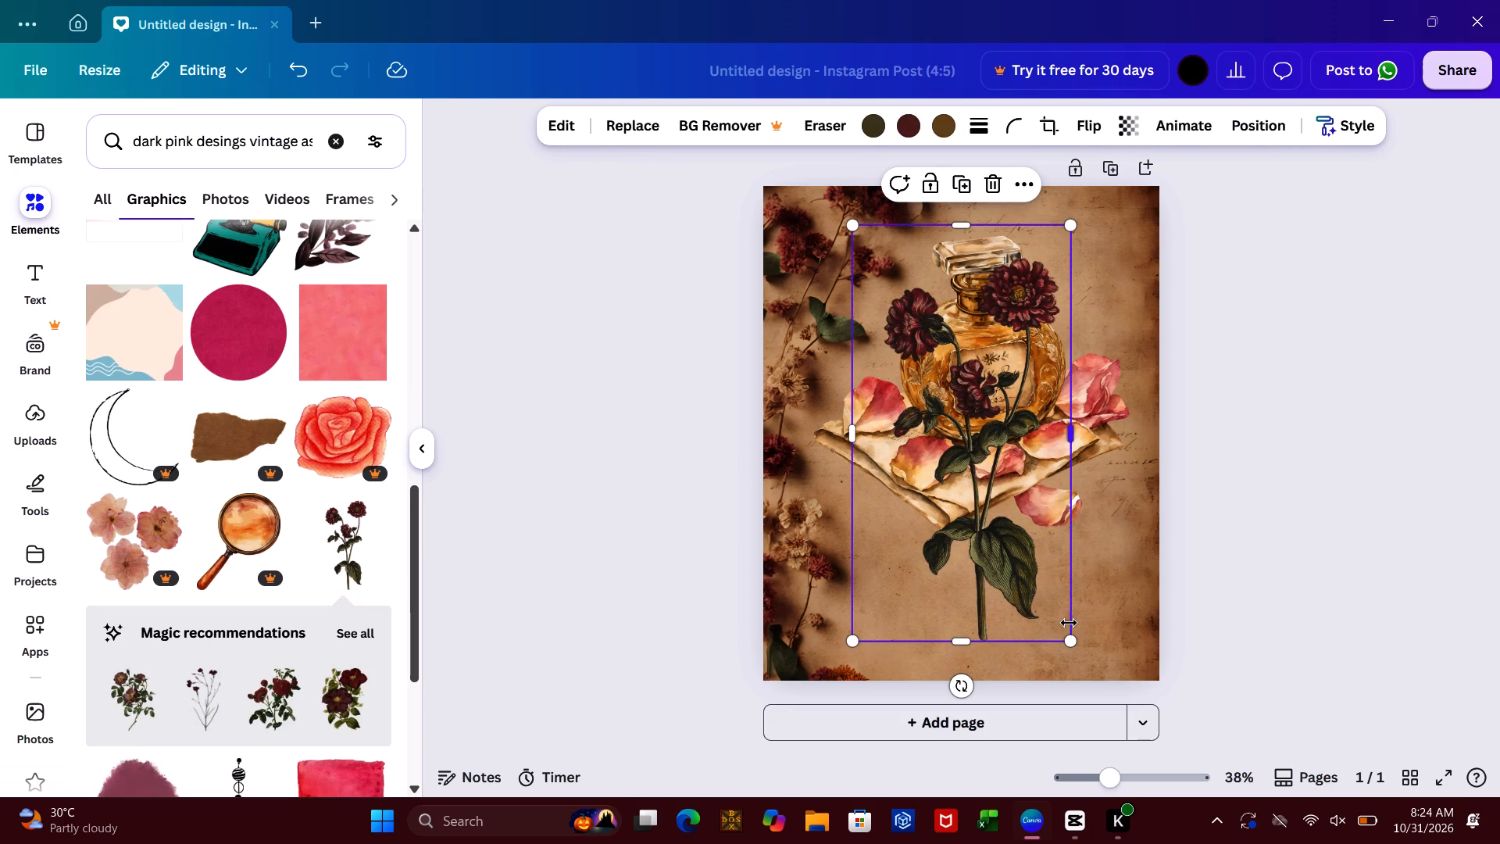
pyautogui.moveTo(1062, 646); pyautogui.dragTo(916, 440)
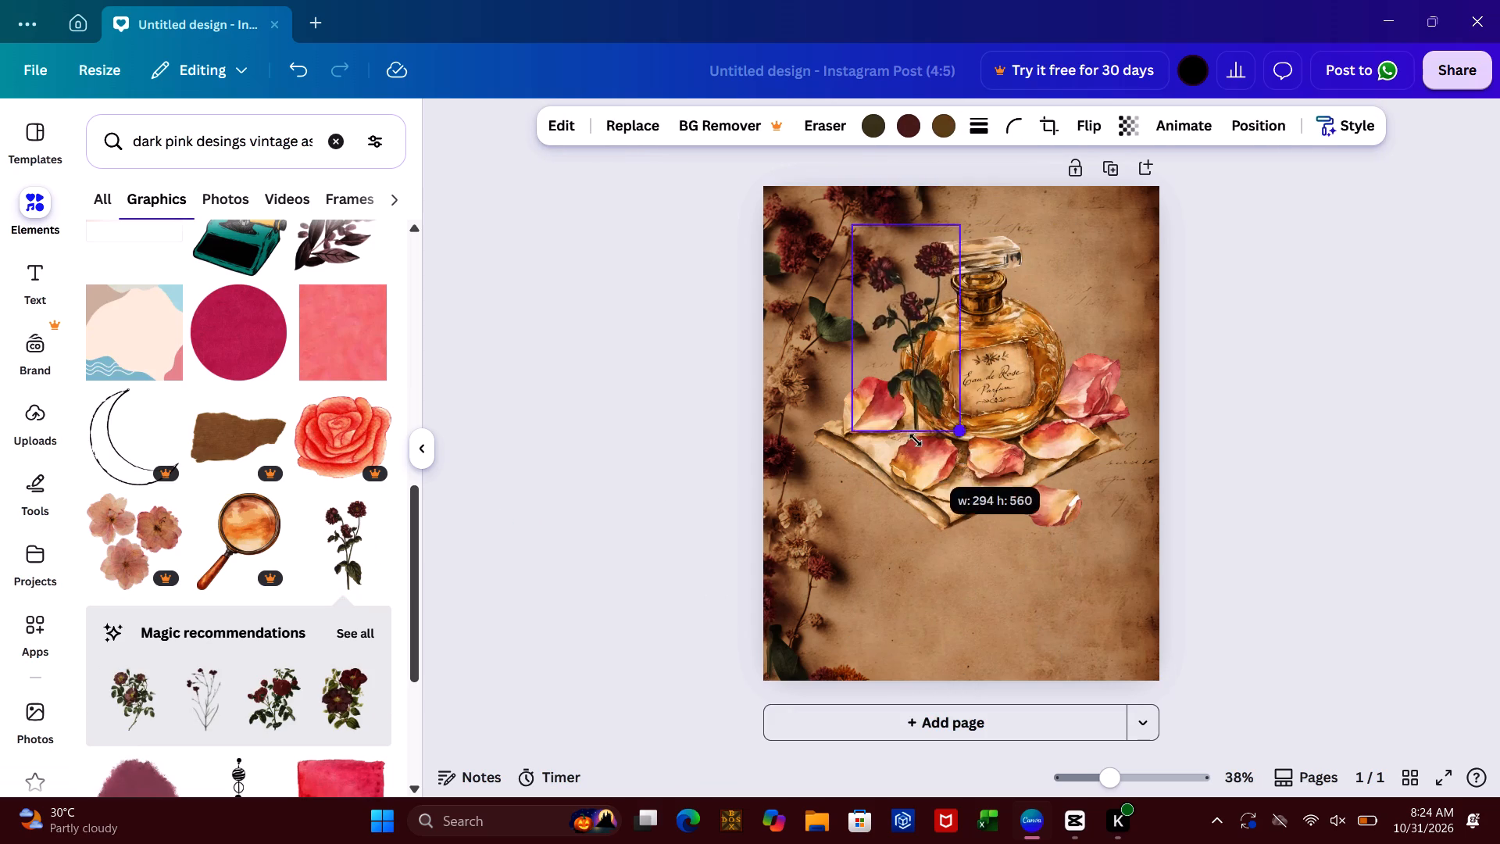
pyautogui.moveTo(916, 440); pyautogui.dragTo(901, 410)
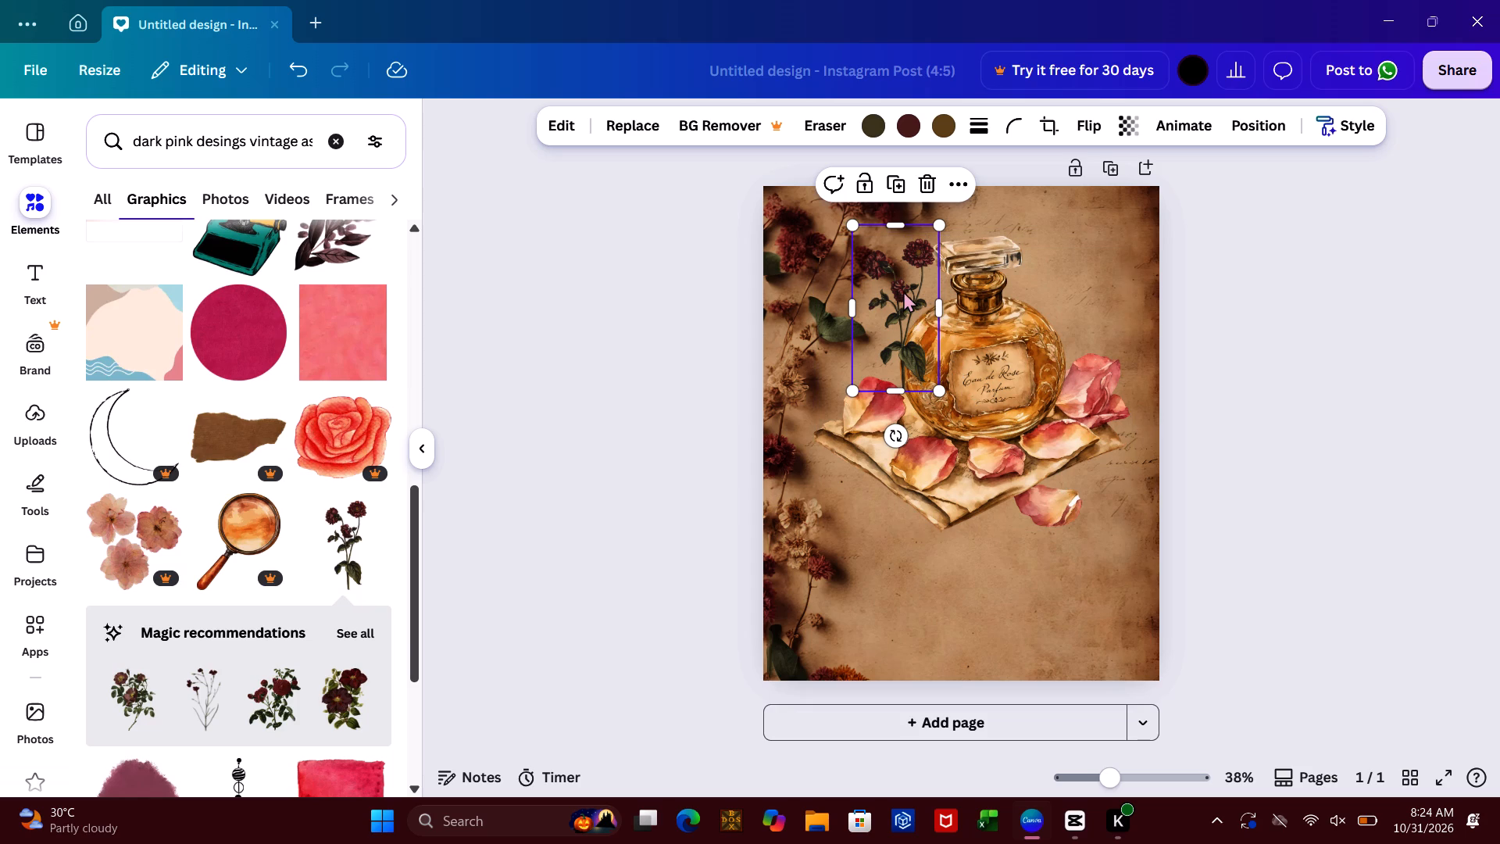
pyautogui.moveTo(903, 291); pyautogui.dragTo(986, 338)
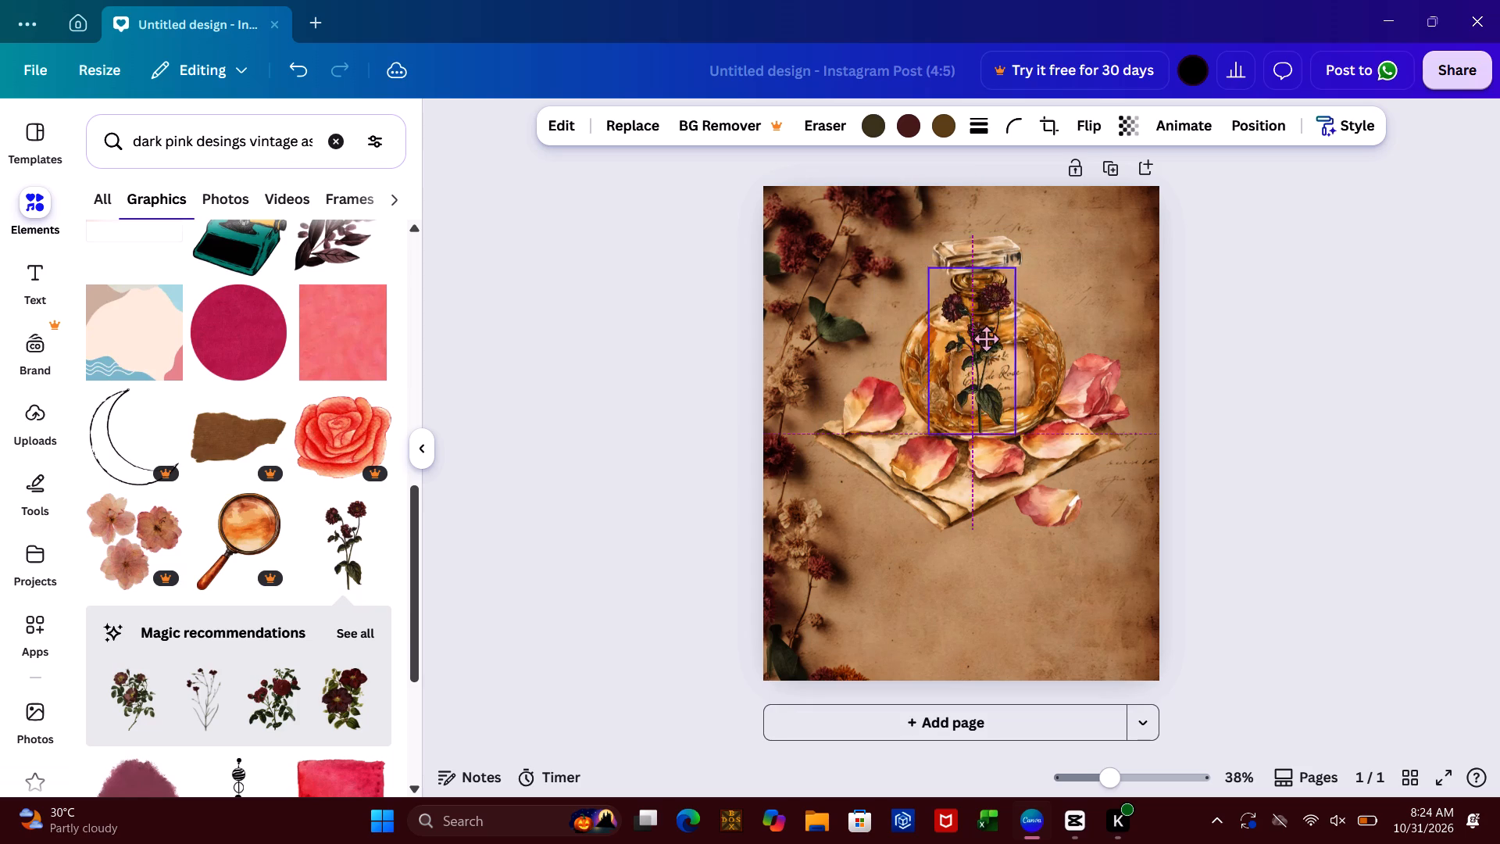
pyautogui.moveTo(986, 338); pyautogui.dragTo(1077, 281)
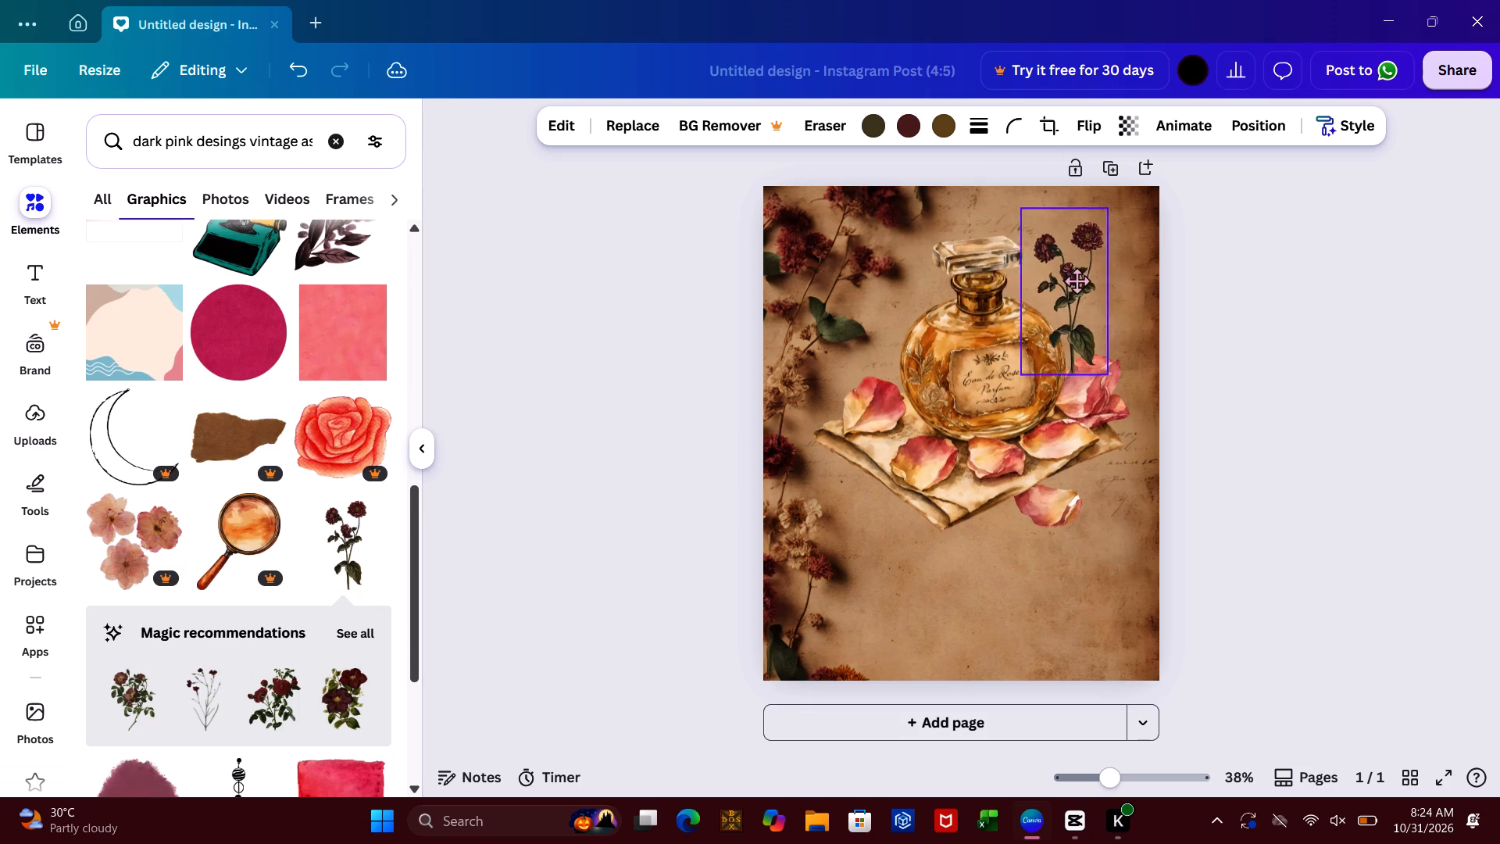
pyautogui.moveTo(1077, 281); pyautogui.dragTo(1087, 231)
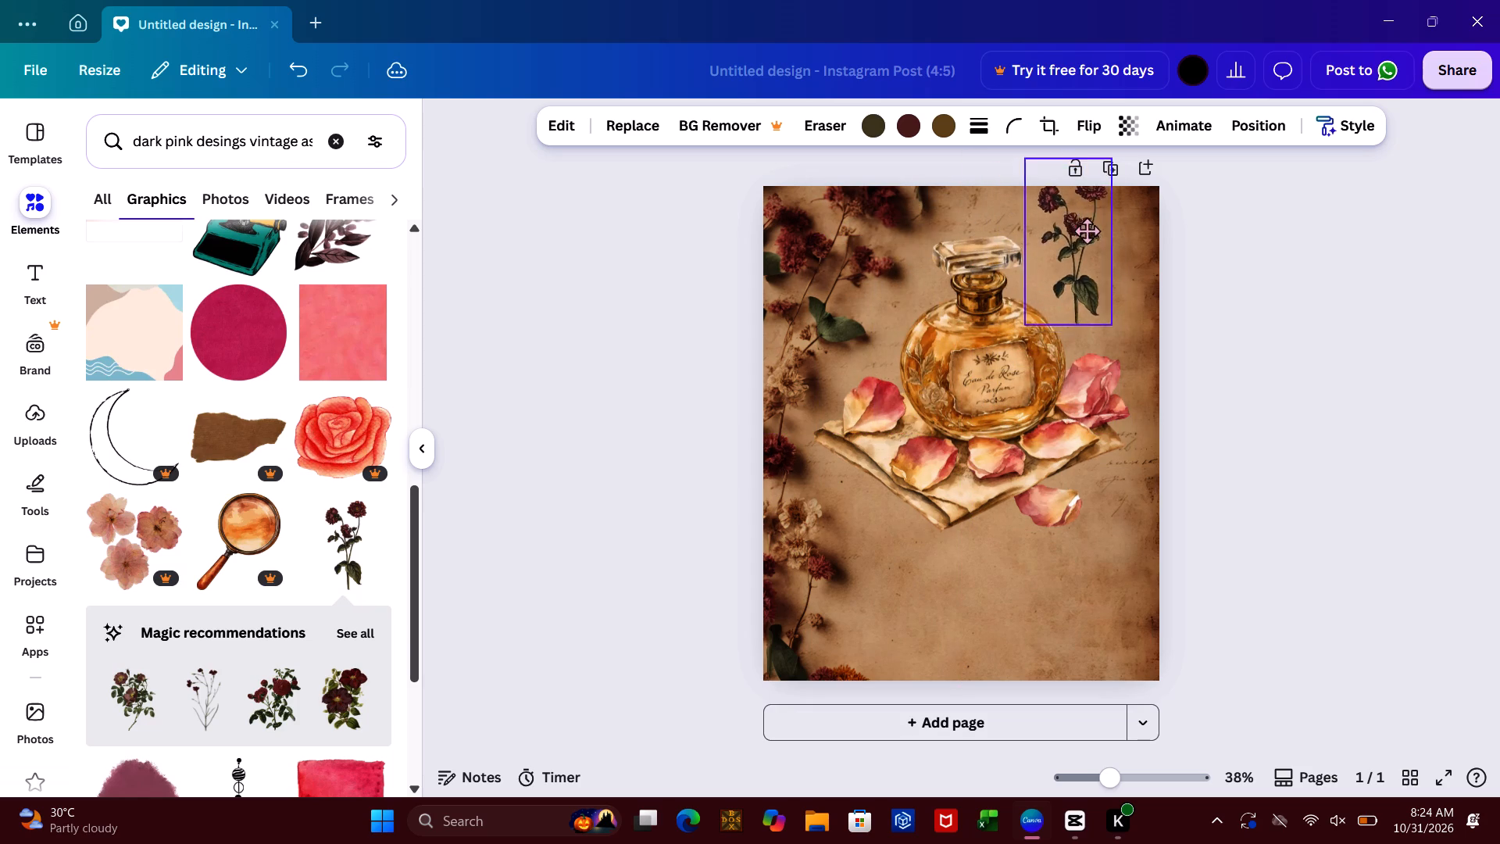
pyautogui.moveTo(1087, 231); pyautogui.dragTo(1120, 575)
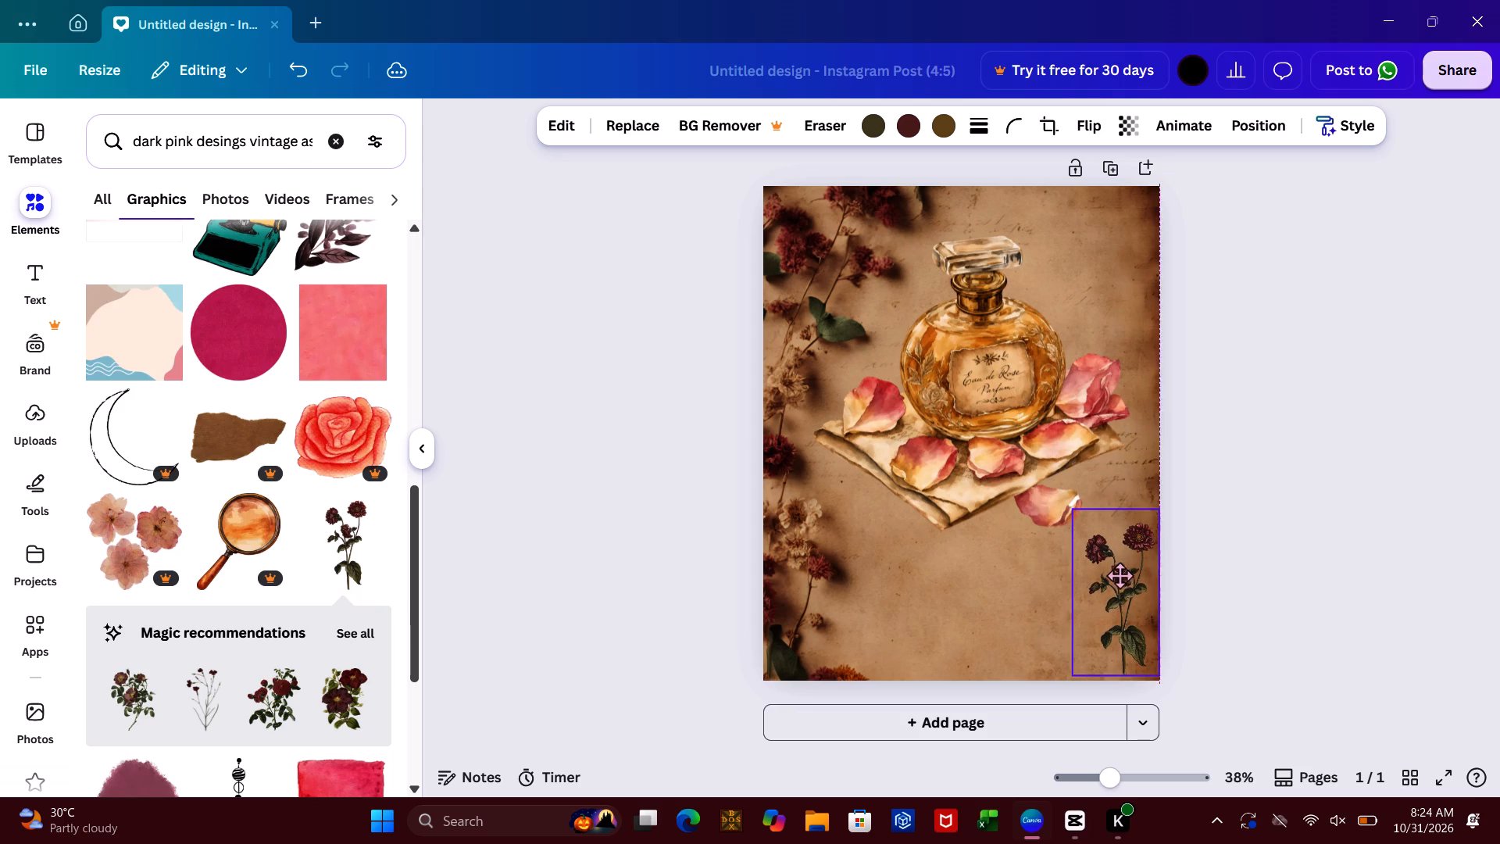
pyautogui.moveTo(1120, 575); pyautogui.dragTo(1127, 575)
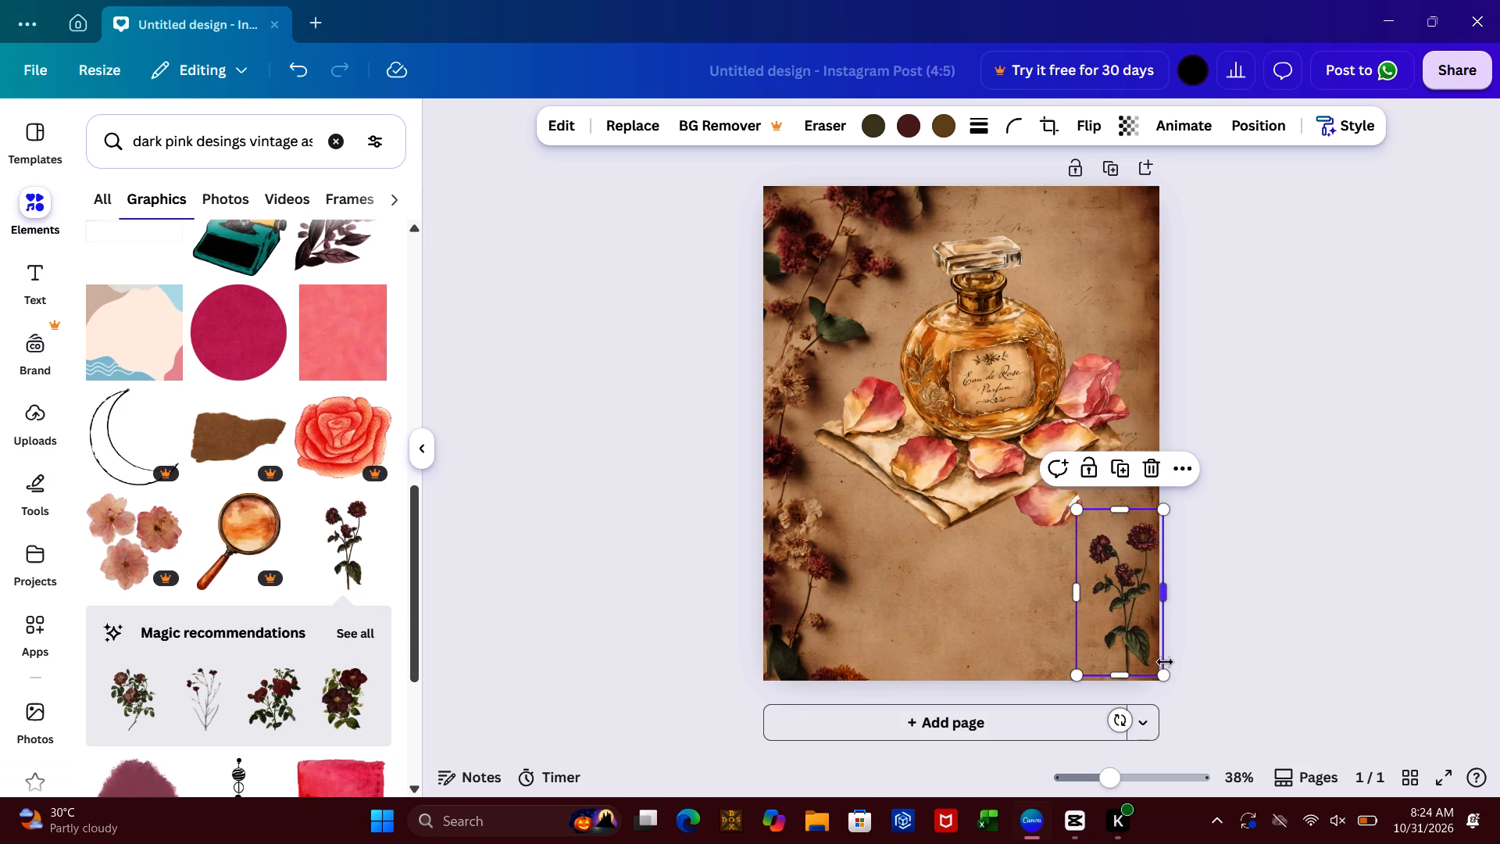
pyautogui.moveTo(1162, 678); pyautogui.dragTo(1080, 547)
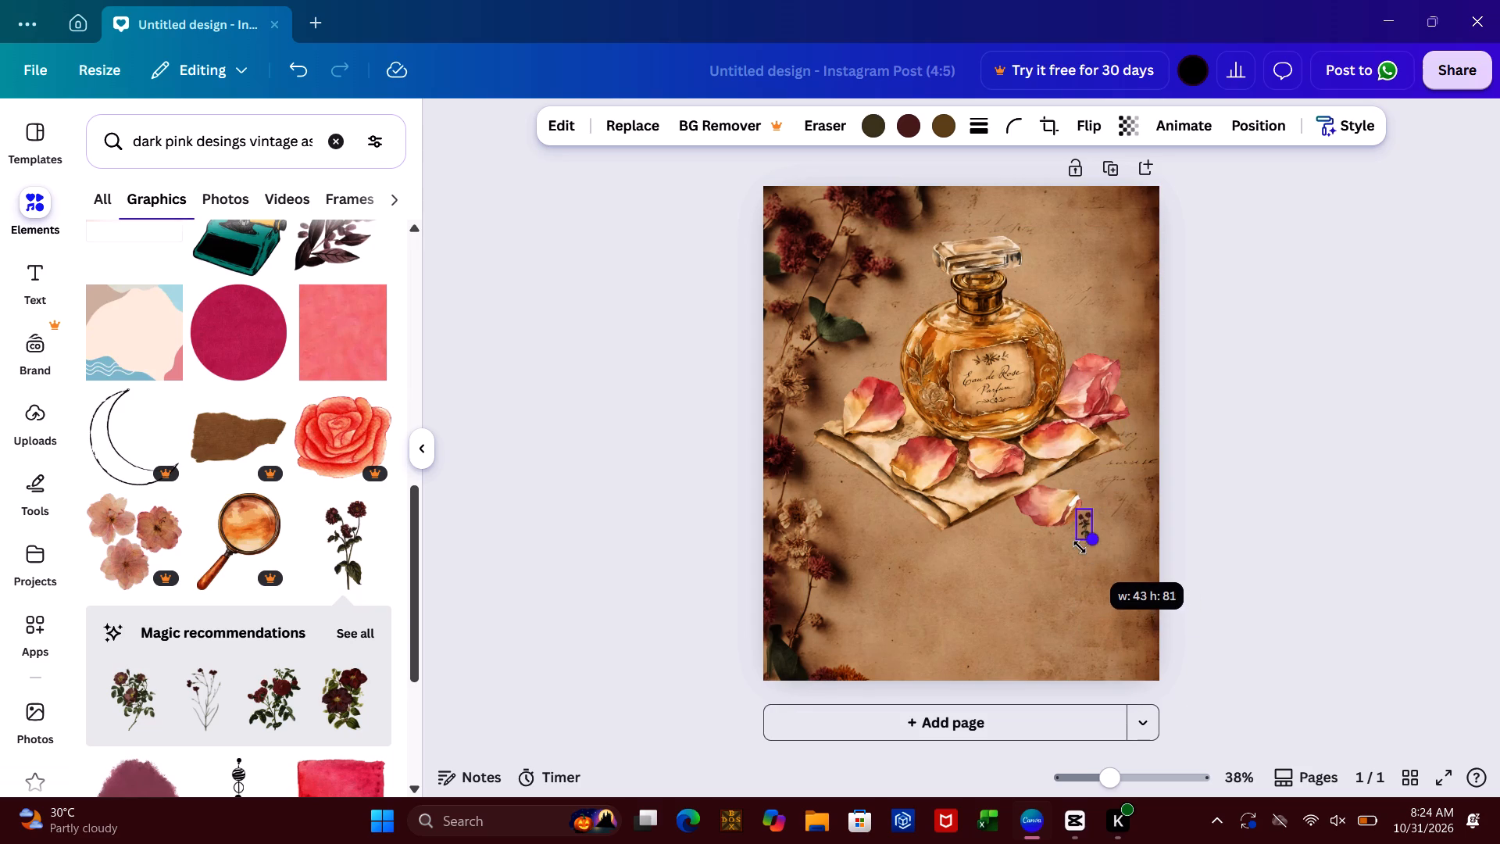
pyautogui.moveTo(1080, 547); pyautogui.dragTo(1086, 566)
pyautogui.moveTo(1092, 524); pyautogui.dragTo(1038, 376)
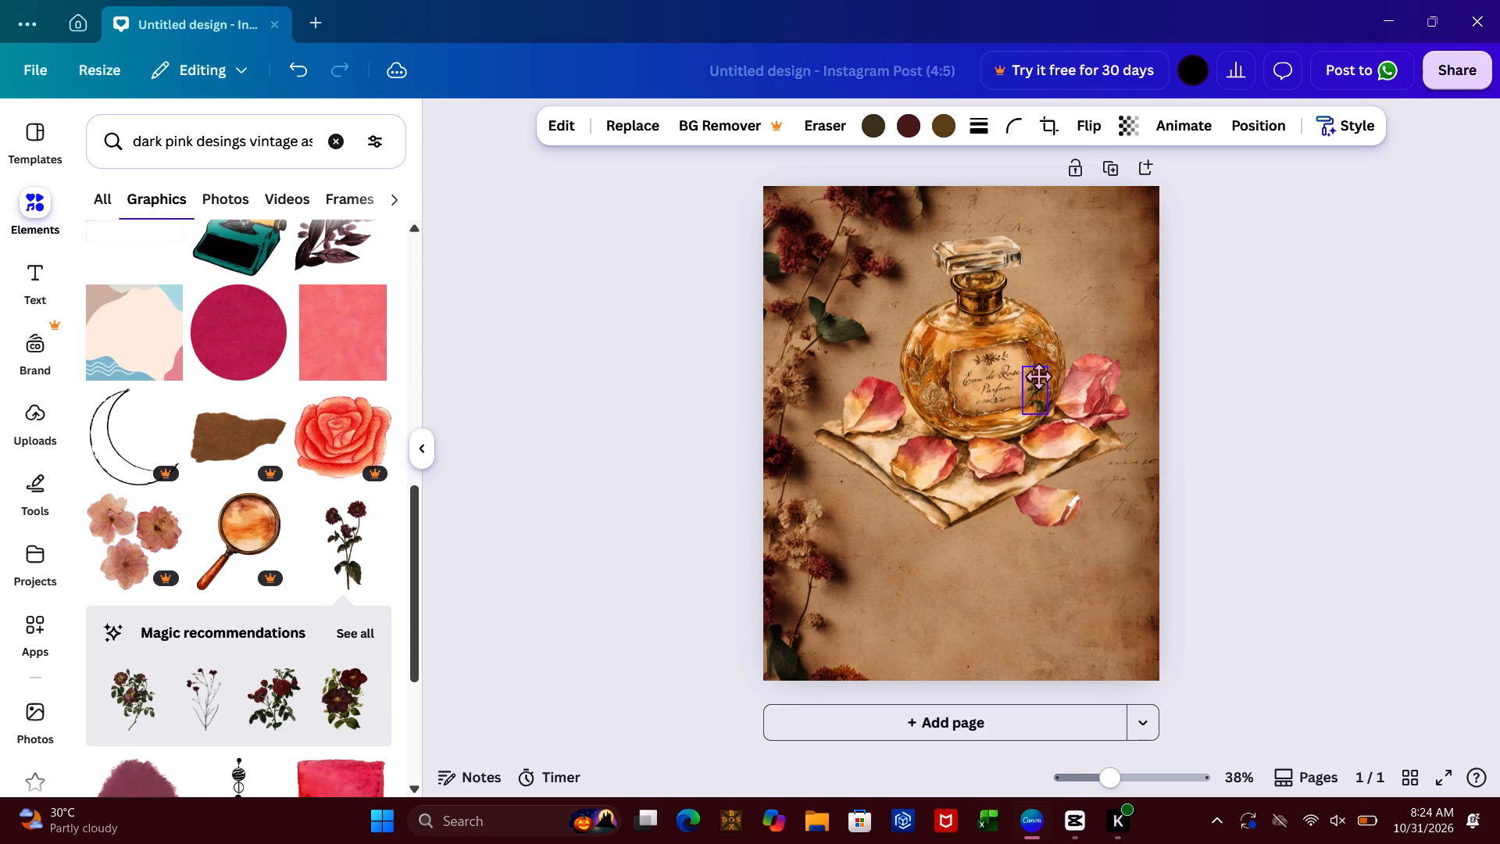
pyautogui.moveTo(1038, 376); pyautogui.dragTo(1036, 384)
pyautogui.click(1177, 342)
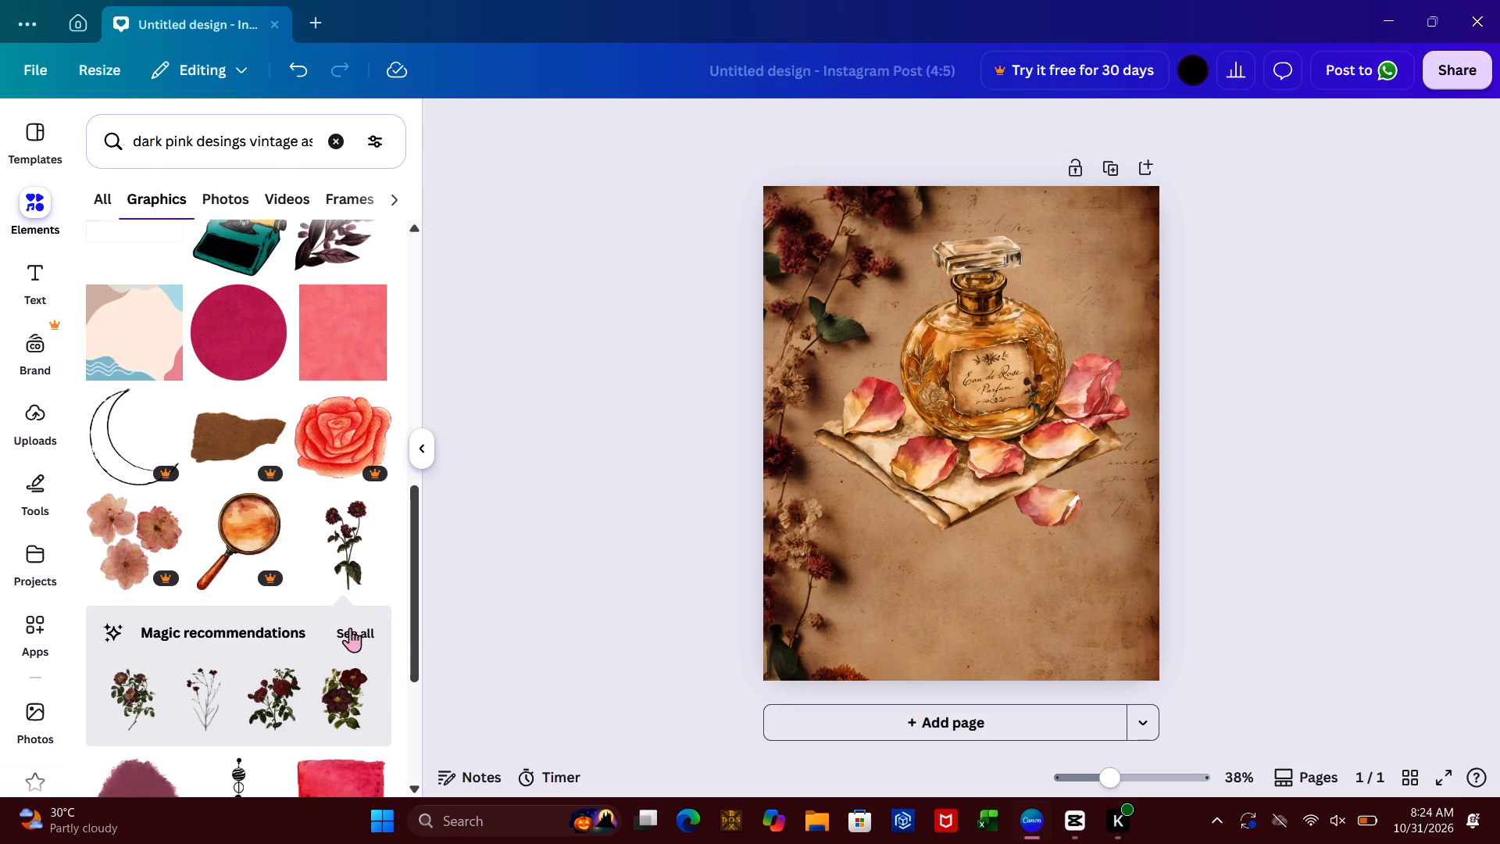
# Add the pink ornate rose corner border graphic and place it in the page's top-right corner.
pyautogui.click(407, 729)
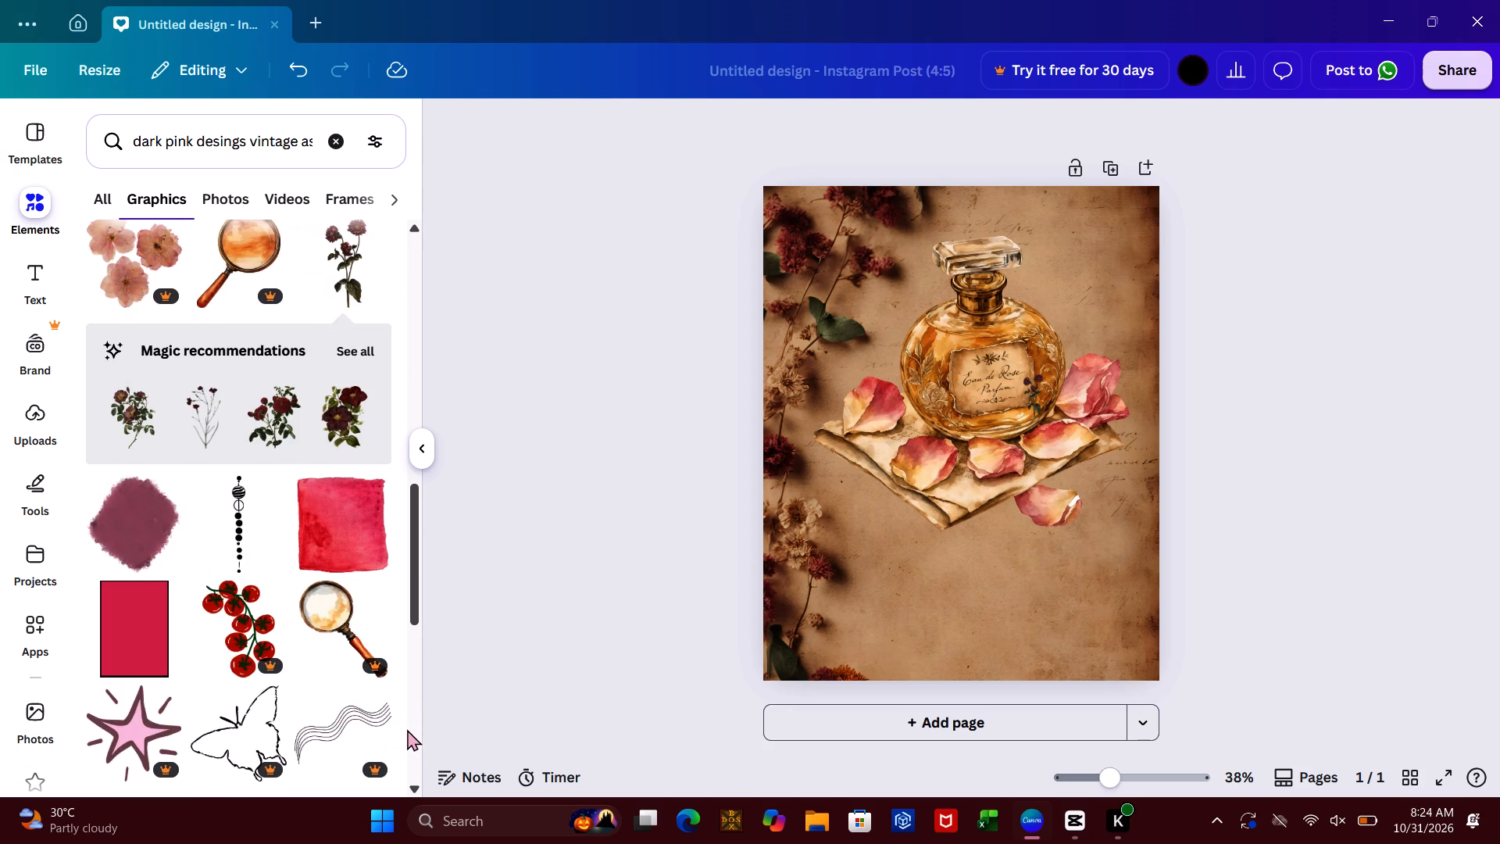
pyautogui.click(407, 729)
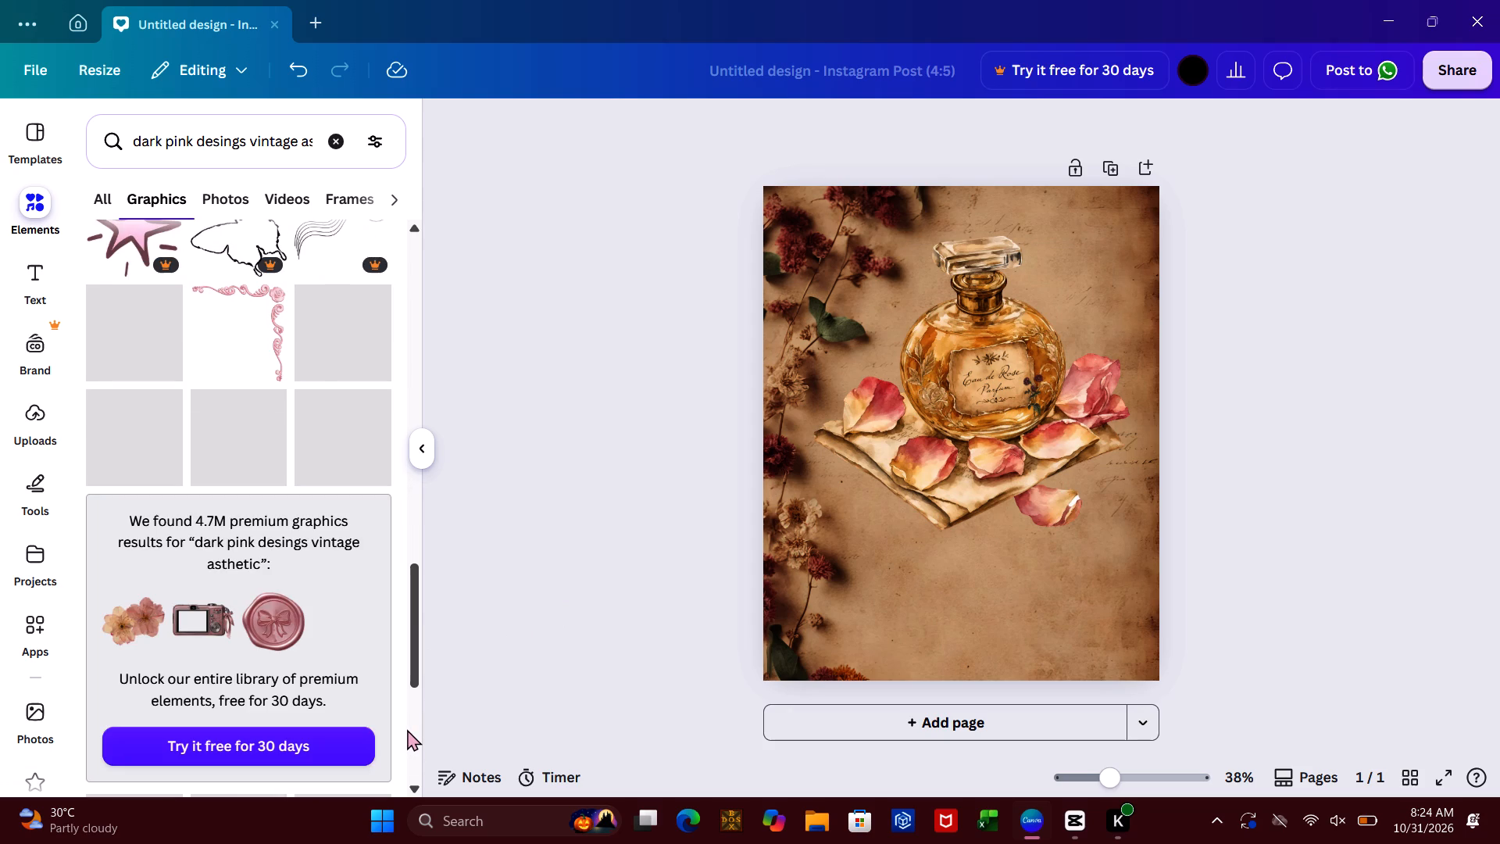
pyautogui.click(255, 339)
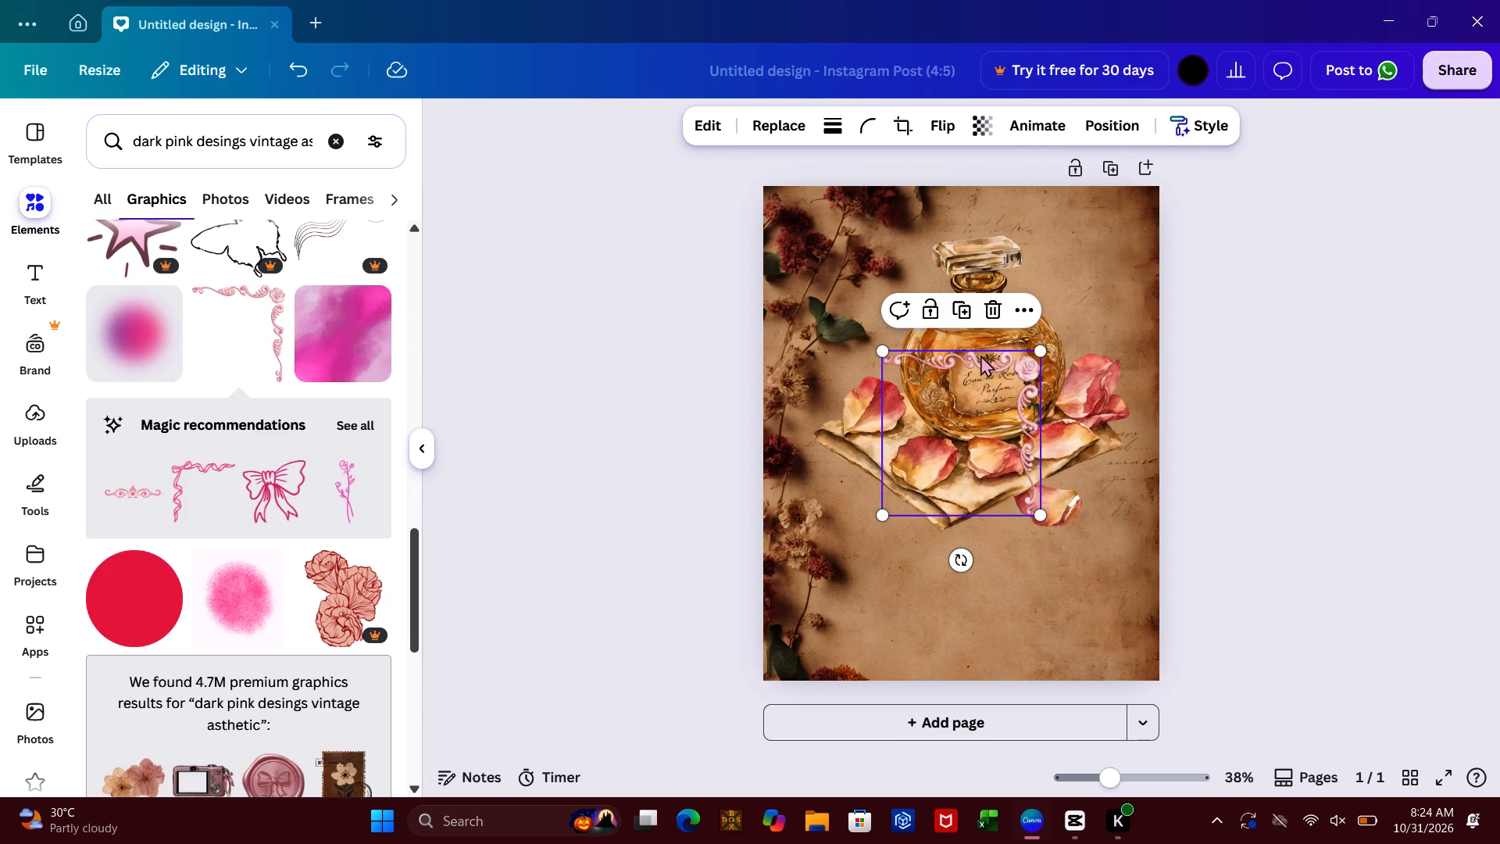
pyautogui.moveTo(980, 355); pyautogui.dragTo(1084, 198)
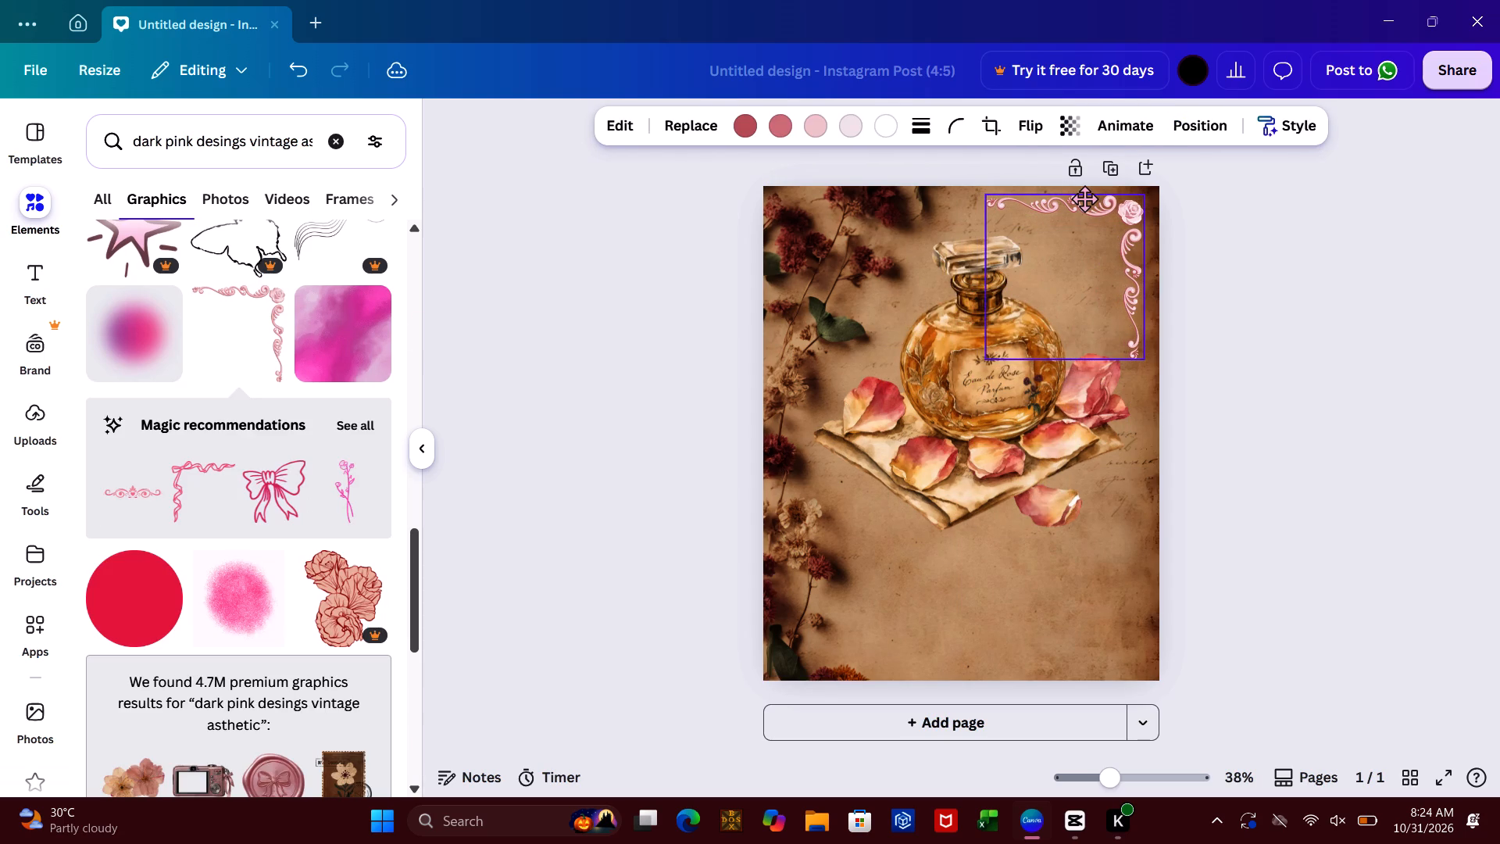
pyautogui.moveTo(1084, 198); pyautogui.dragTo(1092, 197)
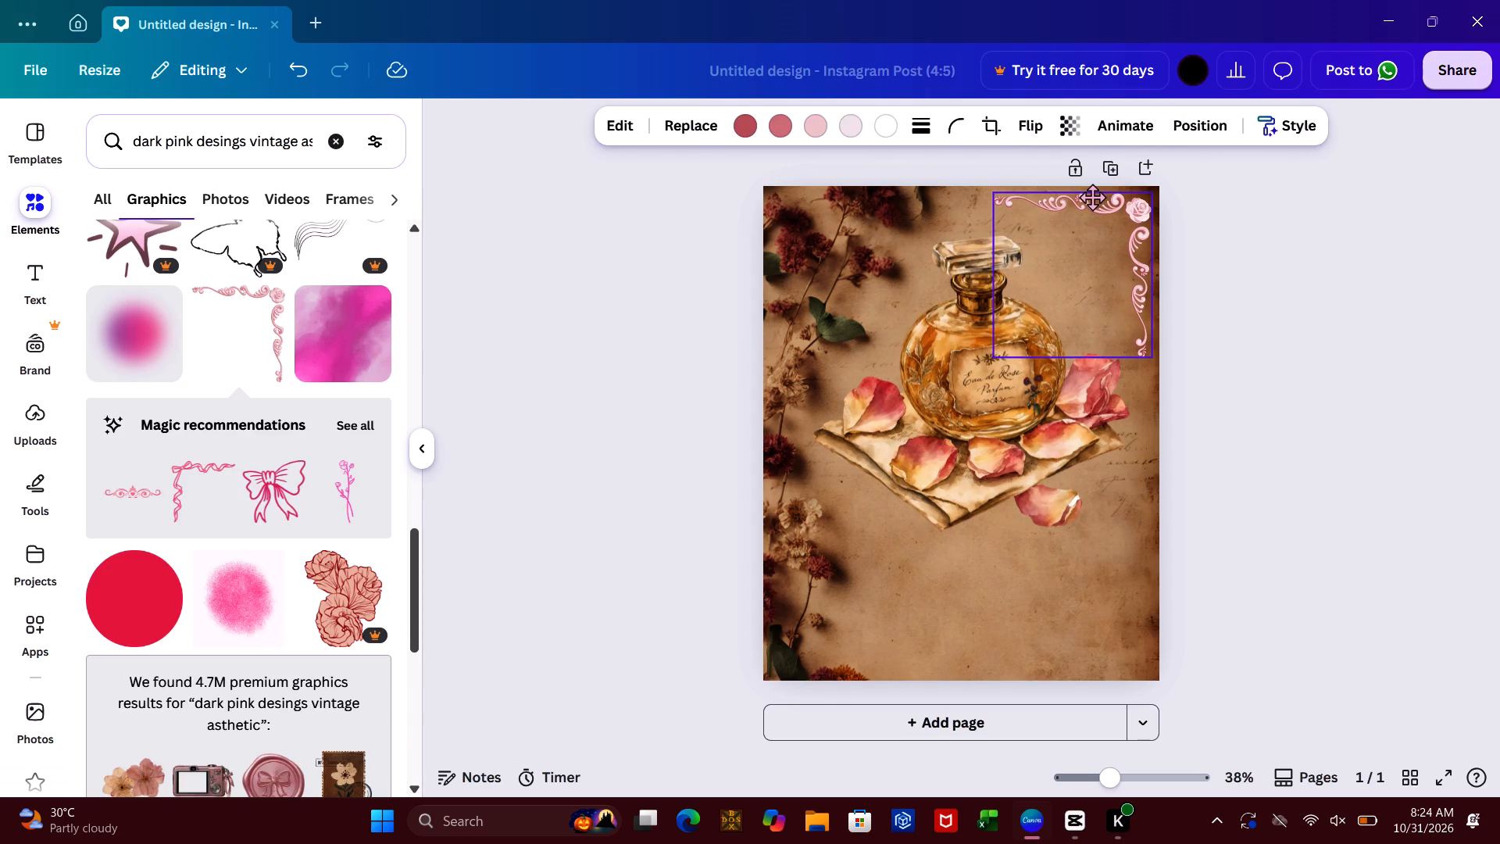
pyautogui.moveTo(1092, 197); pyautogui.dragTo(1091, 196)
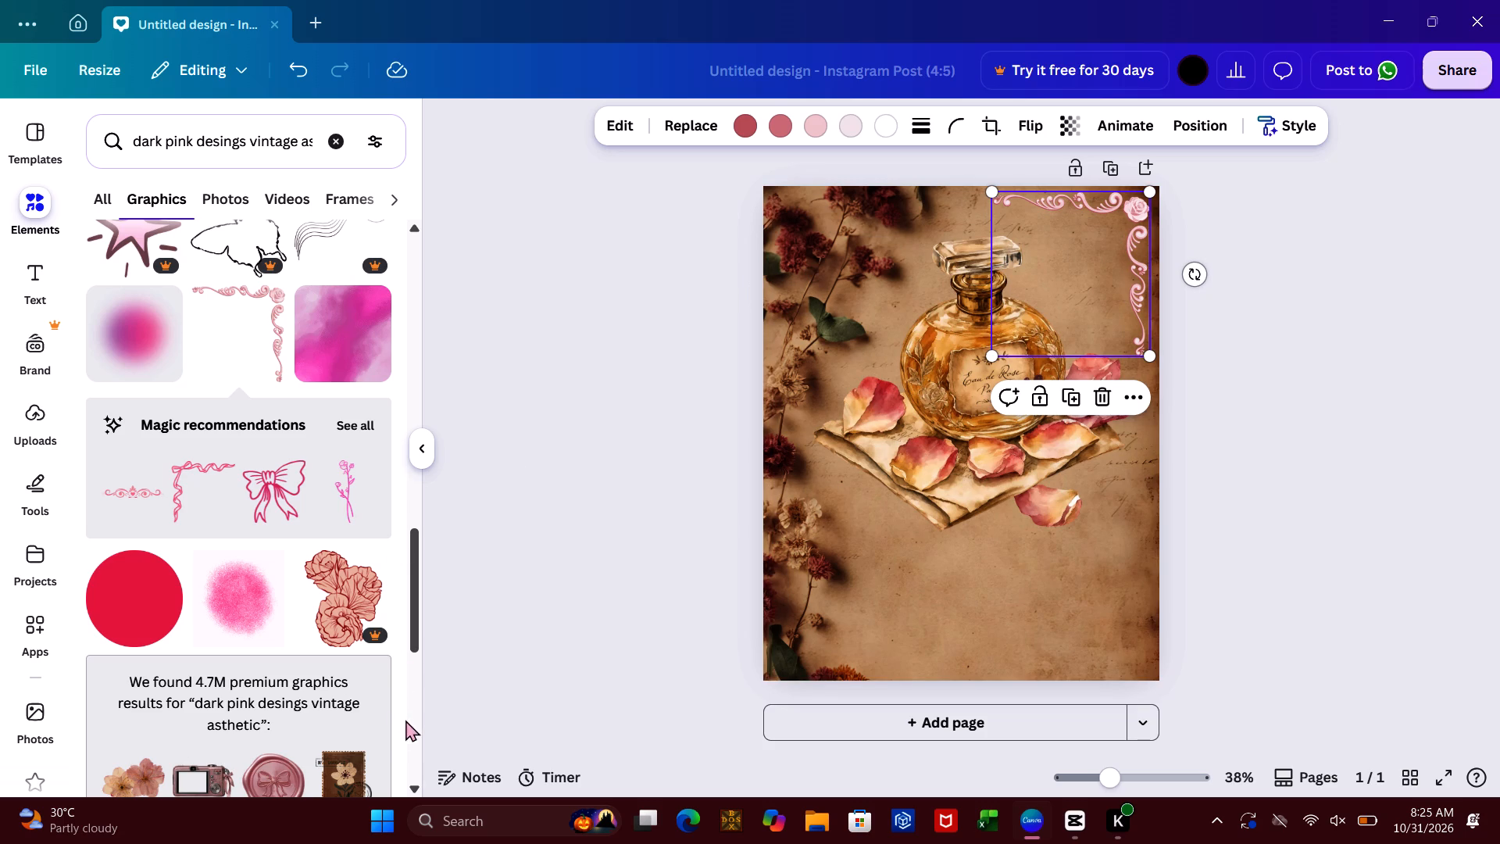
# Examine further graphics results for "dark pink desings vintage asthetic" for another decoration that suits the perfume bottle design.
pyautogui.click(413, 730)
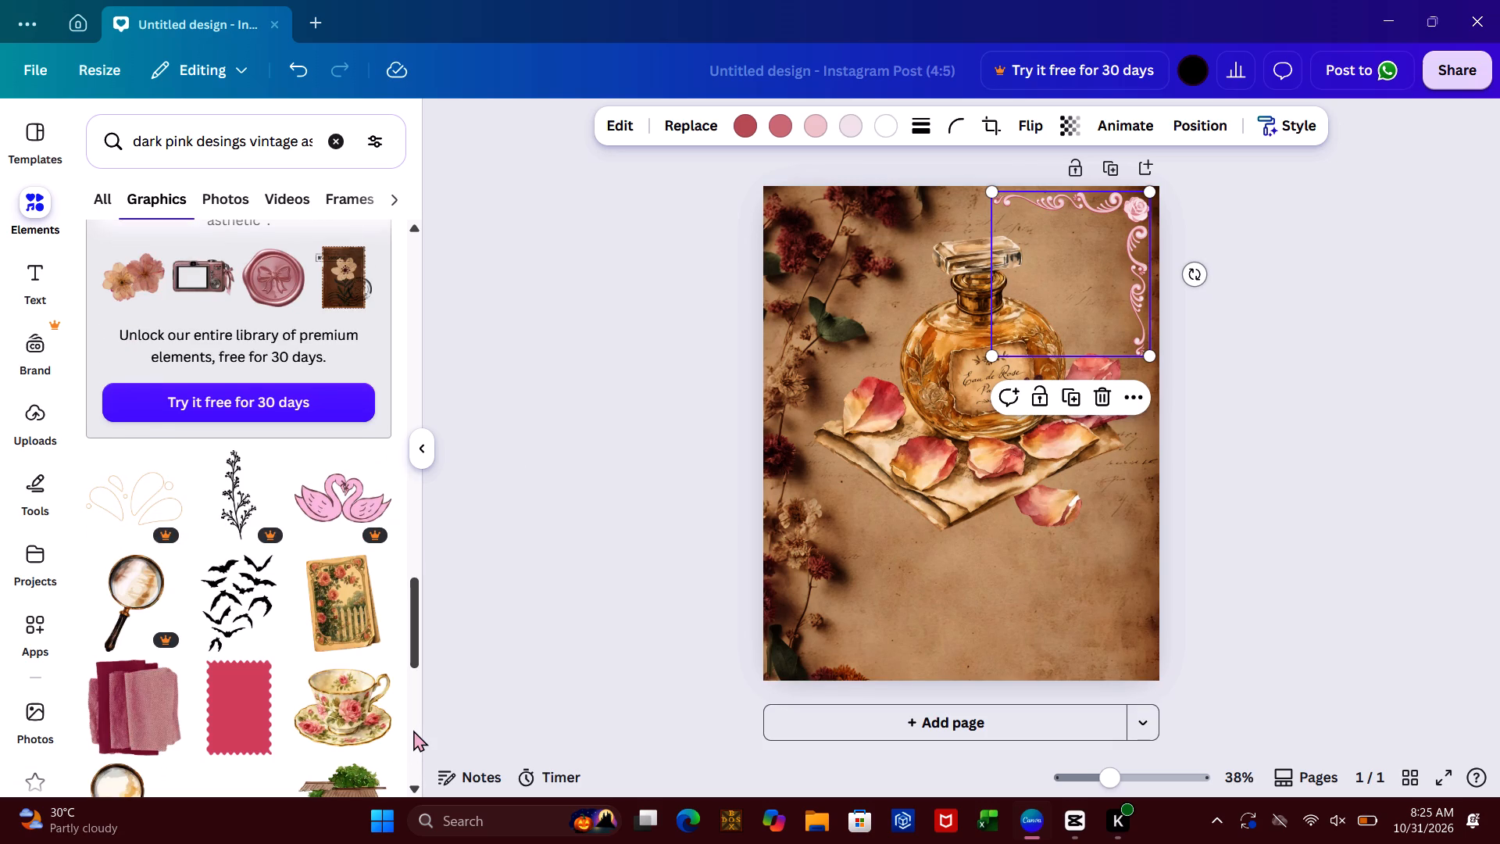
pyautogui.click(413, 730)
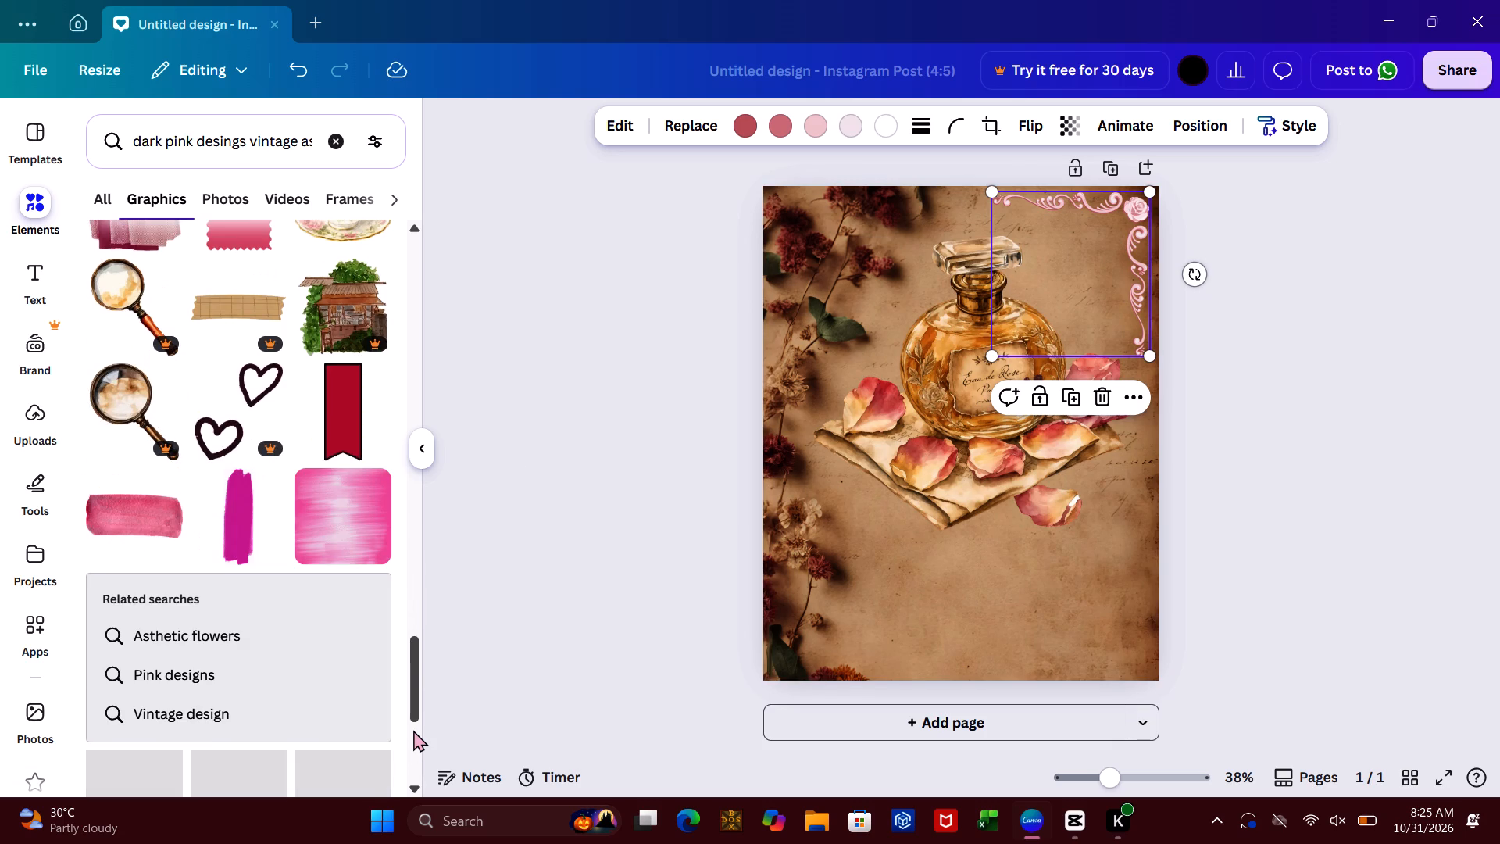
pyautogui.click(413, 730)
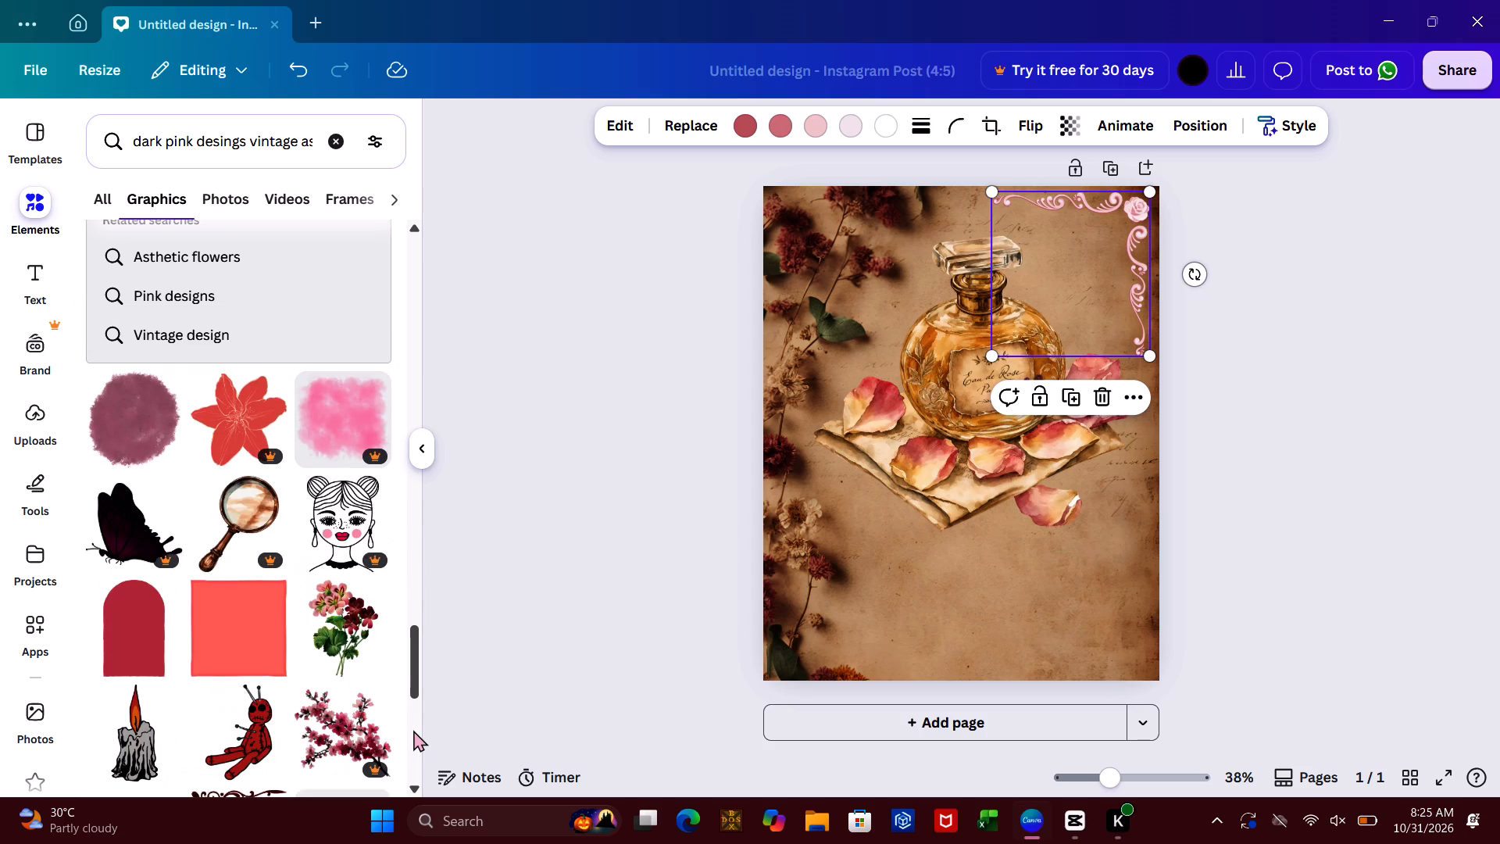
pyautogui.click(413, 730)
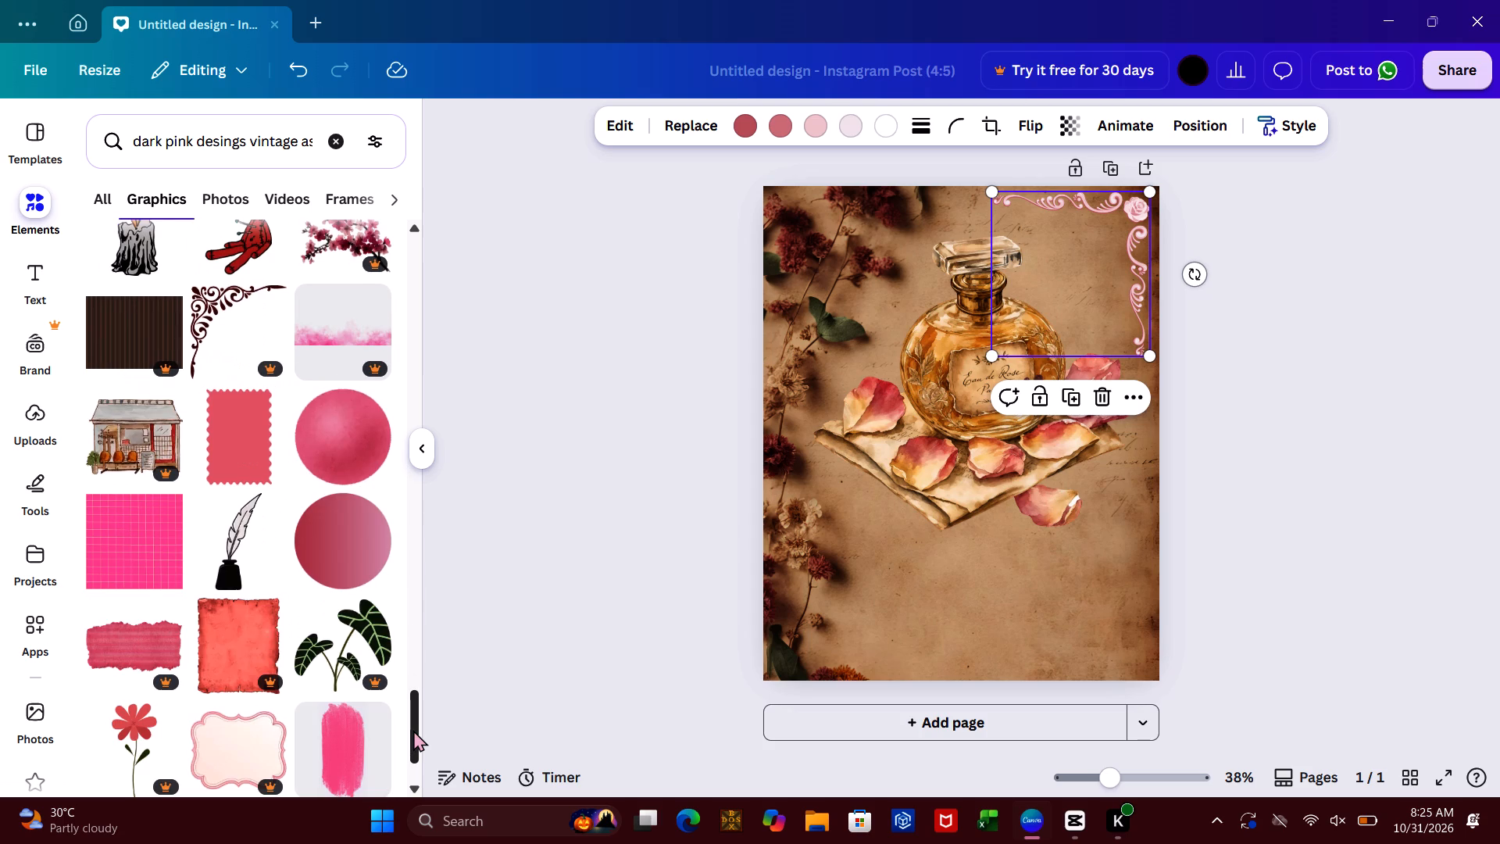
pyautogui.click(410, 766)
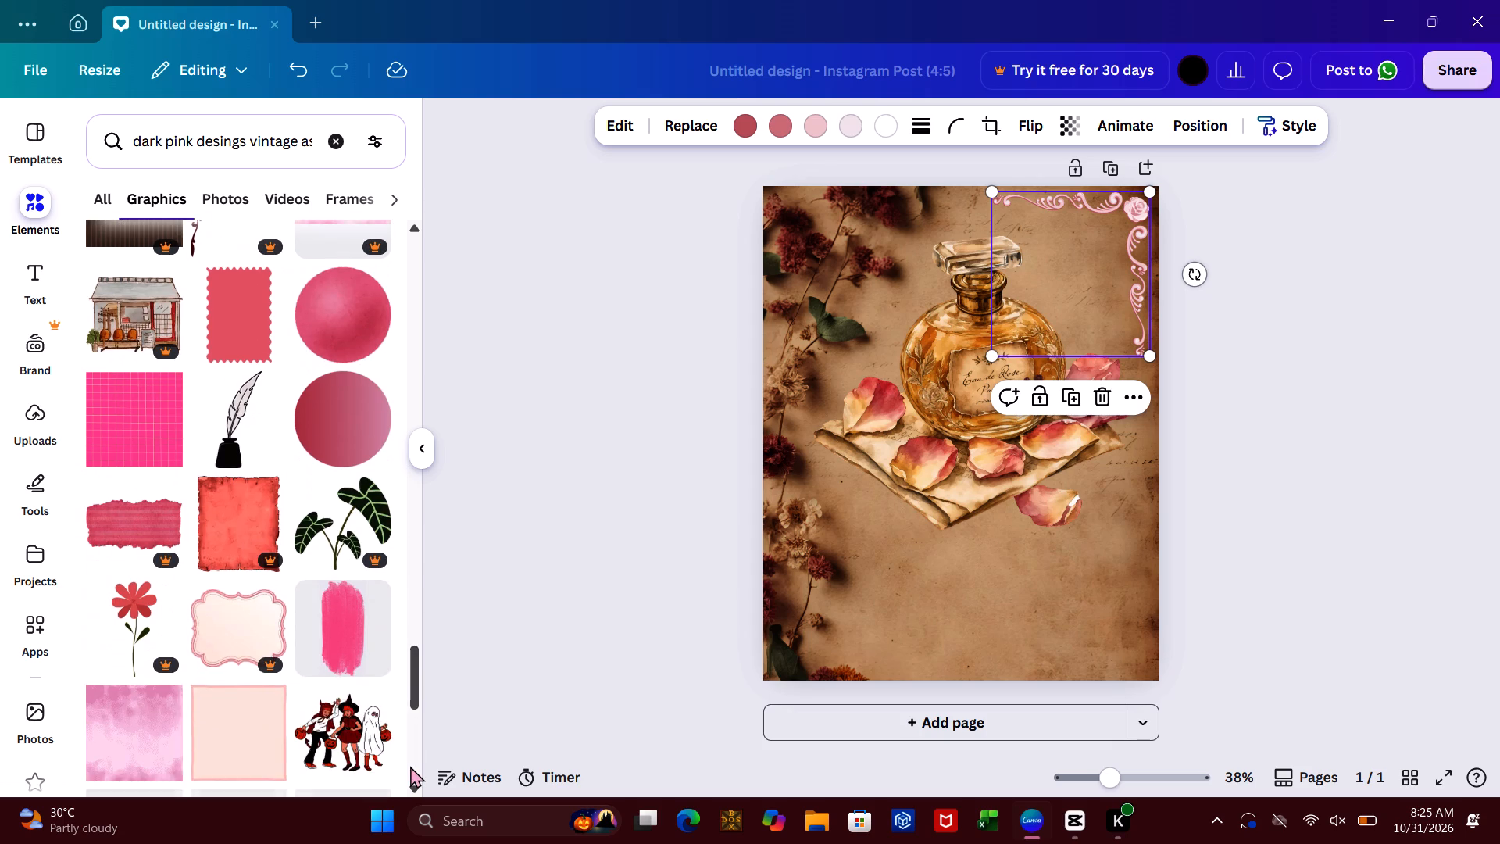
pyautogui.click(410, 766)
pyautogui.click(410, 766)
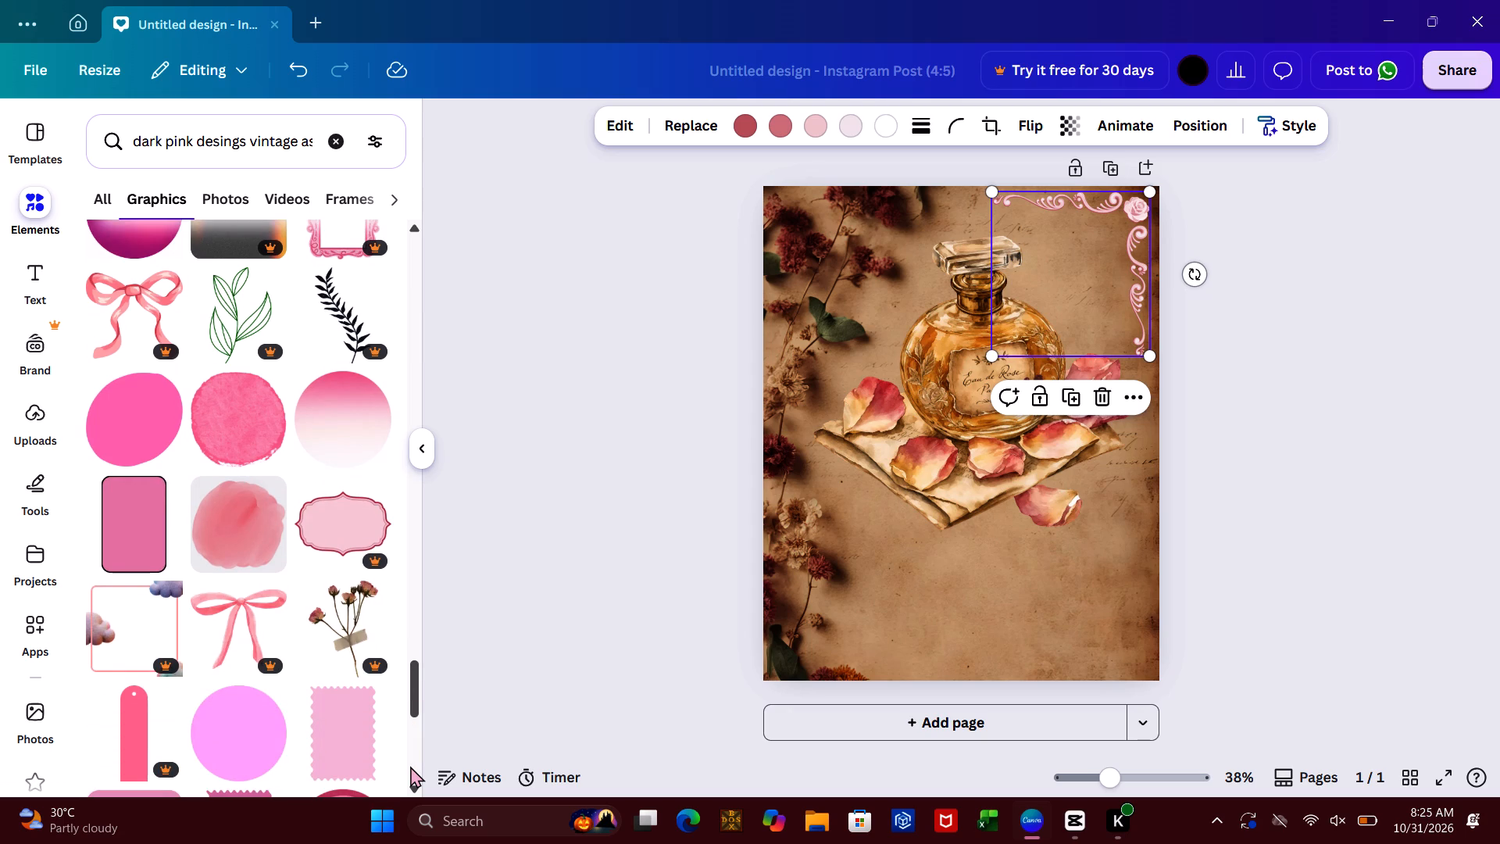
pyautogui.click(410, 766)
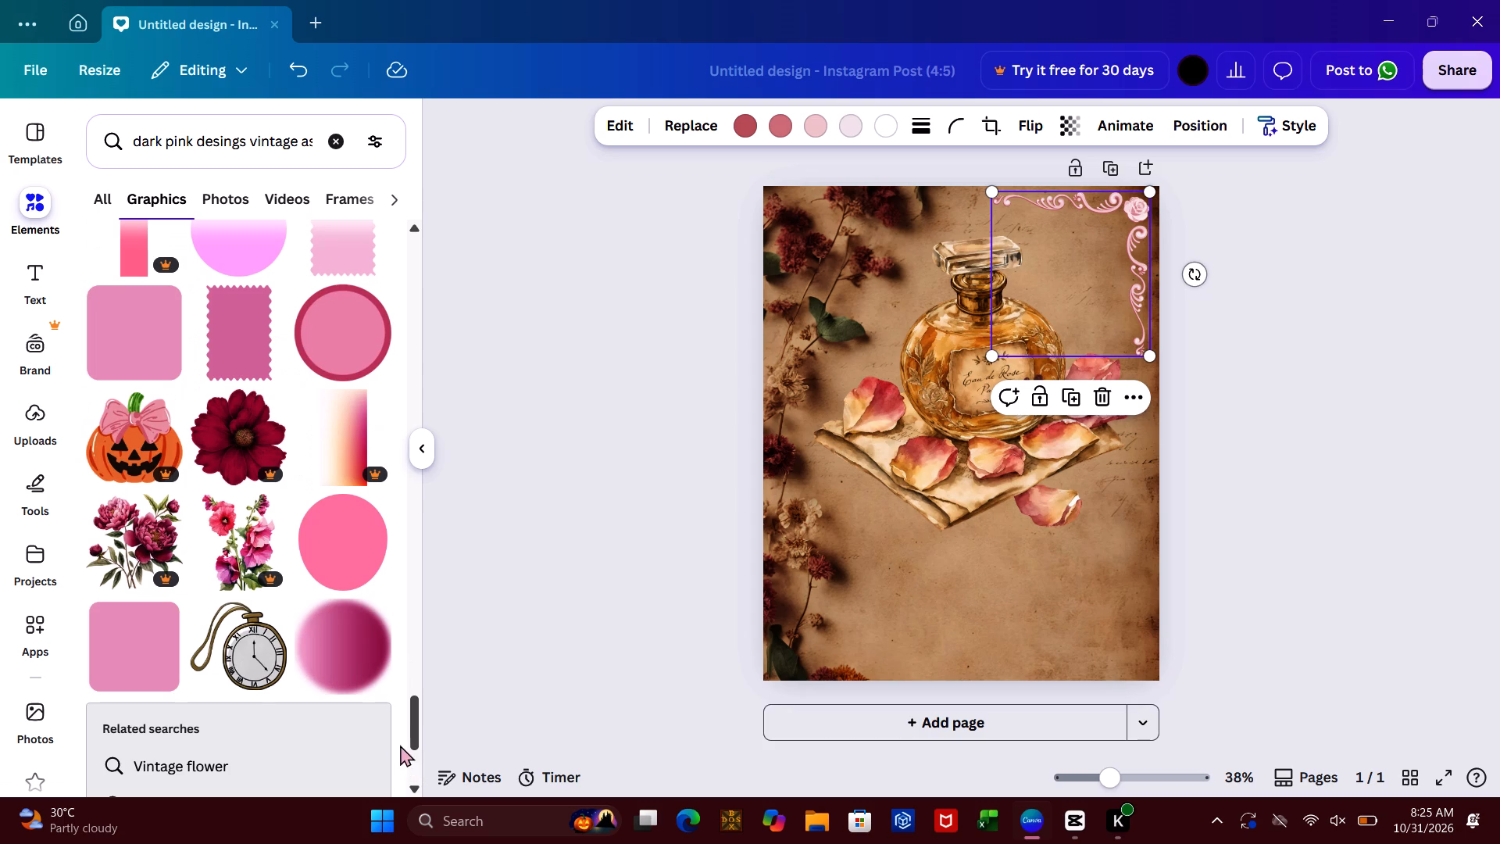
pyautogui.click(412, 762)
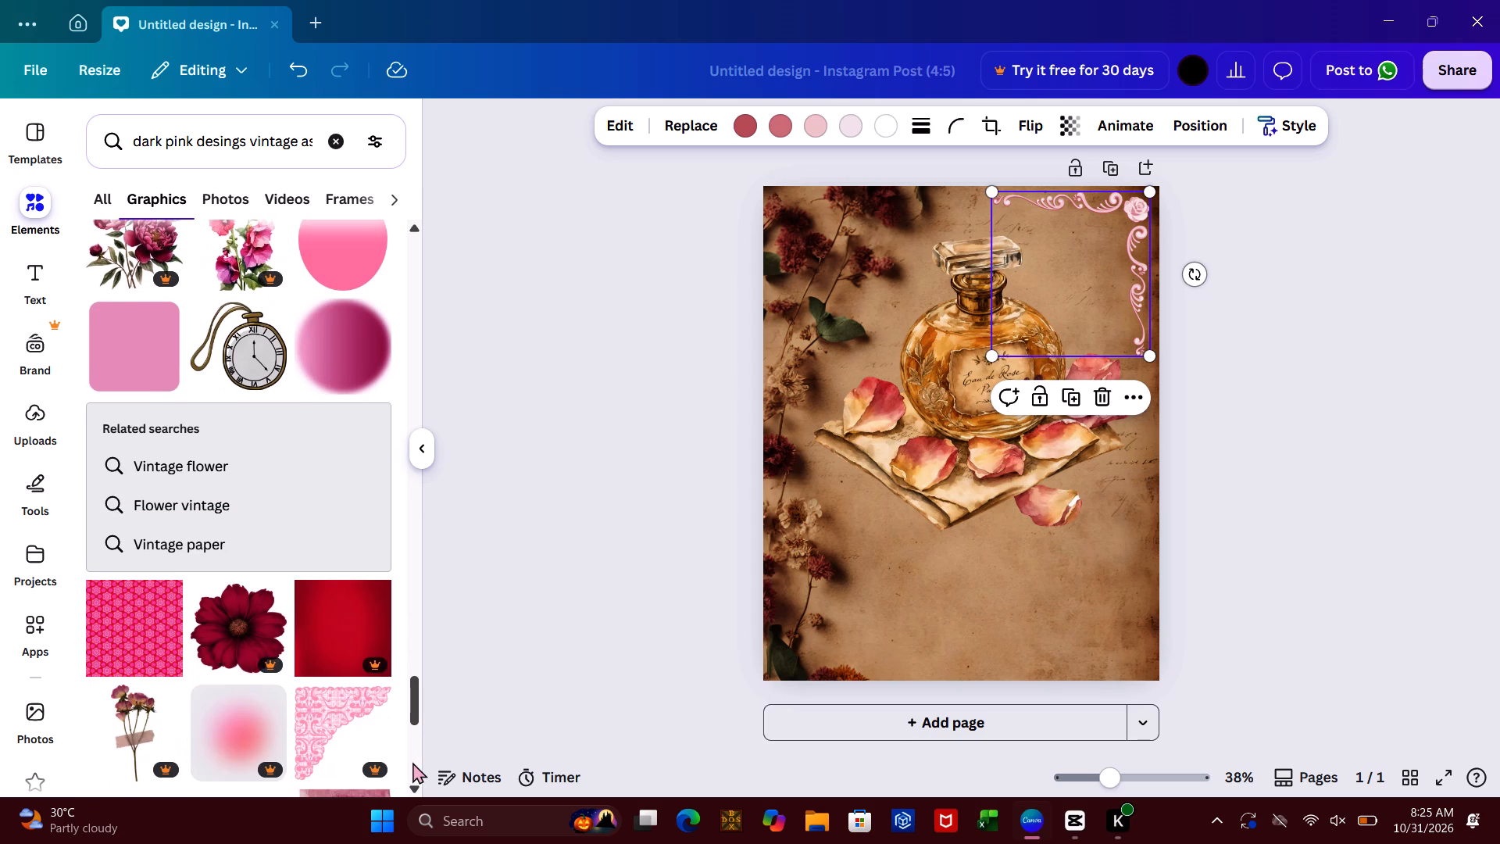
pyautogui.click(412, 762)
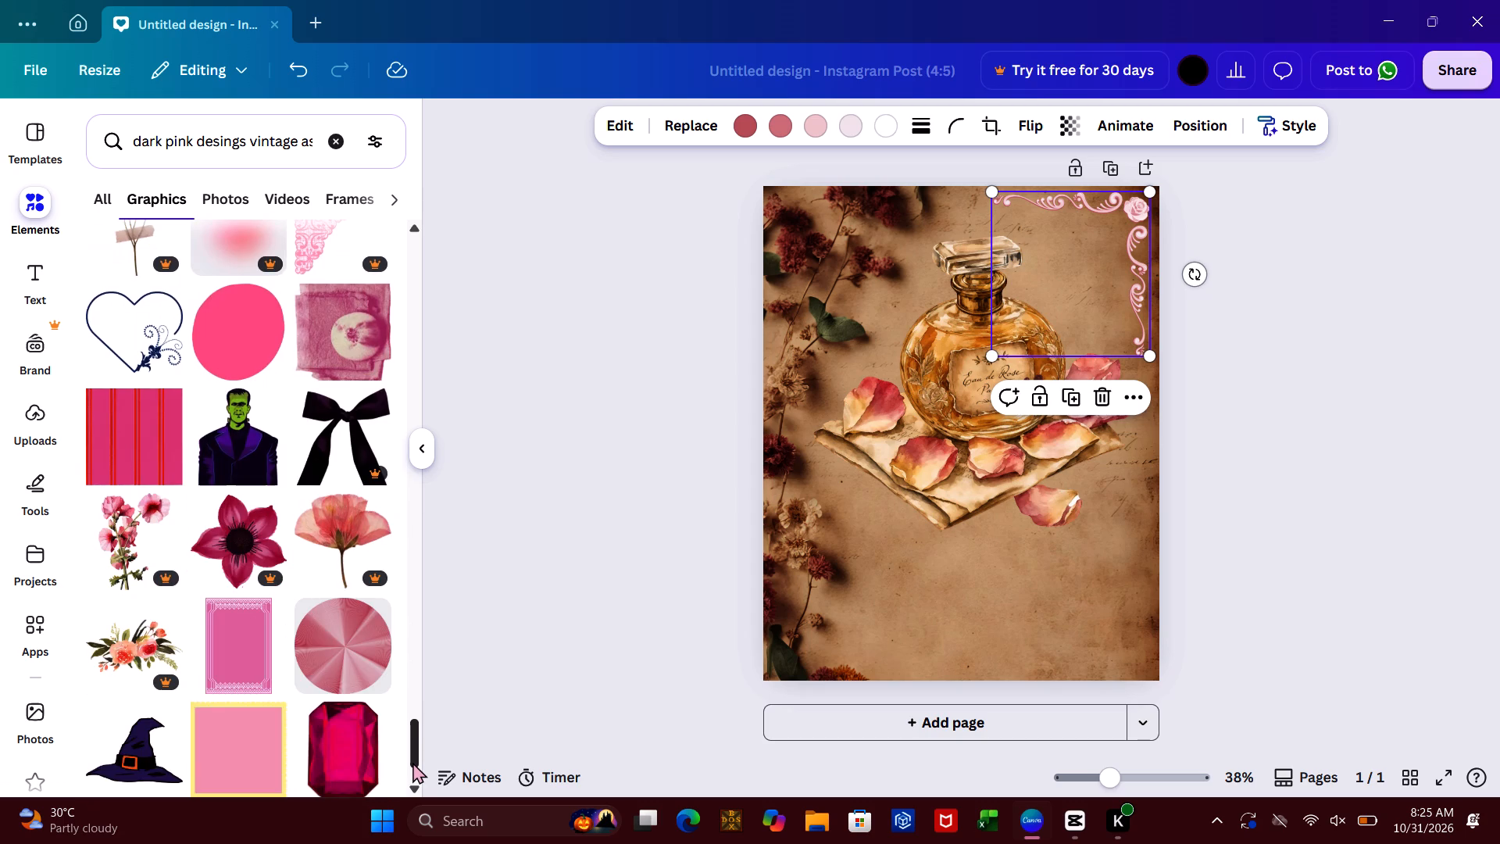
pyautogui.click(412, 762)
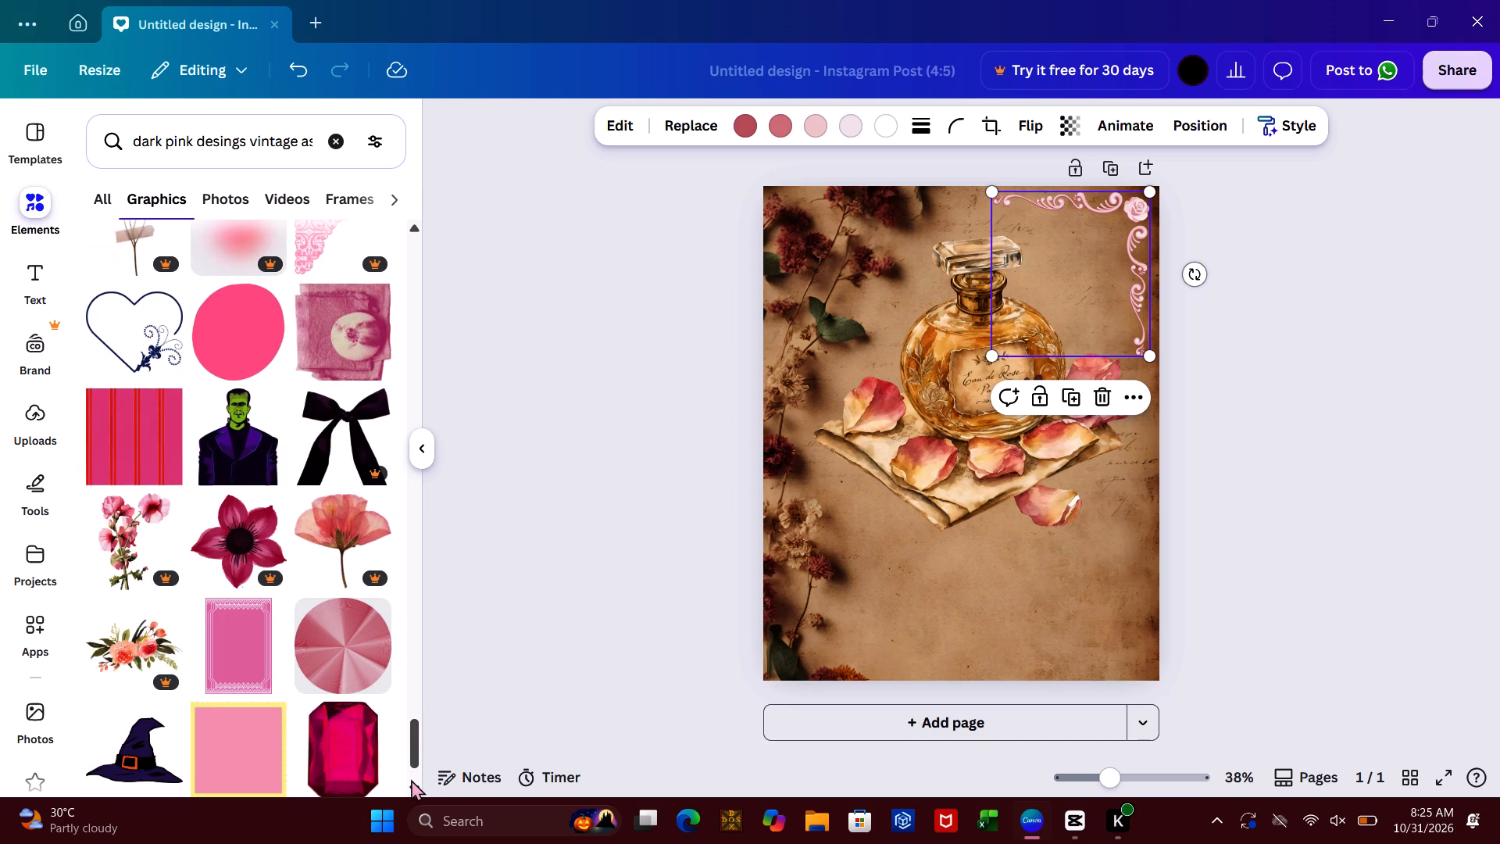
pyautogui.click(411, 779)
pyautogui.tripleClick(411, 779)
pyautogui.tripleClick(411, 779)
pyautogui.tripleClick(411, 779)
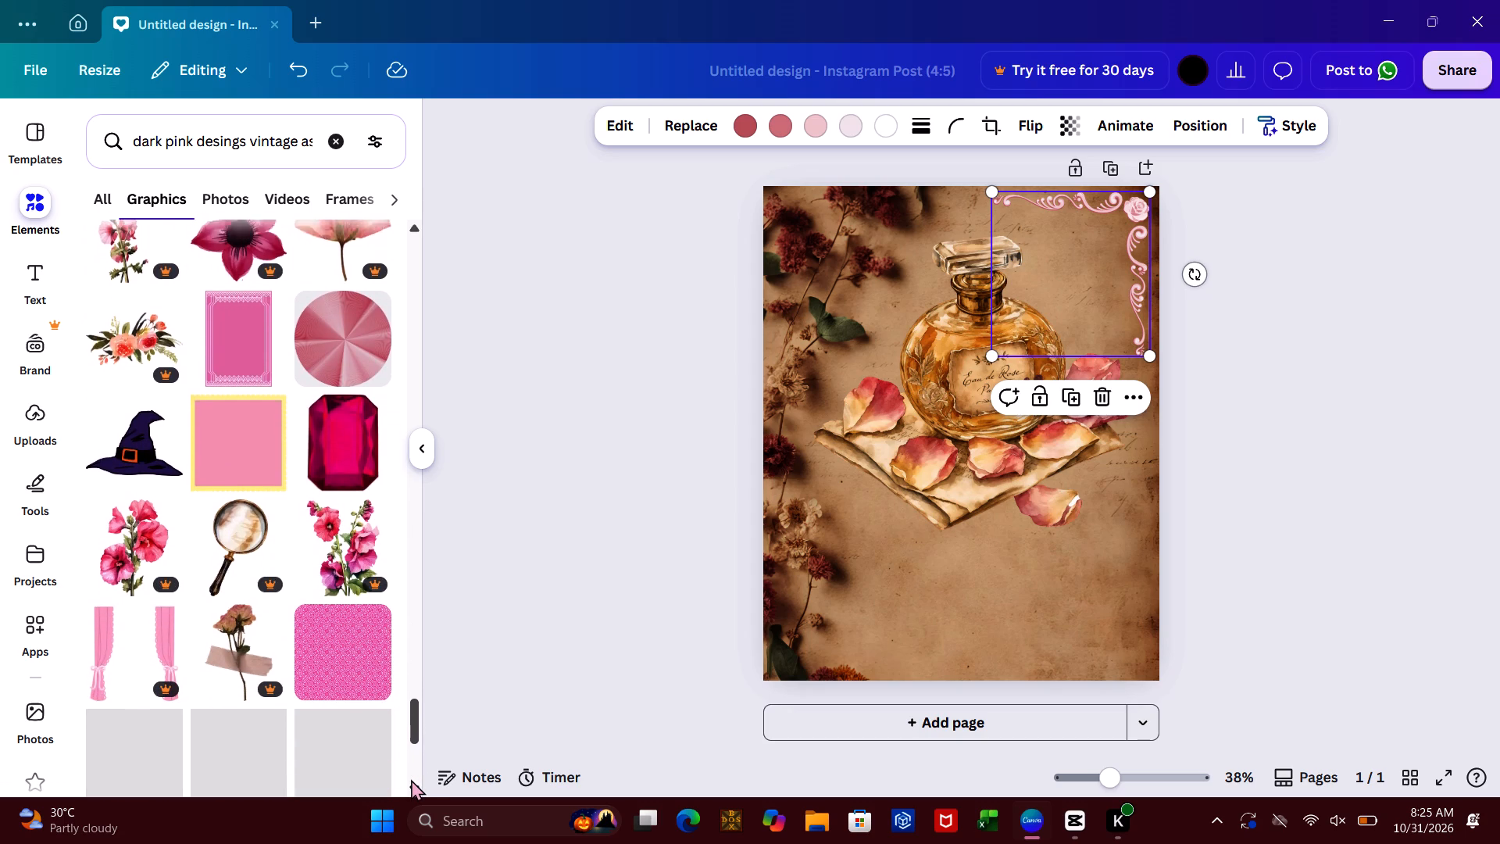
pyautogui.tripleClick(411, 779)
pyautogui.click(411, 779)
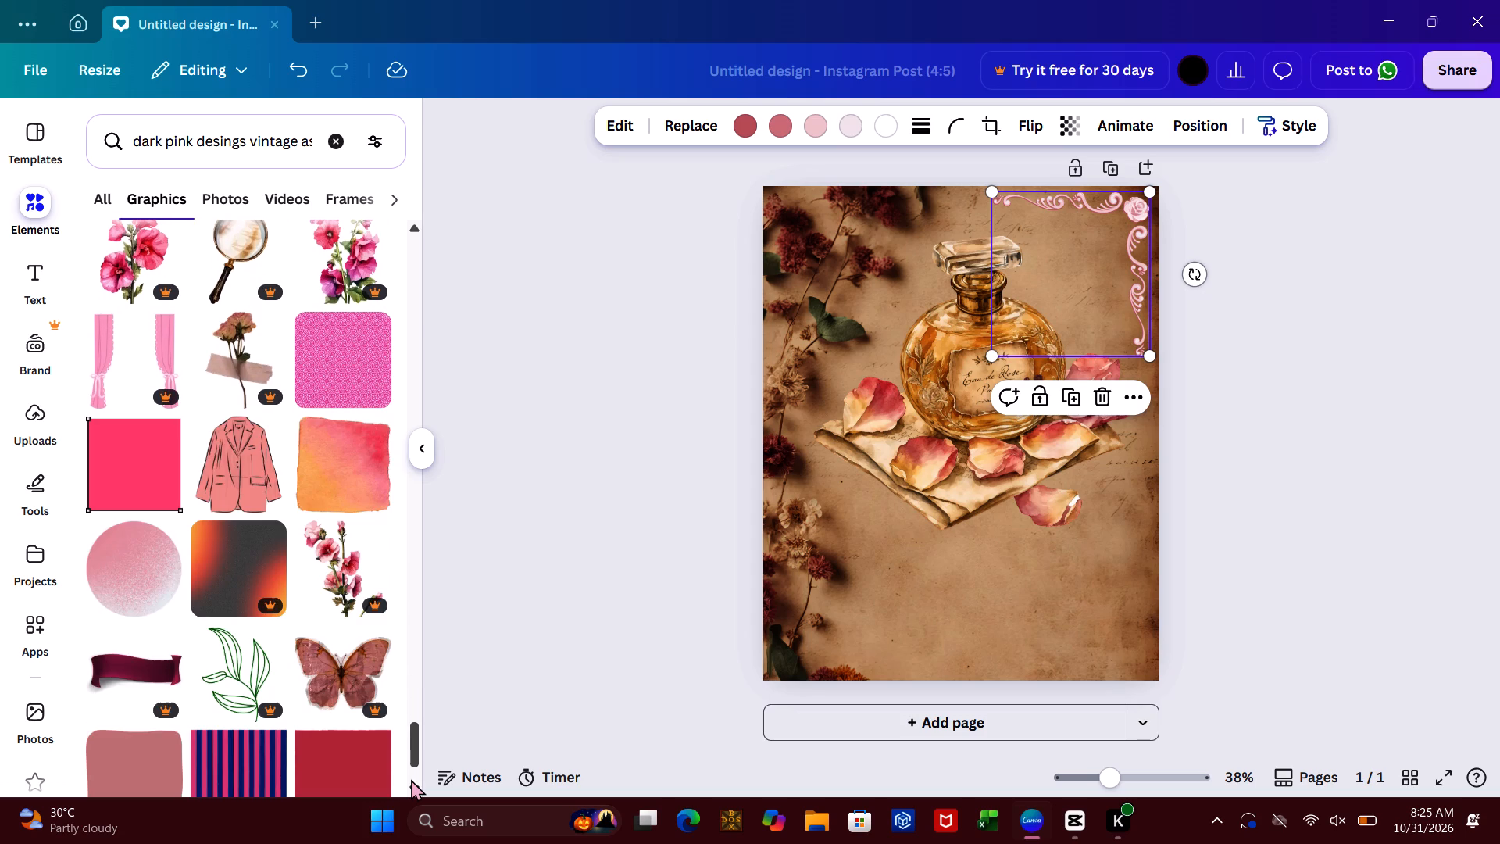
pyautogui.tripleClick(415, 782)
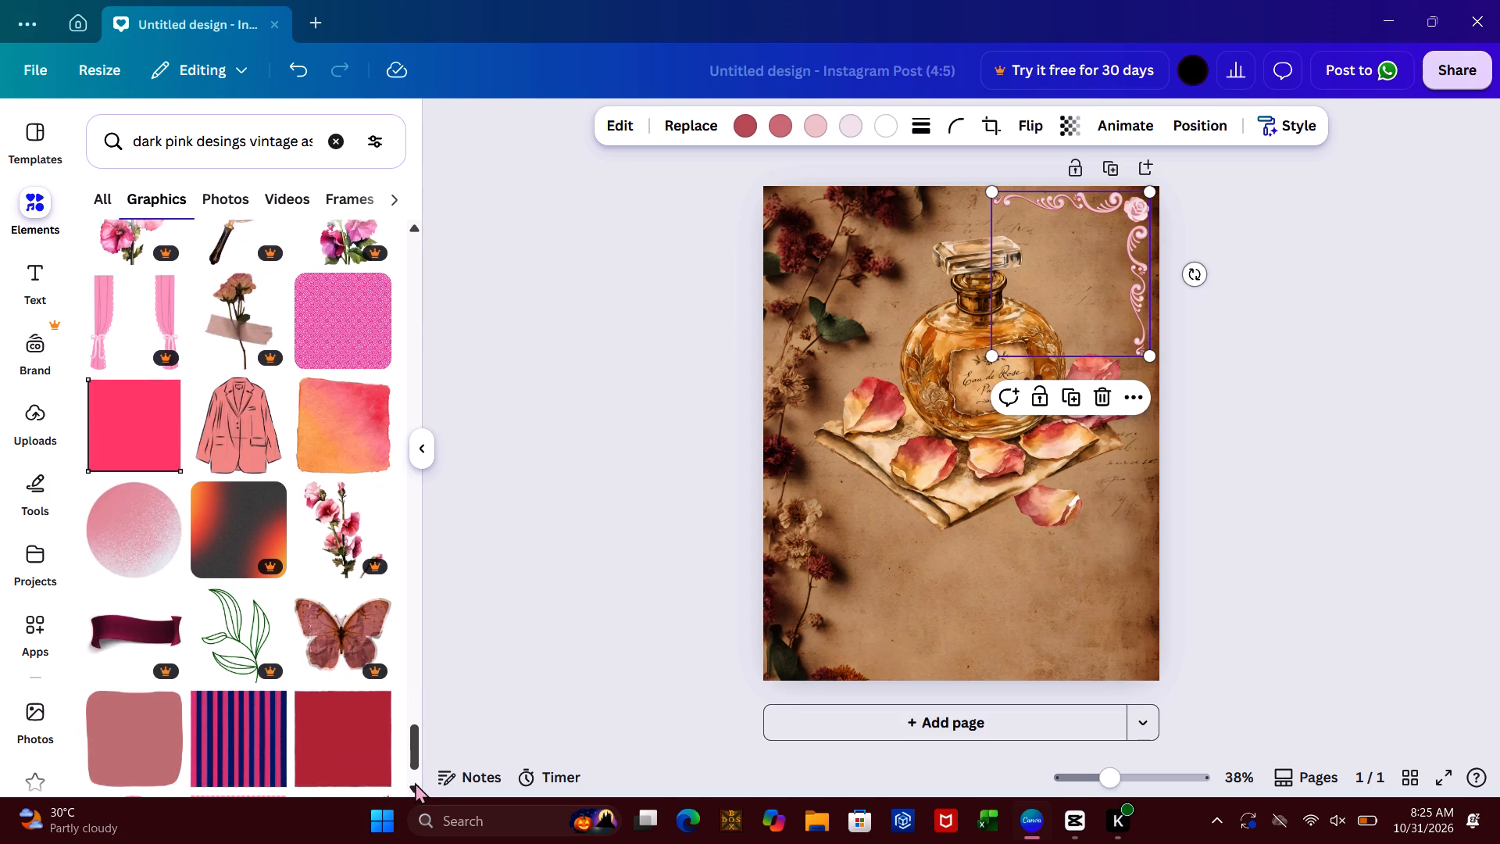
pyautogui.tripleClick(415, 782)
pyautogui.tripleClick(415, 782)
pyautogui.tripleClick(415, 782)
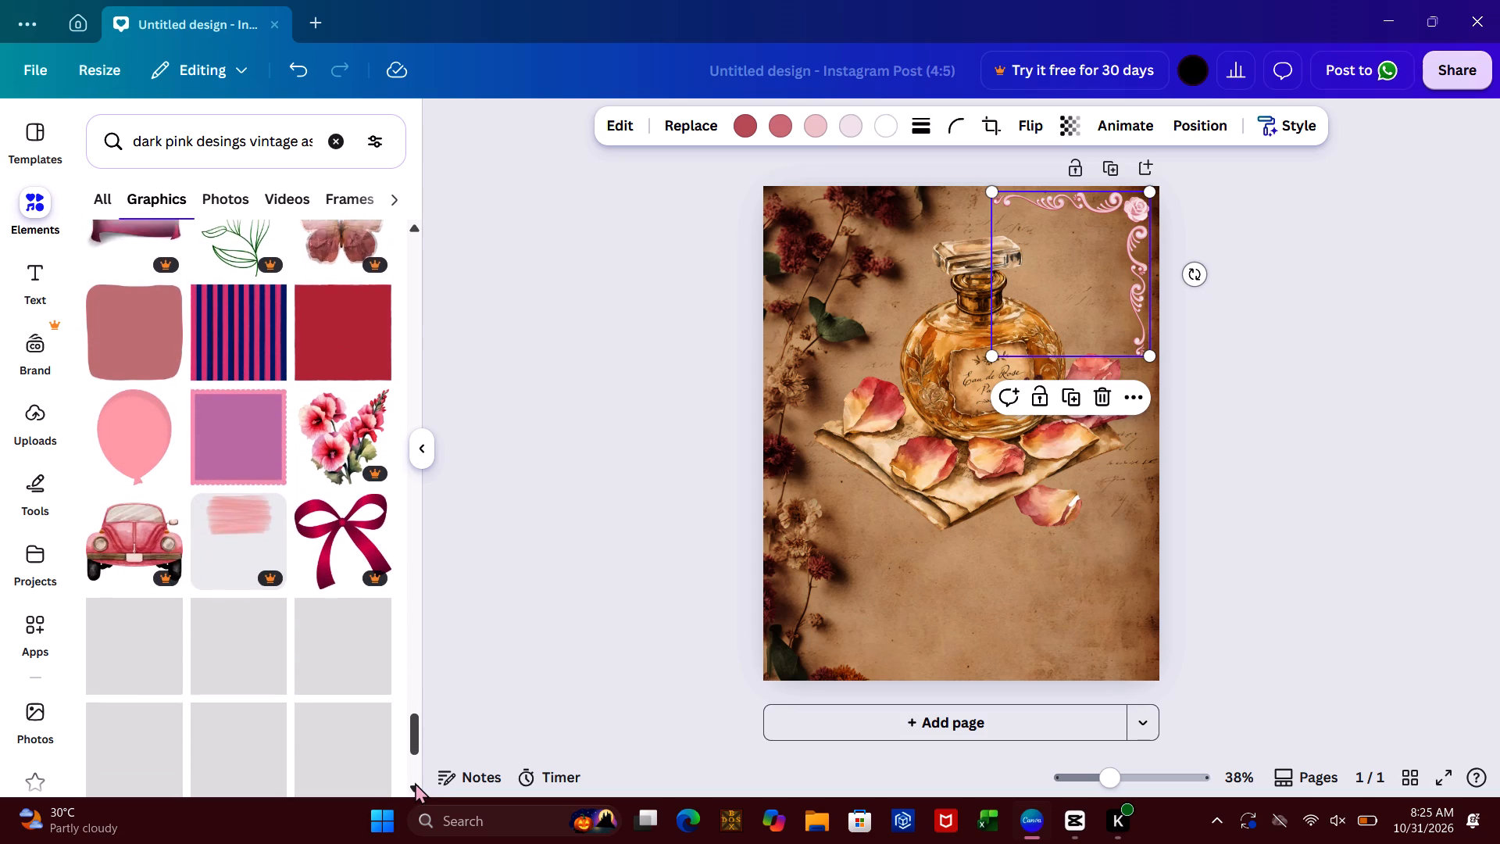
pyautogui.doubleClick(415, 782)
pyautogui.tripleClick(415, 782)
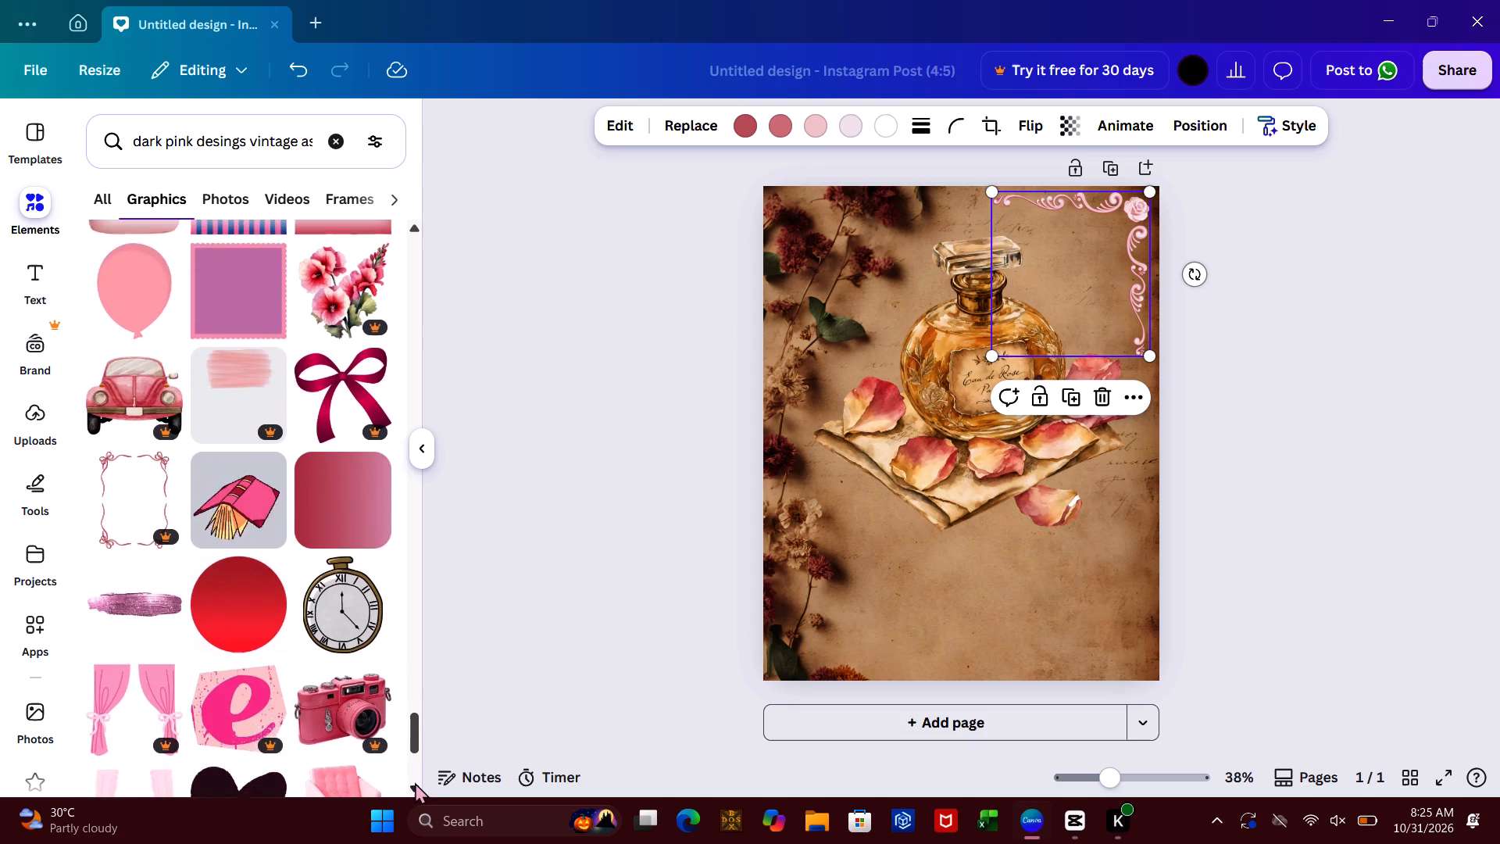
pyautogui.click(415, 782)
pyautogui.tripleClick(415, 782)
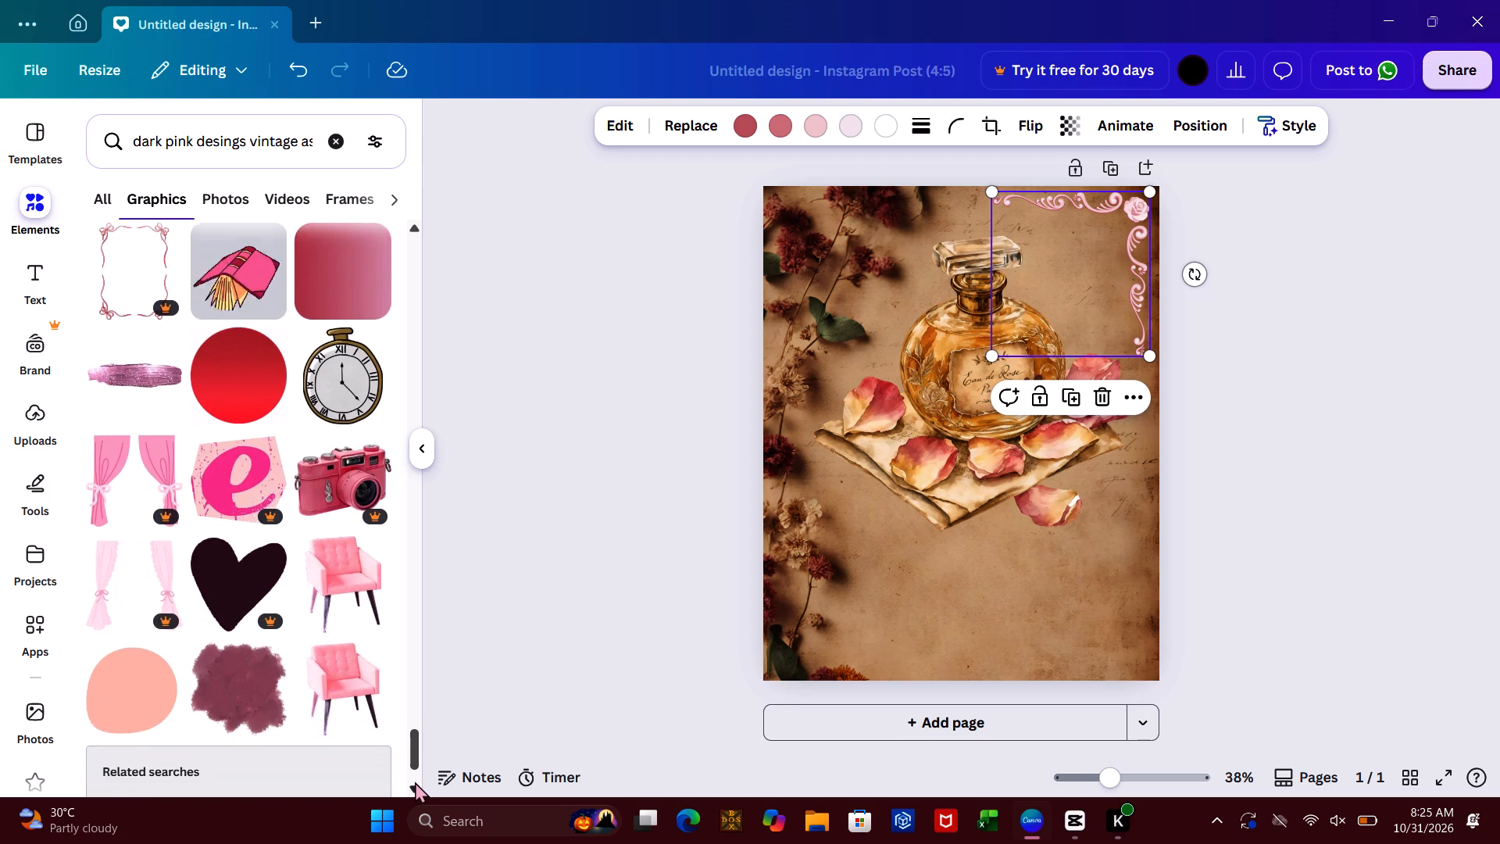
pyautogui.tripleClick(415, 781)
pyautogui.doubleClick(415, 781)
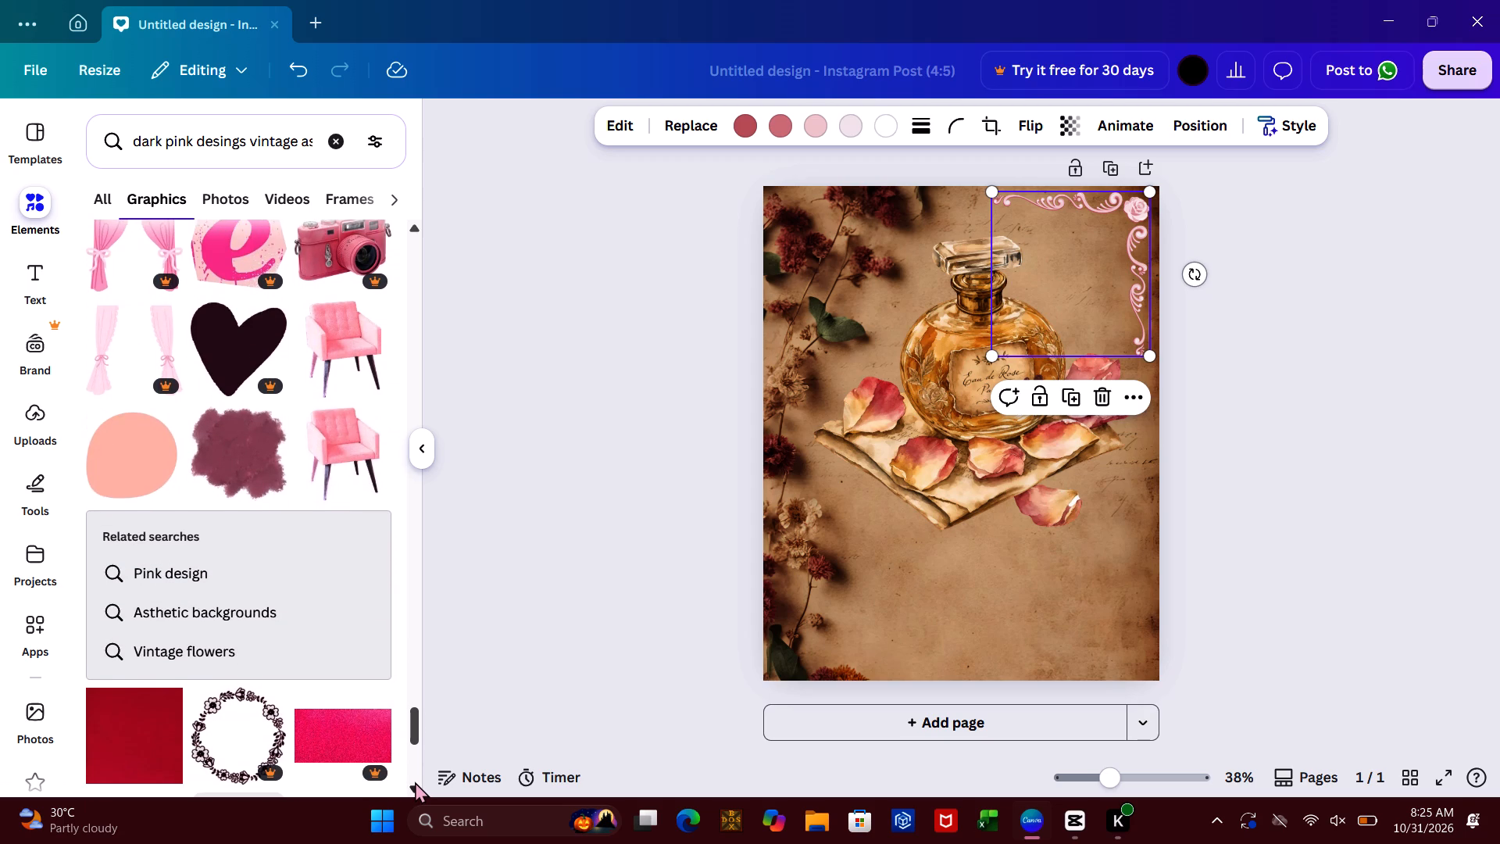
pyautogui.tripleClick(415, 781)
pyautogui.tripleClick(415, 781)
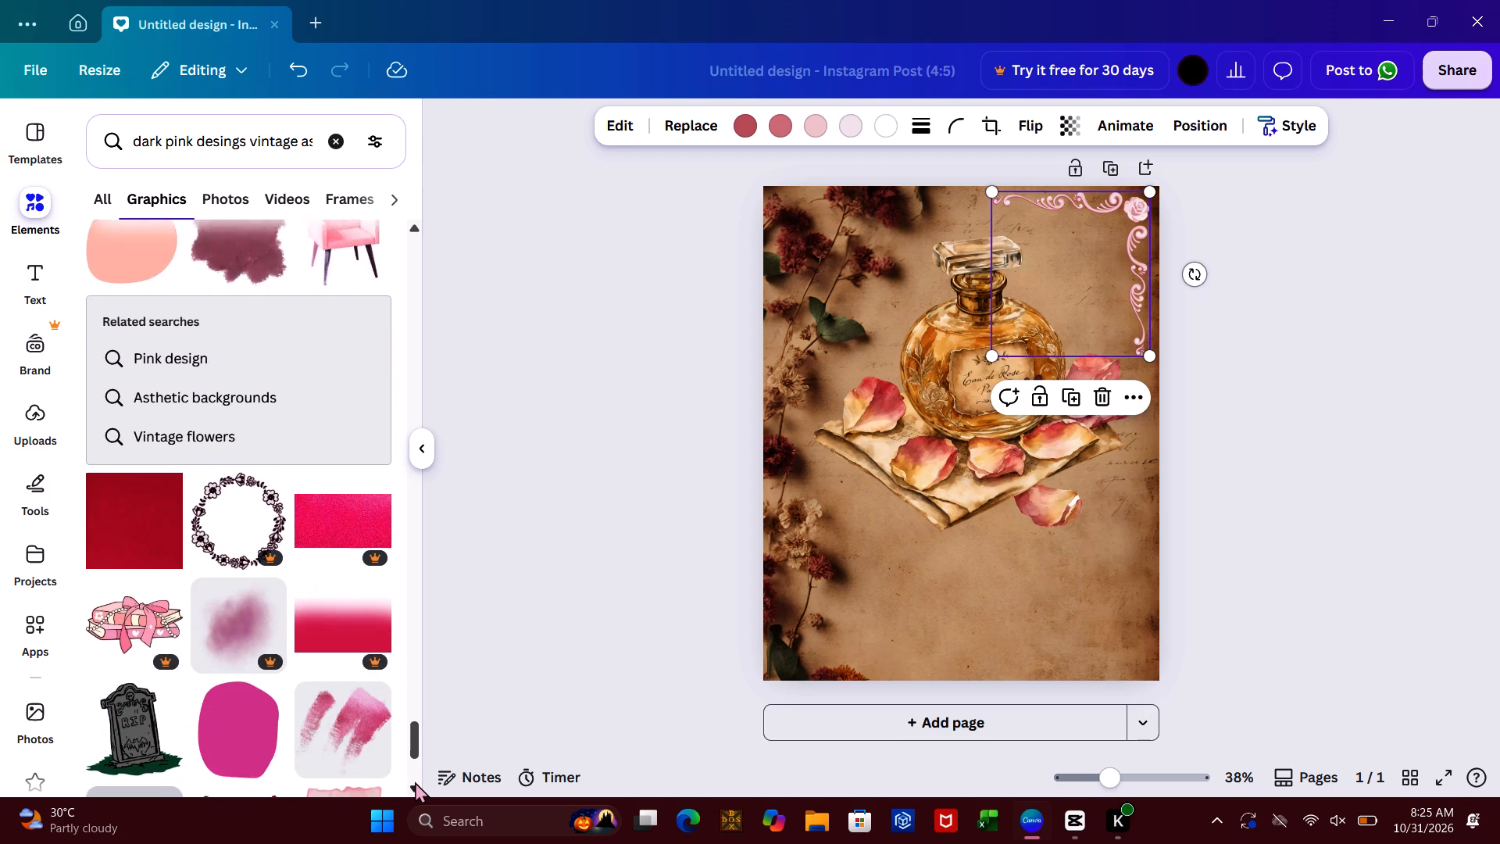
pyautogui.tripleClick(415, 781)
pyautogui.tripleClick(415, 781)
pyautogui.doubleClick(415, 781)
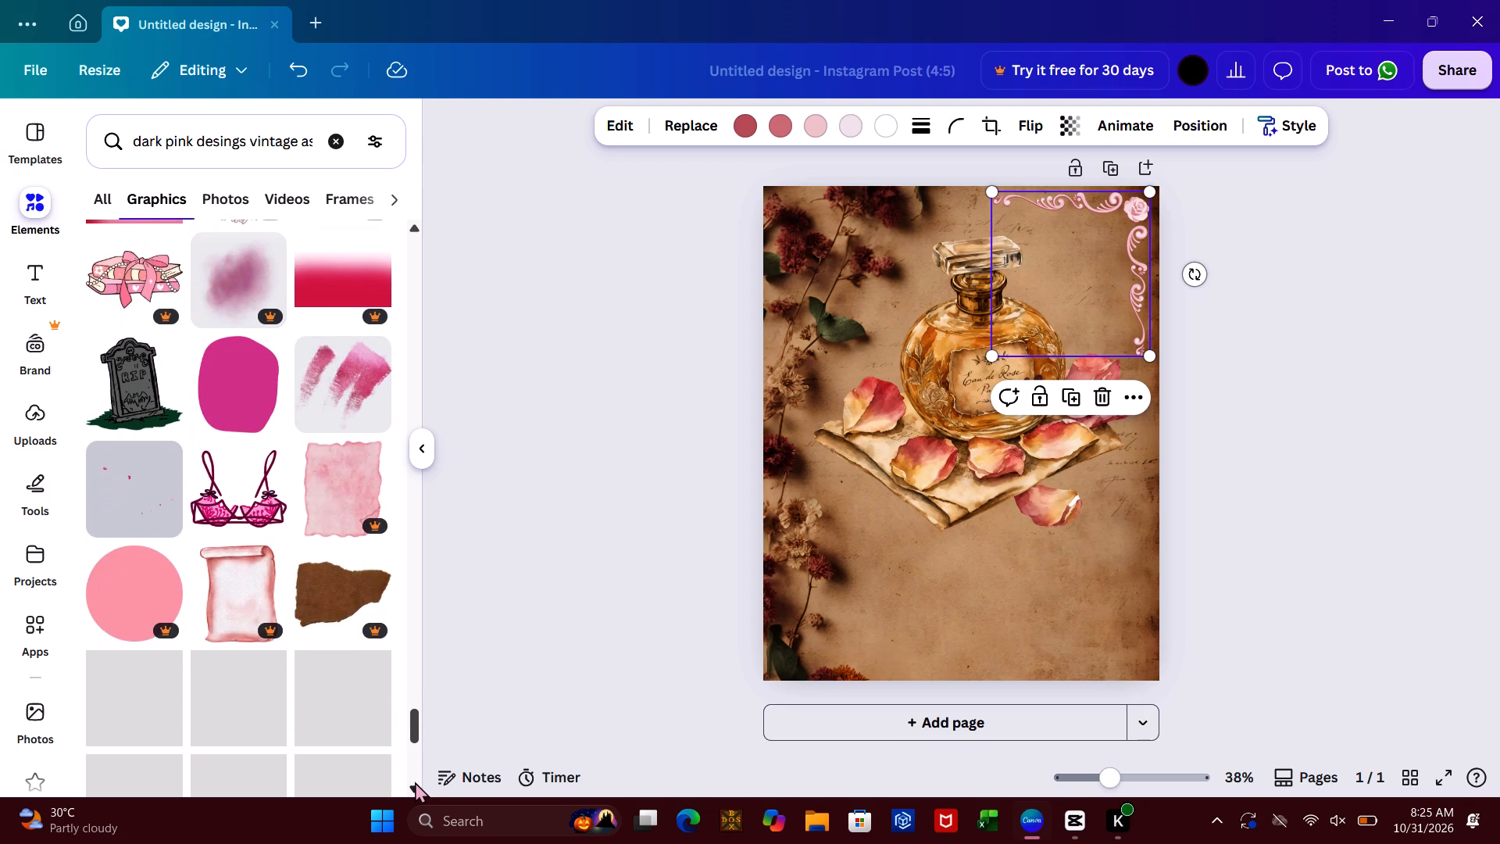
# Add the pink watercolor brush stroke graphic and shrink it over the perfume bottle and the area beside it.
pyautogui.click(367, 402)
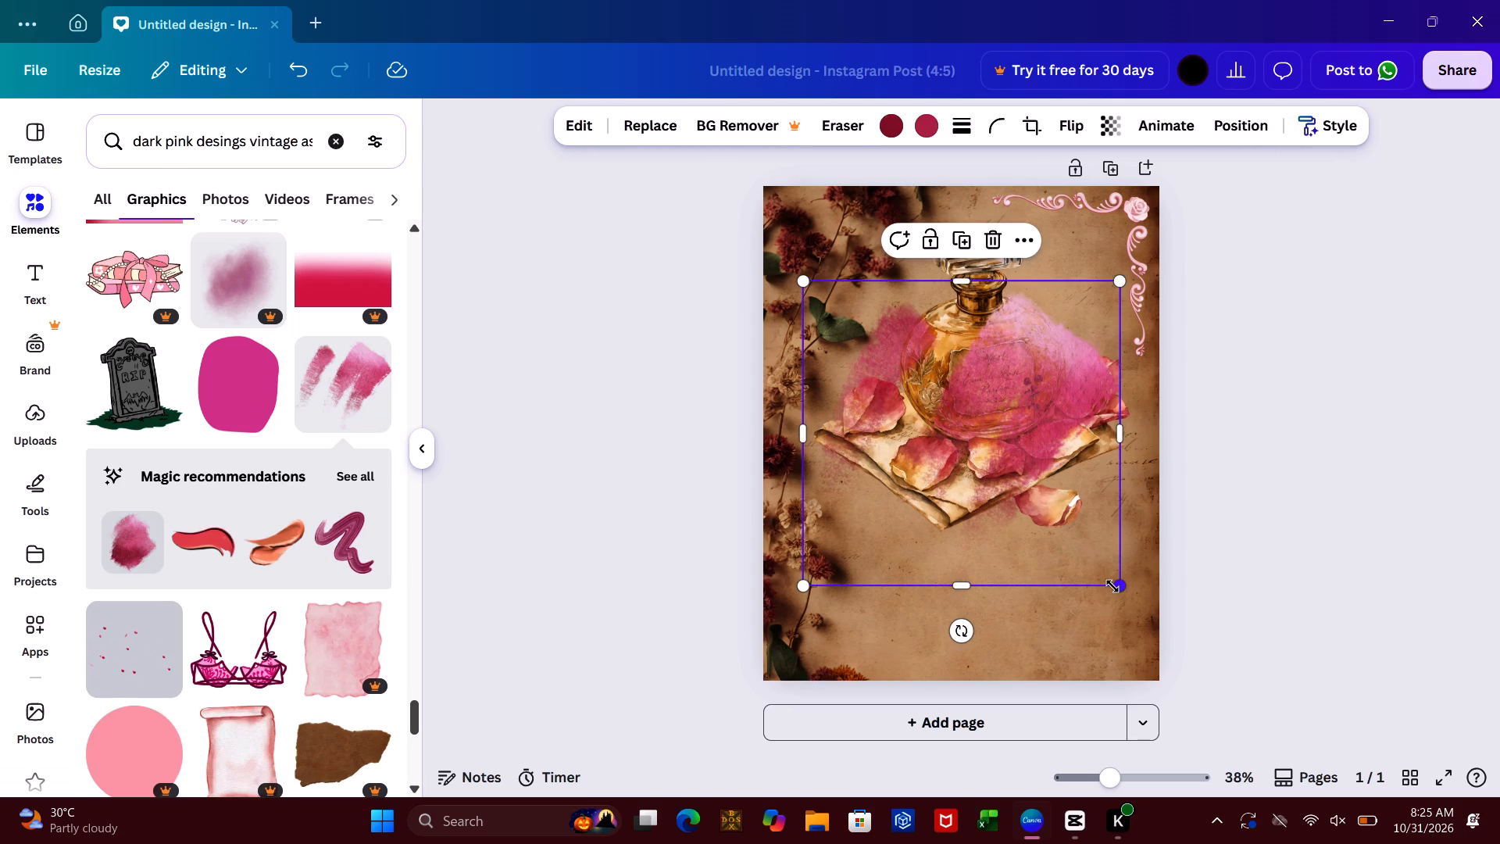
pyautogui.moveTo(1112, 586); pyautogui.dragTo(1072, 486)
# Flip the pink corner border vertically and move it to the page's bottom-right corner.
pyautogui.doubleClick(1138, 210)
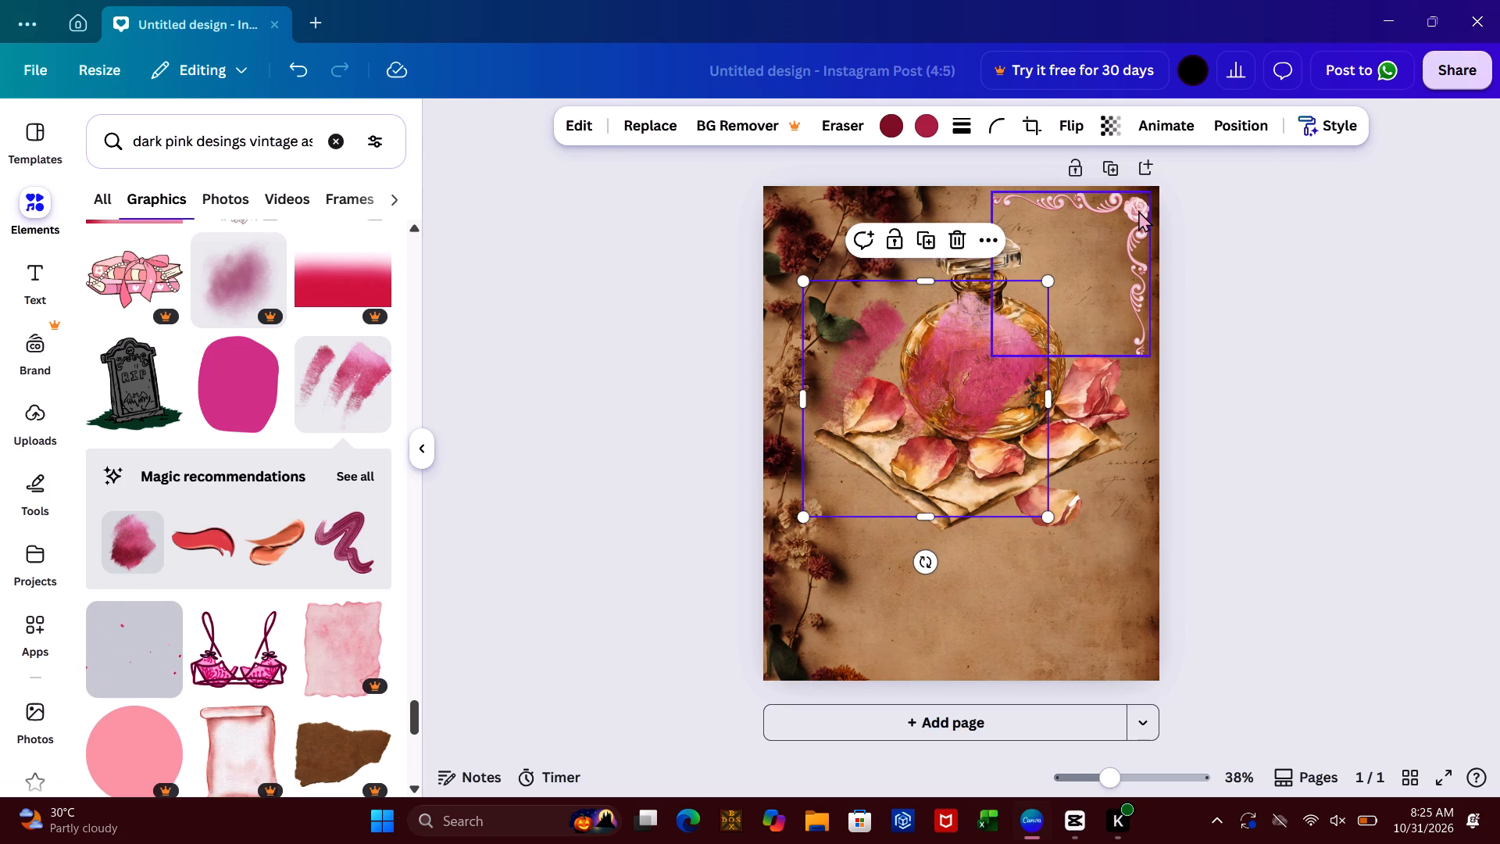
pyautogui.click(1140, 253)
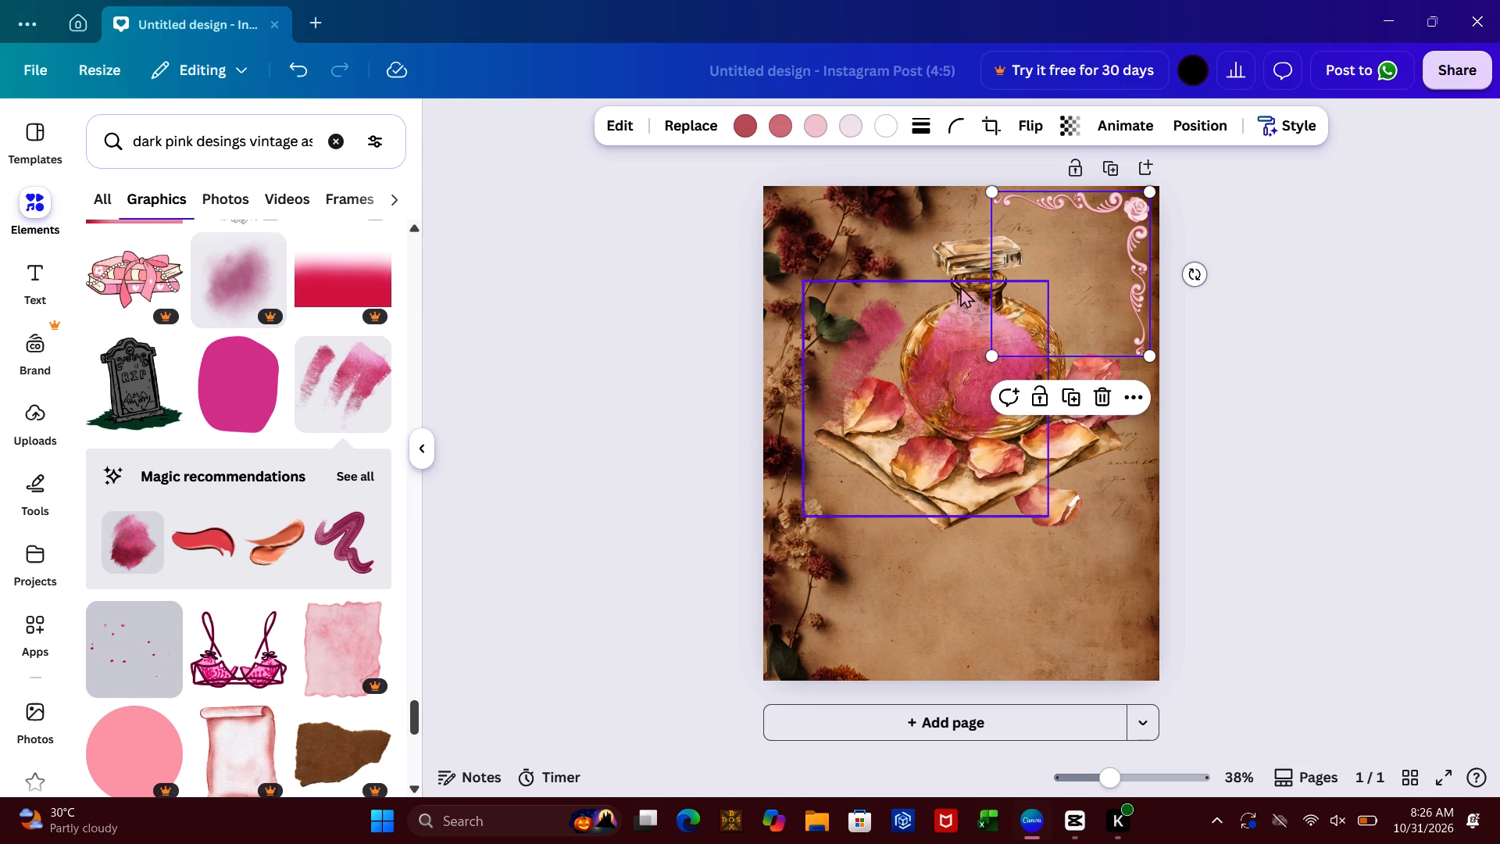
pyautogui.click(1027, 120)
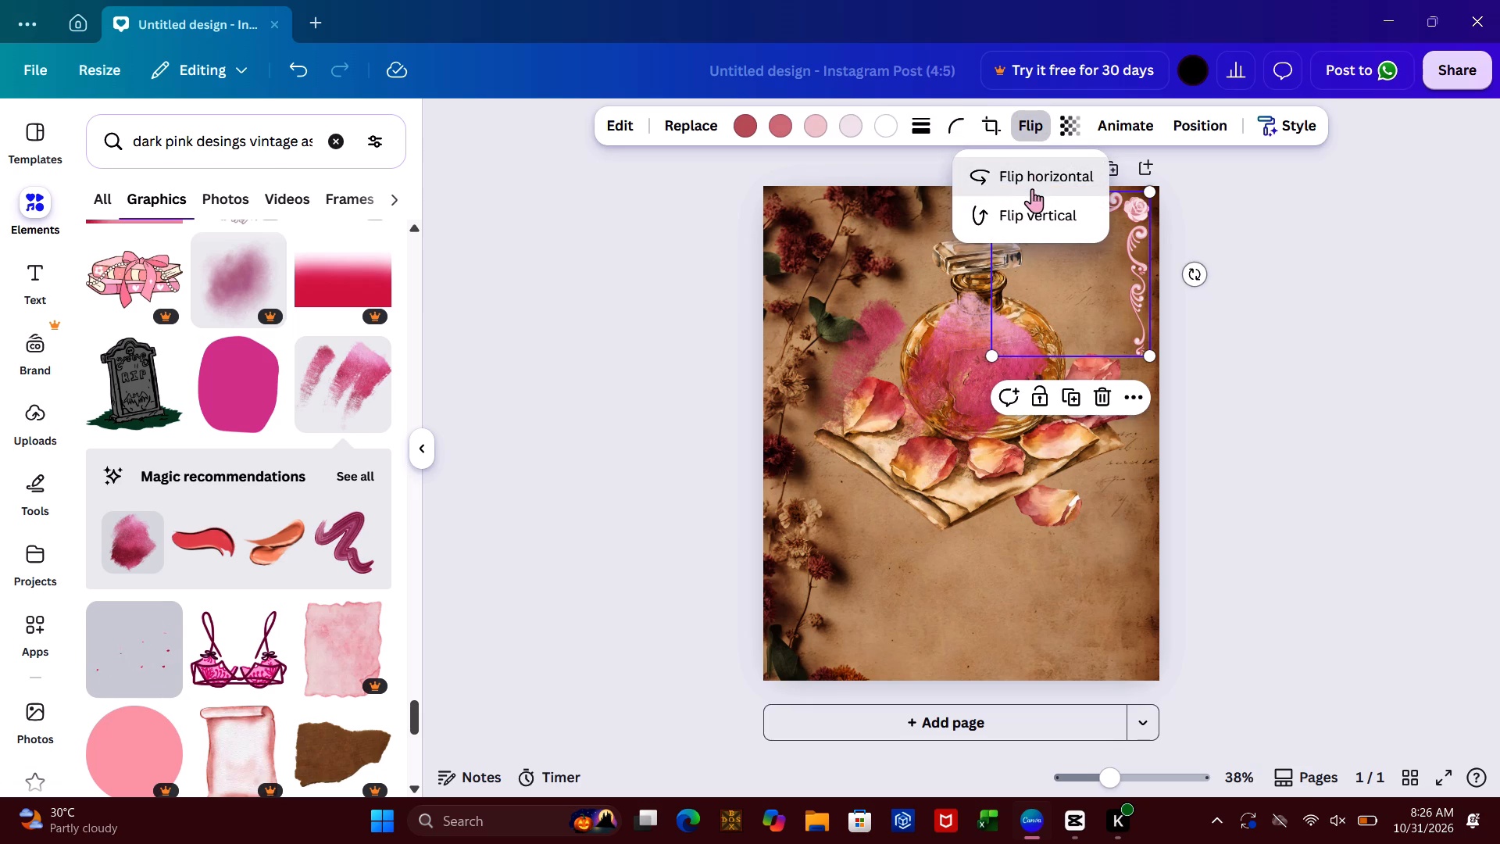
pyautogui.click(1030, 201)
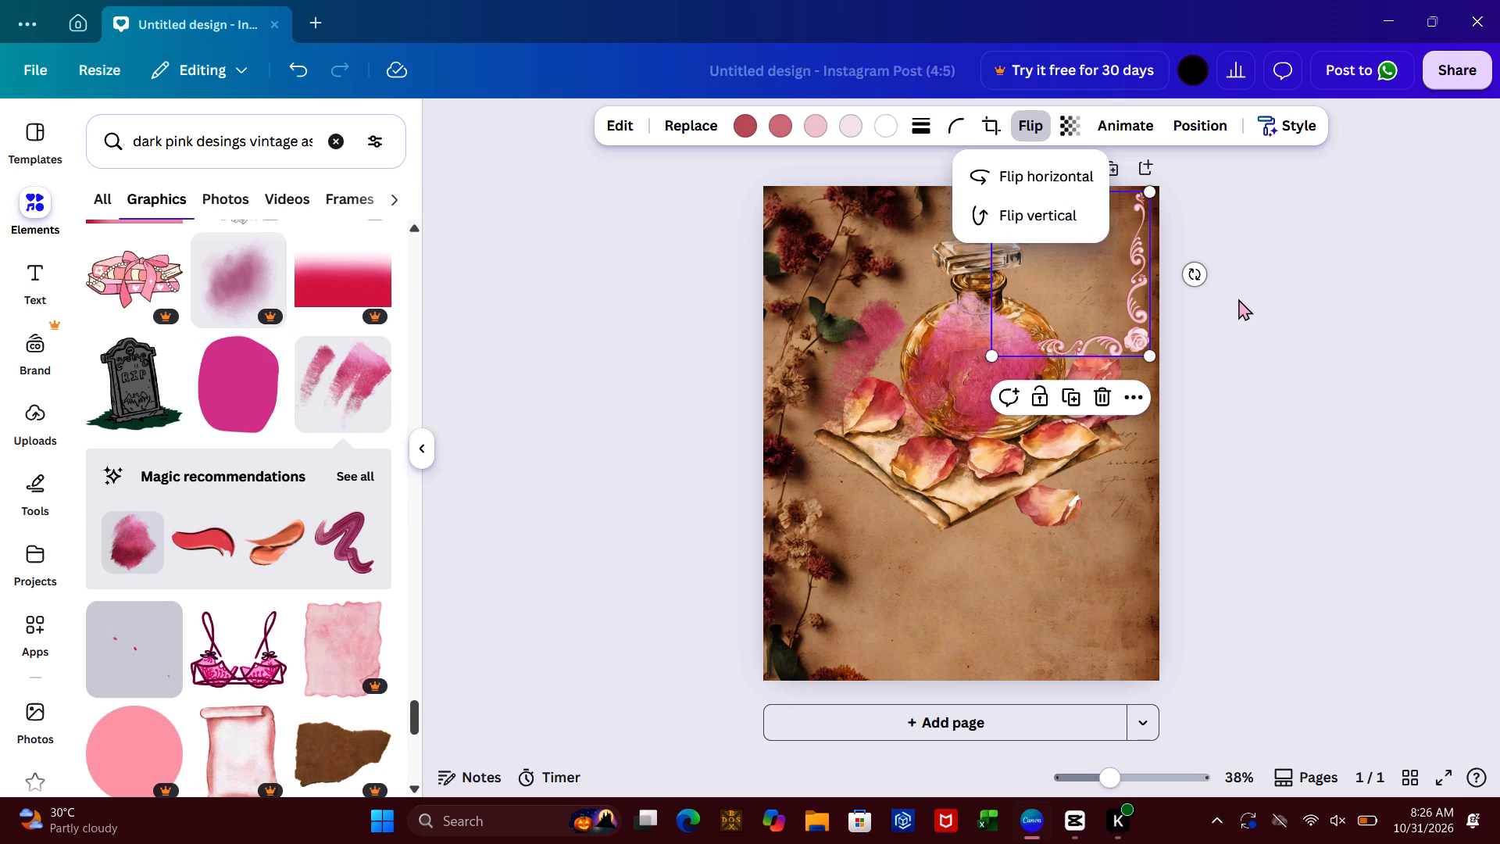
pyautogui.click(1238, 299)
pyautogui.moveTo(1118, 343); pyautogui.dragTo(1106, 716)
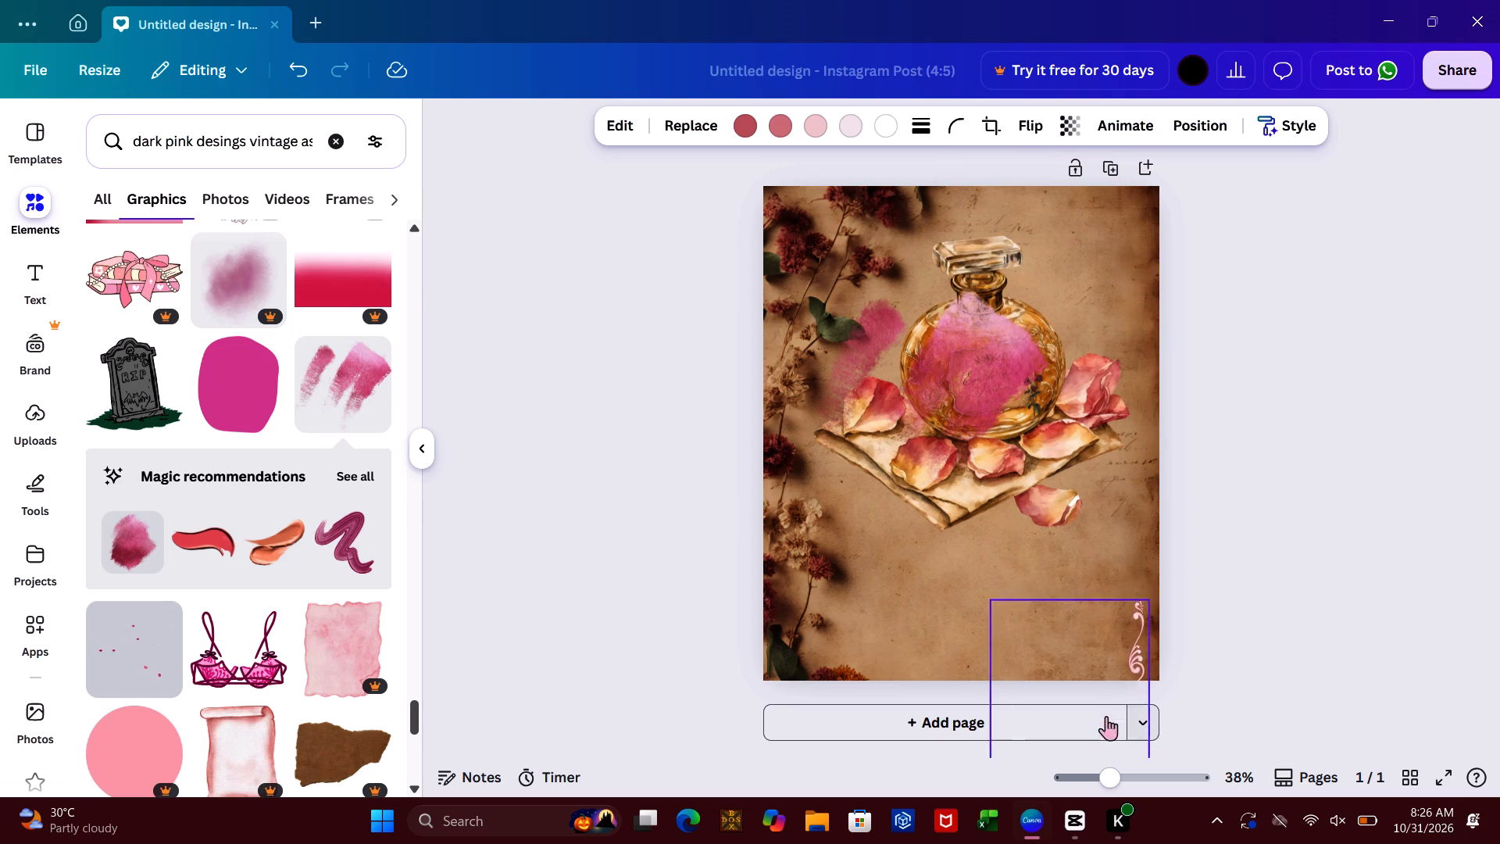
pyautogui.moveTo(1106, 716); pyautogui.dragTo(1121, 655)
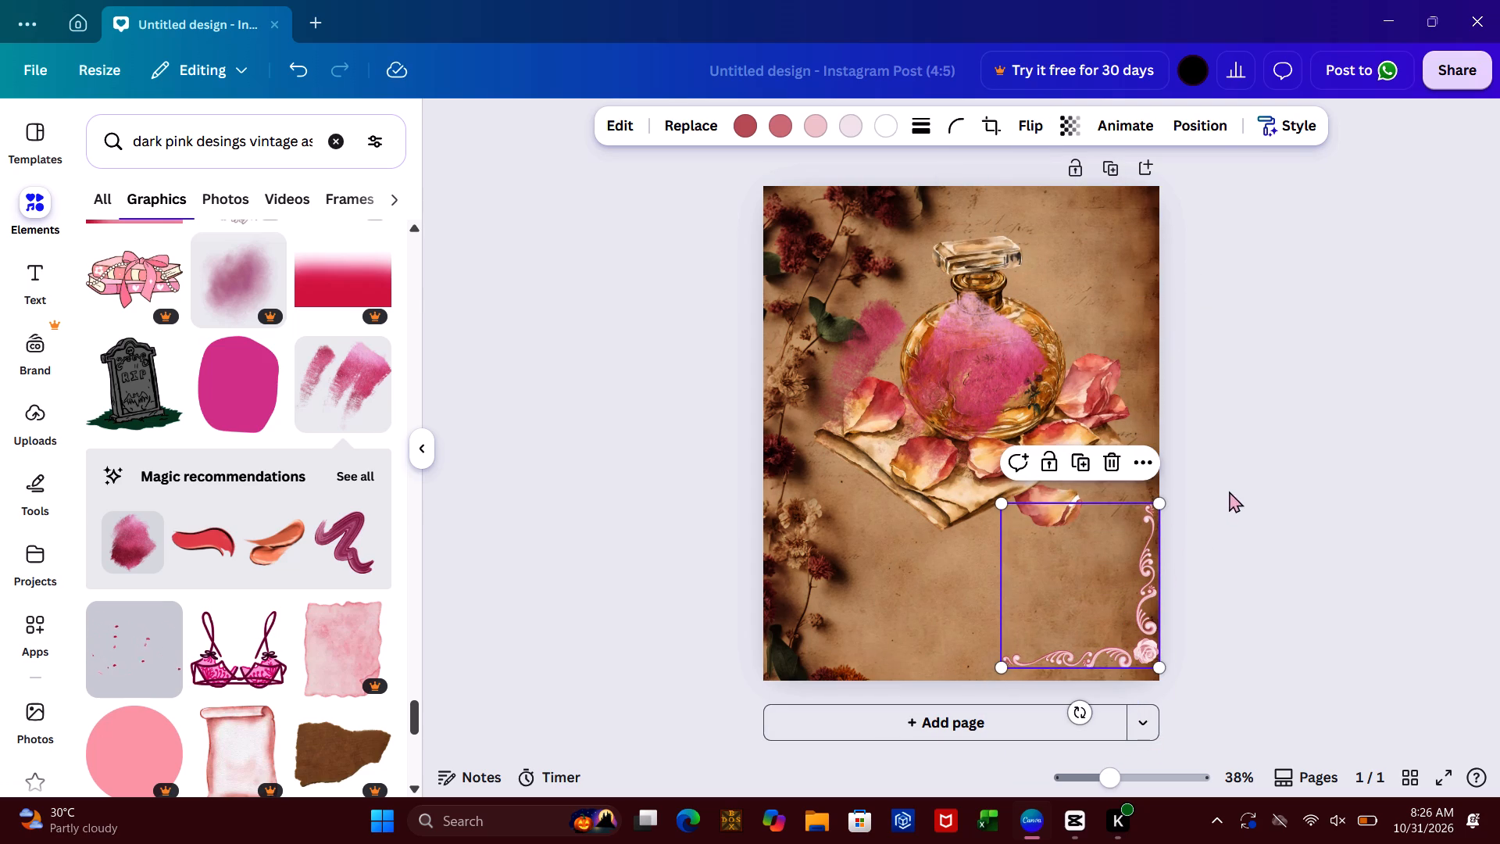
# Try brown, red and tan shades for the corner border's dark red colour, settling on the dark maroon from the photo colours.
pyautogui.click(753, 124)
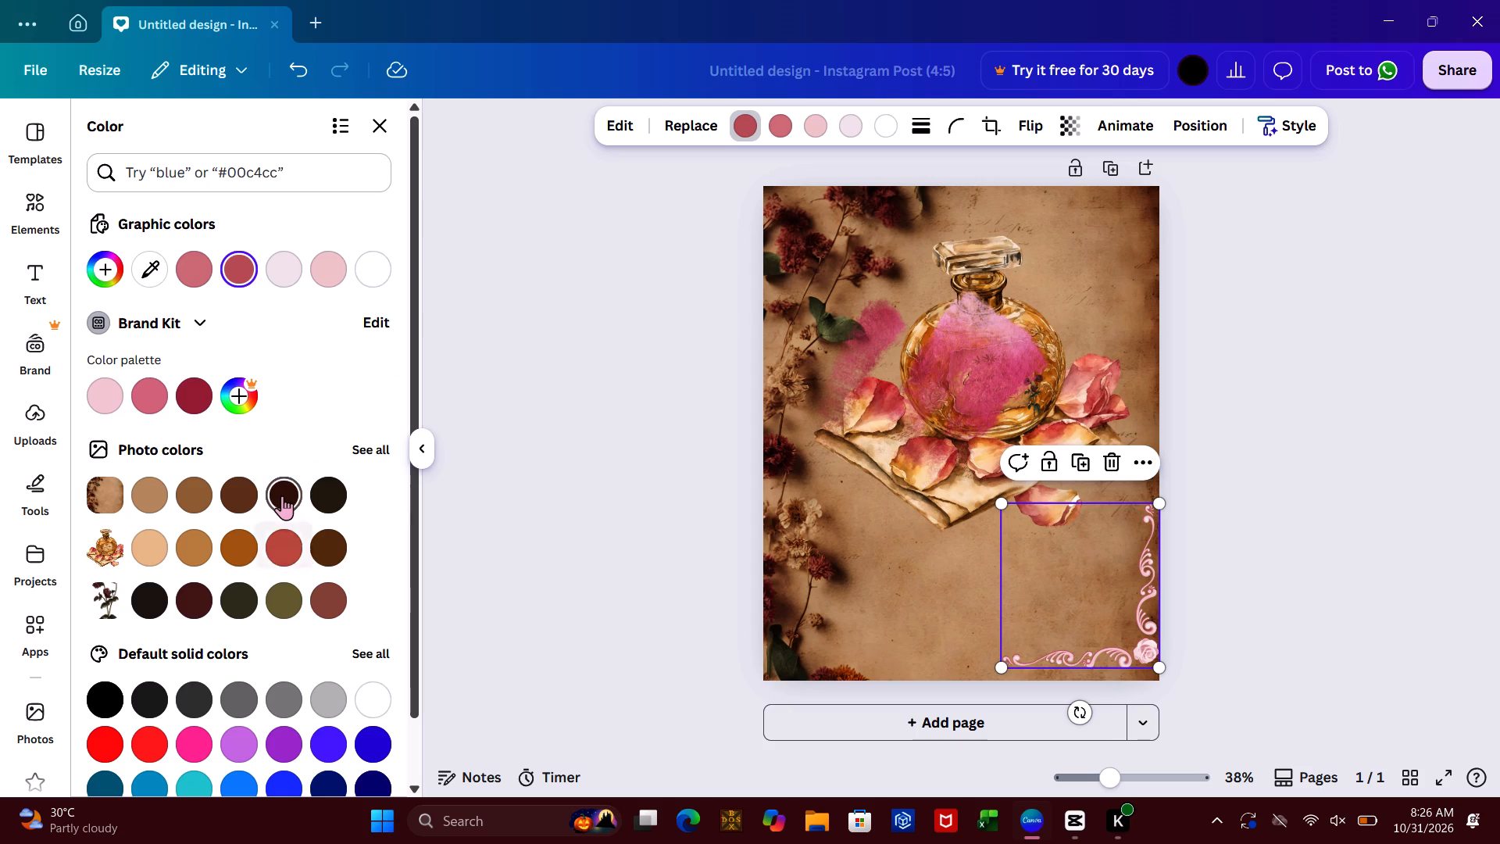
pyautogui.click(283, 495)
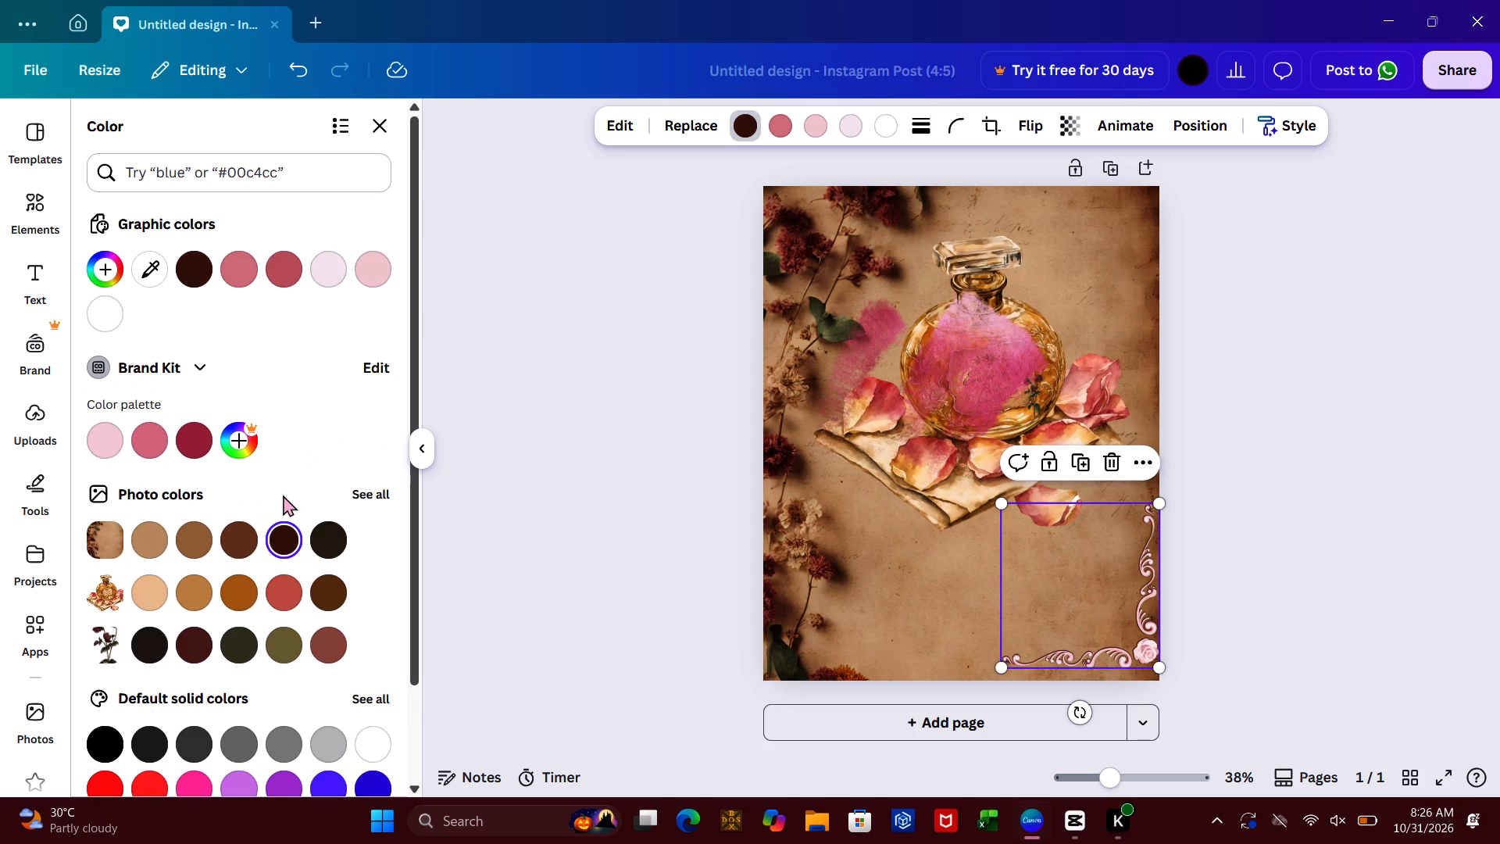
pyautogui.click(197, 548)
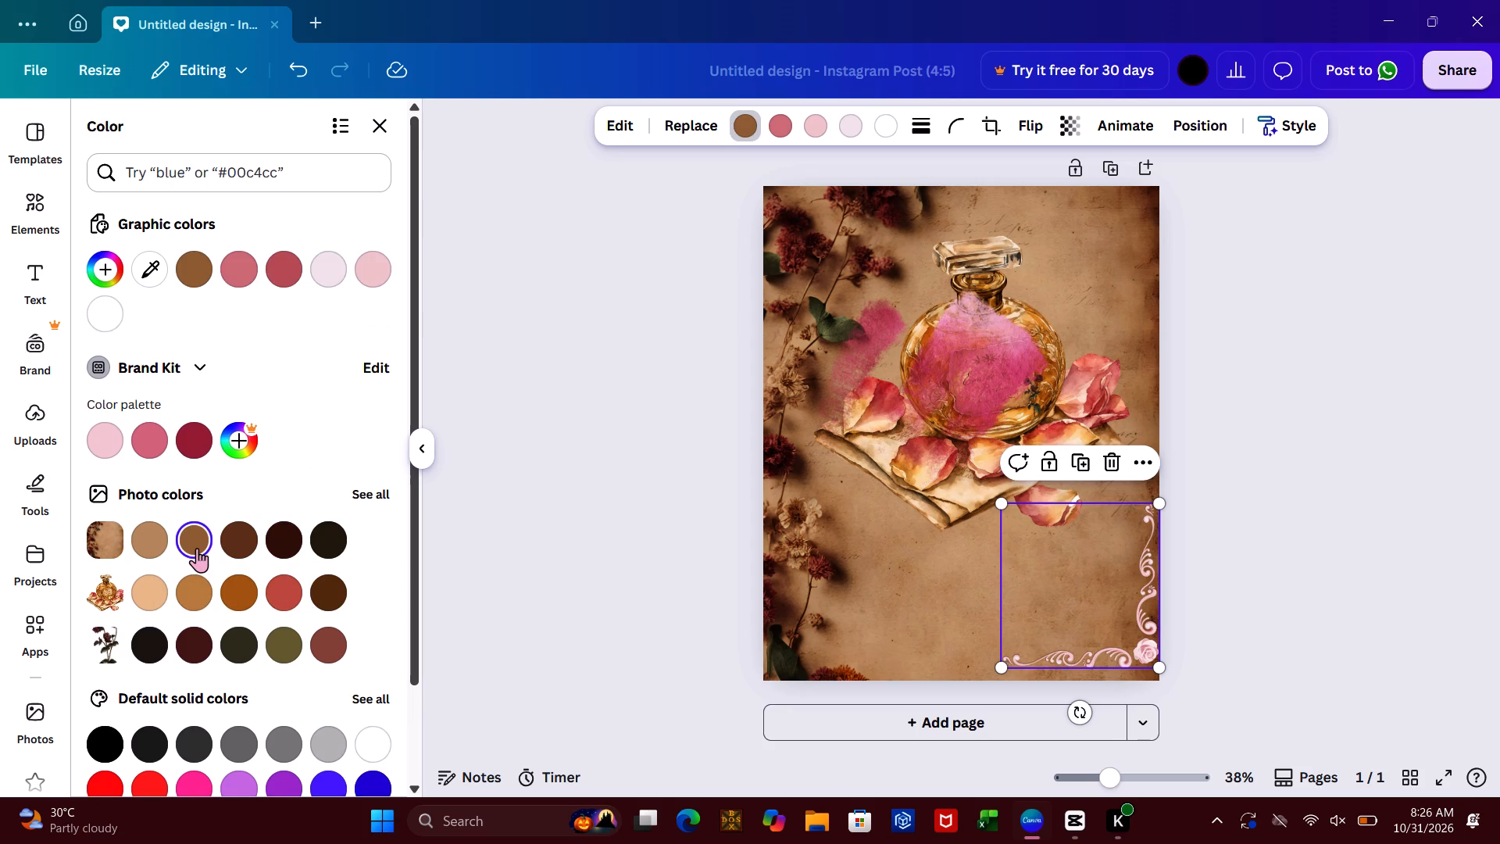
pyautogui.click(231, 538)
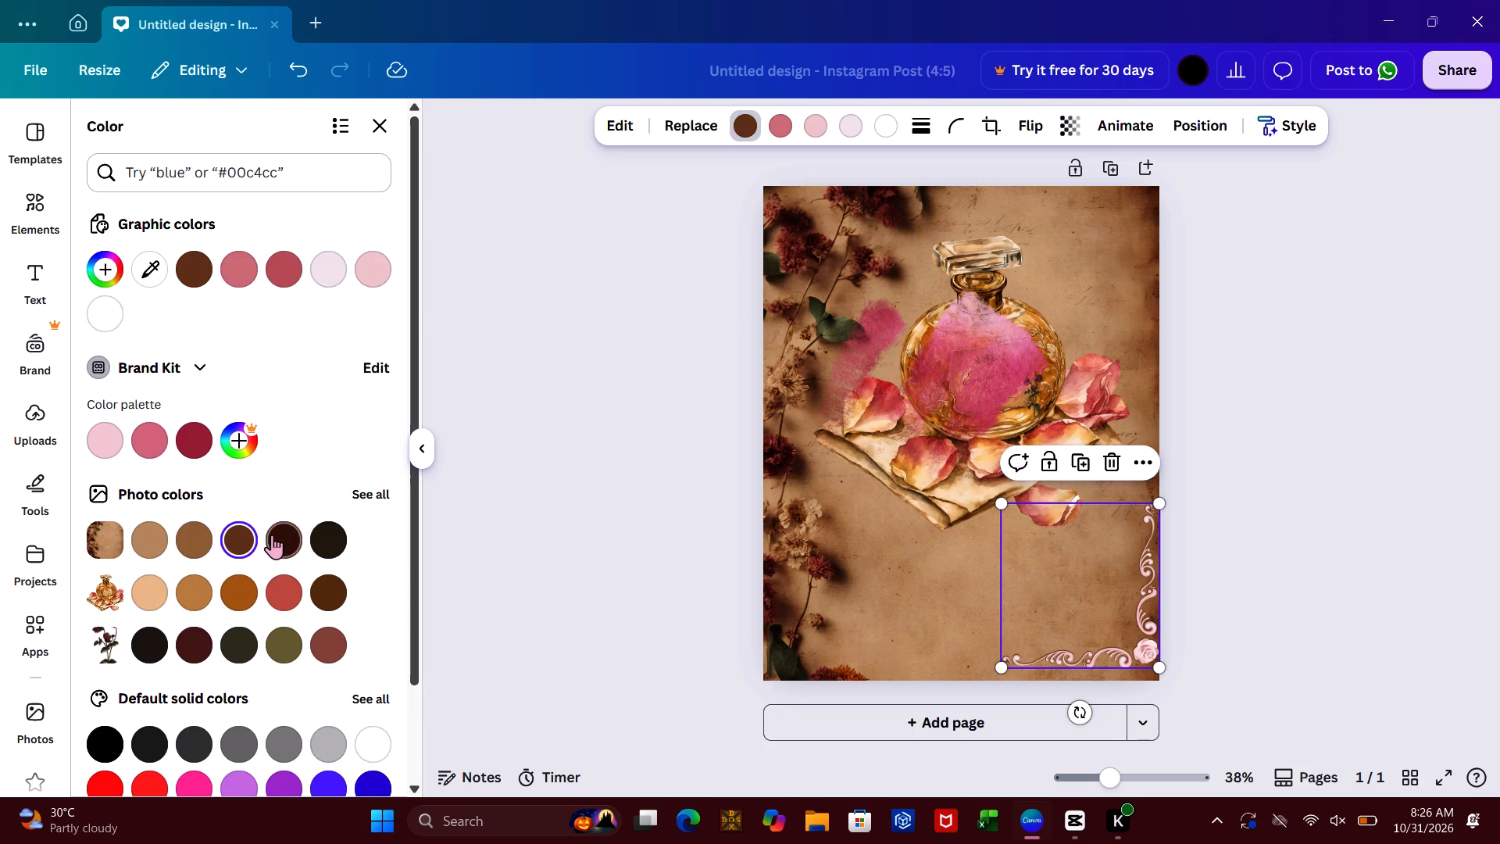
pyautogui.click(273, 535)
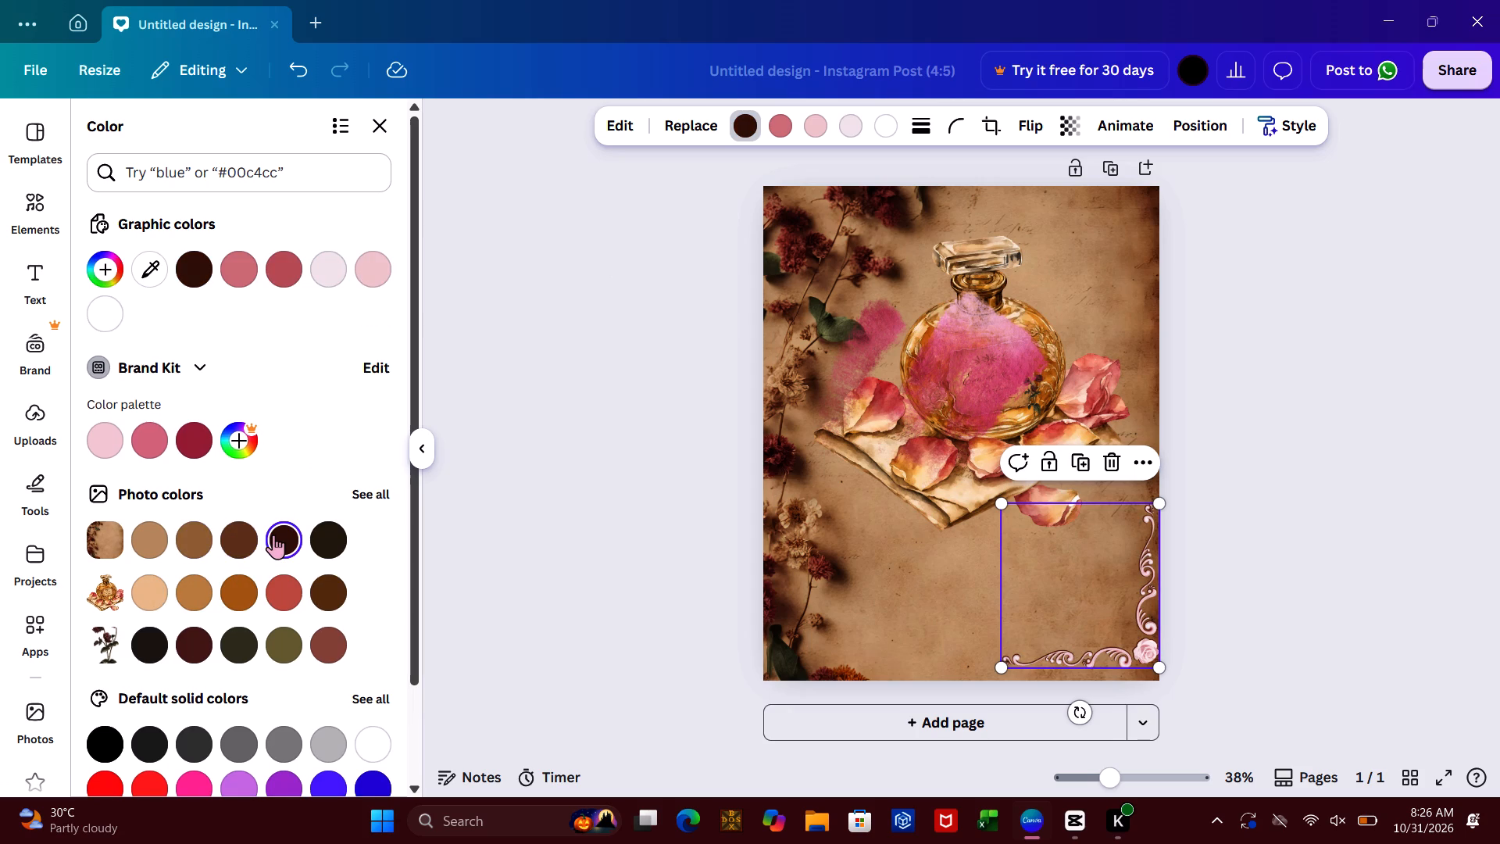
pyautogui.click(296, 589)
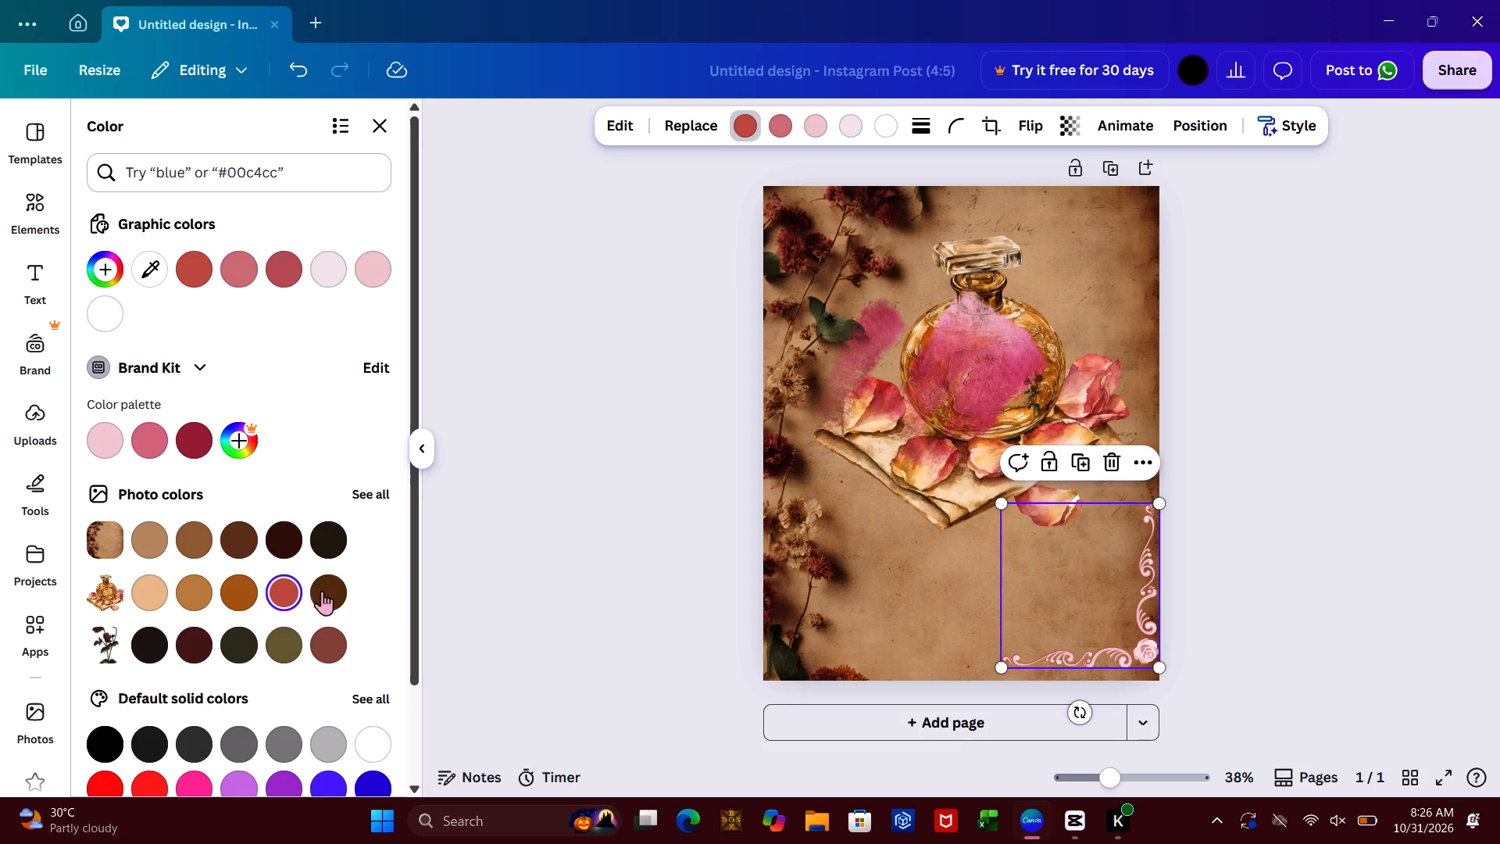
pyautogui.click(326, 592)
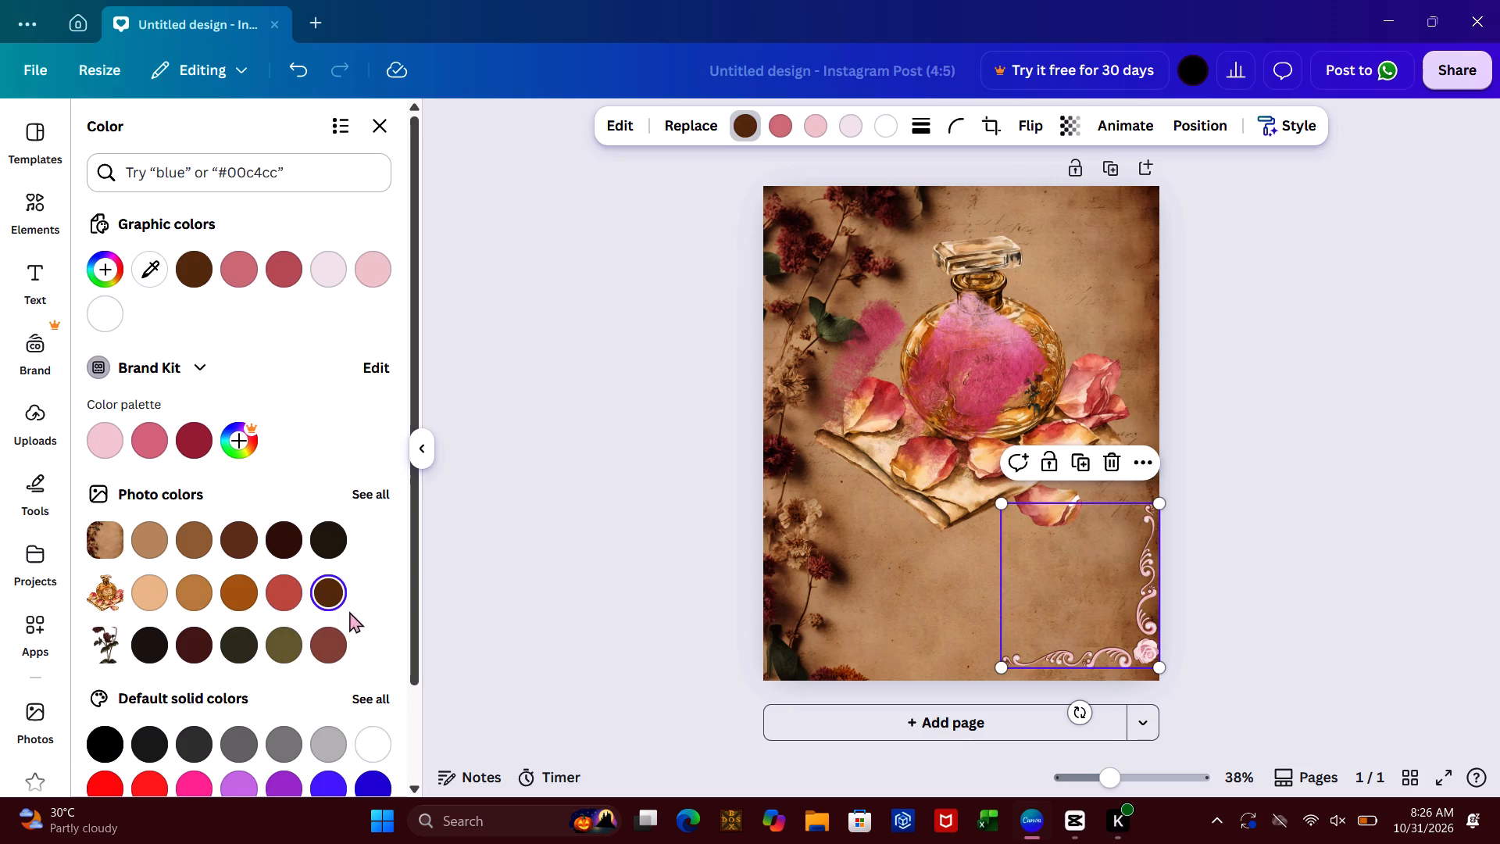
pyautogui.click(195, 442)
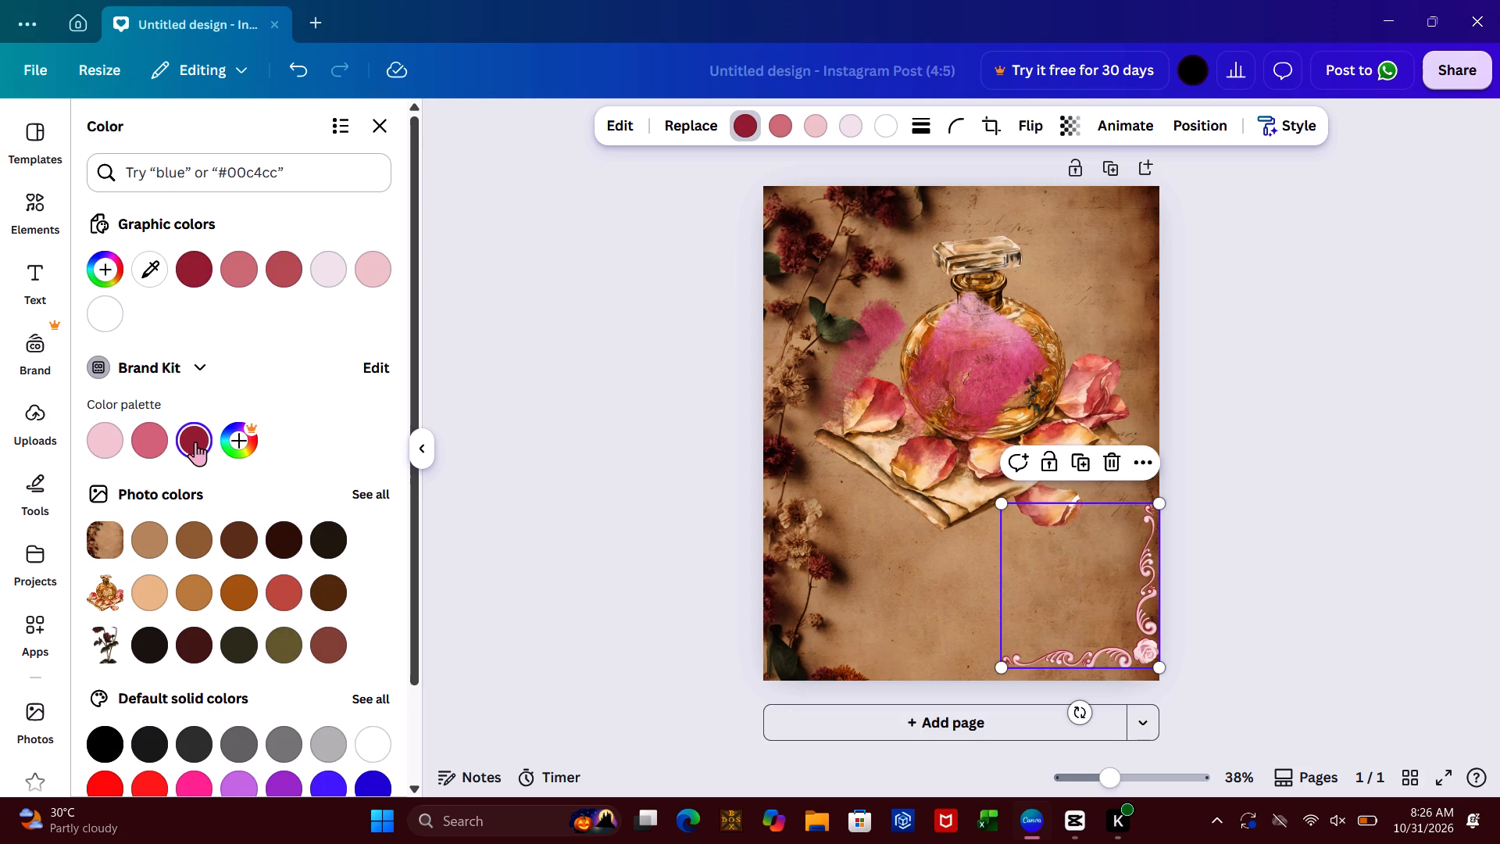
pyautogui.click(196, 269)
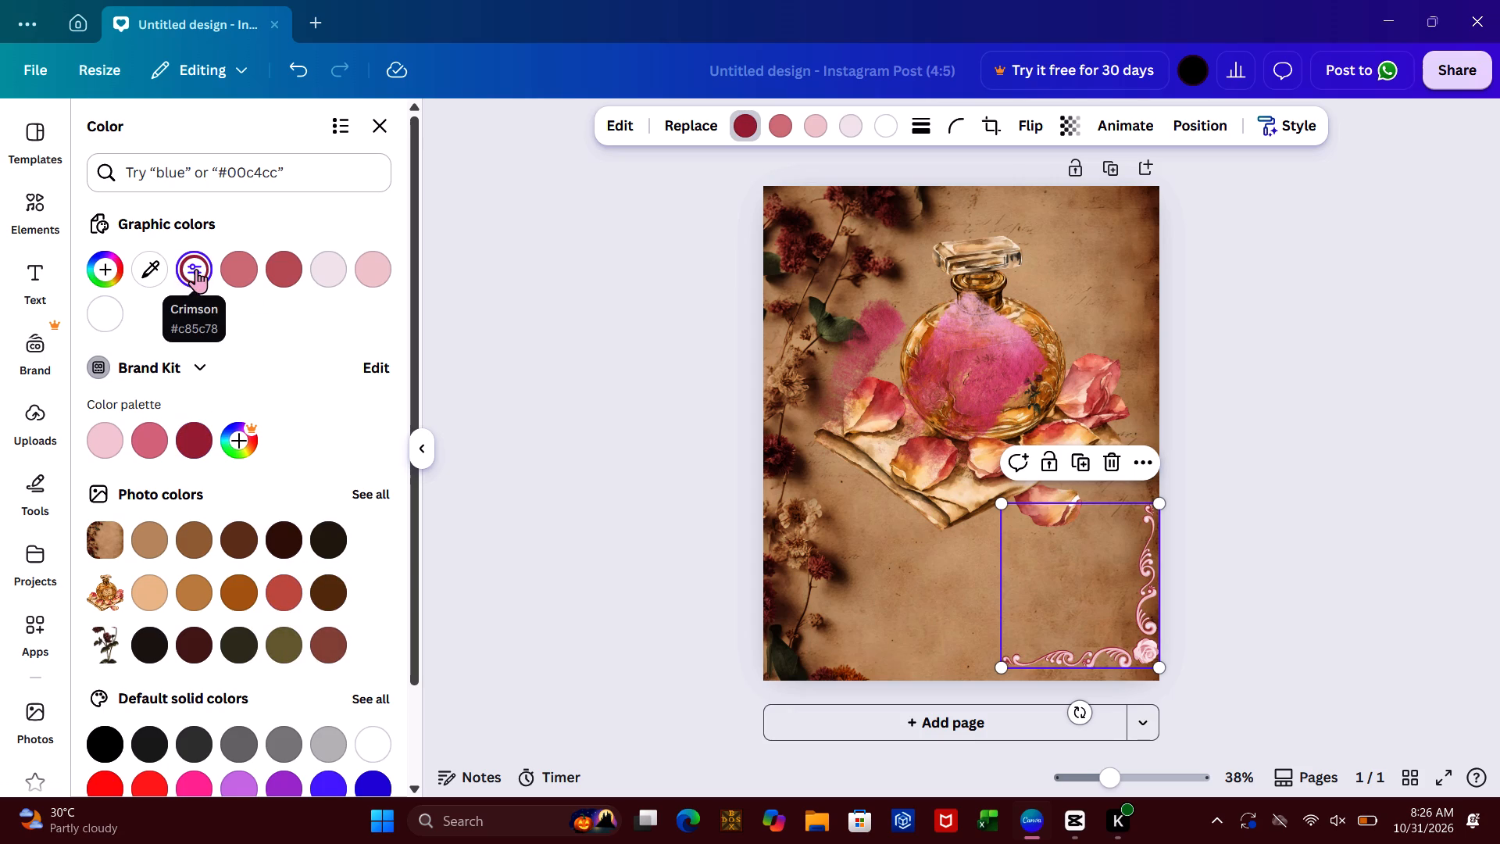
pyautogui.click(116, 534)
pyautogui.click(159, 536)
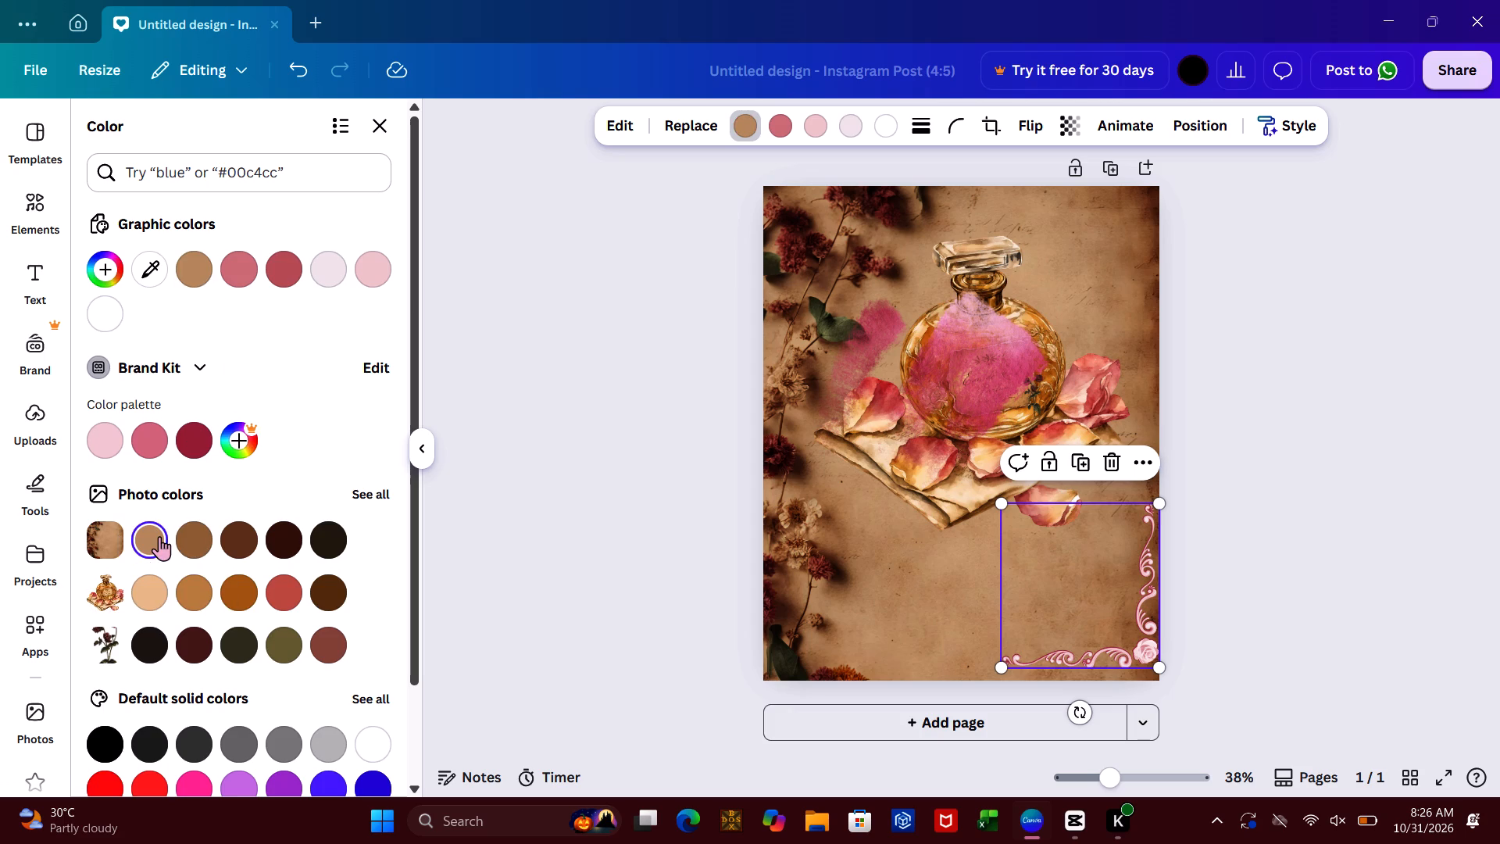
pyautogui.click(194, 633)
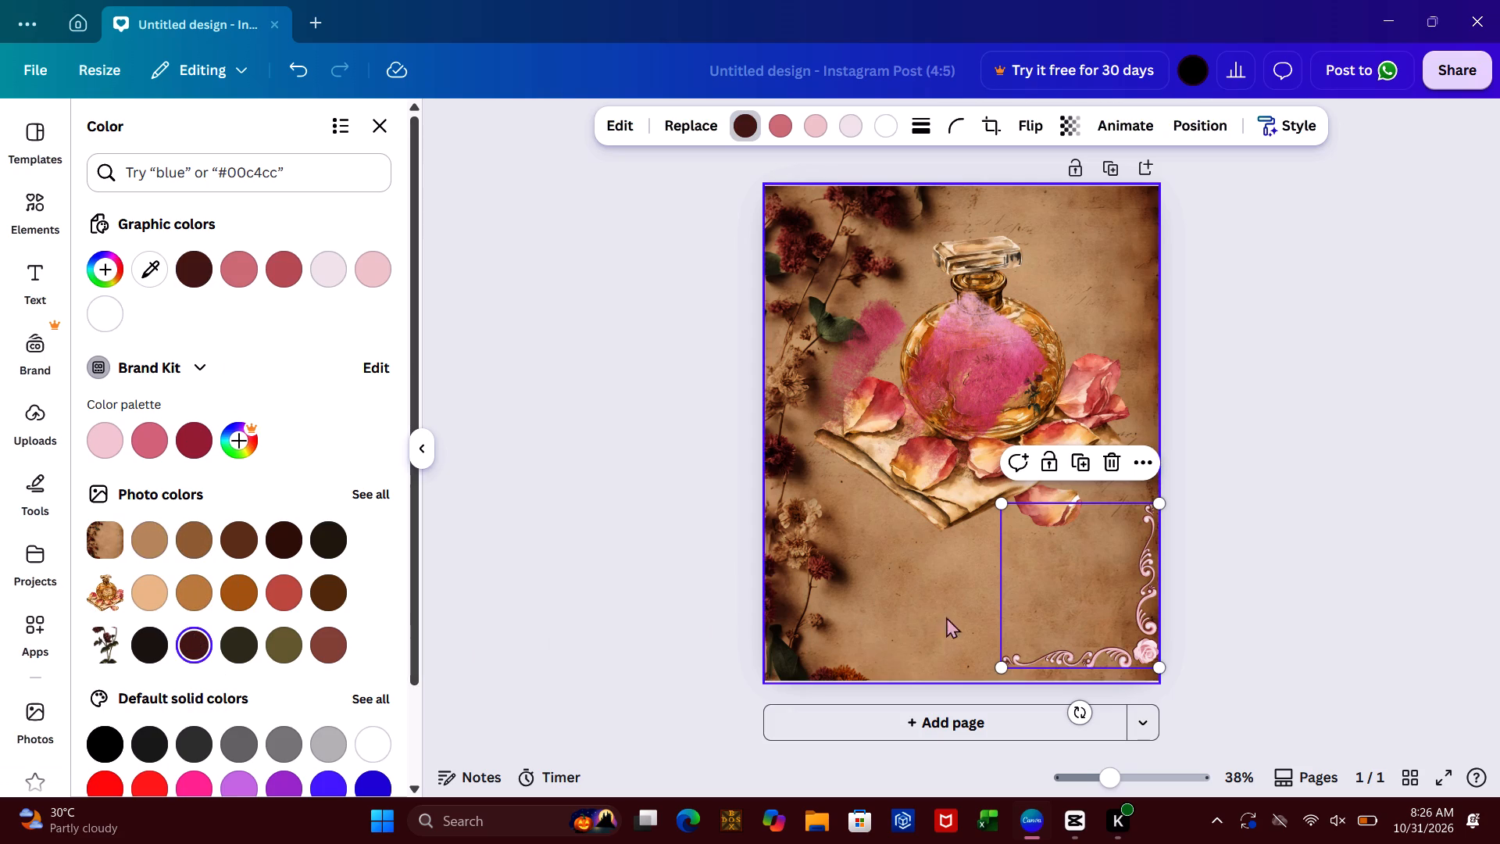
# Shrink the corner border slightly and move it just inside the page's bottom-right corner.
pyautogui.moveTo(1004, 502); pyautogui.dragTo(1008, 517)
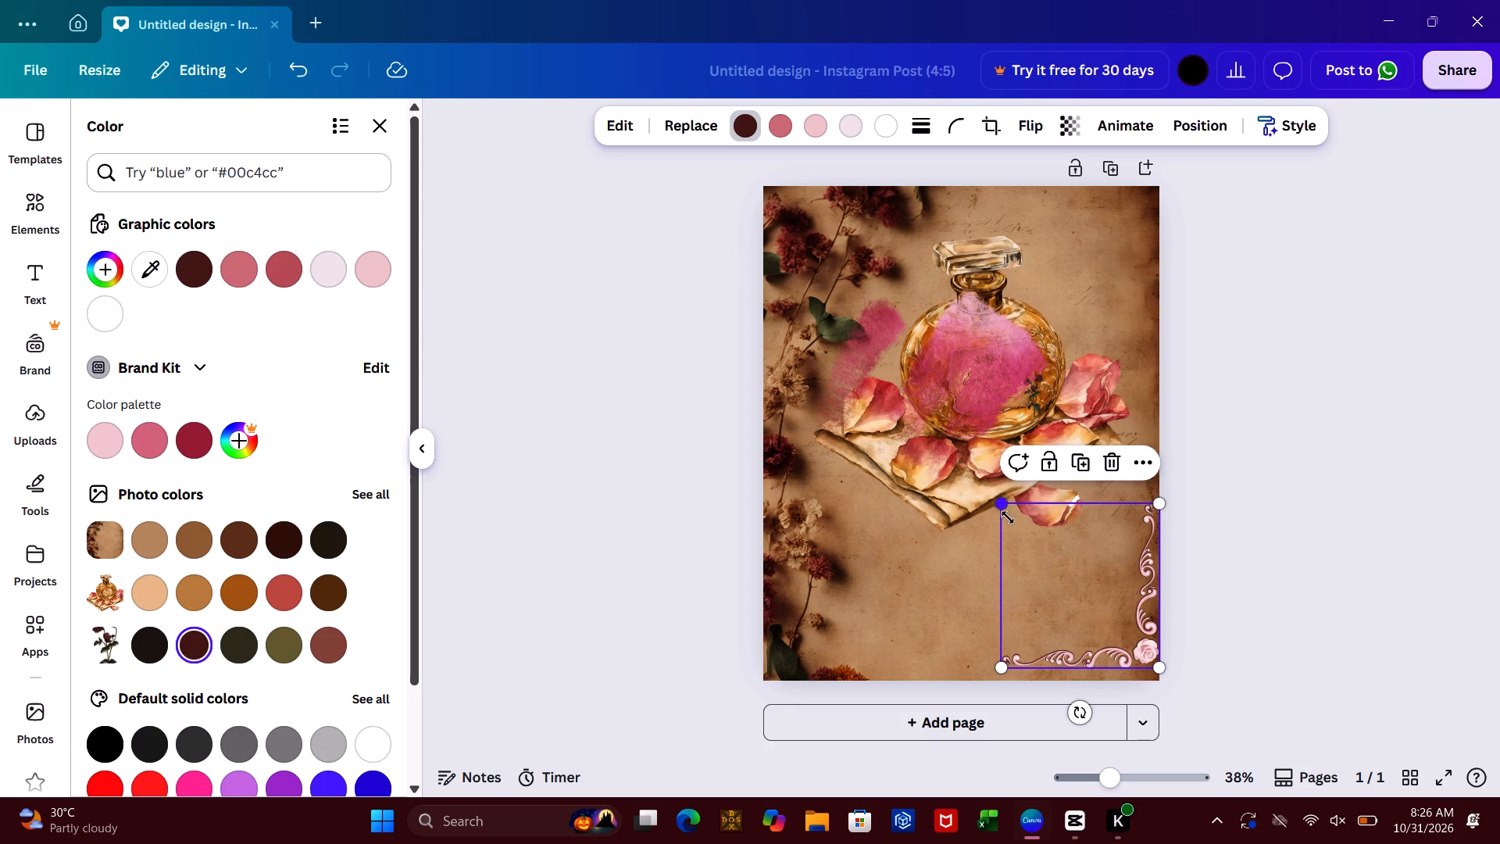
pyautogui.moveTo(1008, 517); pyautogui.dragTo(1011, 525)
pyautogui.click(1209, 434)
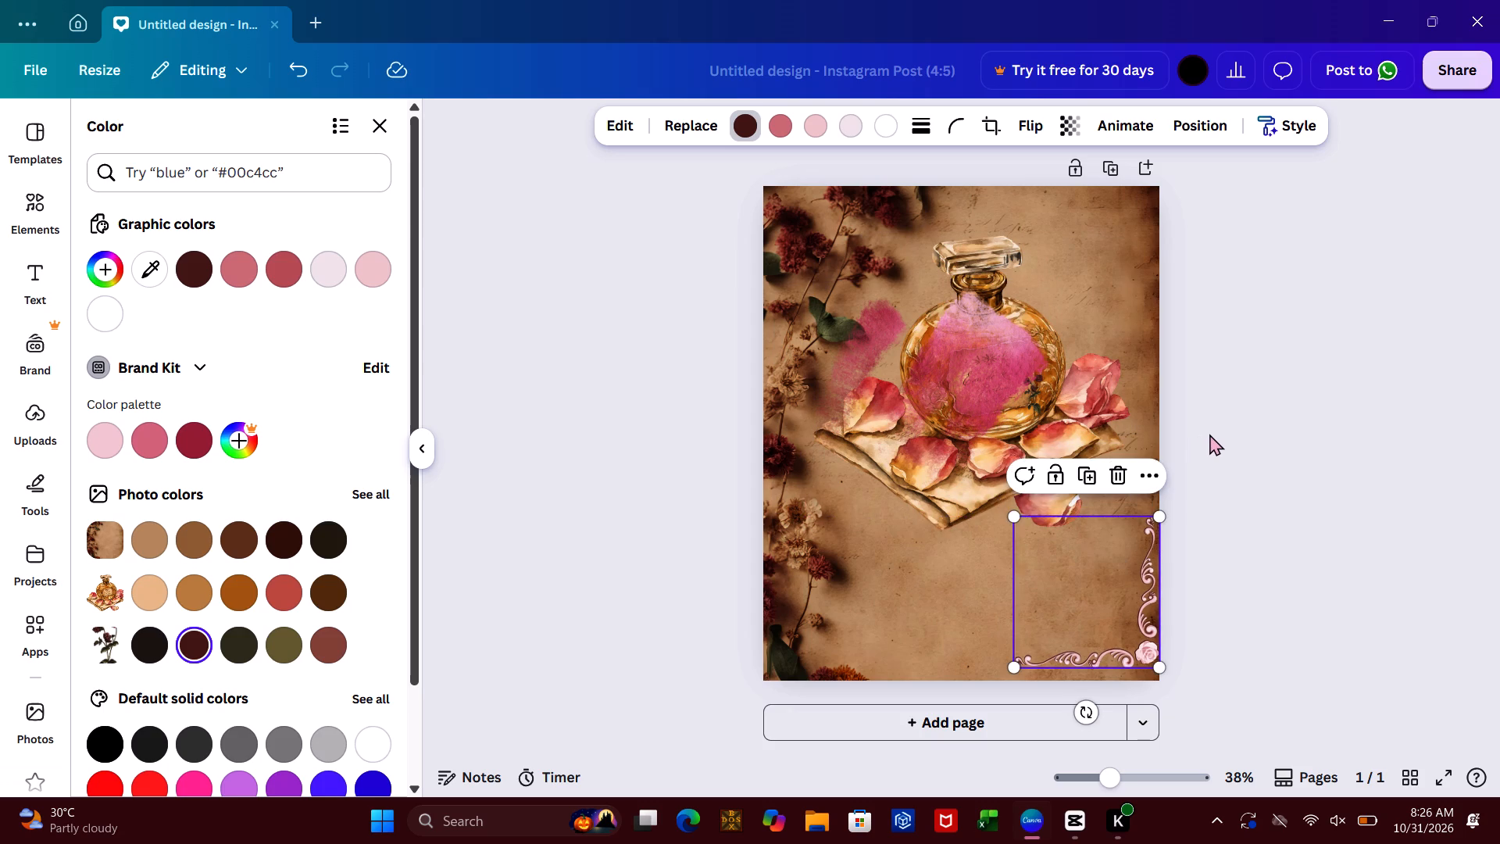
pyautogui.click(1209, 499)
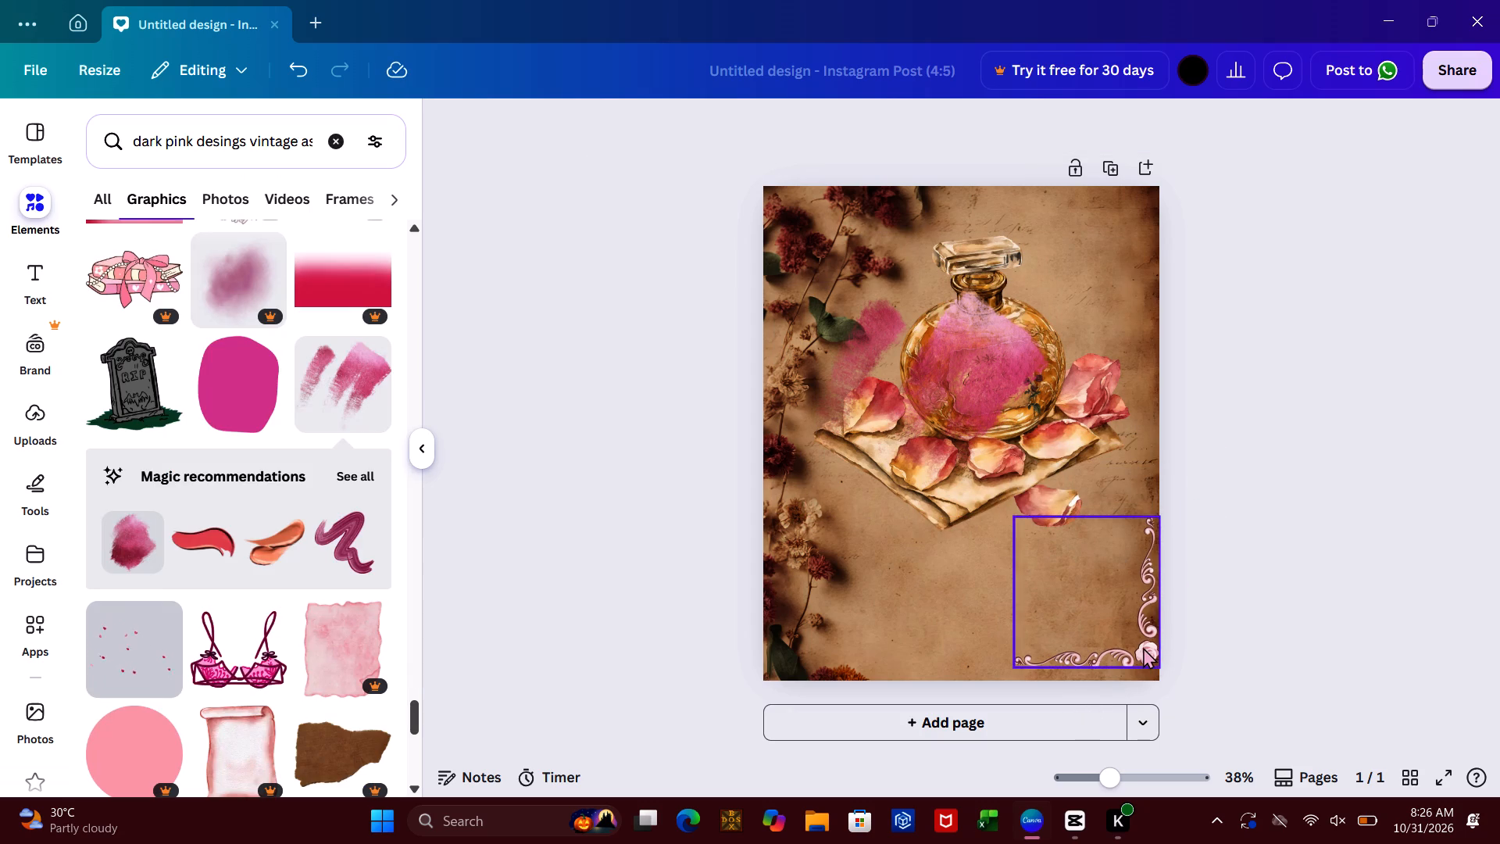
pyautogui.moveTo(1142, 647); pyautogui.dragTo(1133, 655)
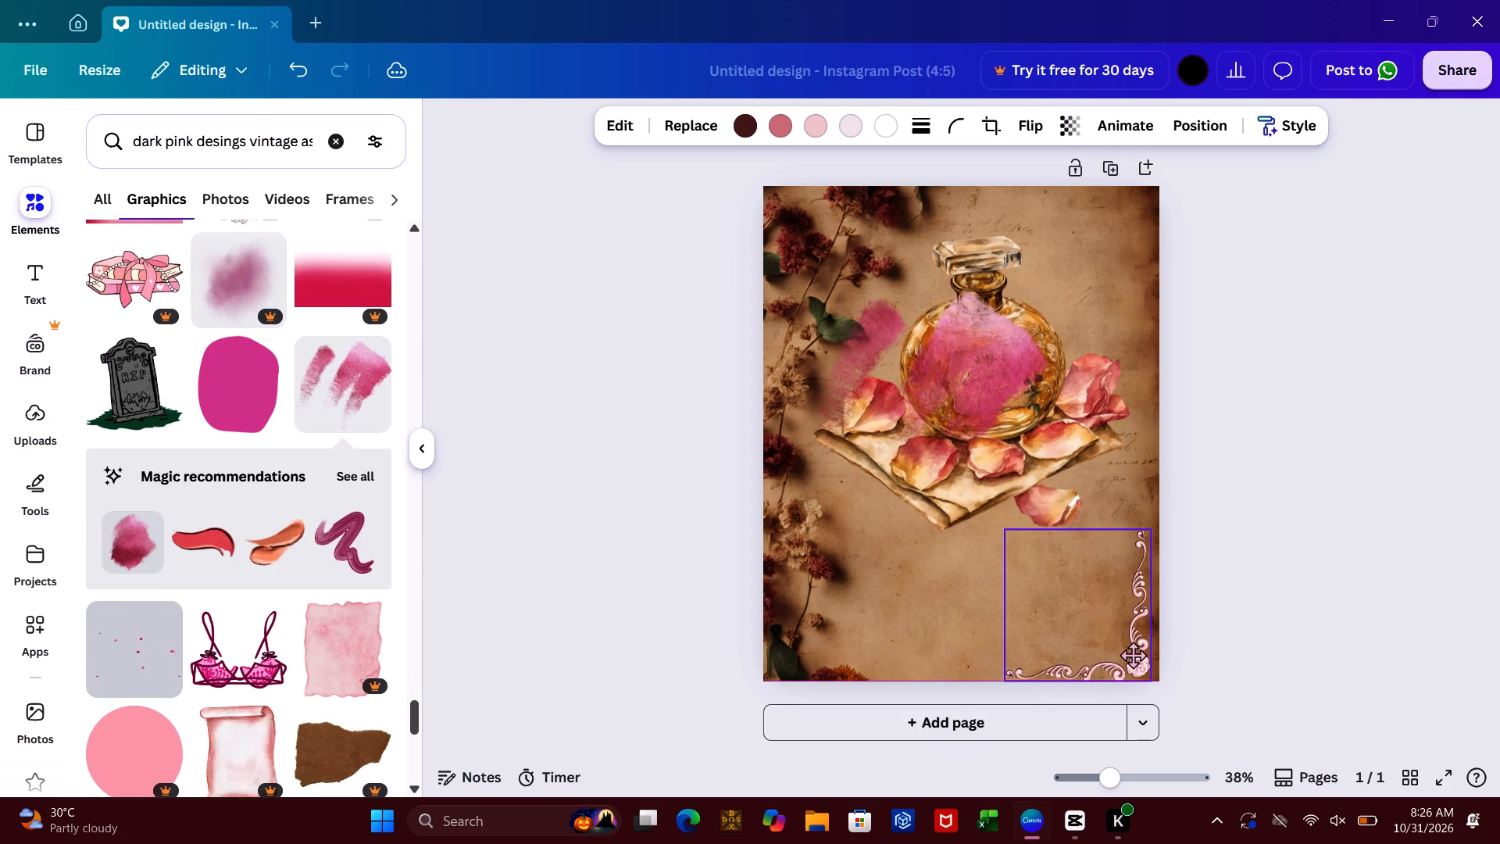
pyautogui.moveTo(1133, 655); pyautogui.dragTo(1133, 652)
pyautogui.click(1223, 595)
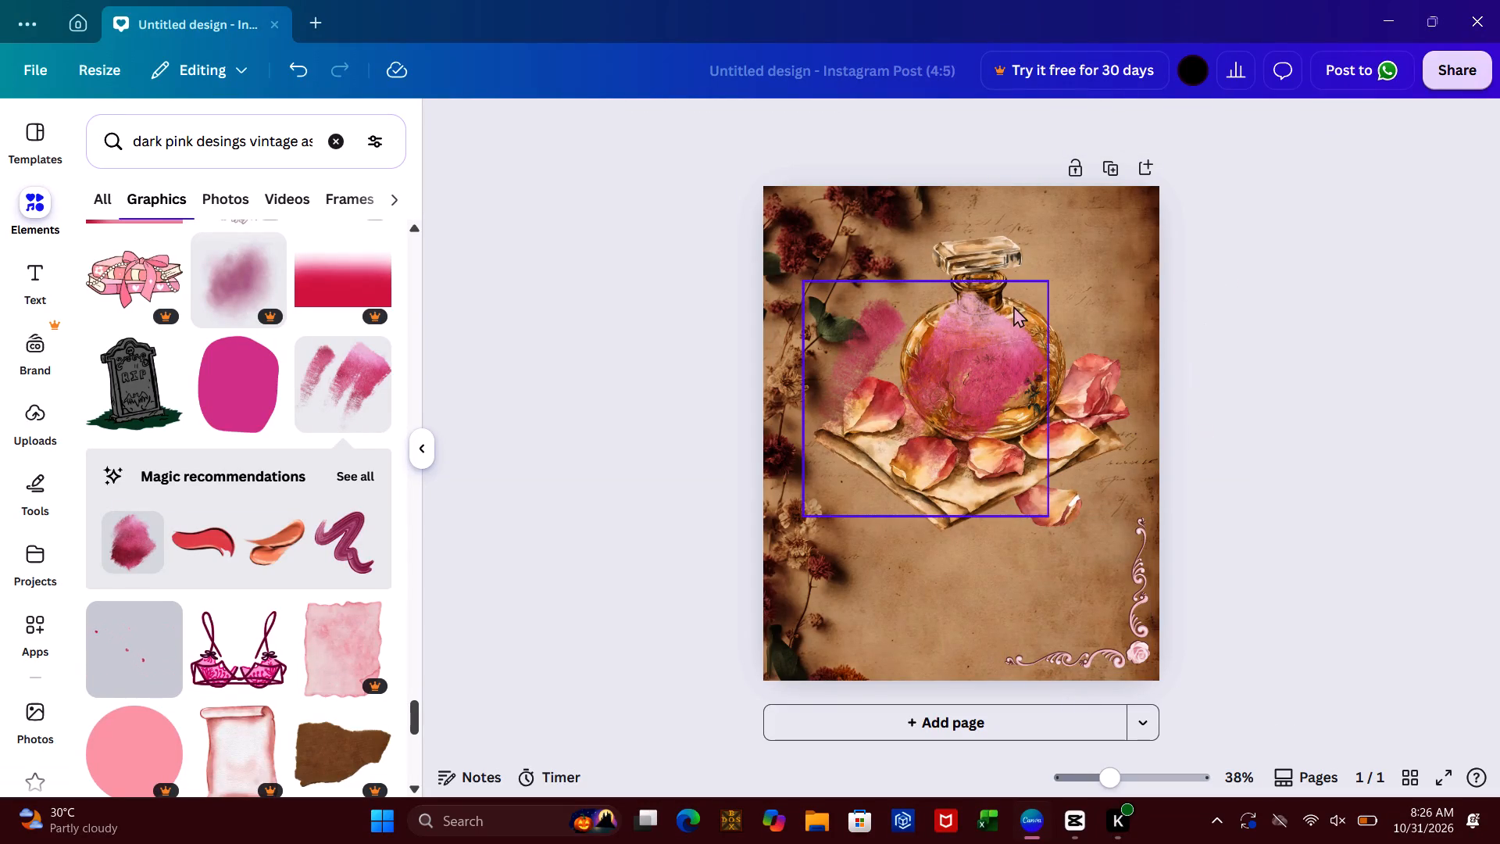
# Move the pink brush stroke up and right around the perfume bottle and set its transparency to 50.
pyautogui.moveTo(1010, 311); pyautogui.dragTo(1068, 285)
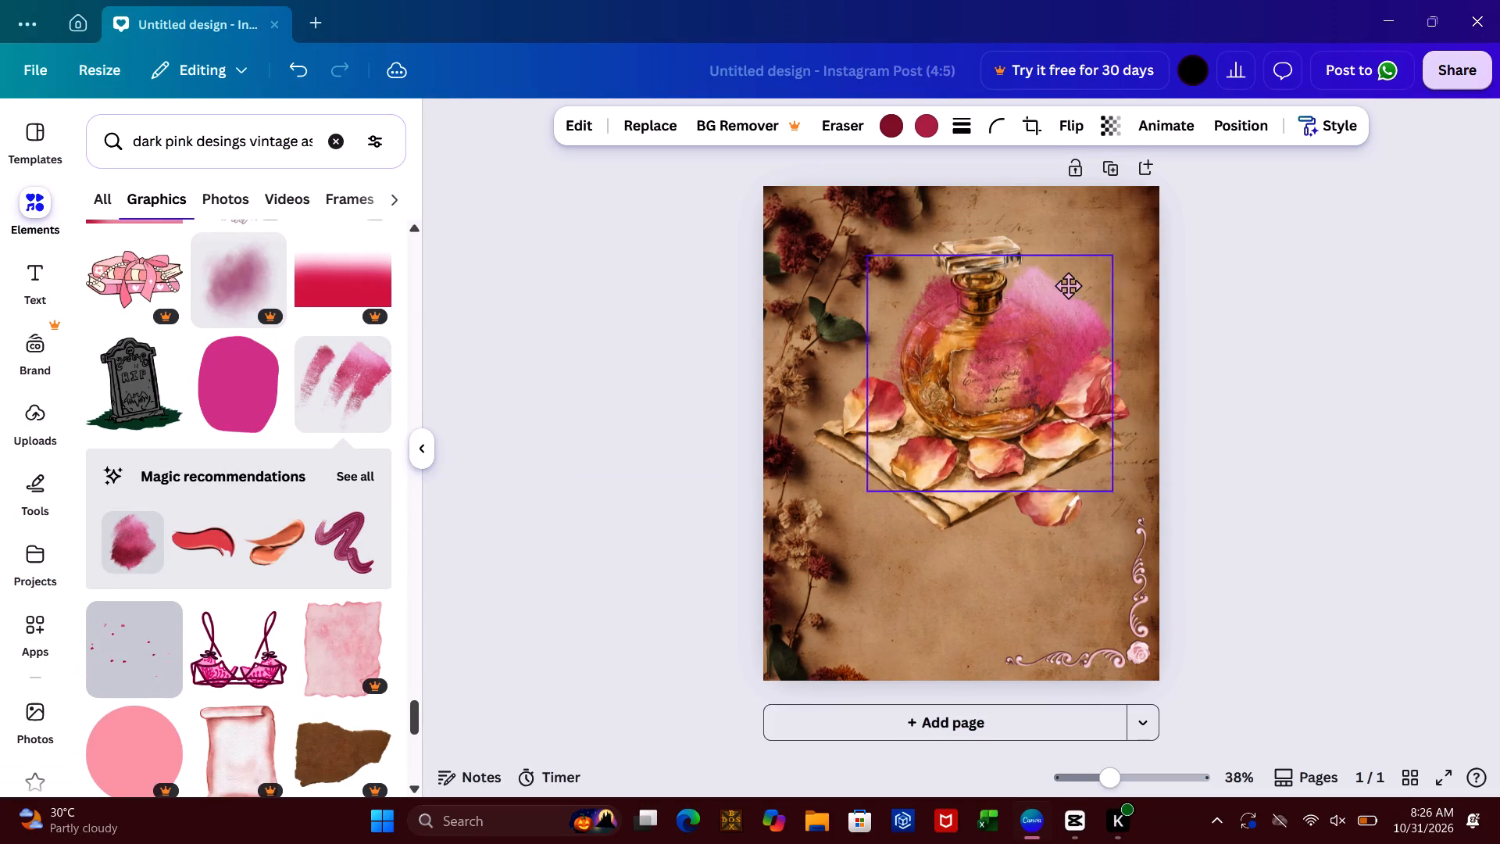
pyautogui.moveTo(1068, 285); pyautogui.dragTo(1075, 271)
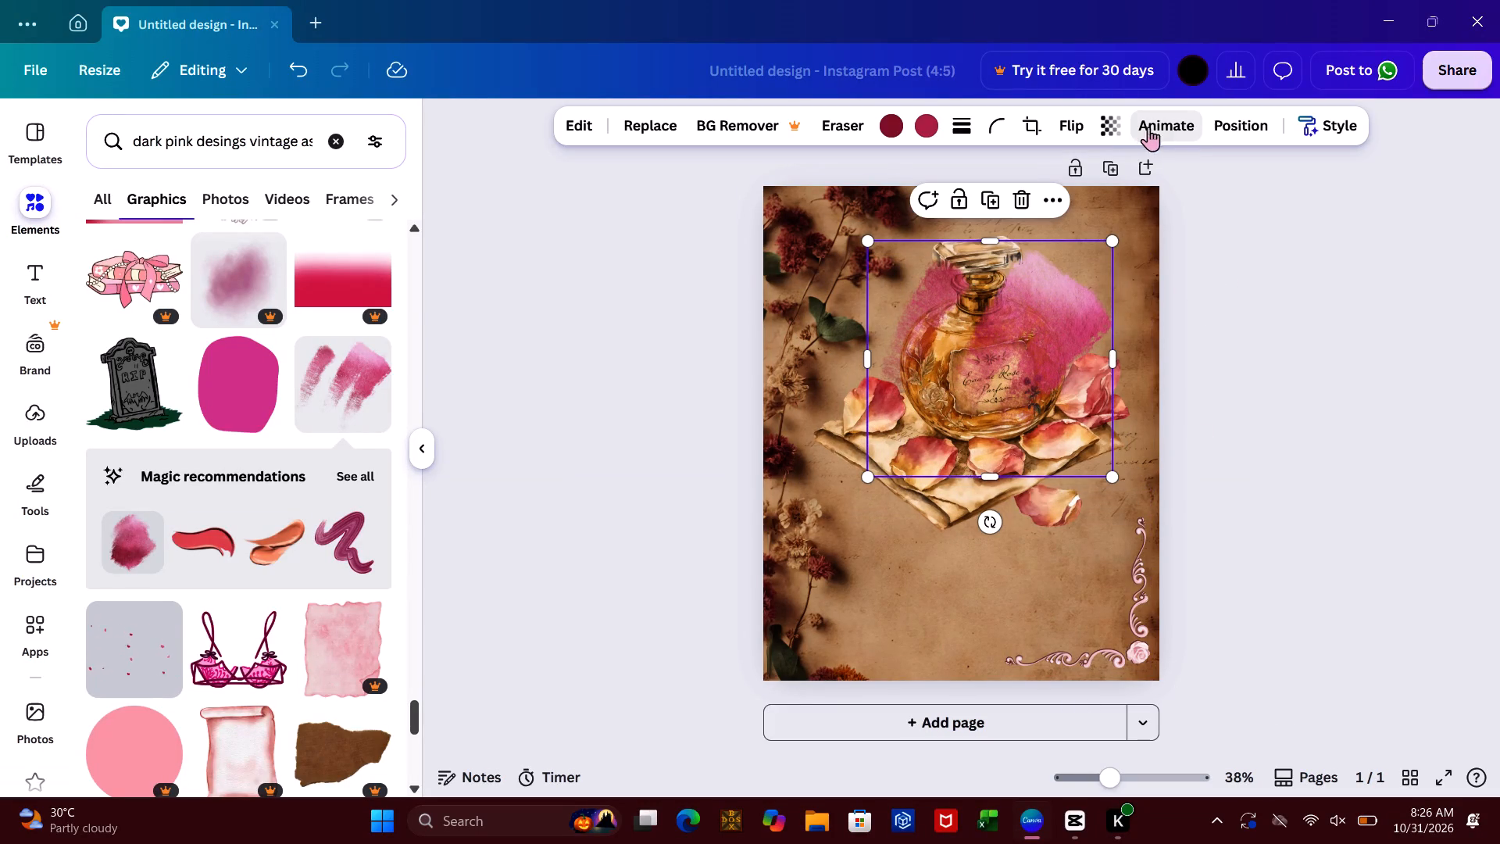
pyautogui.click(1104, 125)
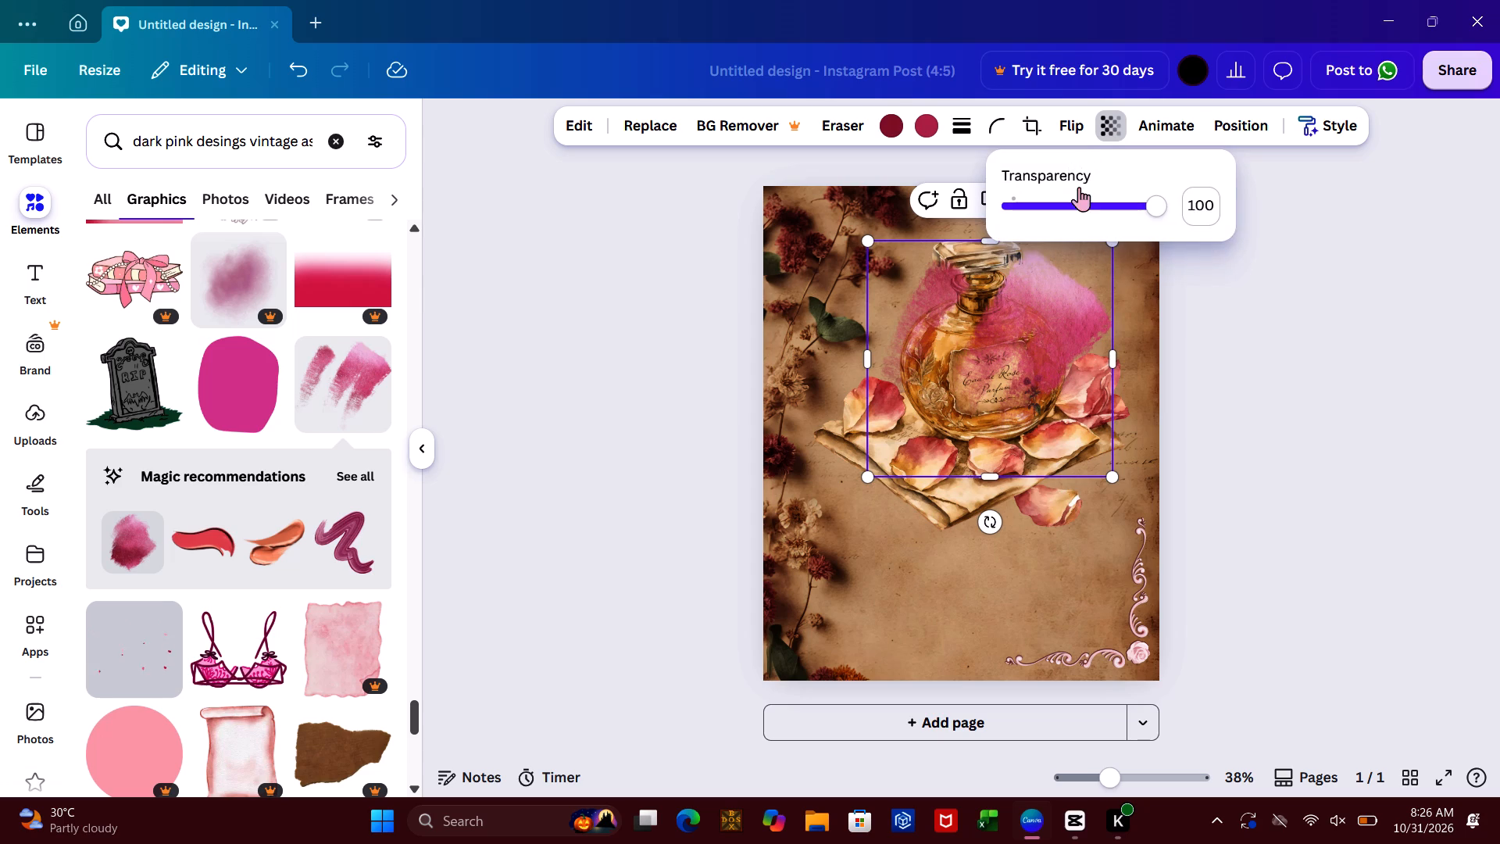
pyautogui.click(1078, 195)
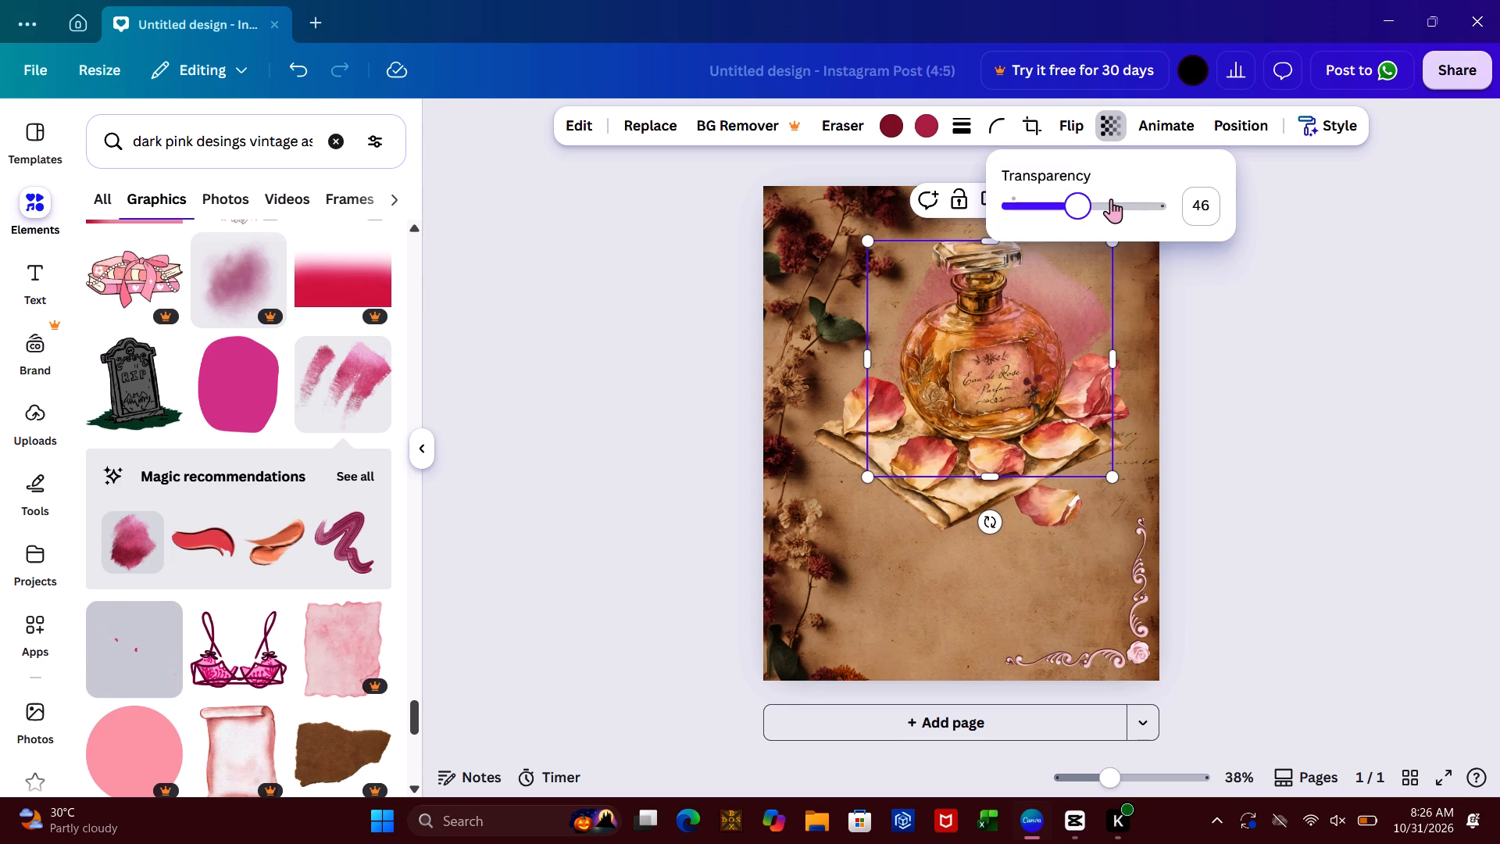
pyautogui.click(1109, 200)
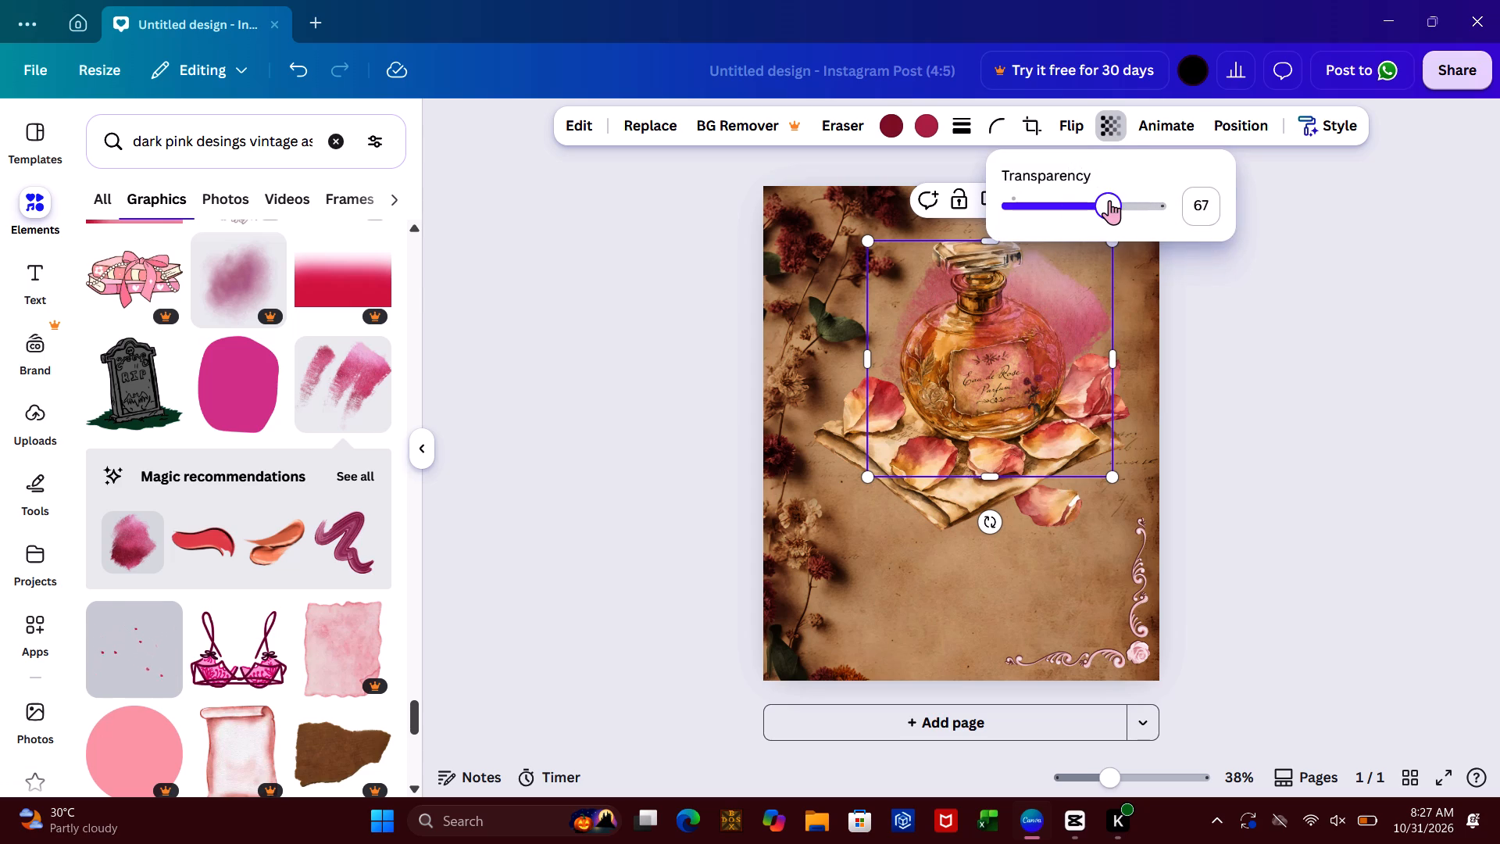
pyautogui.click(1084, 210)
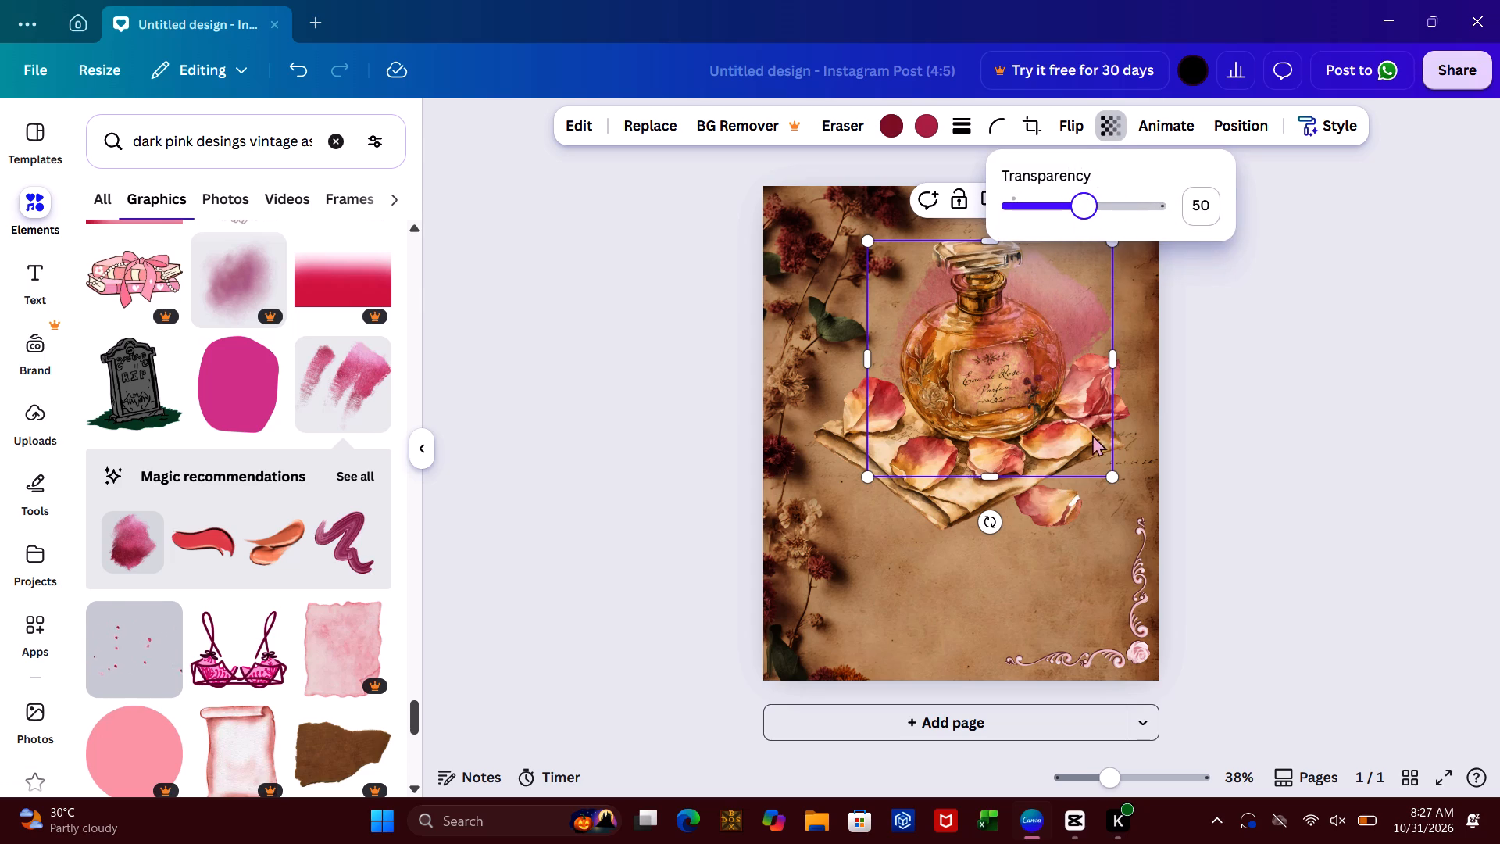
# Enlarge the pink brush stroke to about 854 wide, stretch it taller, and position it over the page's upper-right area, running past the edges.
pyautogui.moveTo(1112, 479); pyautogui.dragTo(1166, 560)
pyautogui.moveTo(1086, 367); pyautogui.dragTo(1024, 303)
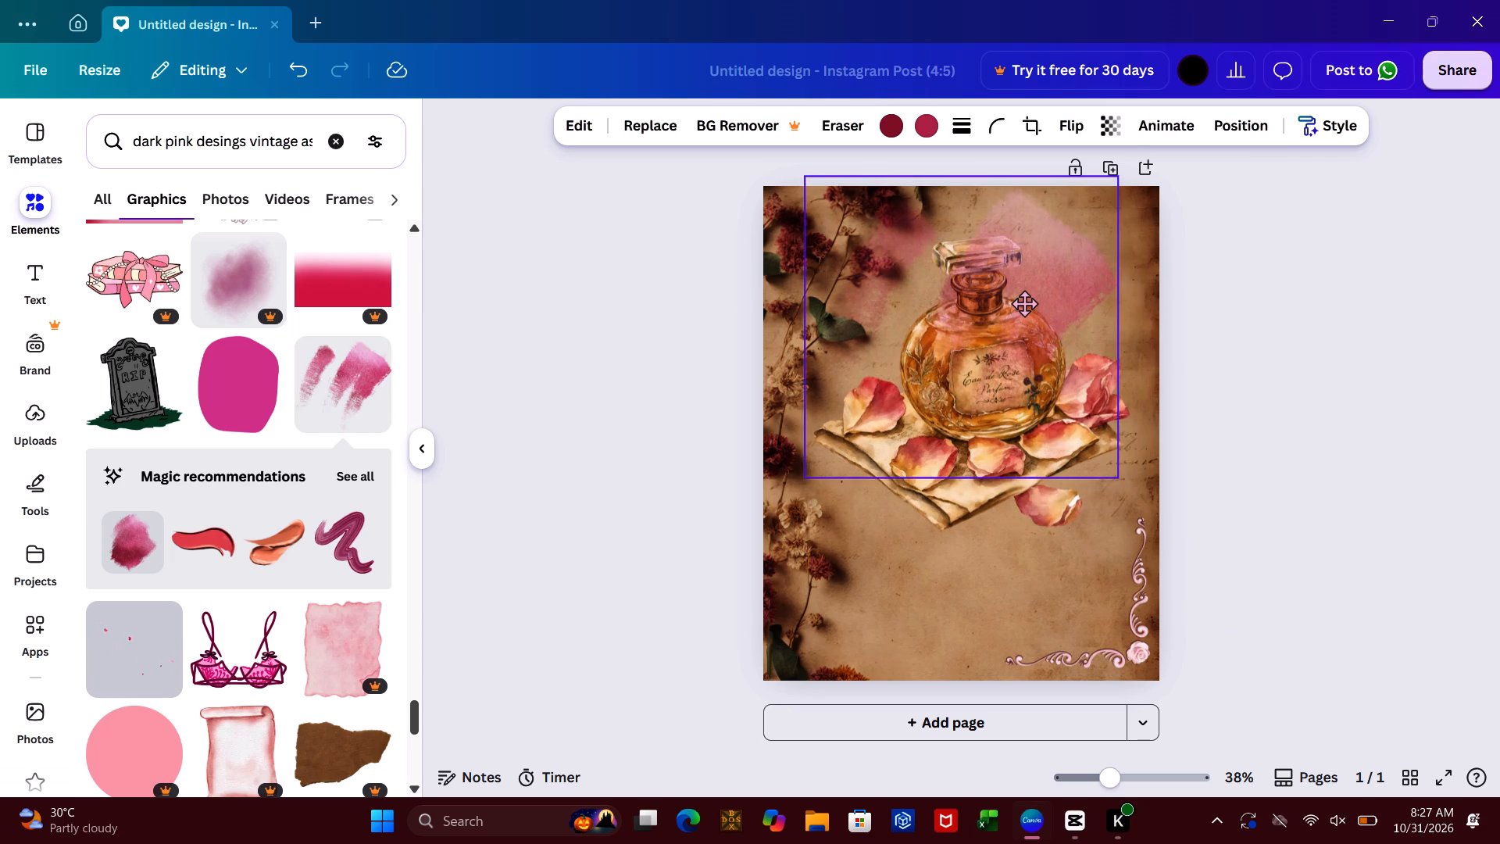
pyautogui.moveTo(1024, 303); pyautogui.dragTo(1085, 273)
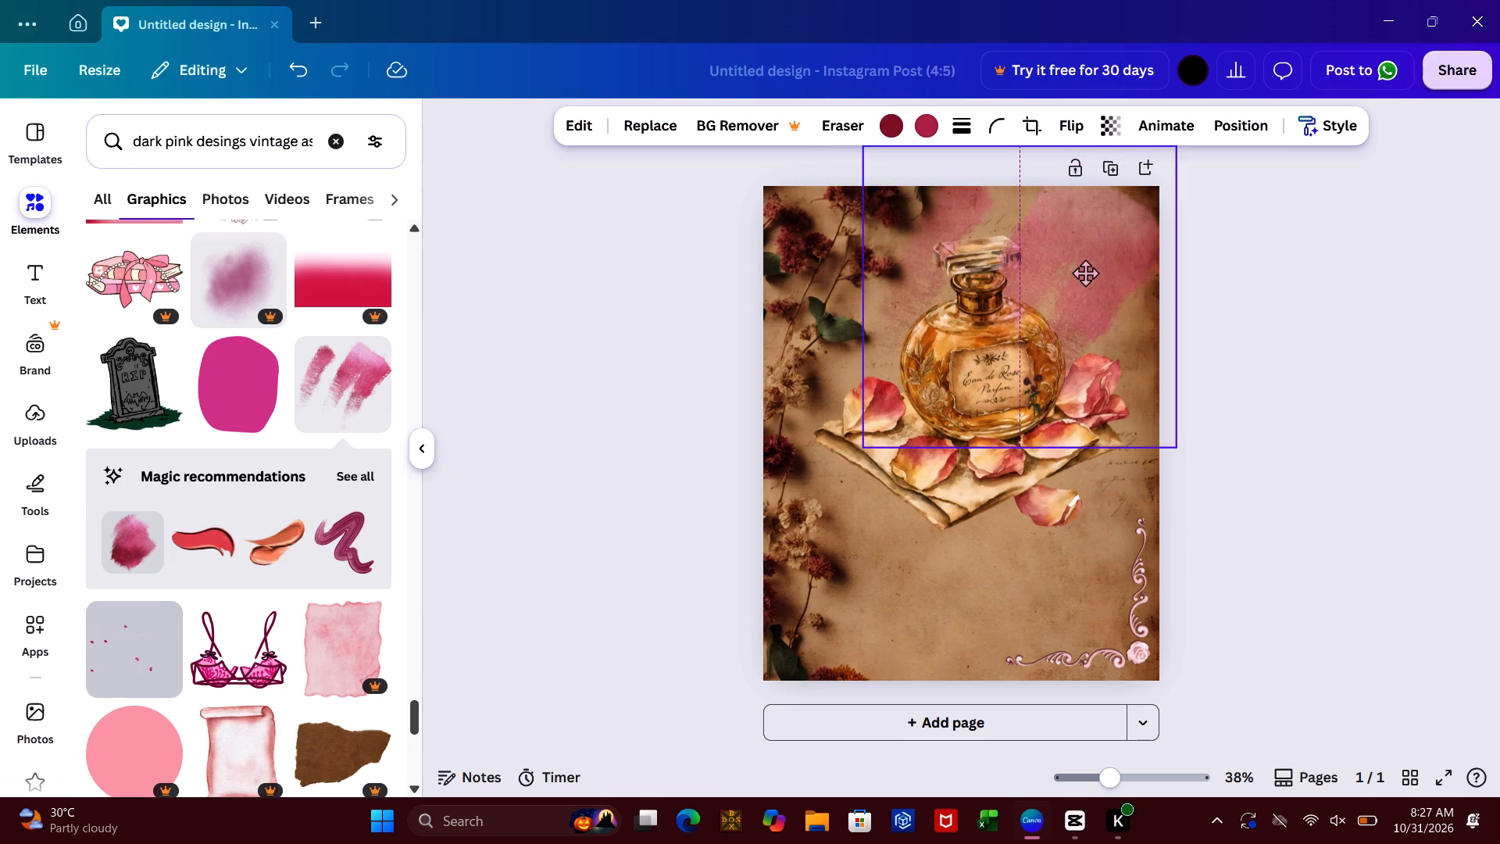
pyautogui.moveTo(1085, 273); pyautogui.dragTo(1098, 256)
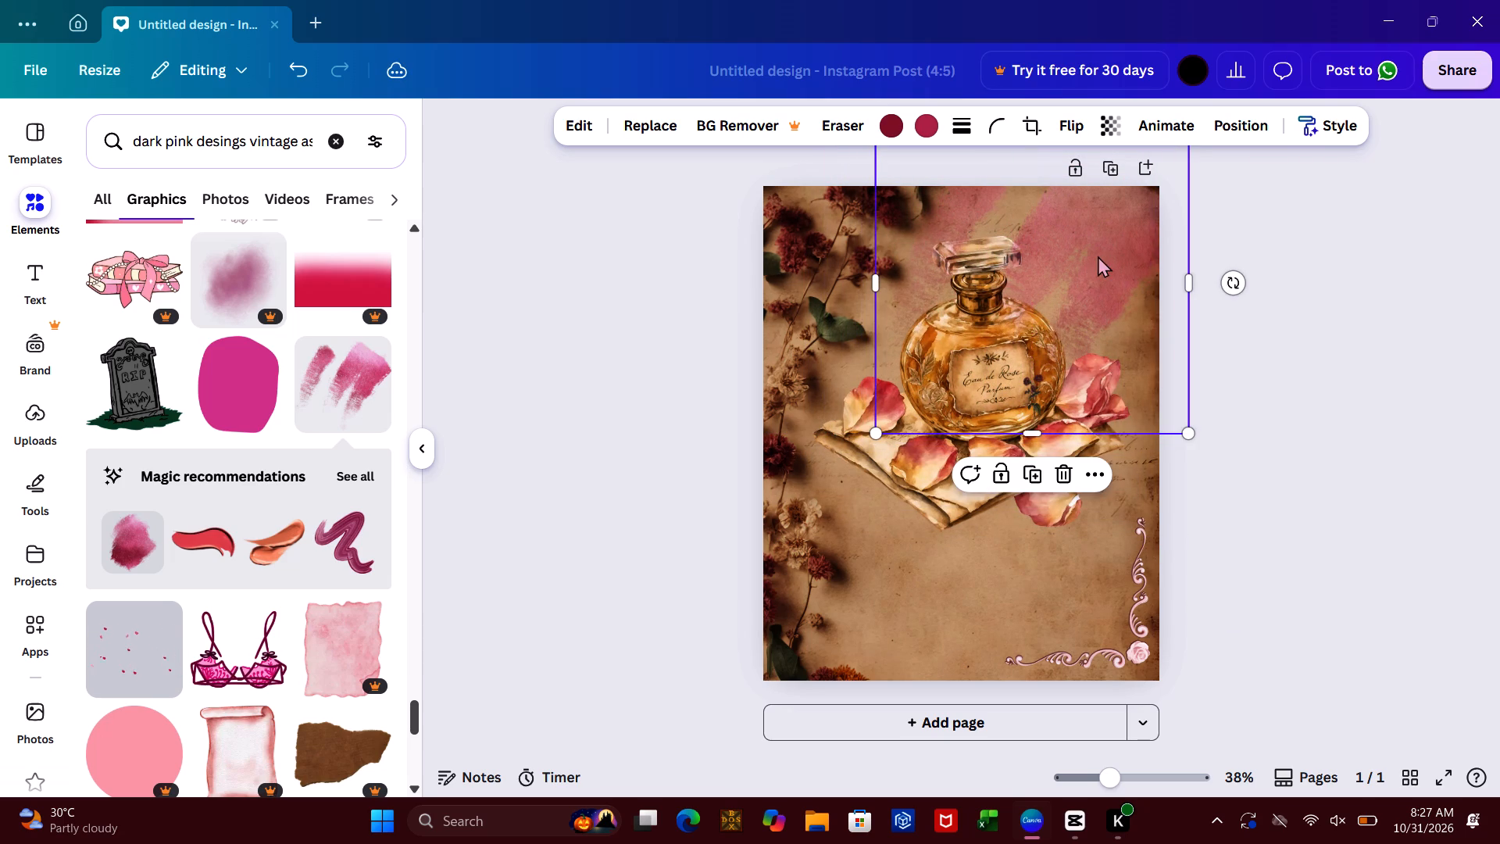
pyautogui.moveTo(1177, 427); pyautogui.dragTo(1231, 490)
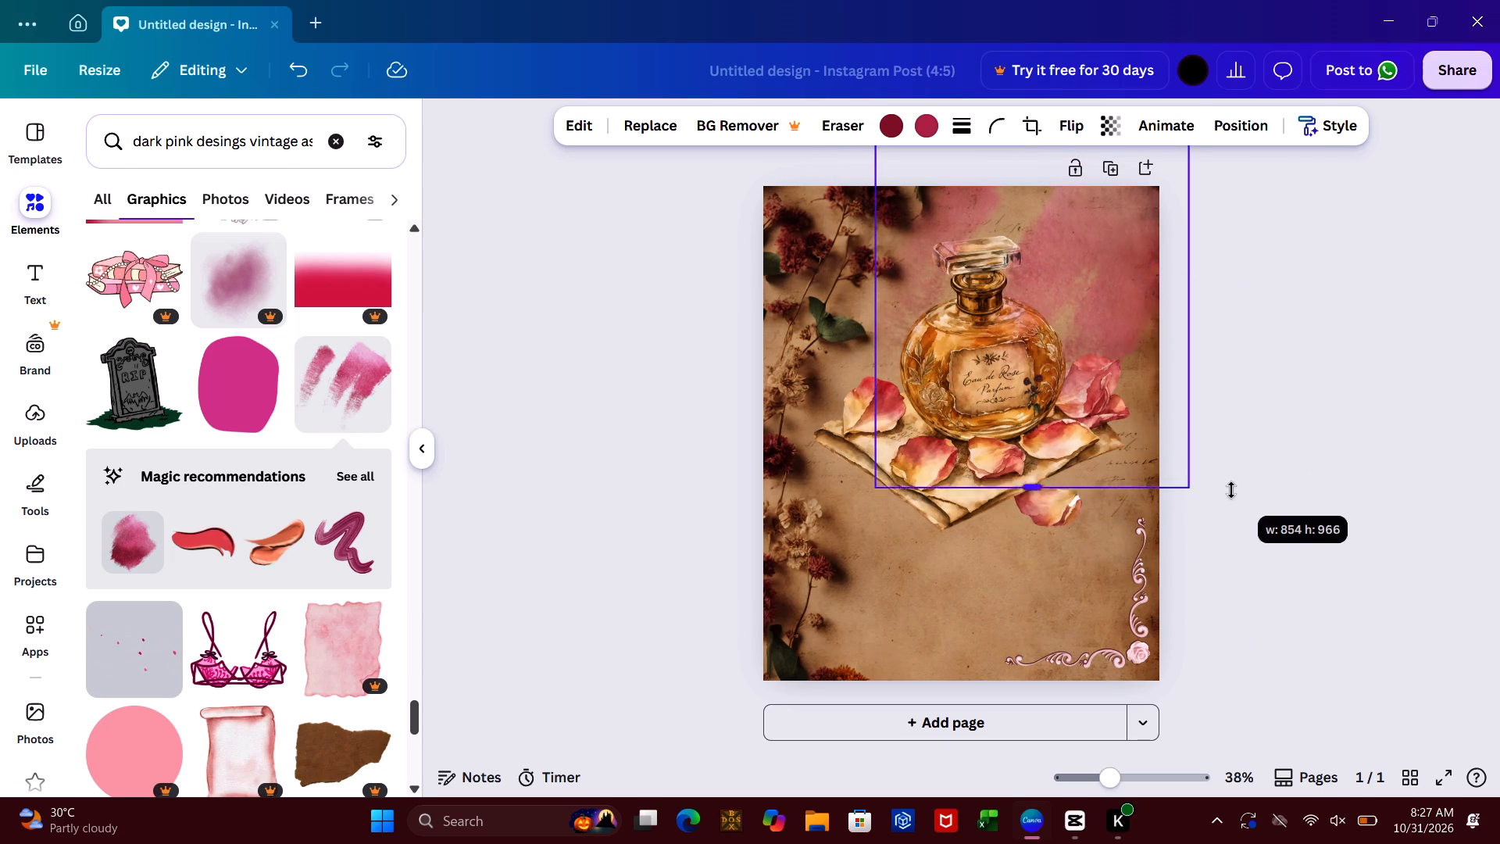
pyautogui.moveTo(1231, 490); pyautogui.dragTo(1245, 520)
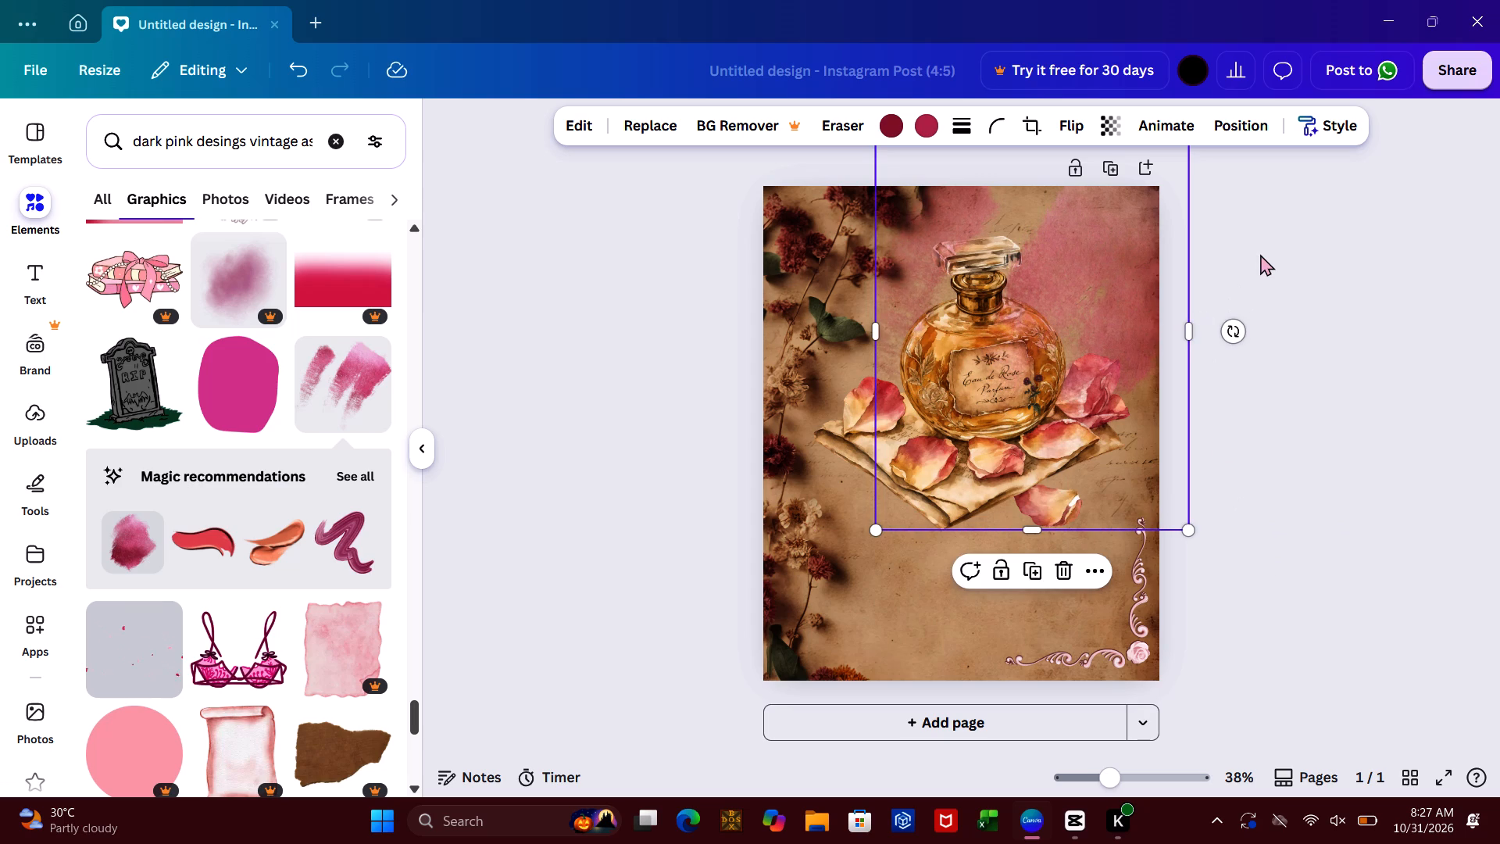
pyautogui.click(1260, 254)
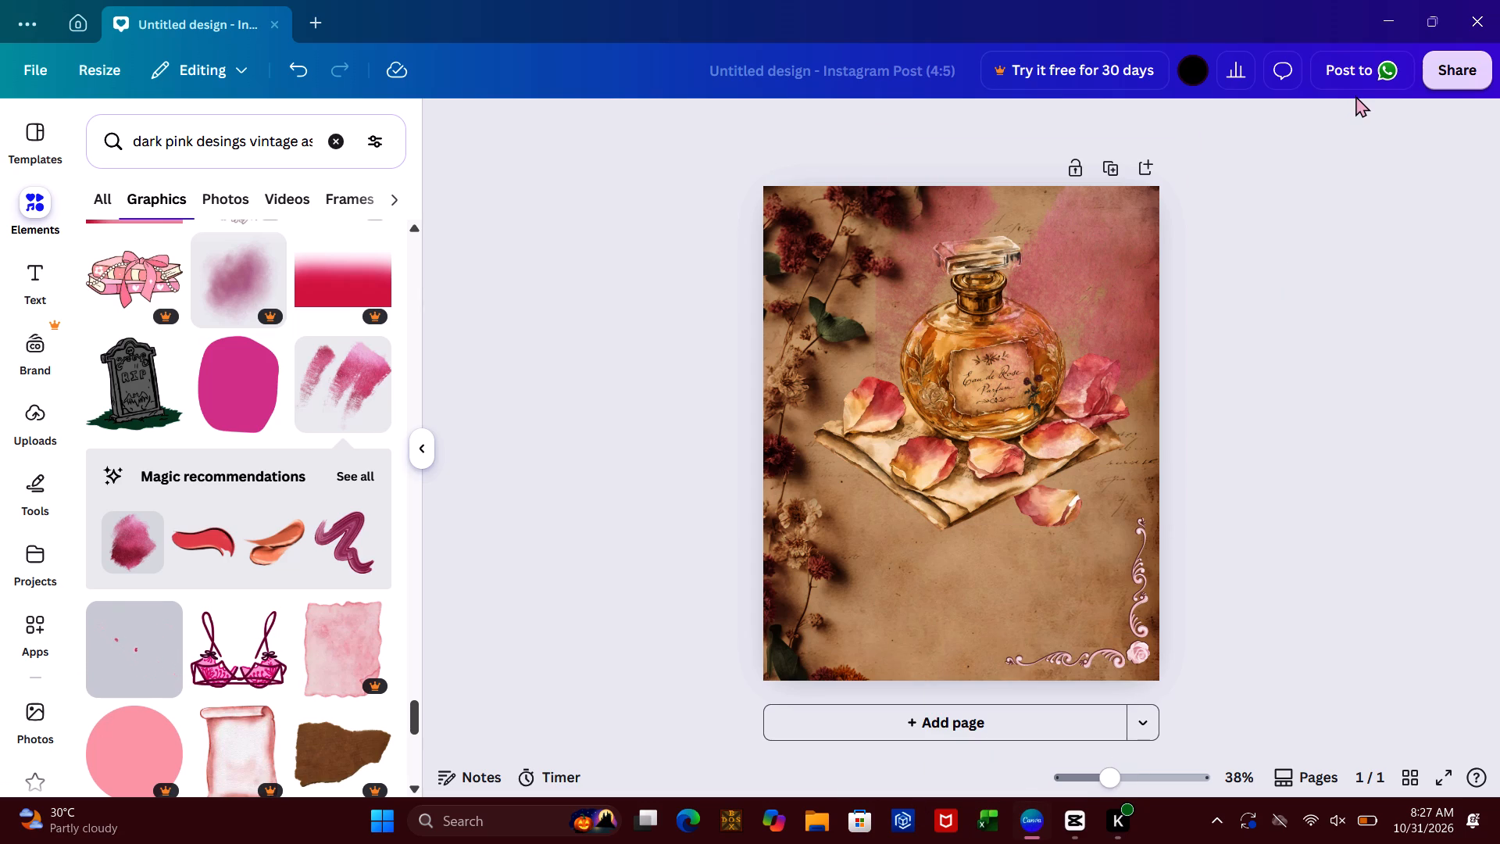
pyautogui.moveTo(968, 463); pyautogui.dragTo(983, 445)
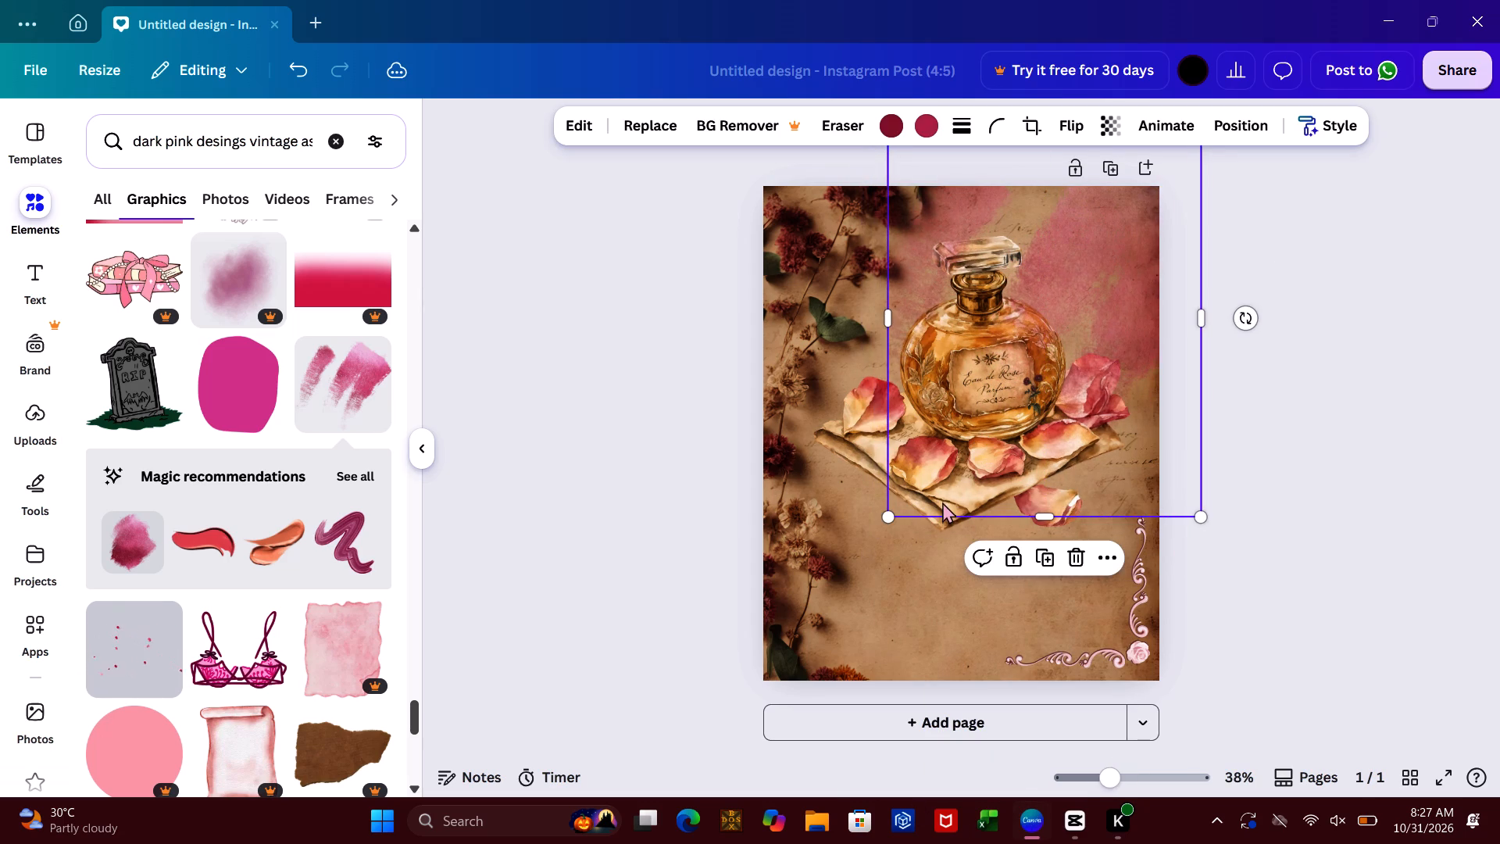
pyautogui.click(941, 526)
pyautogui.click(950, 499)
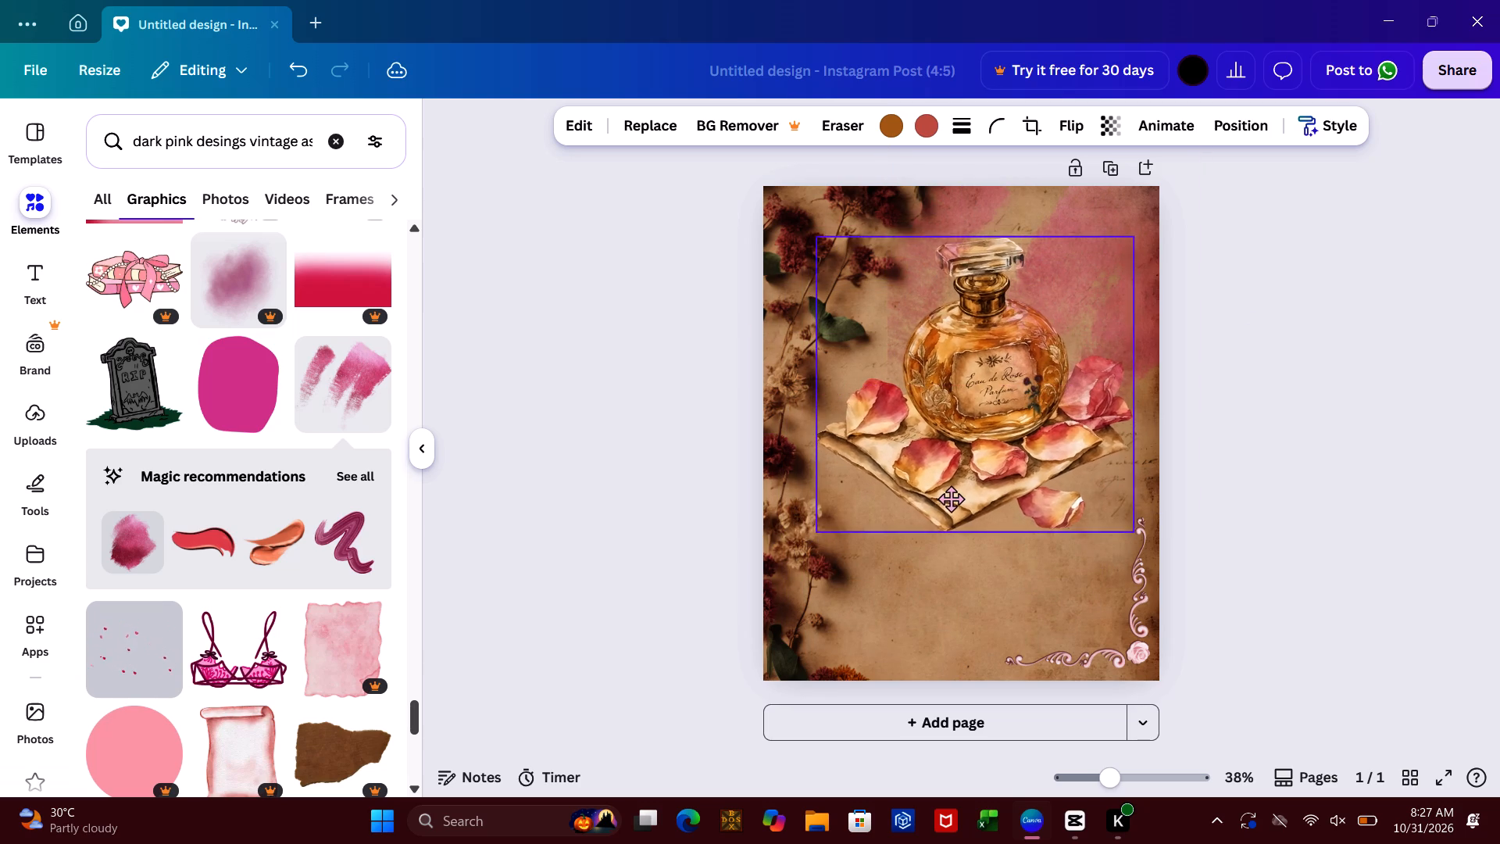
pyautogui.click(1287, 381)
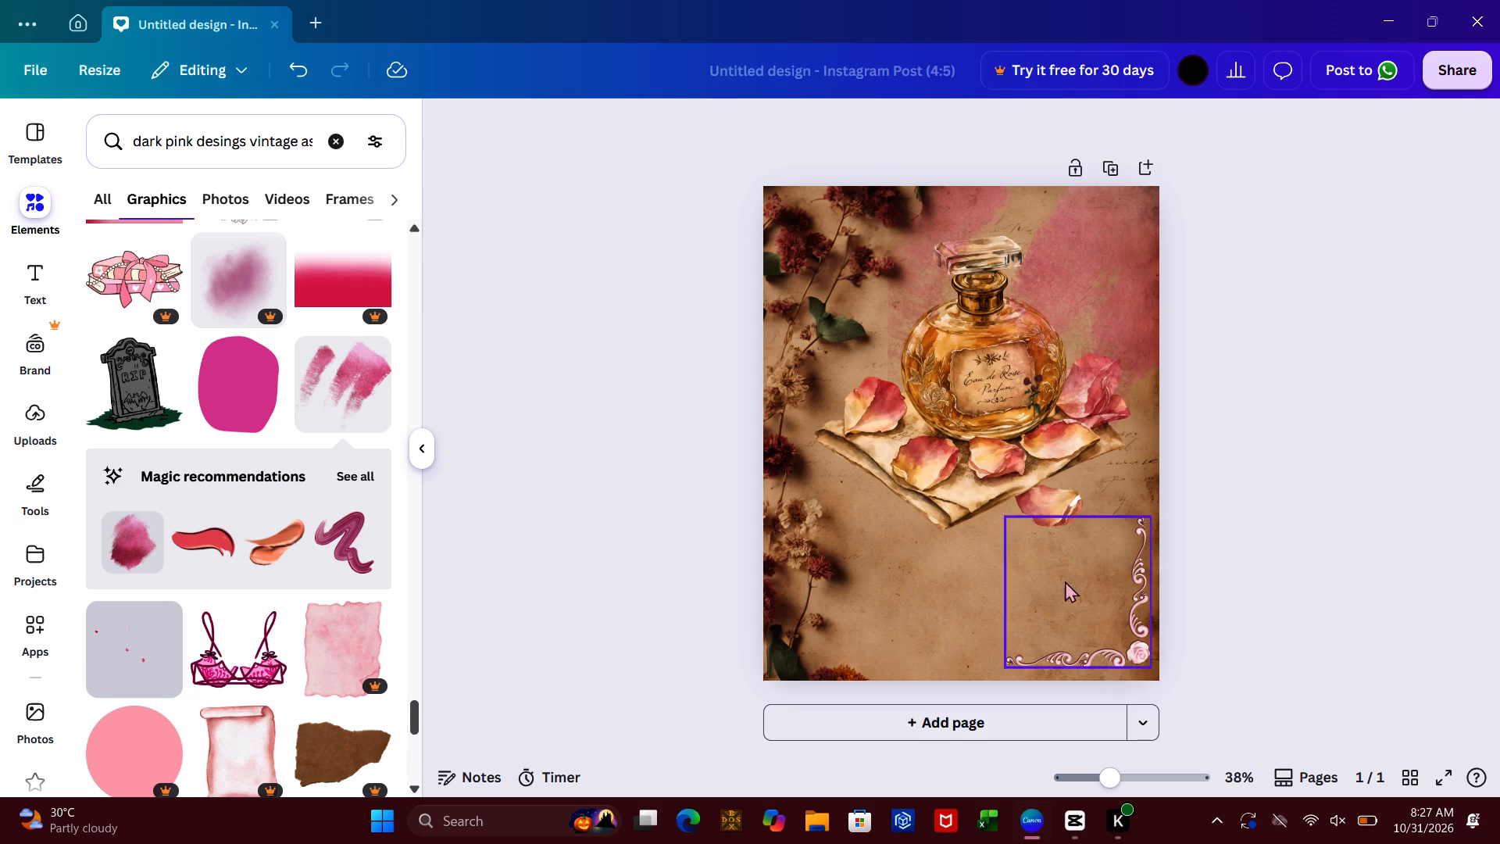
# Clear the elements search and open the text options.
pyautogui.click(338, 148)
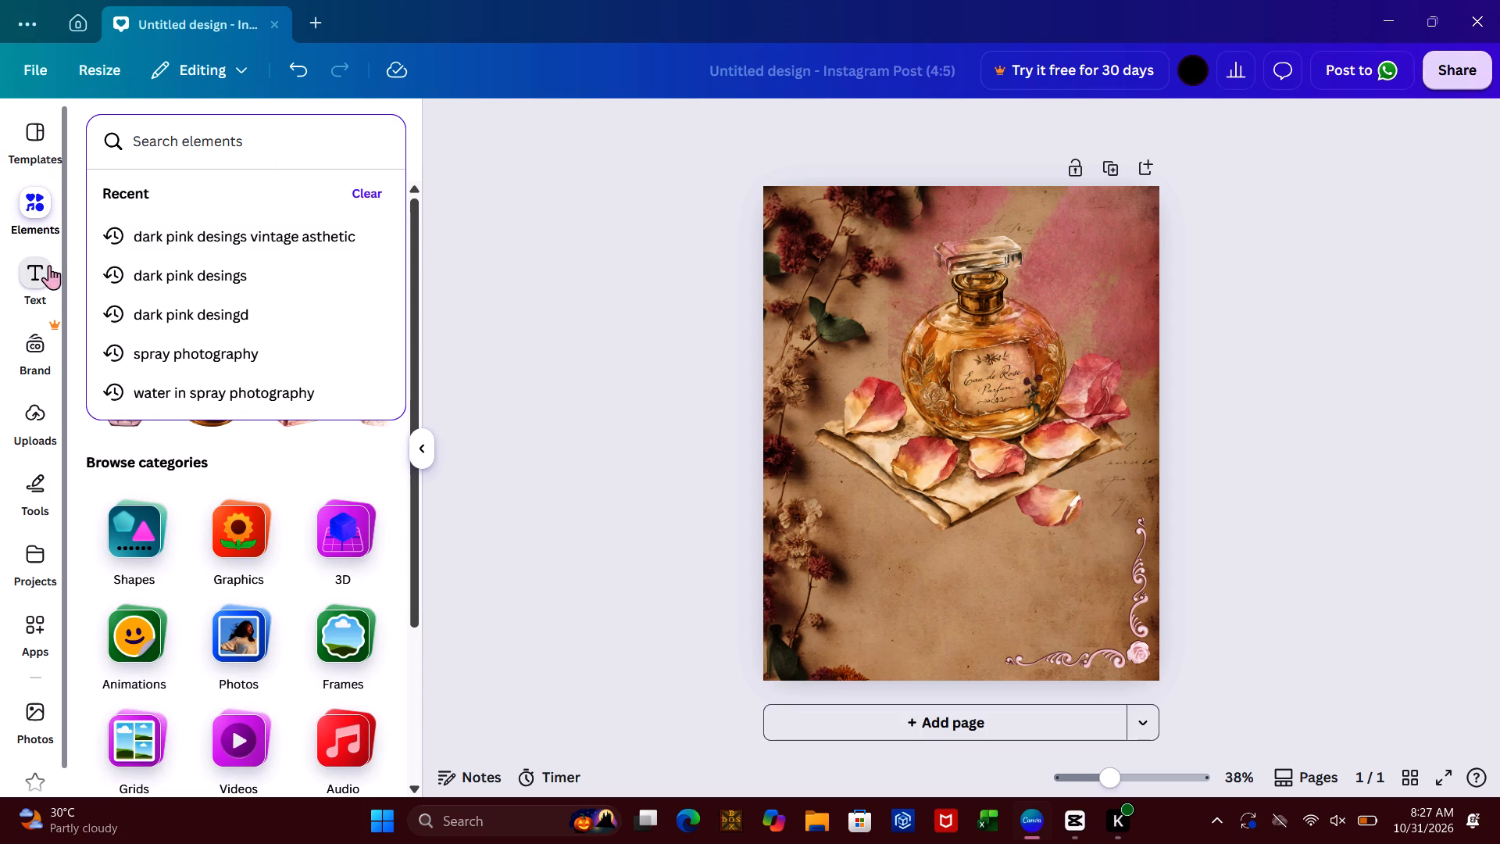
pyautogui.click(49, 265)
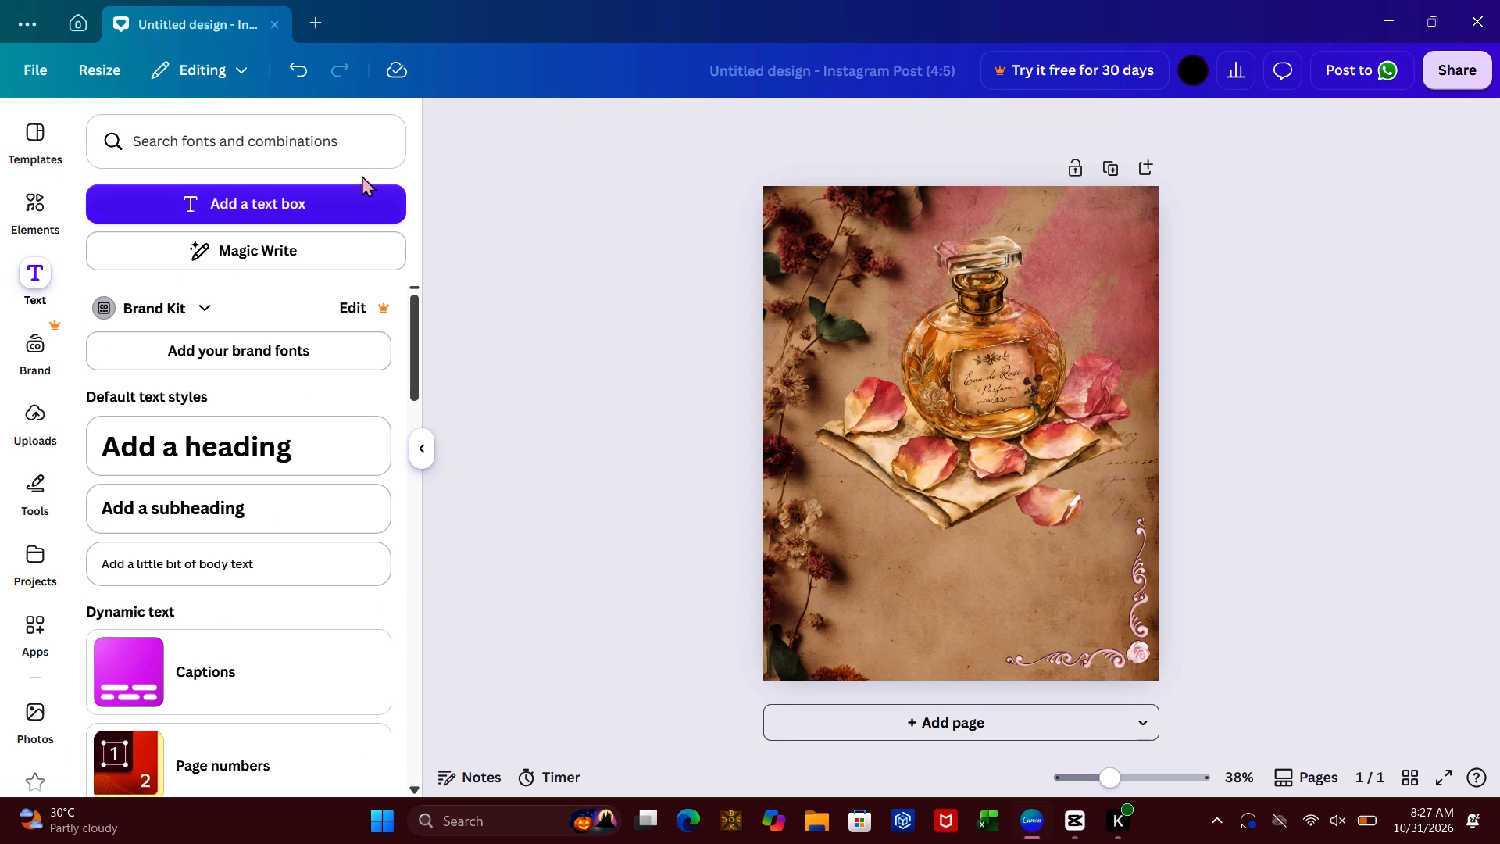
# Switch to Chrome with a new browser window.
pyautogui.click(558, 804)
pyautogui.click(558, 804)
pyautogui.click(529, 820)
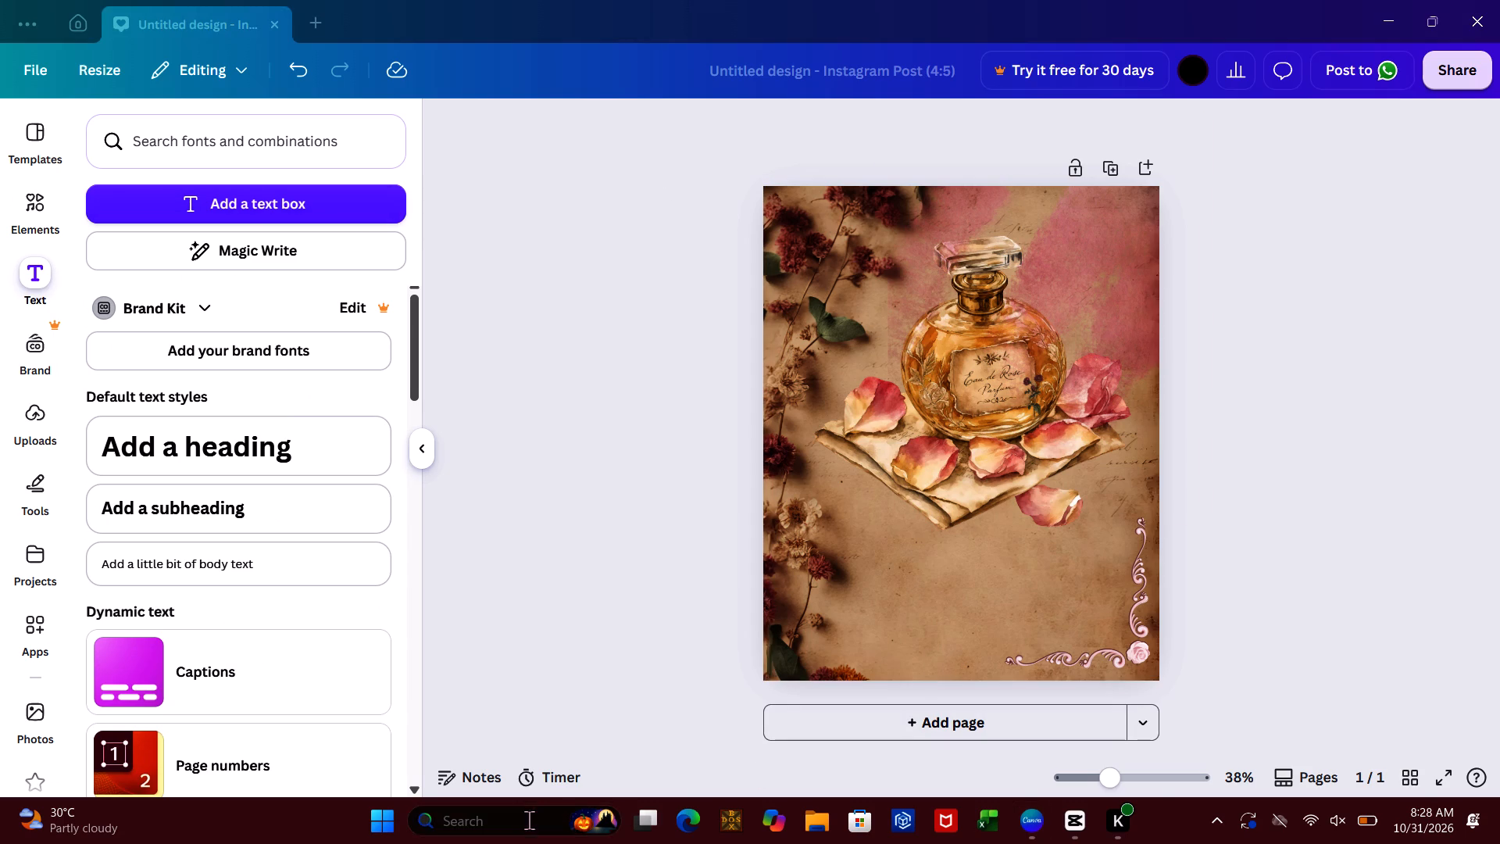
pyautogui.click(796, 551)
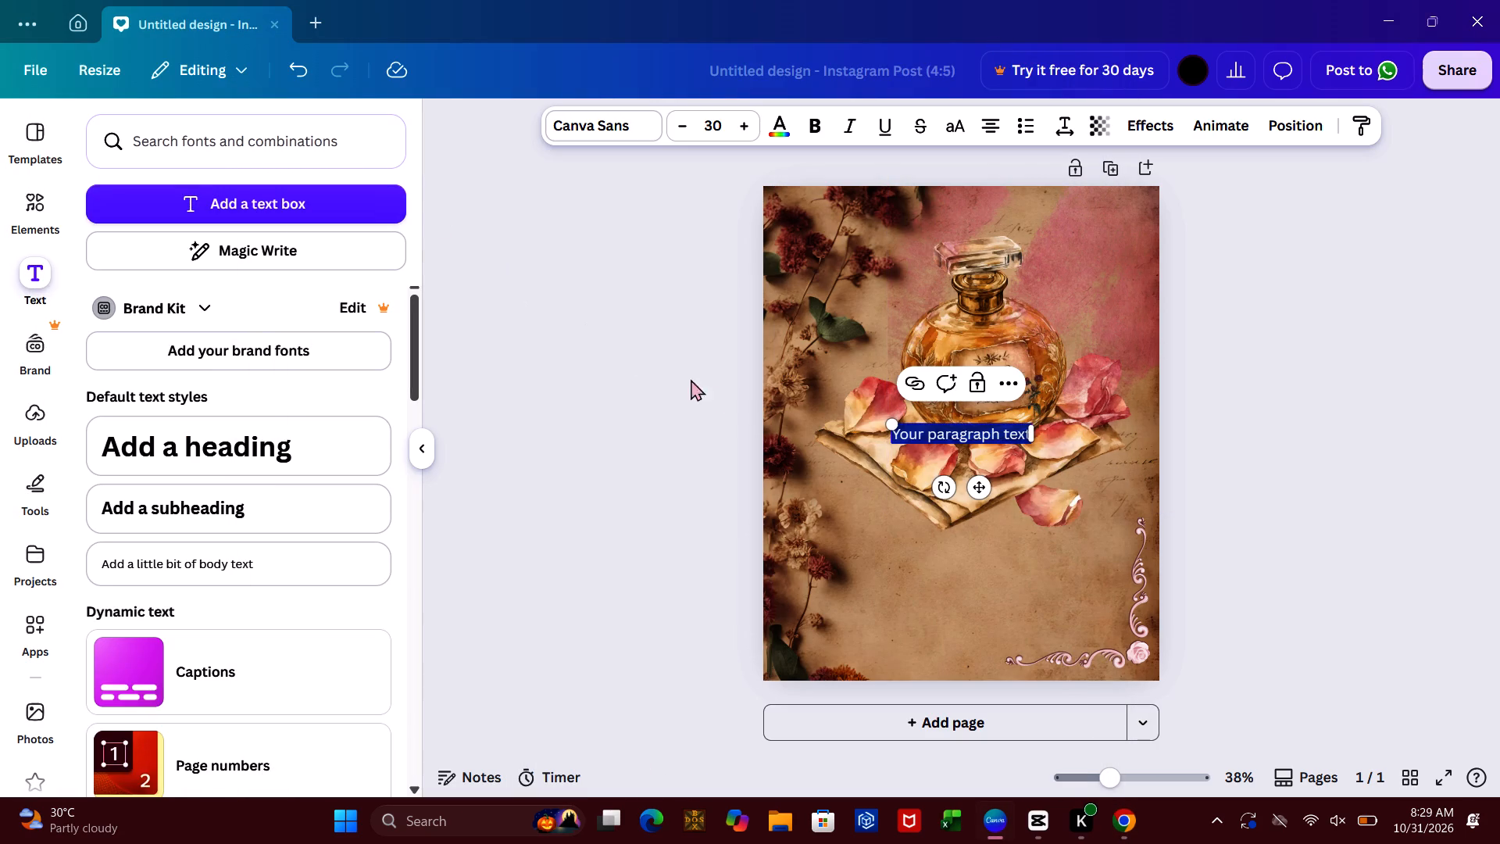
pyautogui.hotkey('ctrl', 'v')
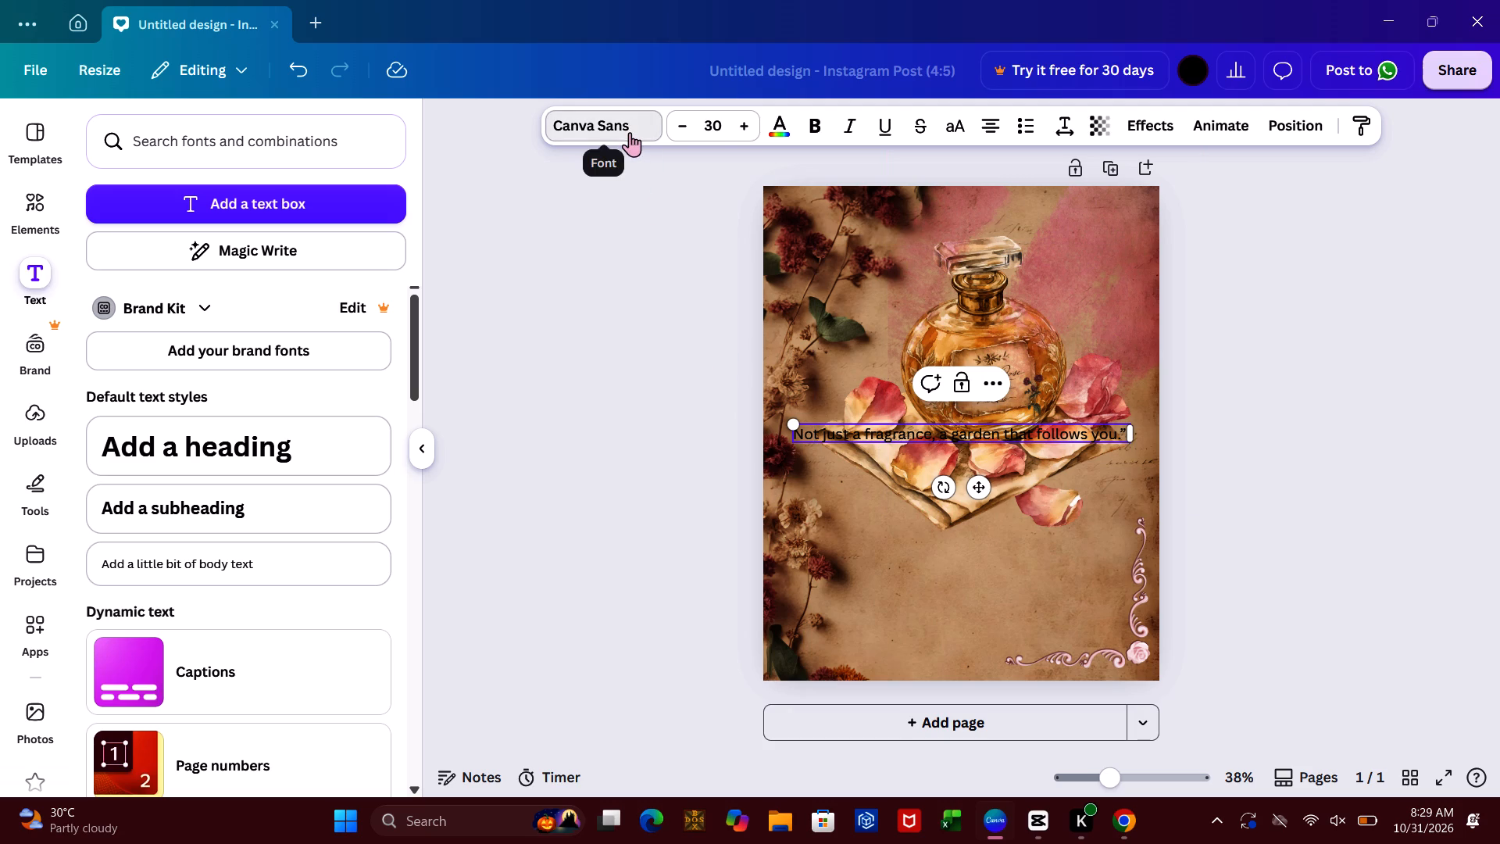
# Increase the slogan text's font size to 59.
pyautogui.tripleClick(743, 133)
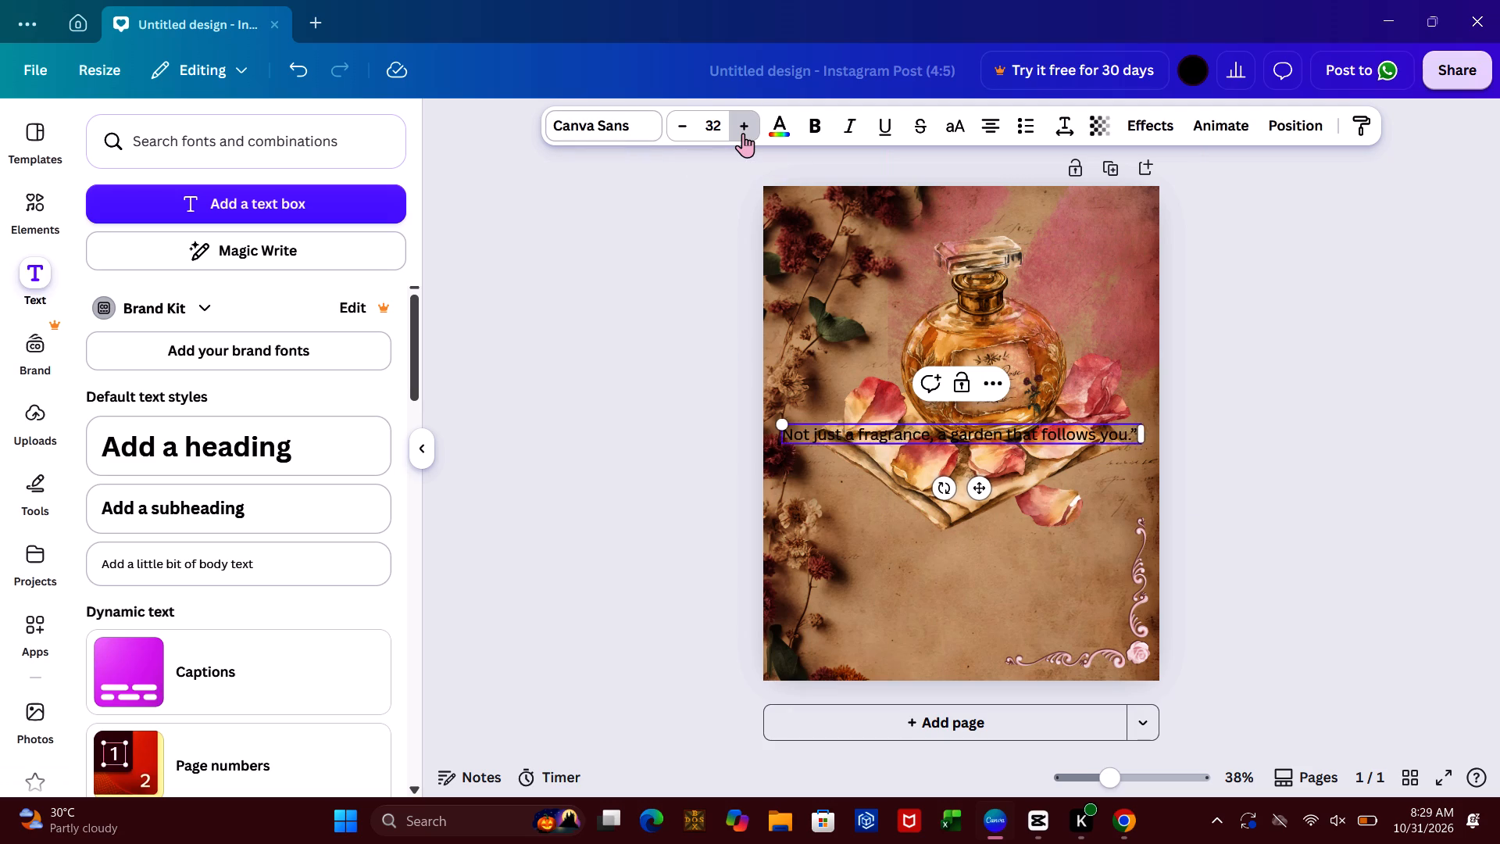
pyautogui.tripleClick(743, 133)
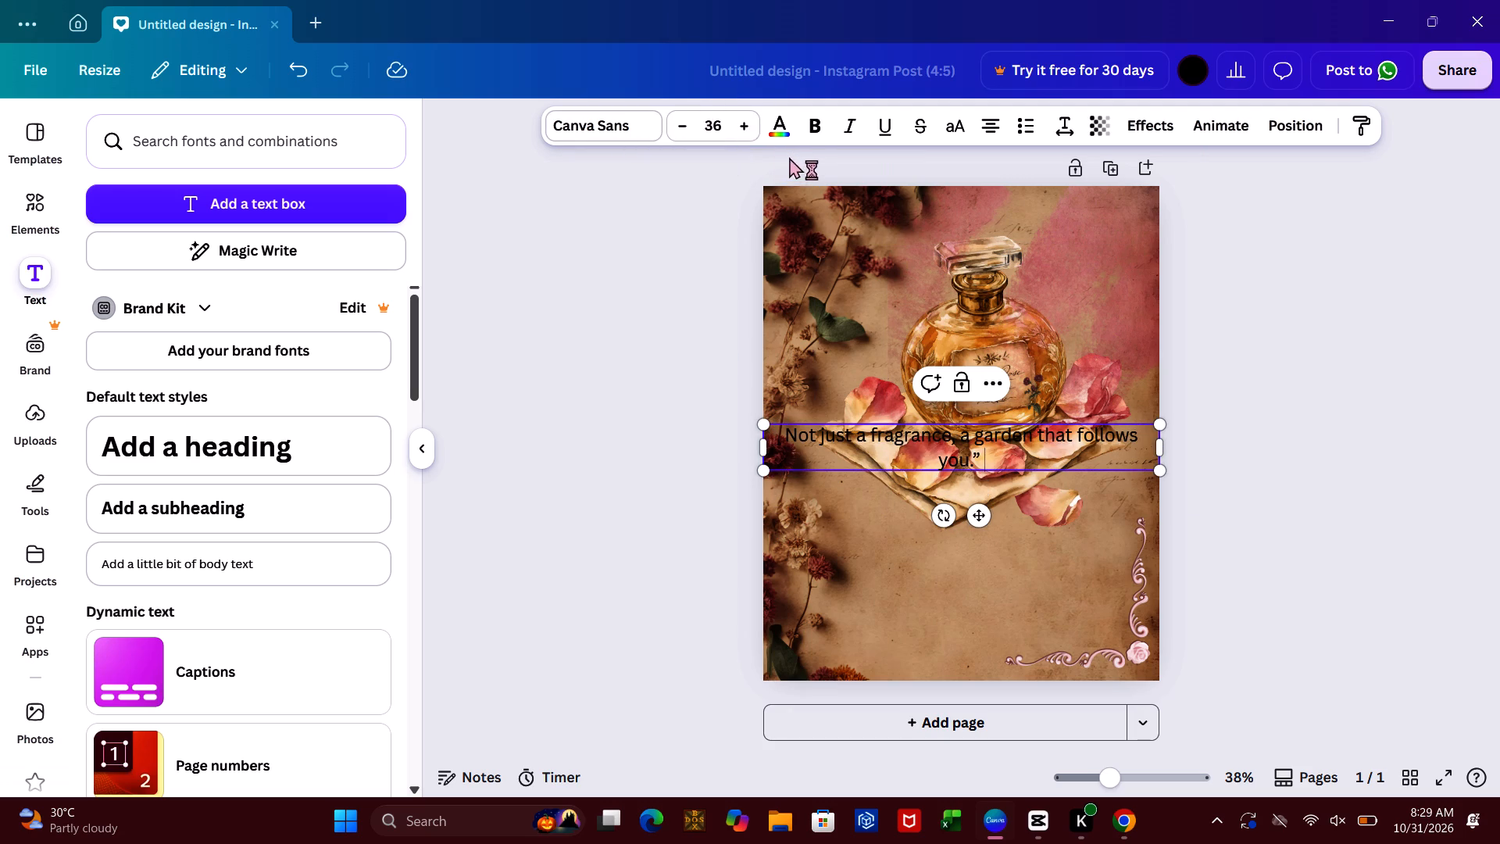
pyautogui.tripleClick(748, 125)
pyautogui.tripleClick(748, 125)
pyautogui.tripleClick(748, 125)
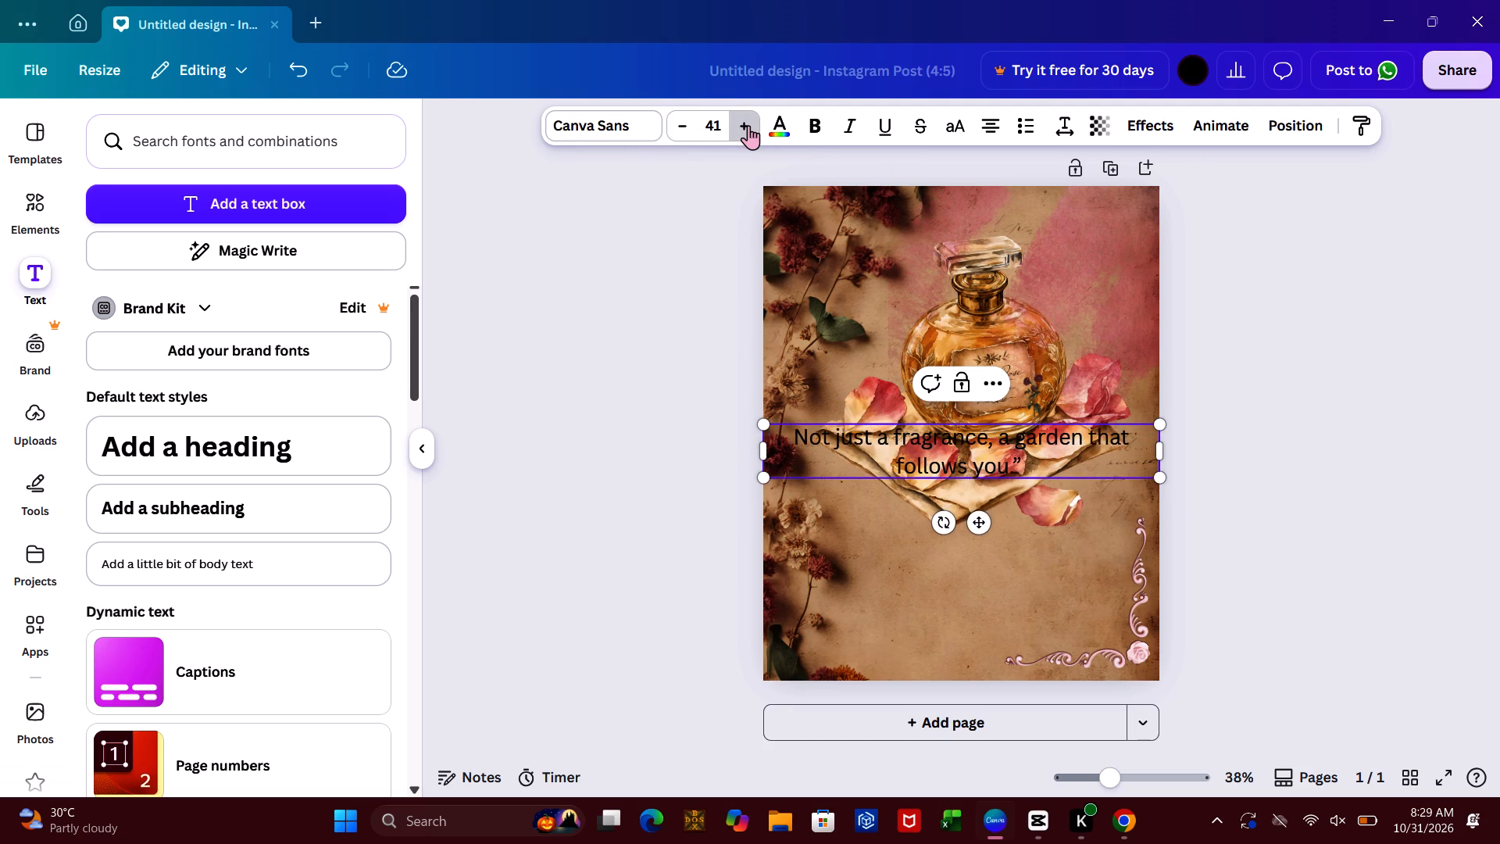
pyautogui.tripleClick(748, 125)
pyautogui.tripleClick(748, 125)
pyautogui.doubleClick(748, 125)
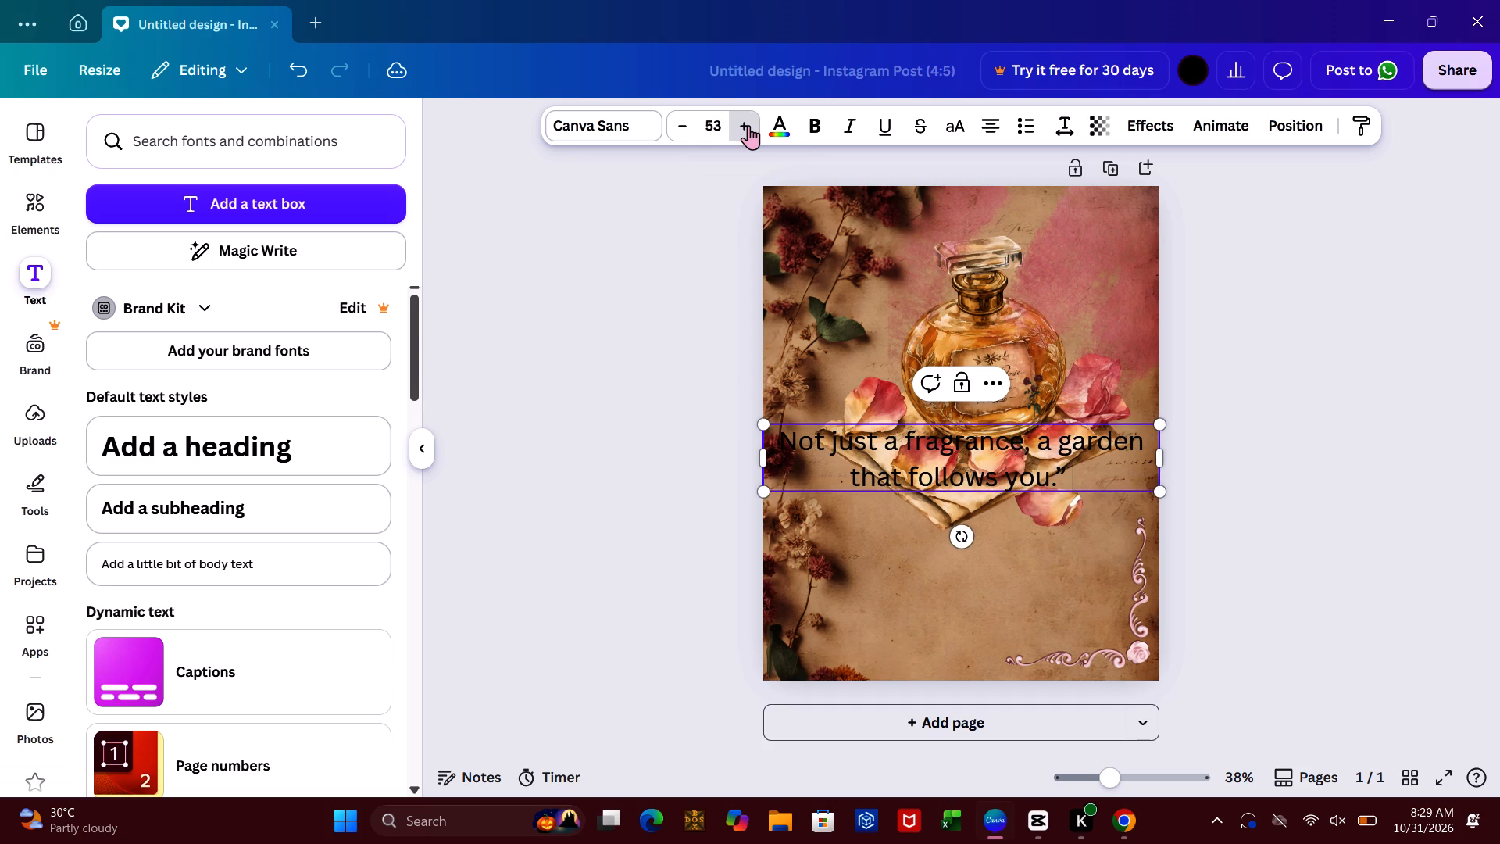
pyautogui.tripleClick(748, 125)
pyautogui.tripleClick(748, 125)
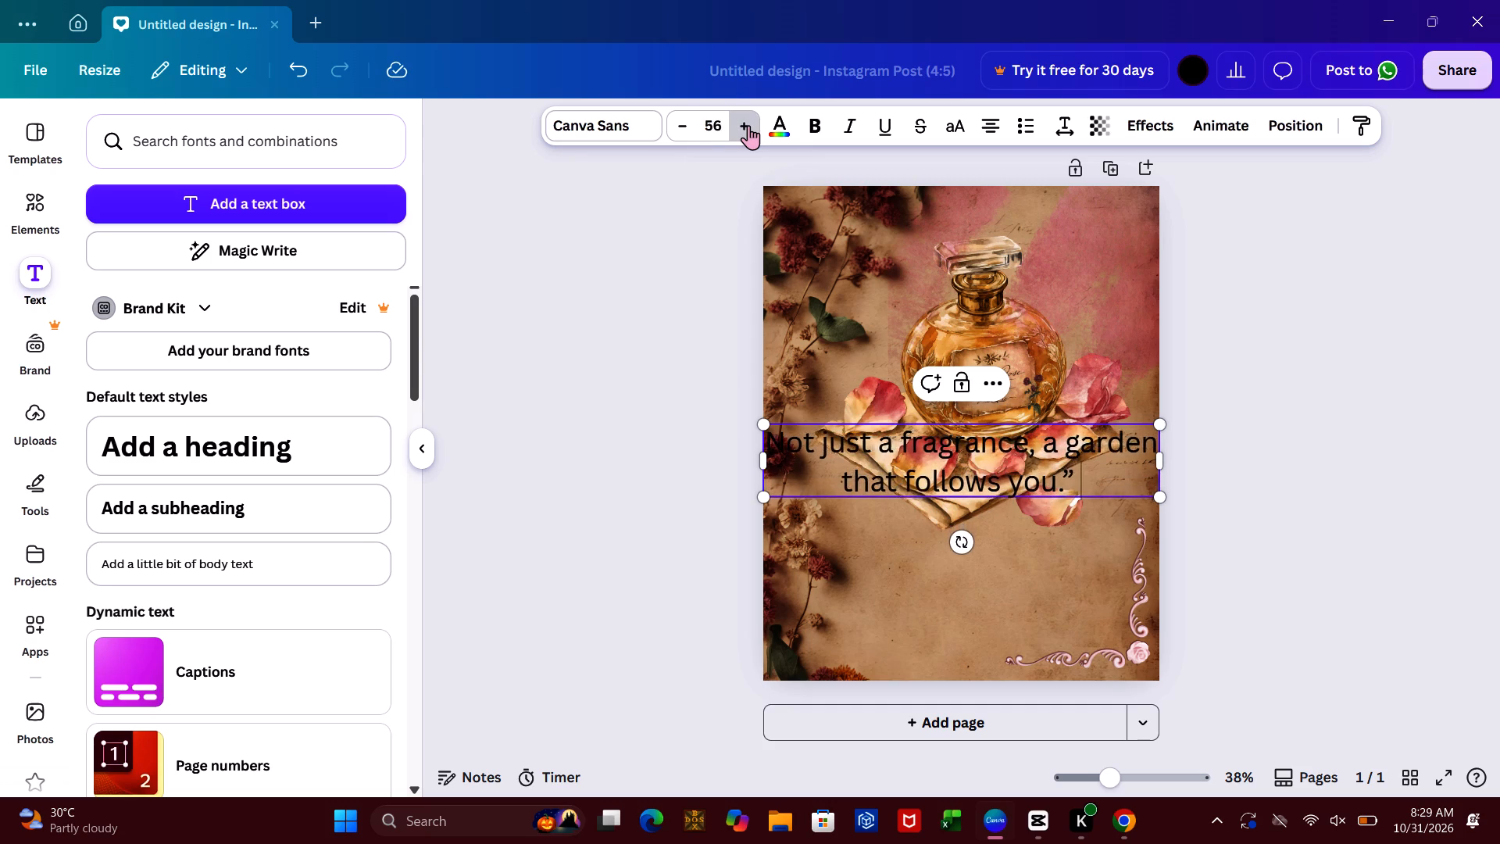
pyautogui.doubleClick(748, 125)
pyautogui.tripleClick(748, 125)
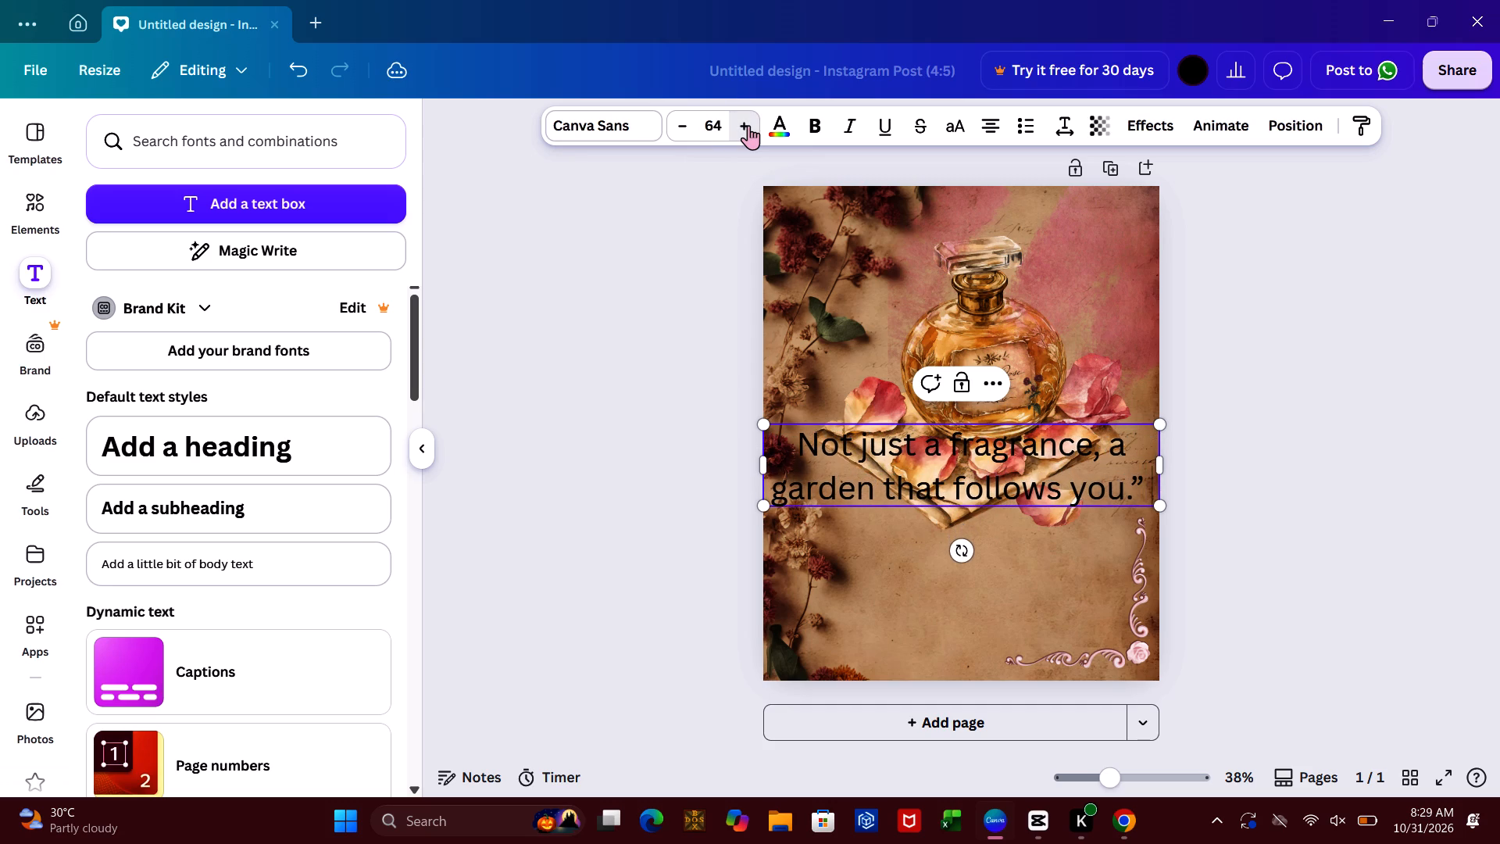
pyautogui.tripleClick(748, 125)
pyautogui.doubleClick(748, 125)
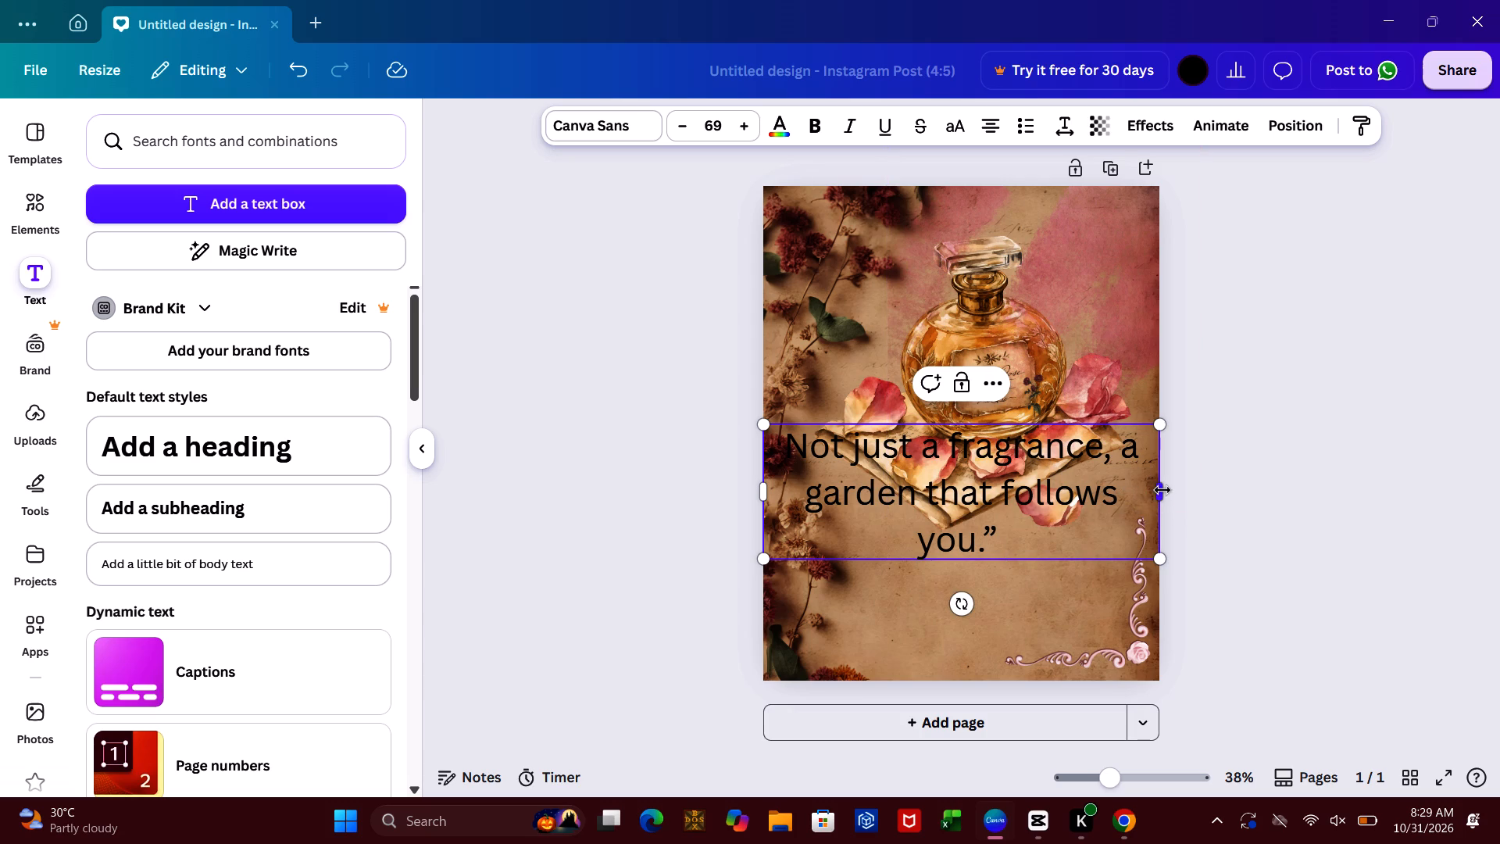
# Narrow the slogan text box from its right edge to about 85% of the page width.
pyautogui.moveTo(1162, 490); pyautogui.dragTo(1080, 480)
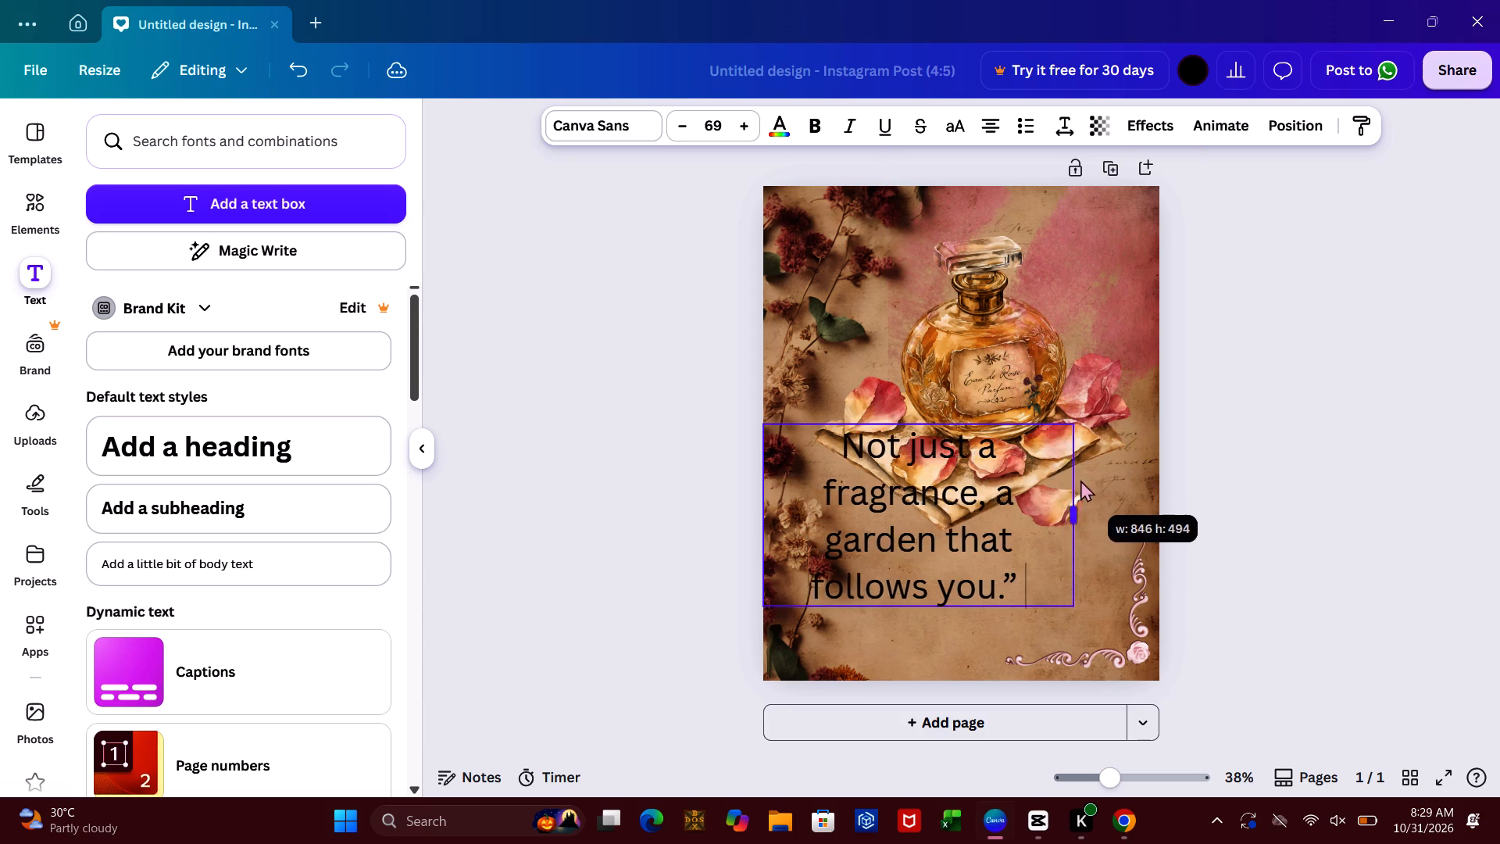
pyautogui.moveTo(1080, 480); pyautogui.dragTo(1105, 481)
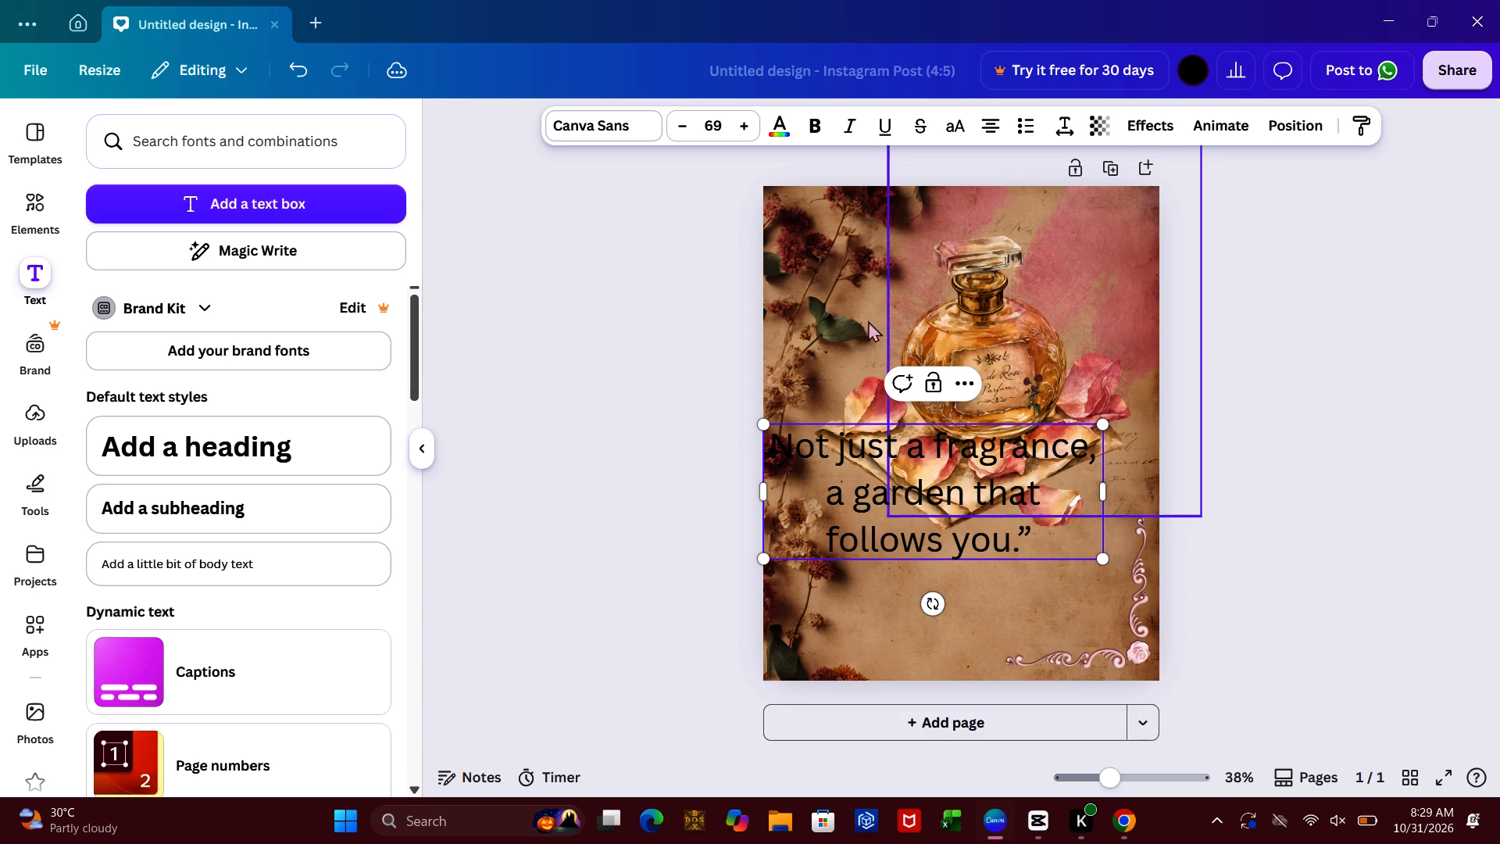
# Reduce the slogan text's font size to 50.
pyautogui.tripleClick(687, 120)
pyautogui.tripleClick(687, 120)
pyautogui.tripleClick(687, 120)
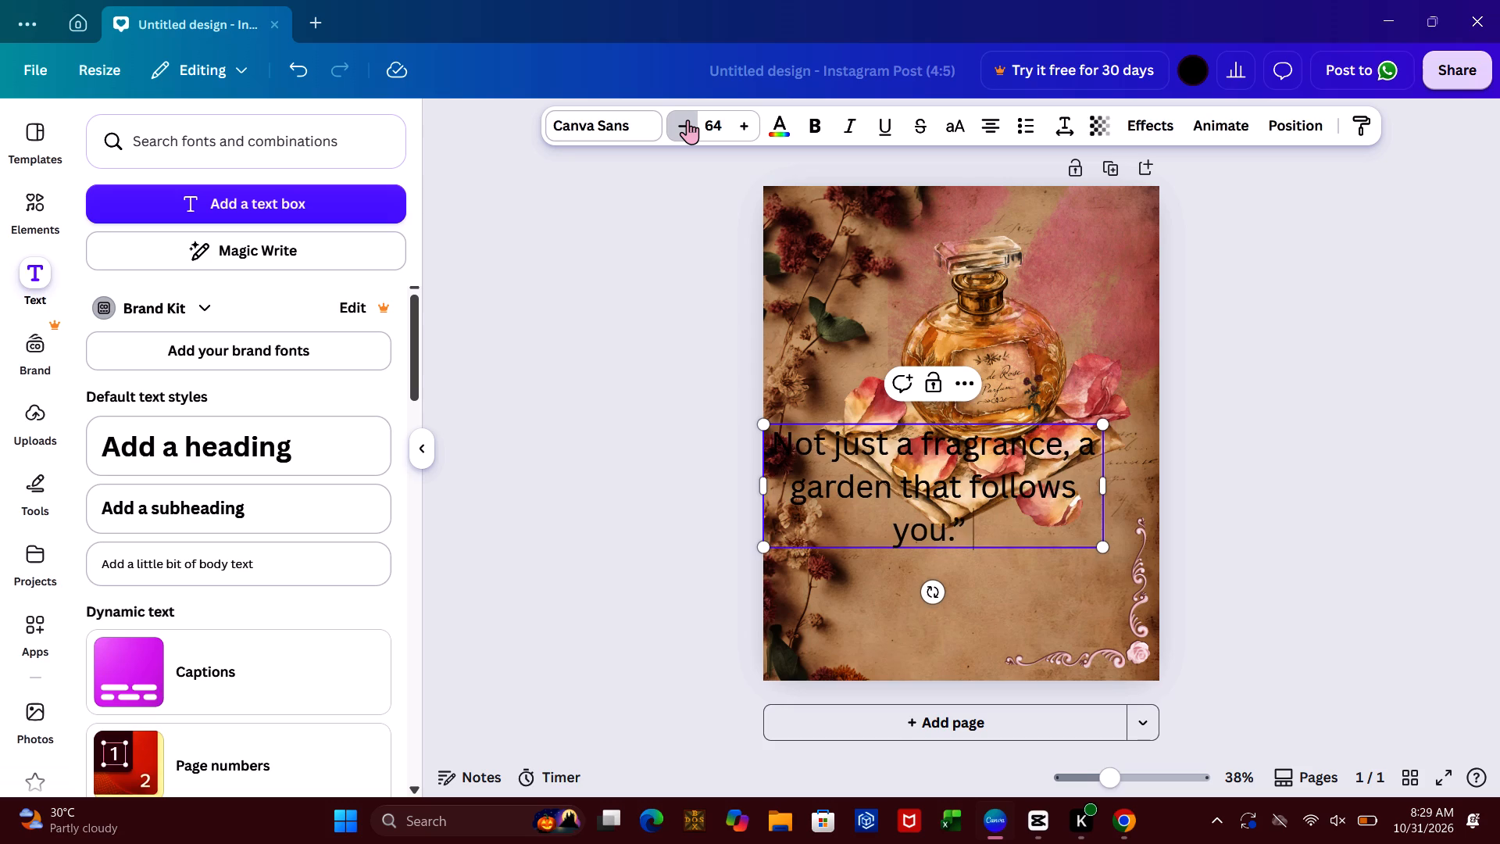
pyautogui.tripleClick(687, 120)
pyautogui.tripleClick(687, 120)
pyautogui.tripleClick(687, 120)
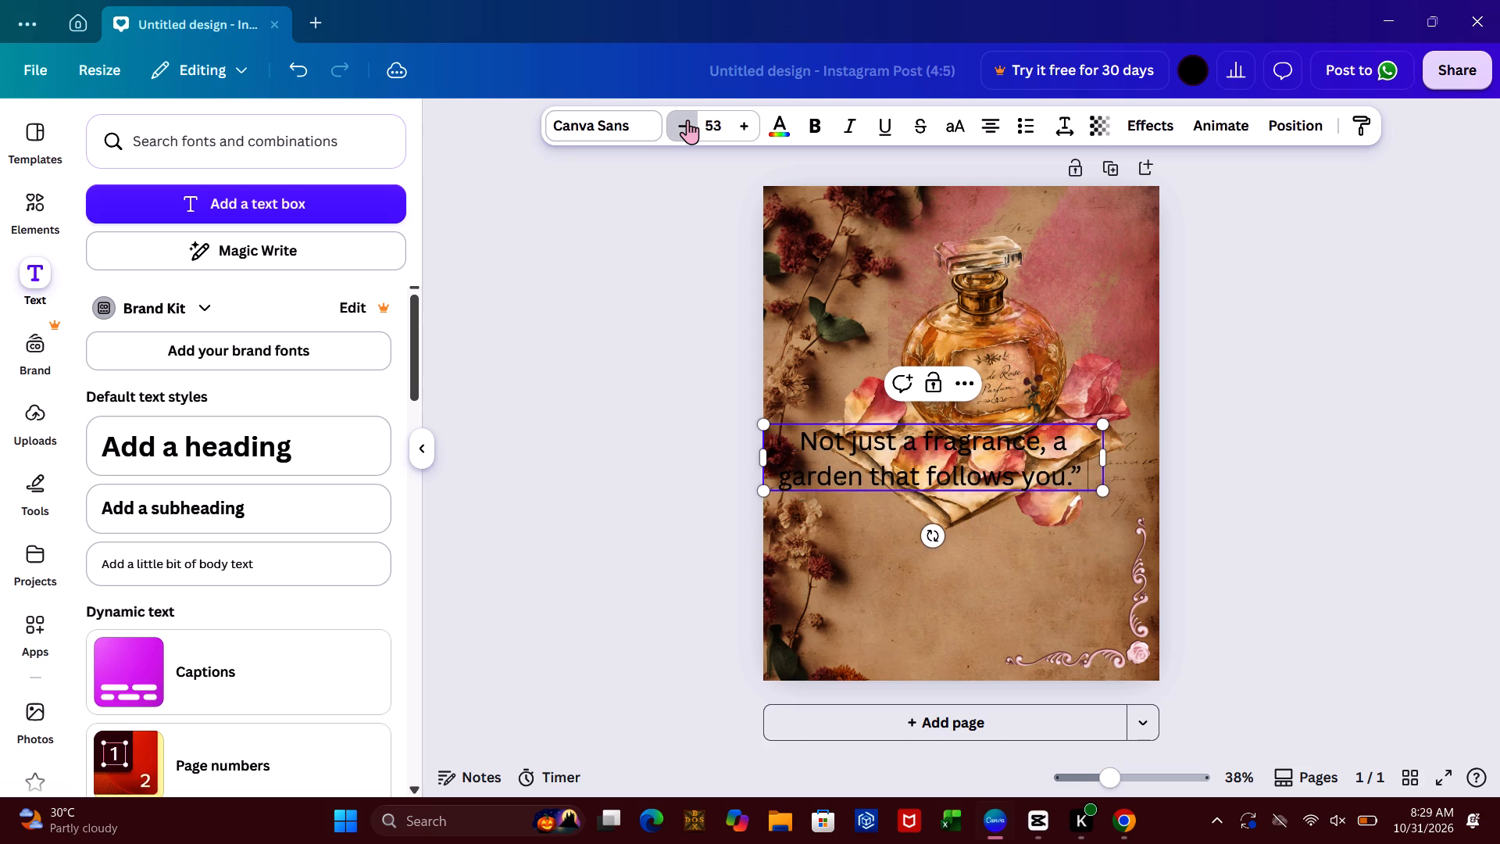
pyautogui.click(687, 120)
# Narrow the slogan text box from its right edge to about two-thirds of the page width.
pyautogui.moveTo(1110, 457); pyautogui.dragTo(1126, 457)
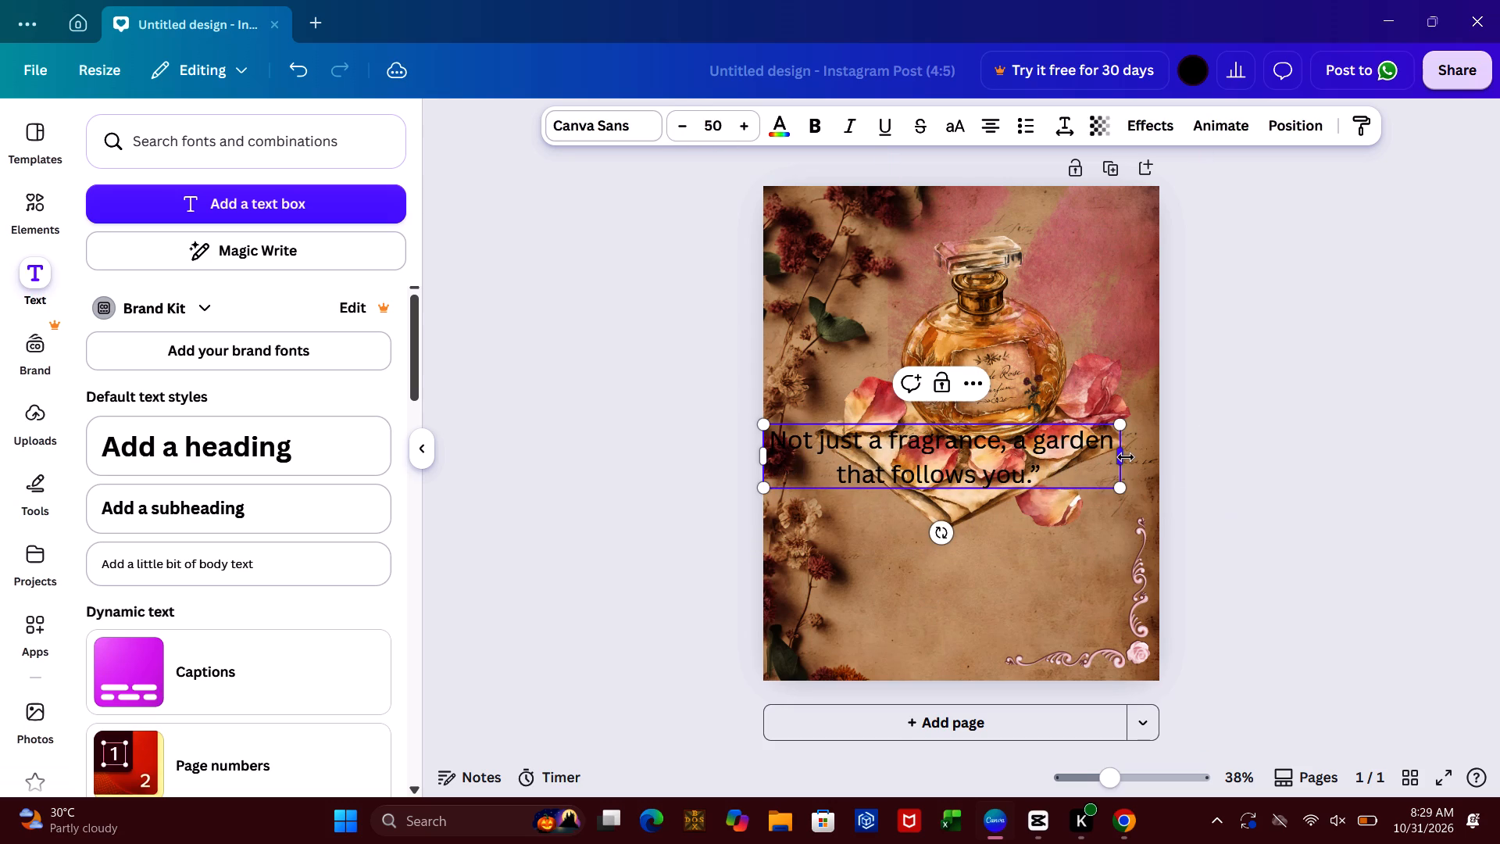
pyautogui.moveTo(1127, 457); pyautogui.dragTo(1023, 449)
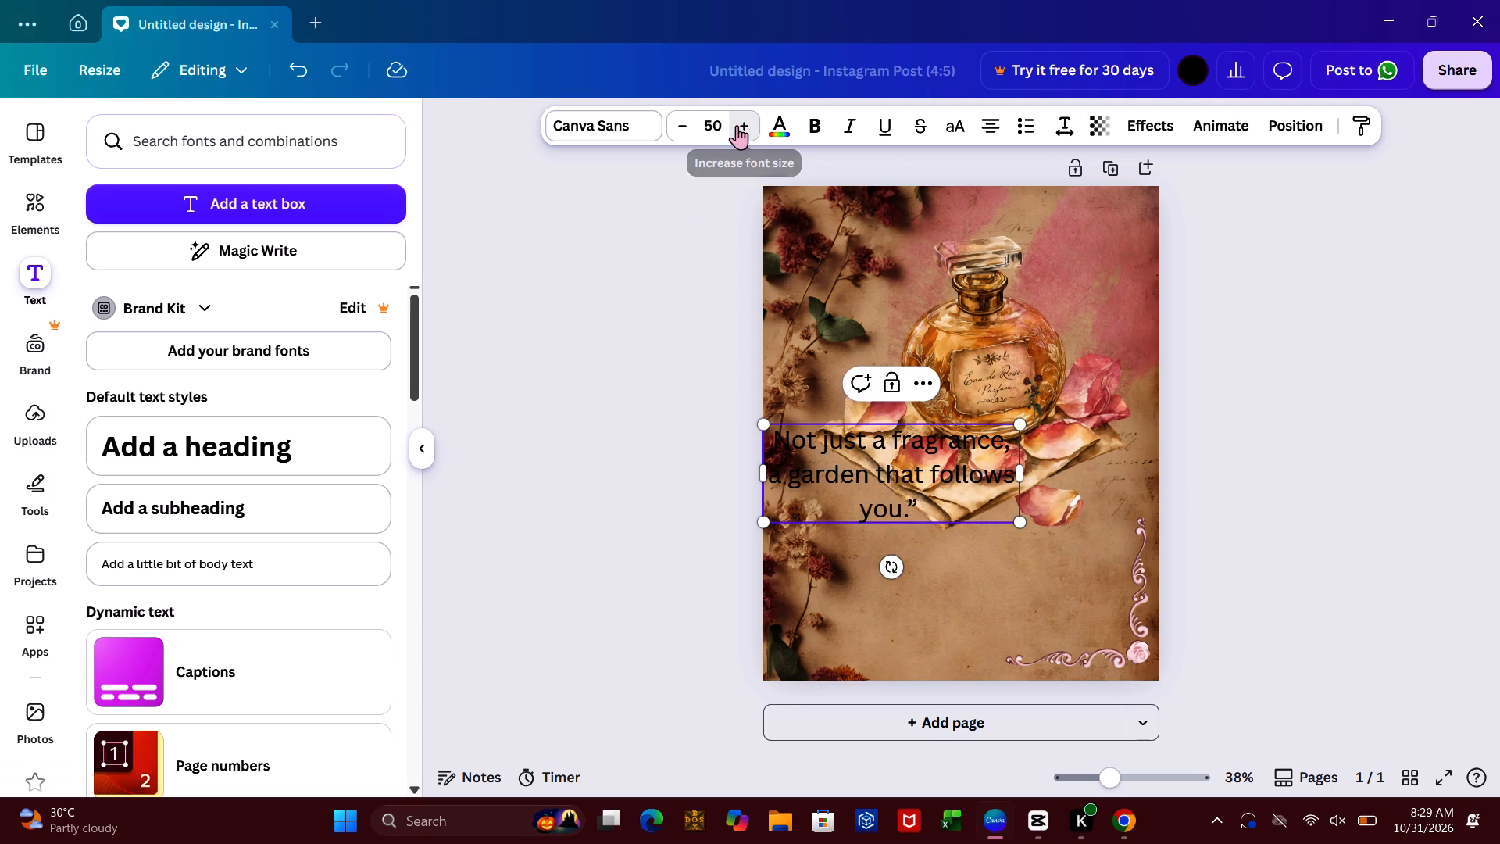
# Increase the slogan text's font size to 59.
pyautogui.tripleClick(737, 125)
pyautogui.doubleClick(737, 125)
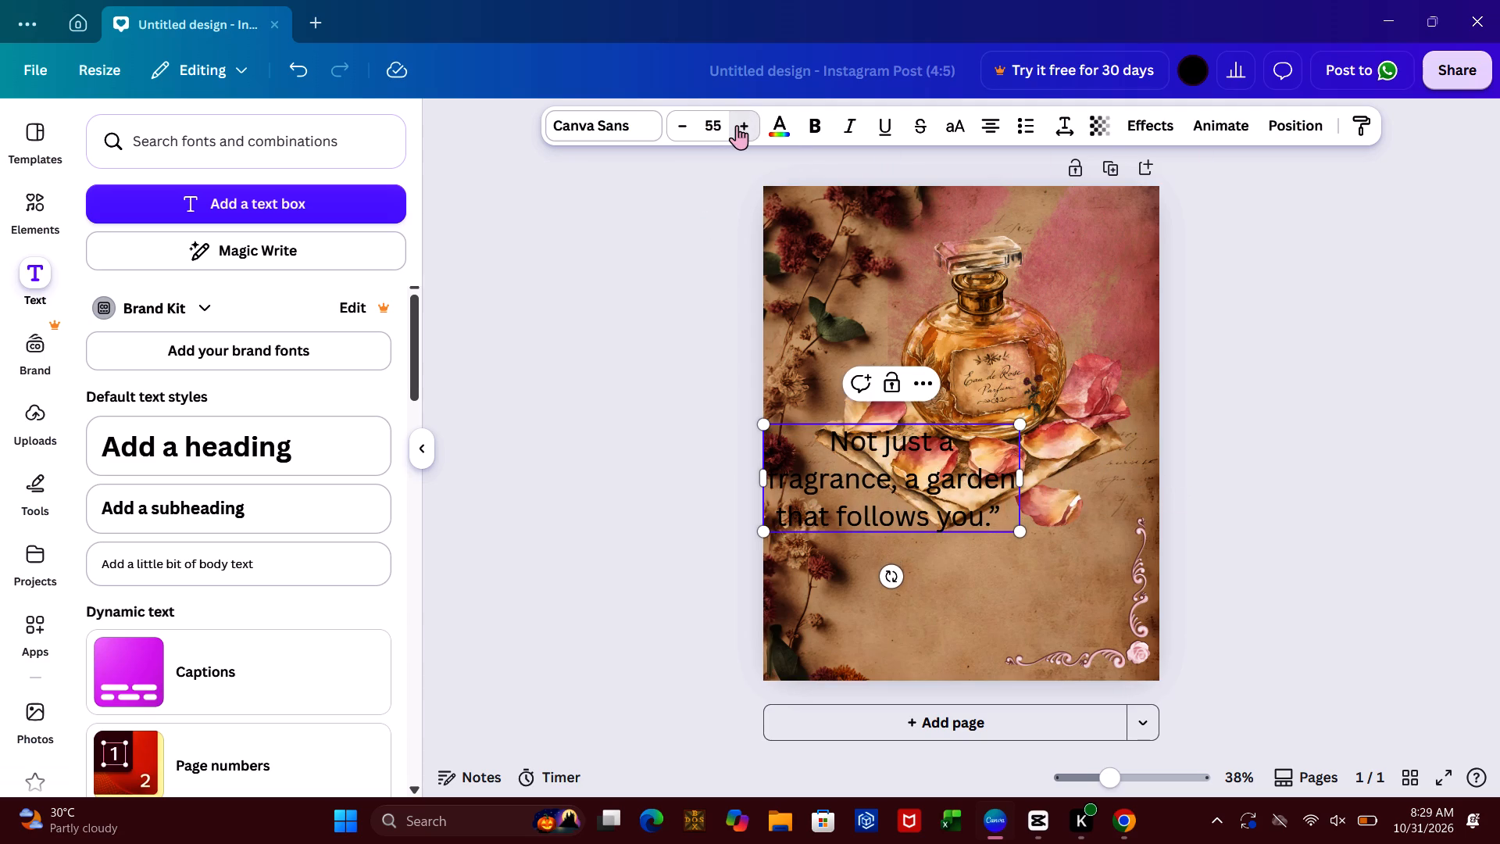
pyautogui.tripleClick(737, 125)
pyautogui.click(737, 125)
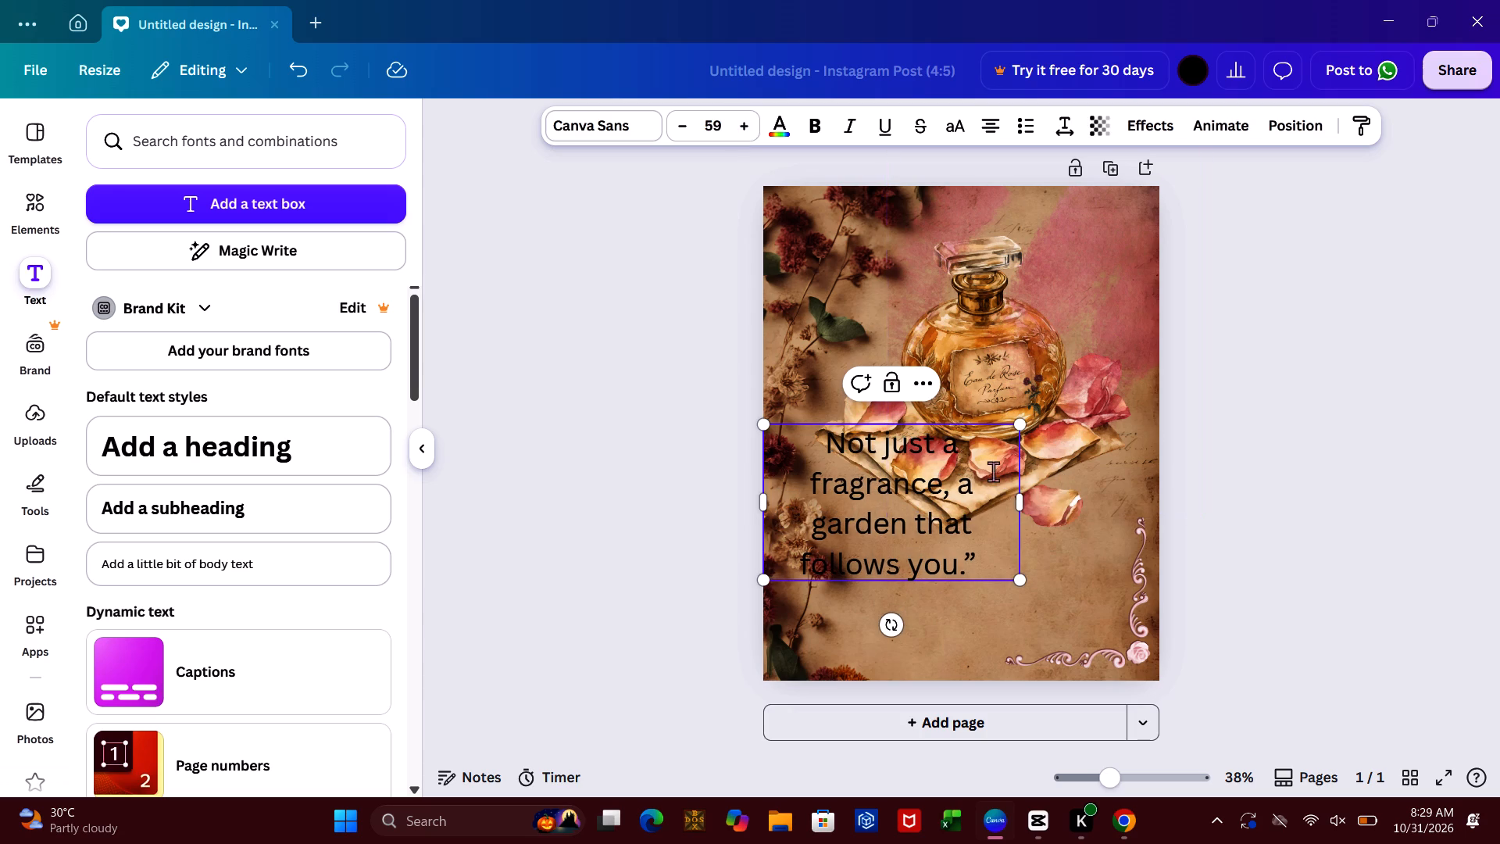
# Widen the slogan's text box across most of the page so the text wraps onto two lines.
pyautogui.moveTo(1025, 502); pyautogui.dragTo(1062, 505)
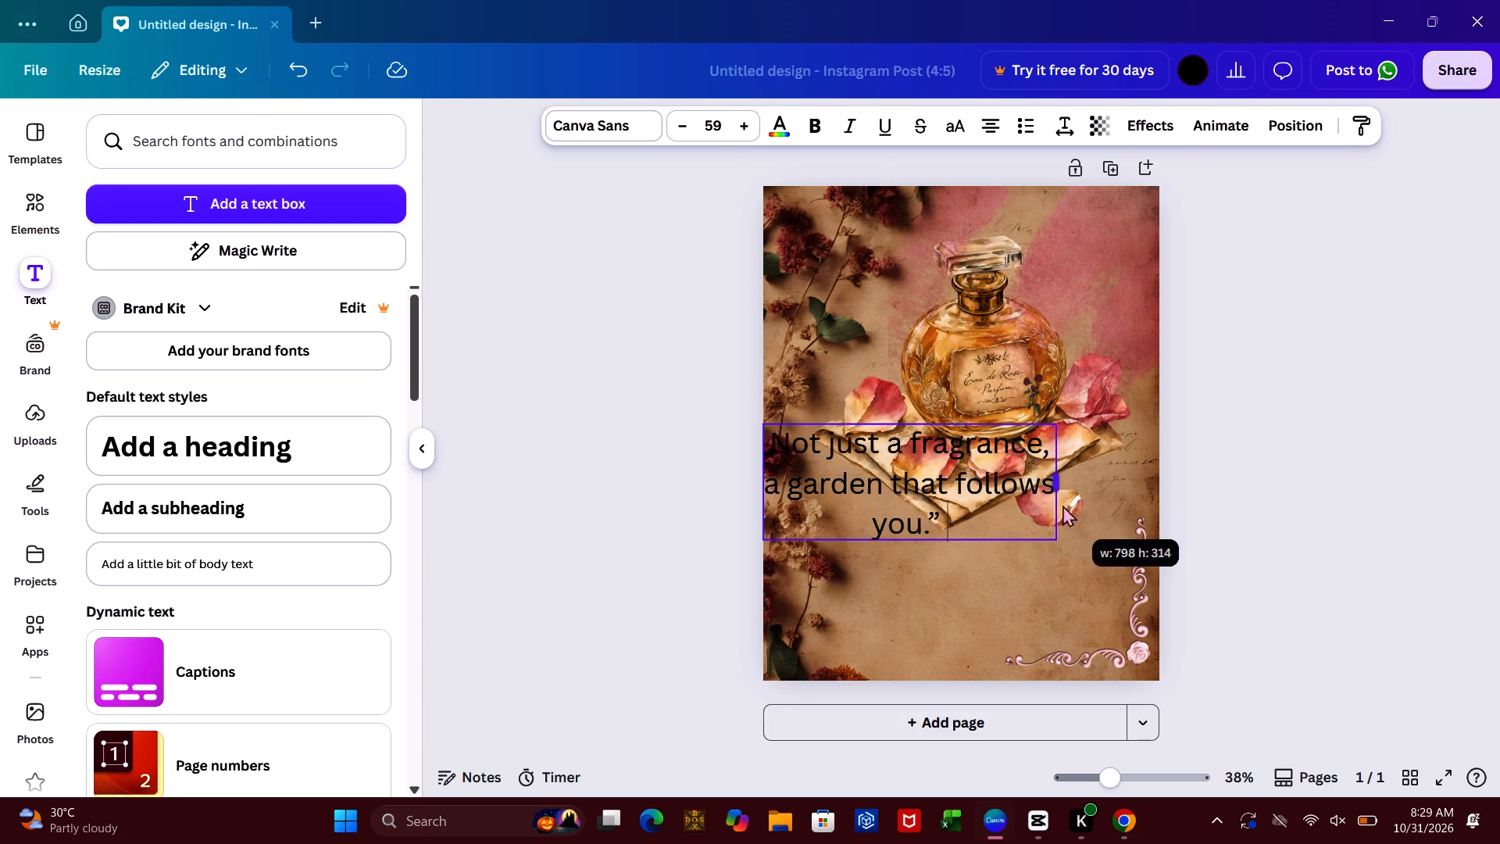
pyautogui.moveTo(1062, 505); pyautogui.dragTo(1125, 481)
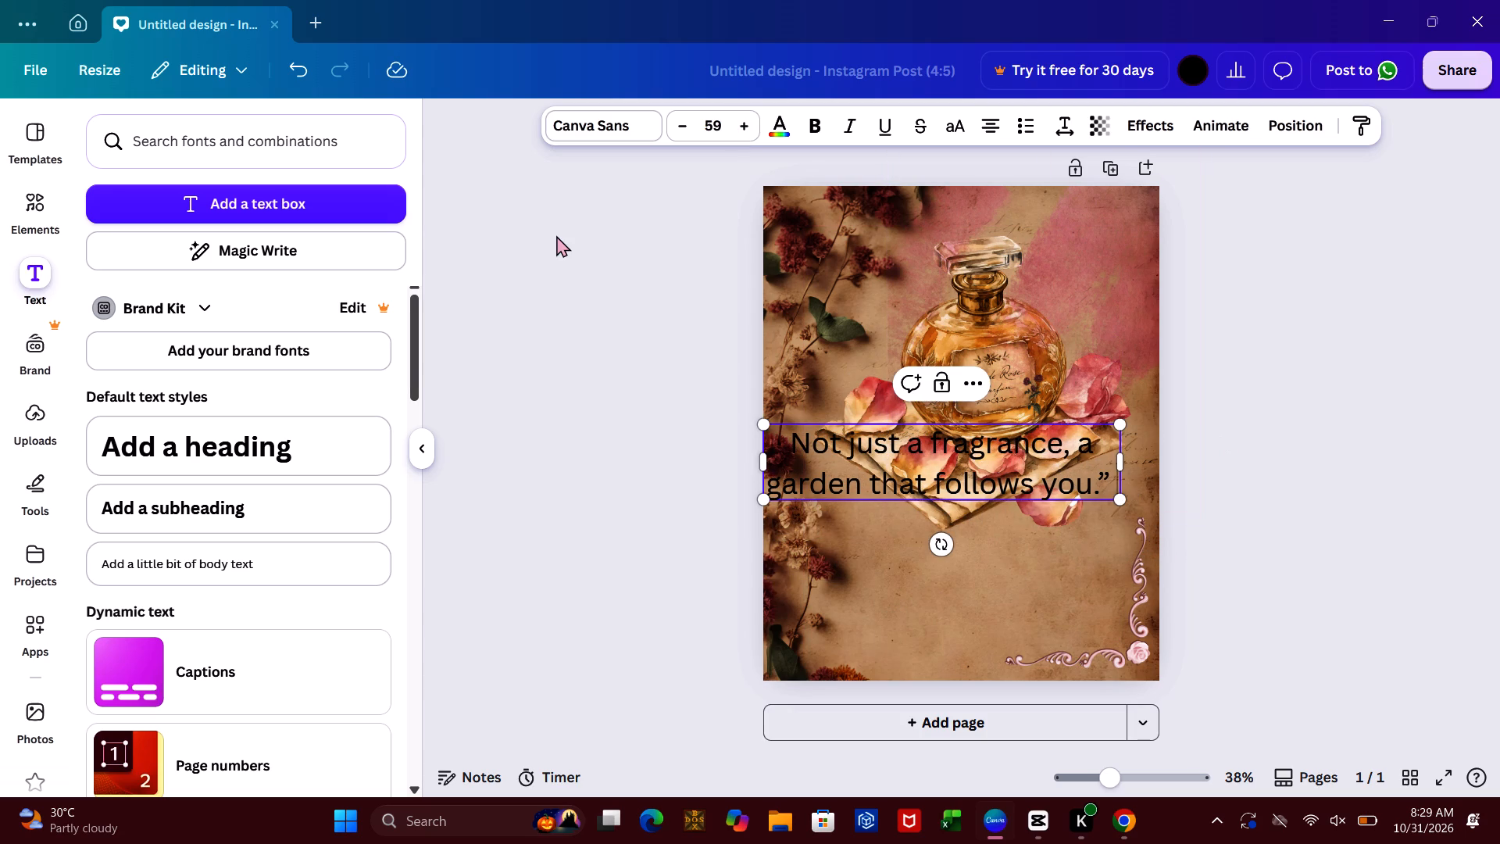
# Set the slogan's font to Leckerli One from the Handwriting fonts.
pyautogui.click(632, 121)
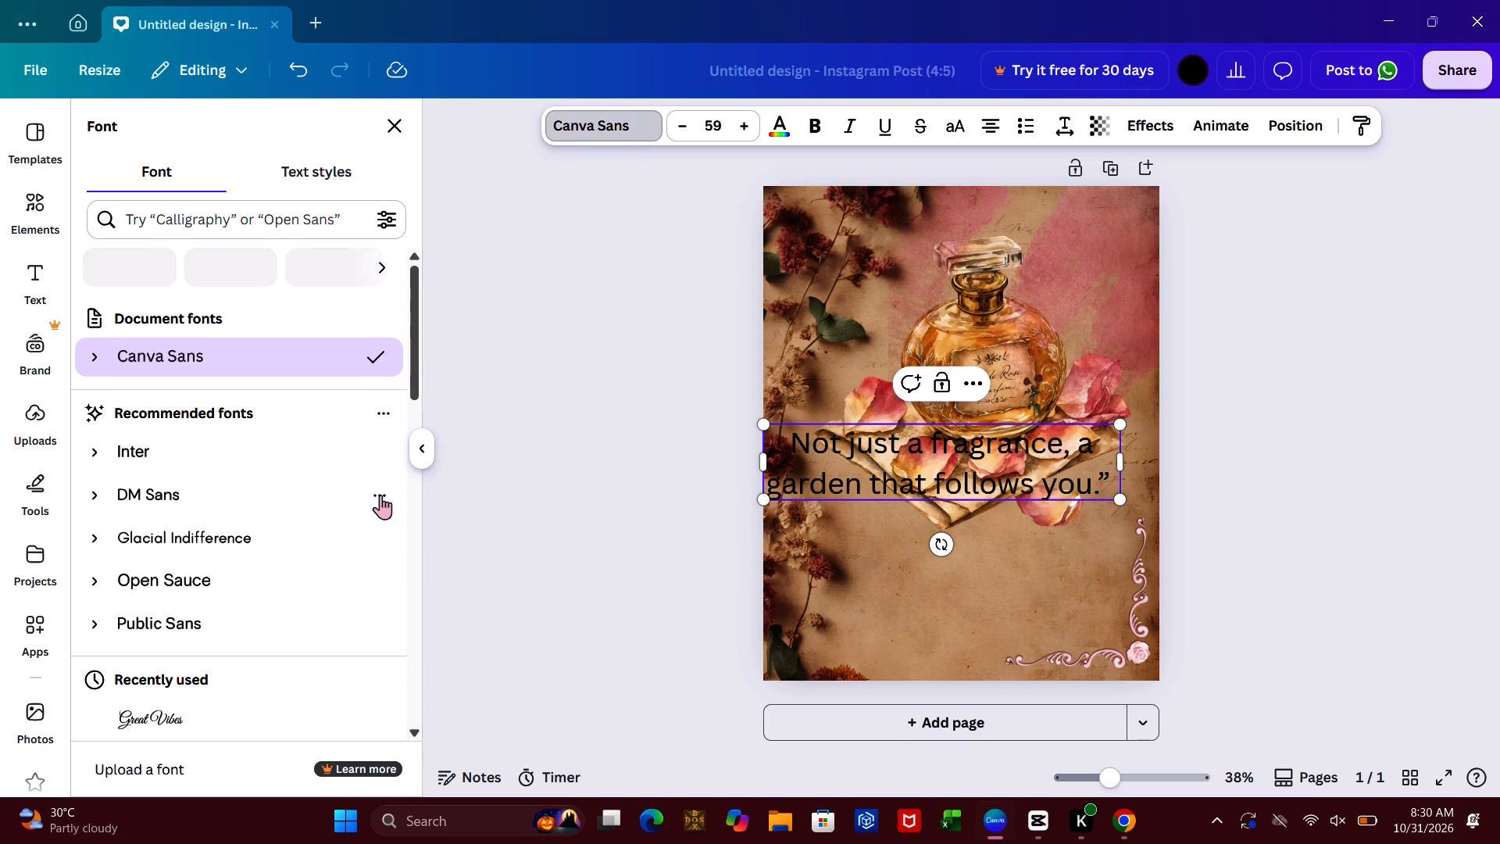
pyautogui.click(353, 513)
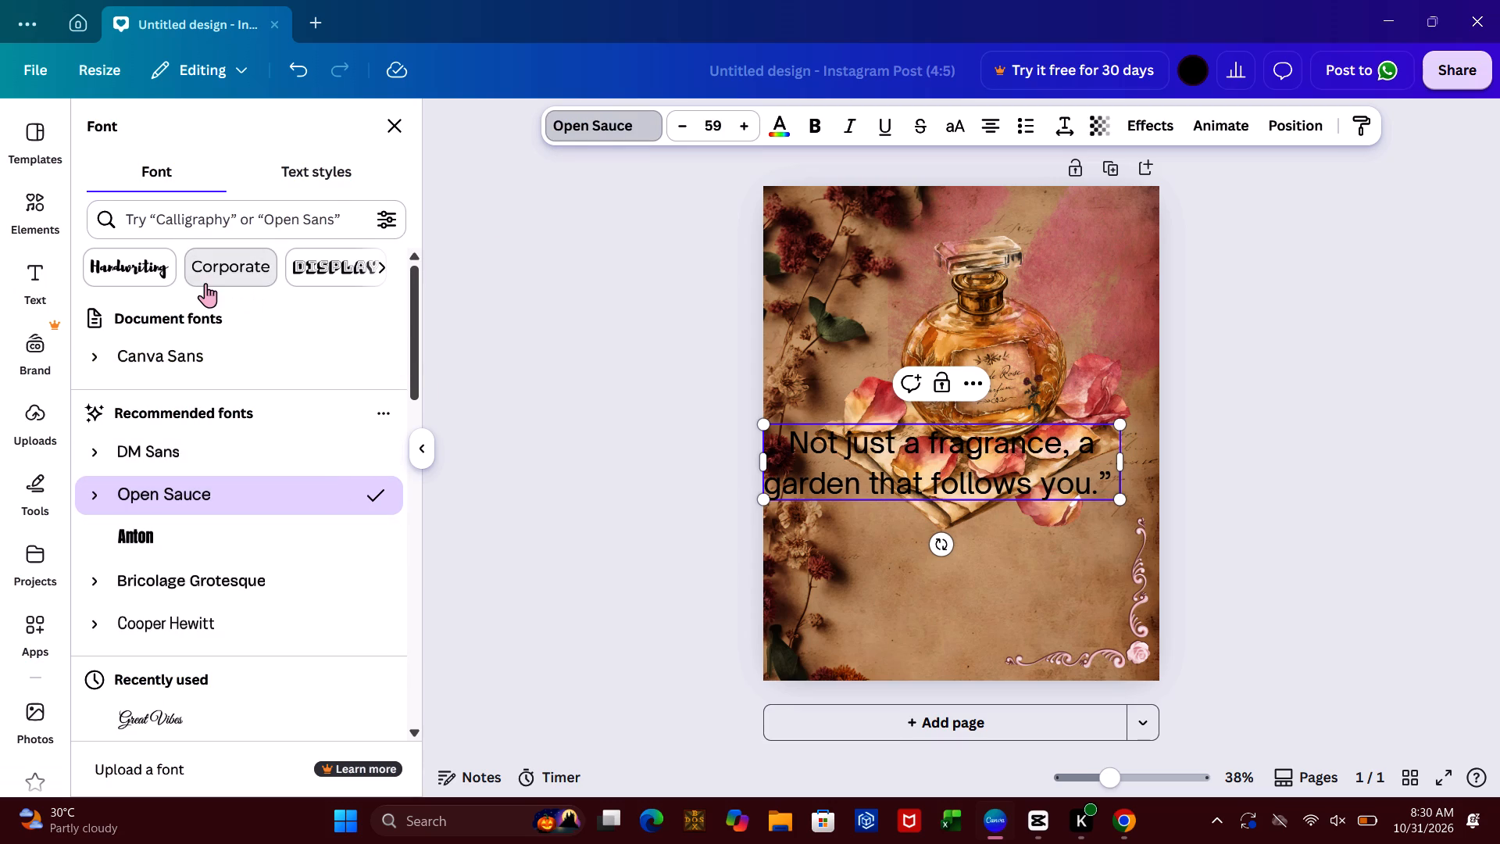
pyautogui.click(156, 274)
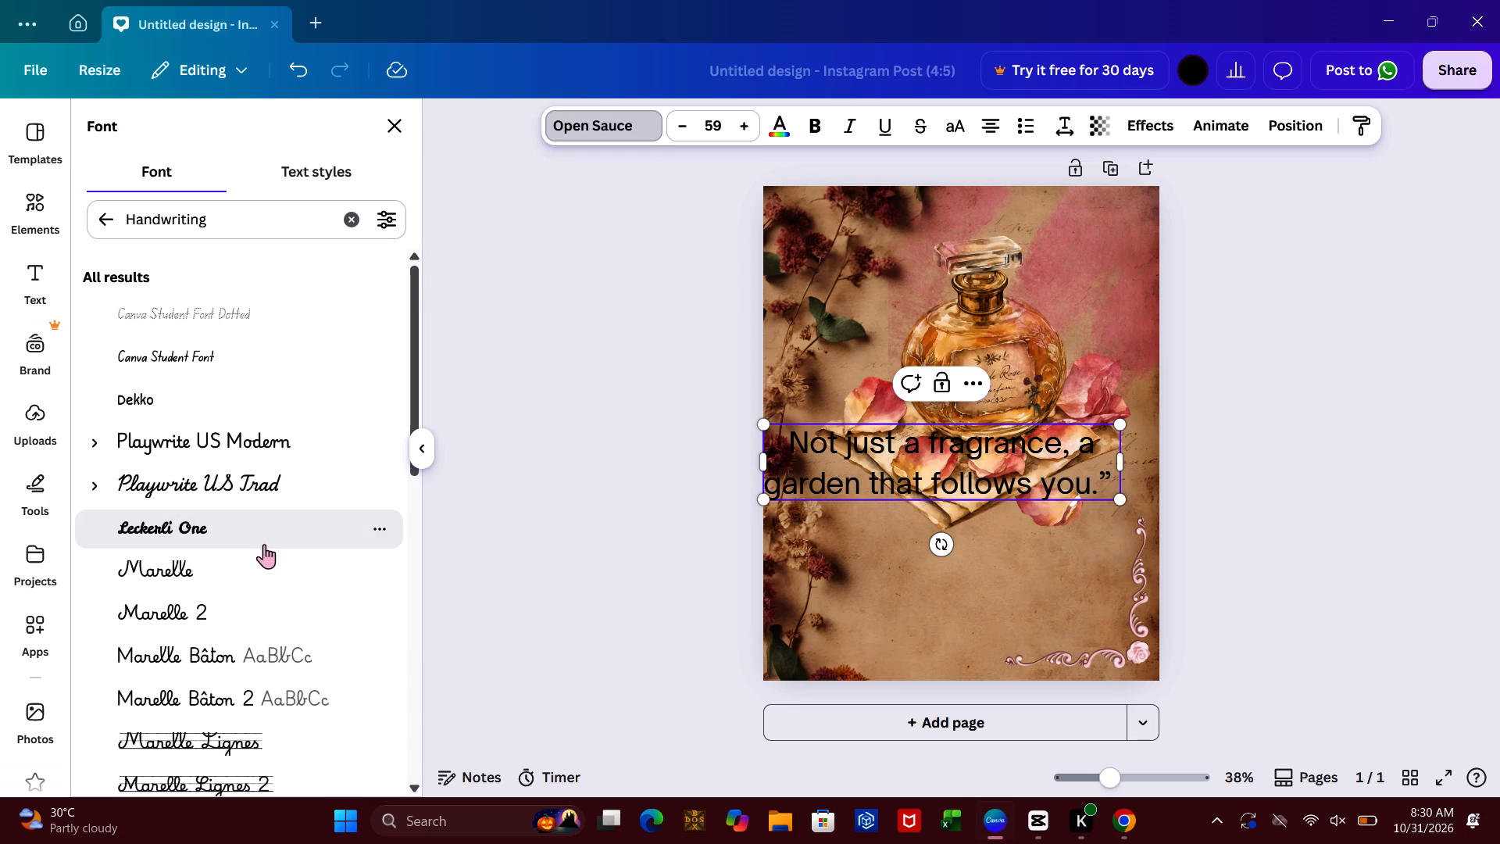
pyautogui.click(262, 543)
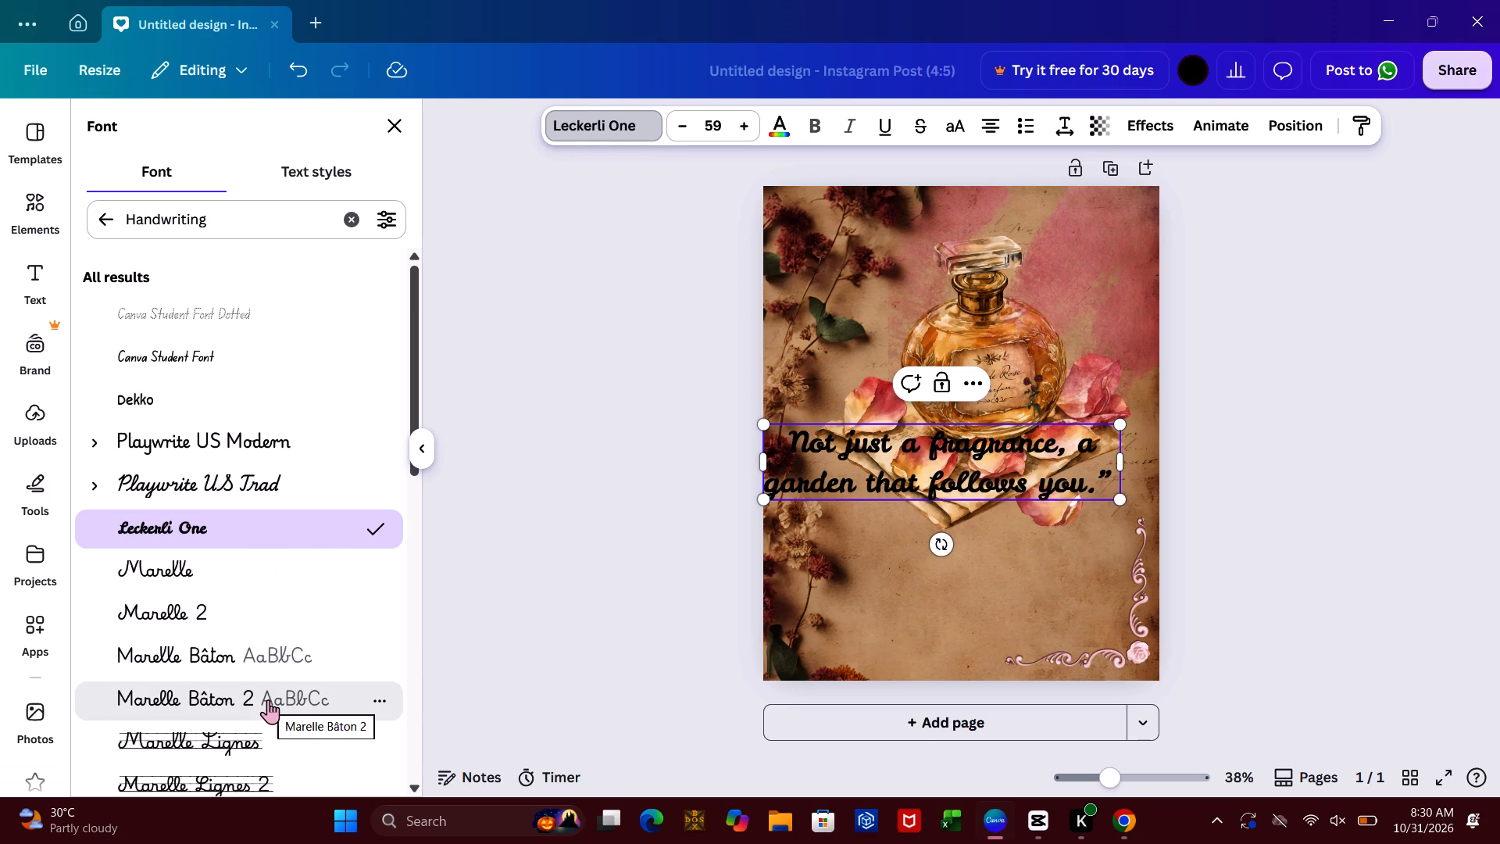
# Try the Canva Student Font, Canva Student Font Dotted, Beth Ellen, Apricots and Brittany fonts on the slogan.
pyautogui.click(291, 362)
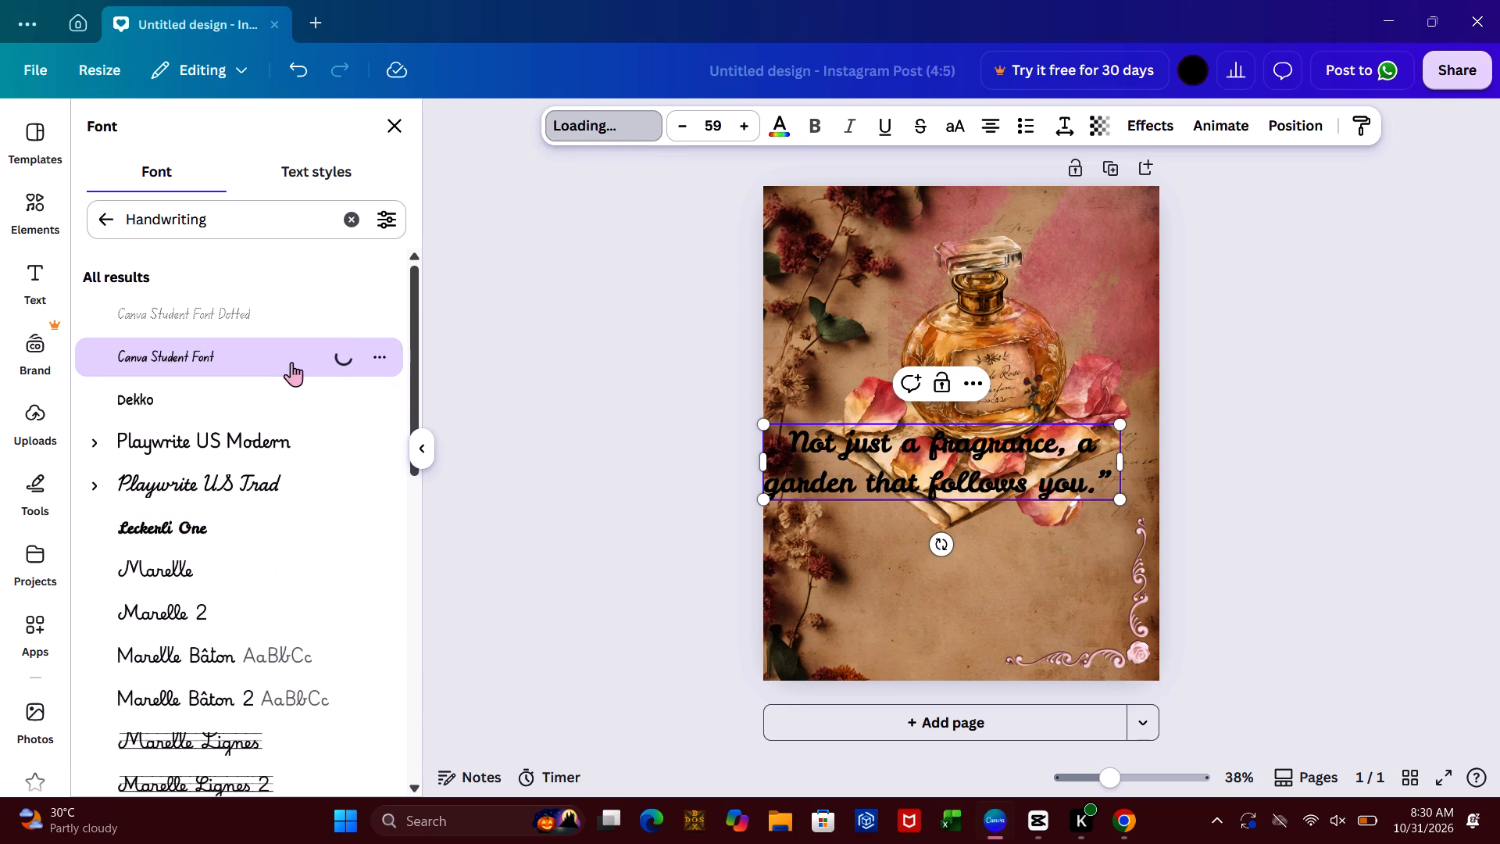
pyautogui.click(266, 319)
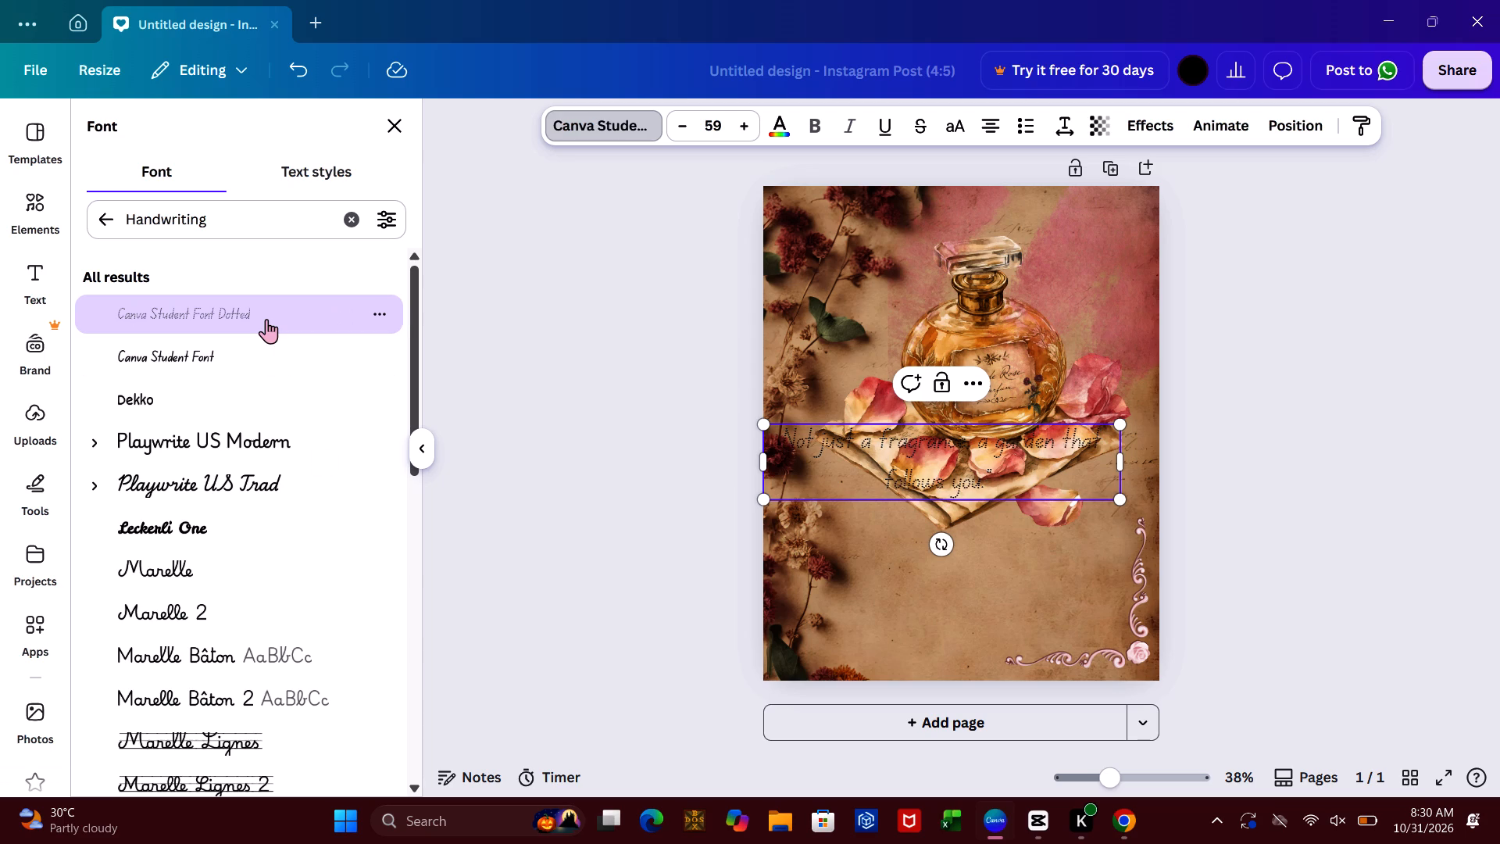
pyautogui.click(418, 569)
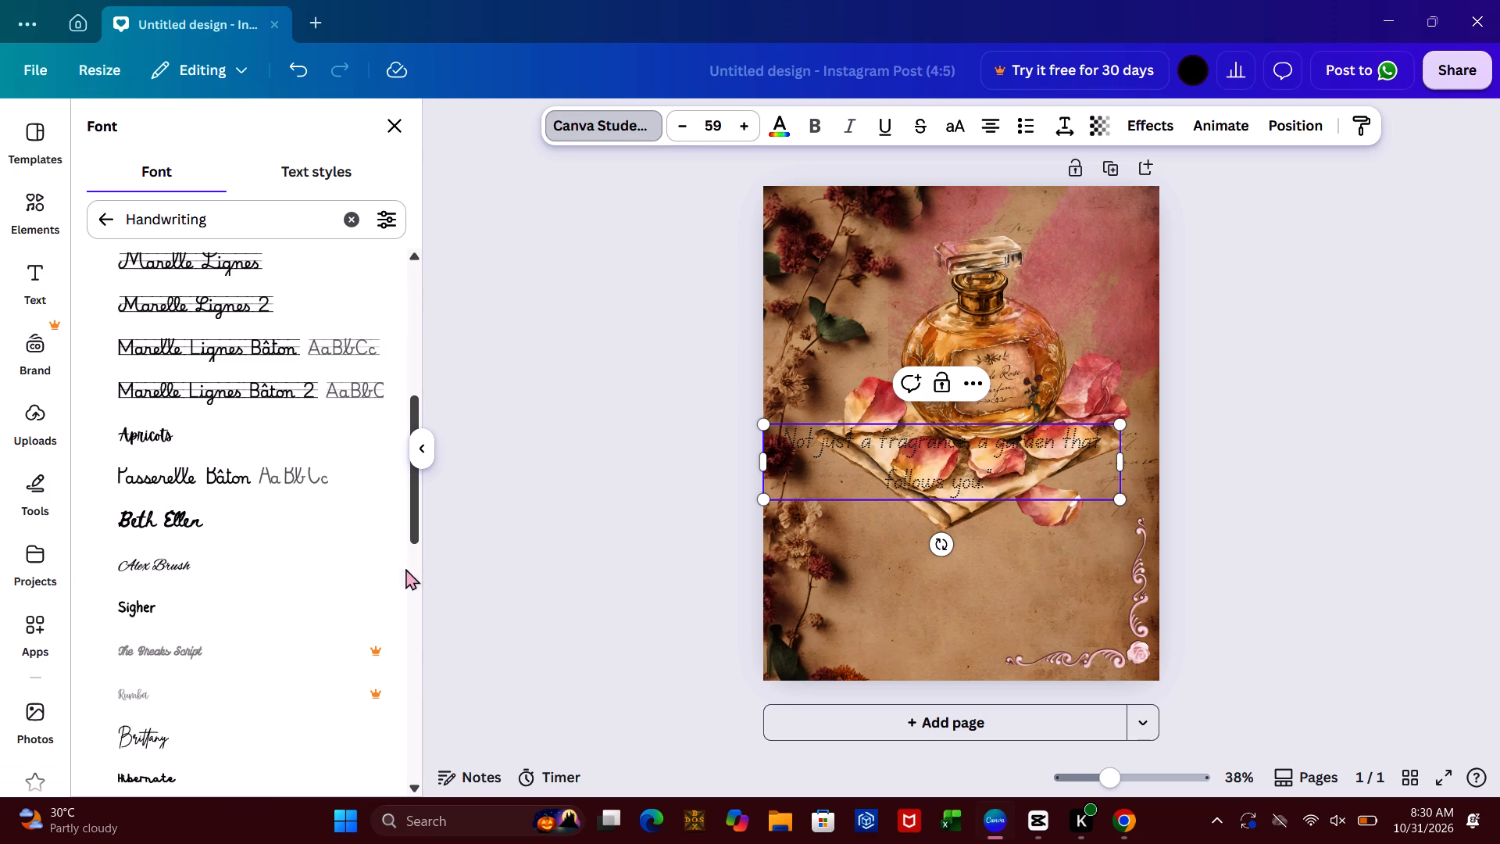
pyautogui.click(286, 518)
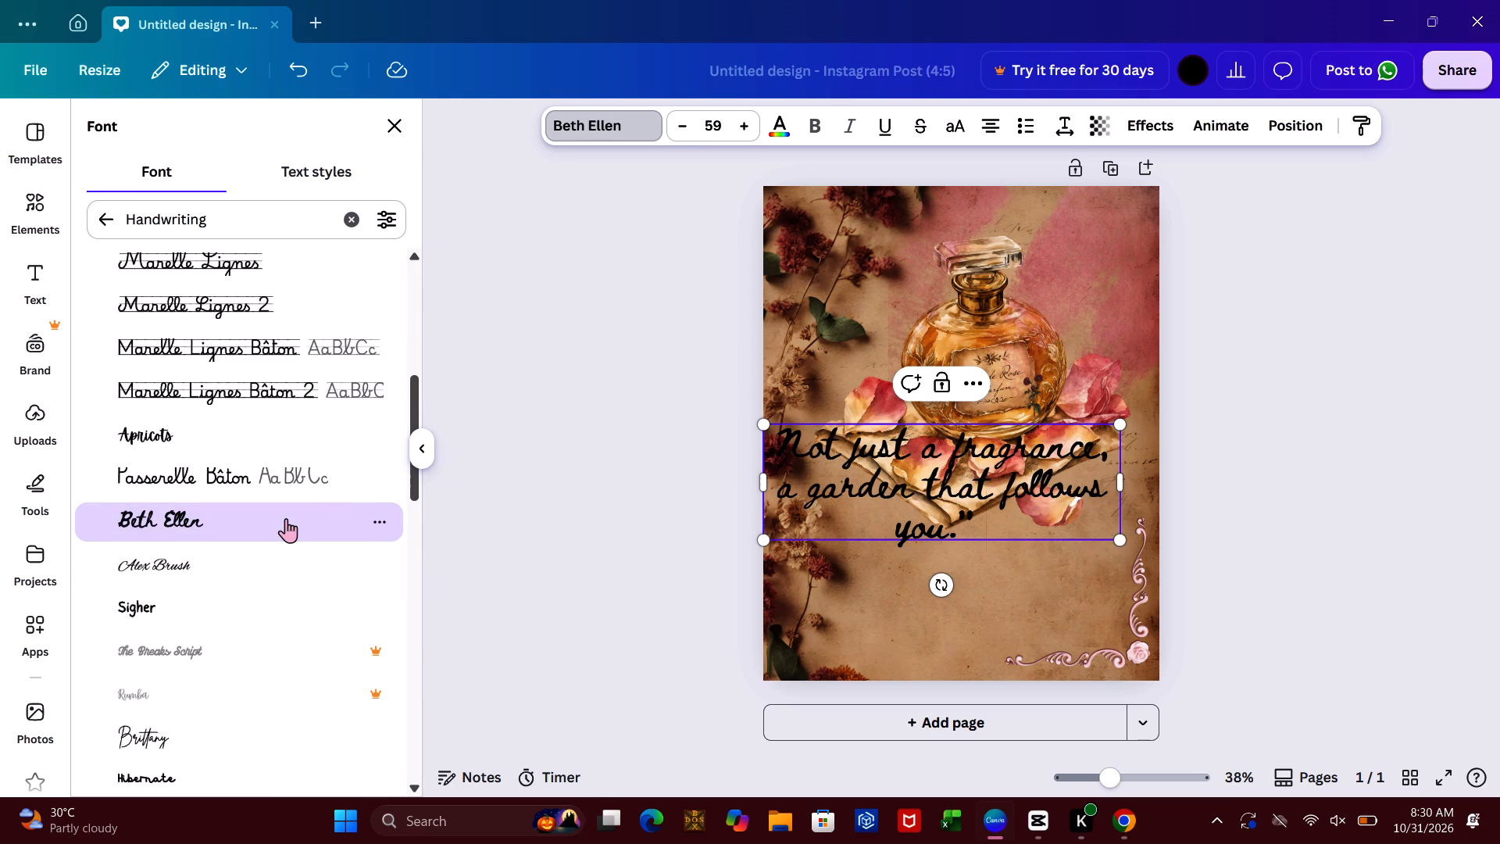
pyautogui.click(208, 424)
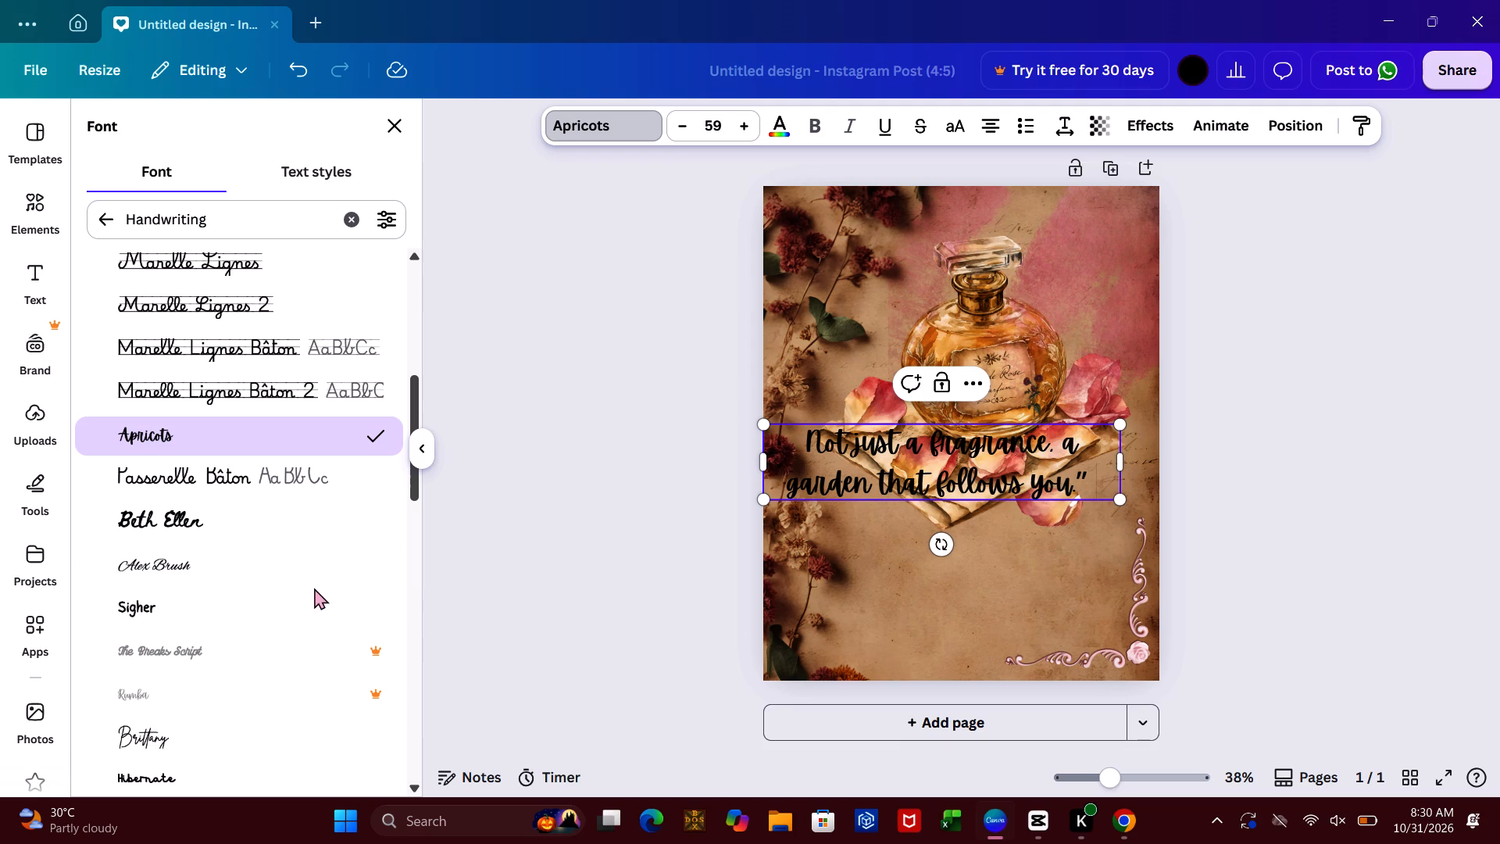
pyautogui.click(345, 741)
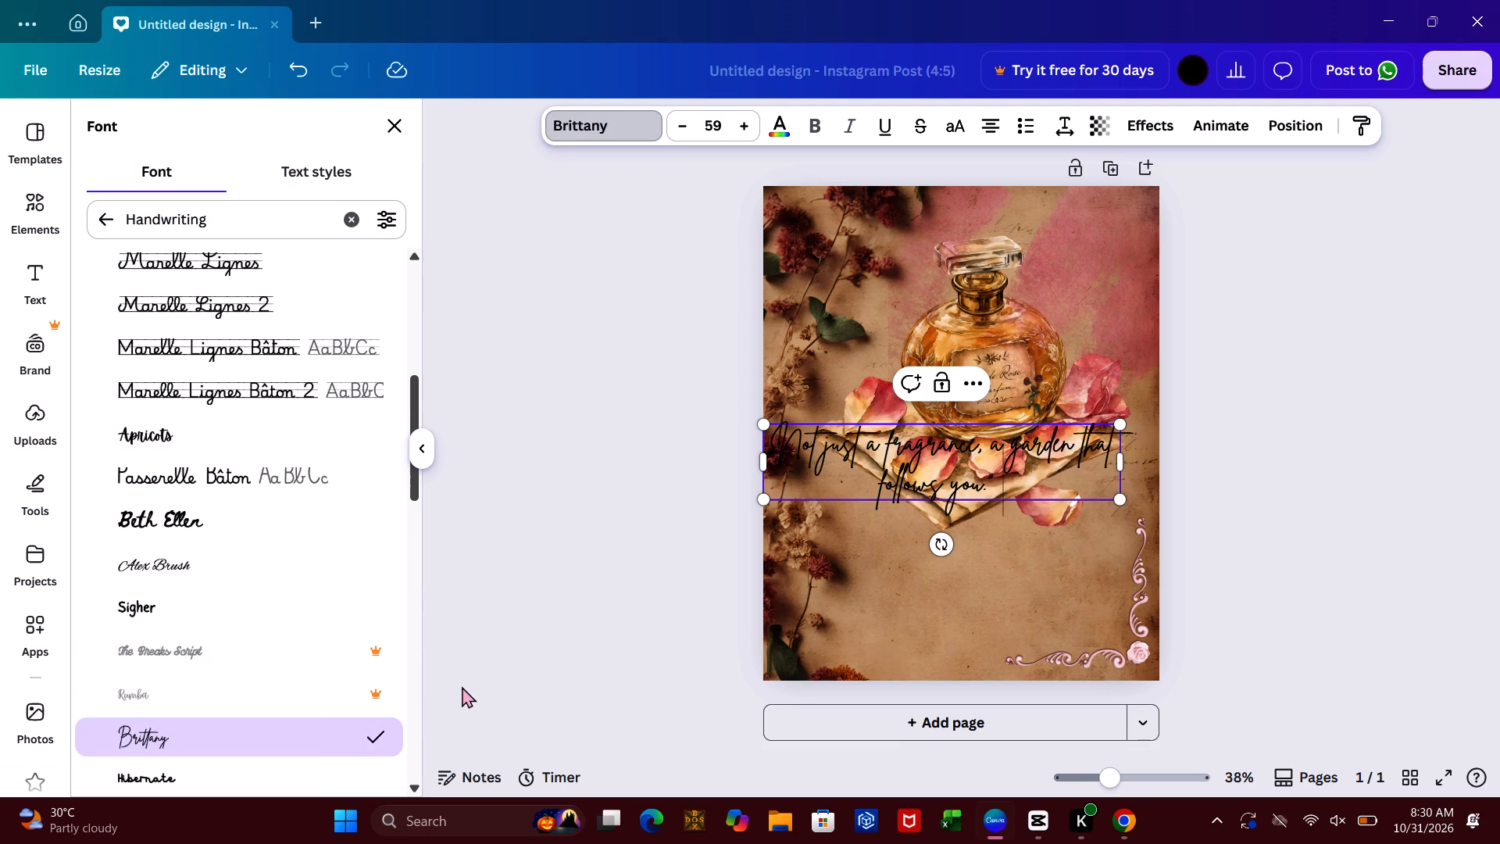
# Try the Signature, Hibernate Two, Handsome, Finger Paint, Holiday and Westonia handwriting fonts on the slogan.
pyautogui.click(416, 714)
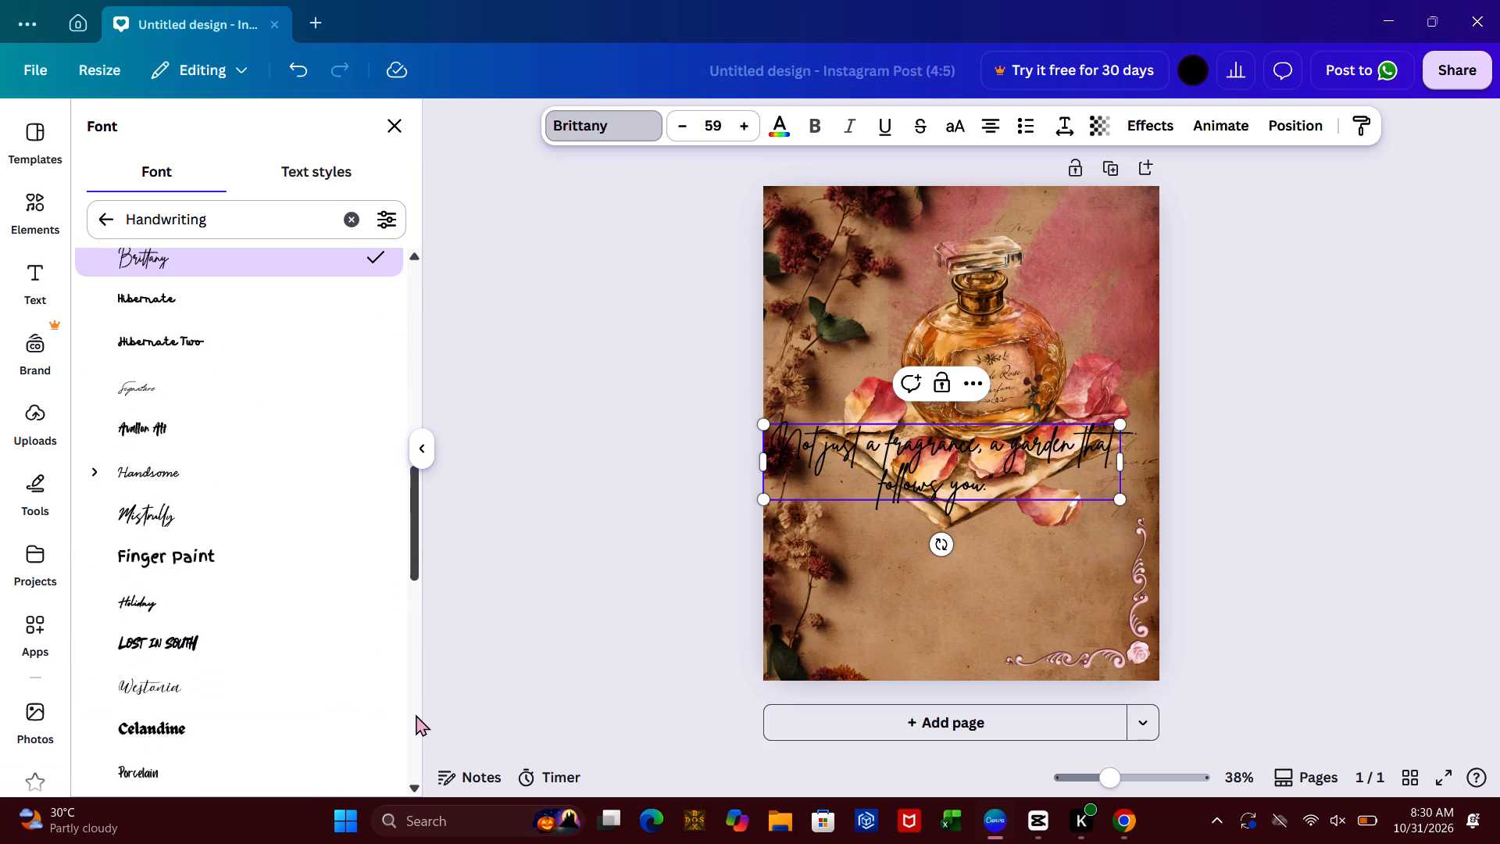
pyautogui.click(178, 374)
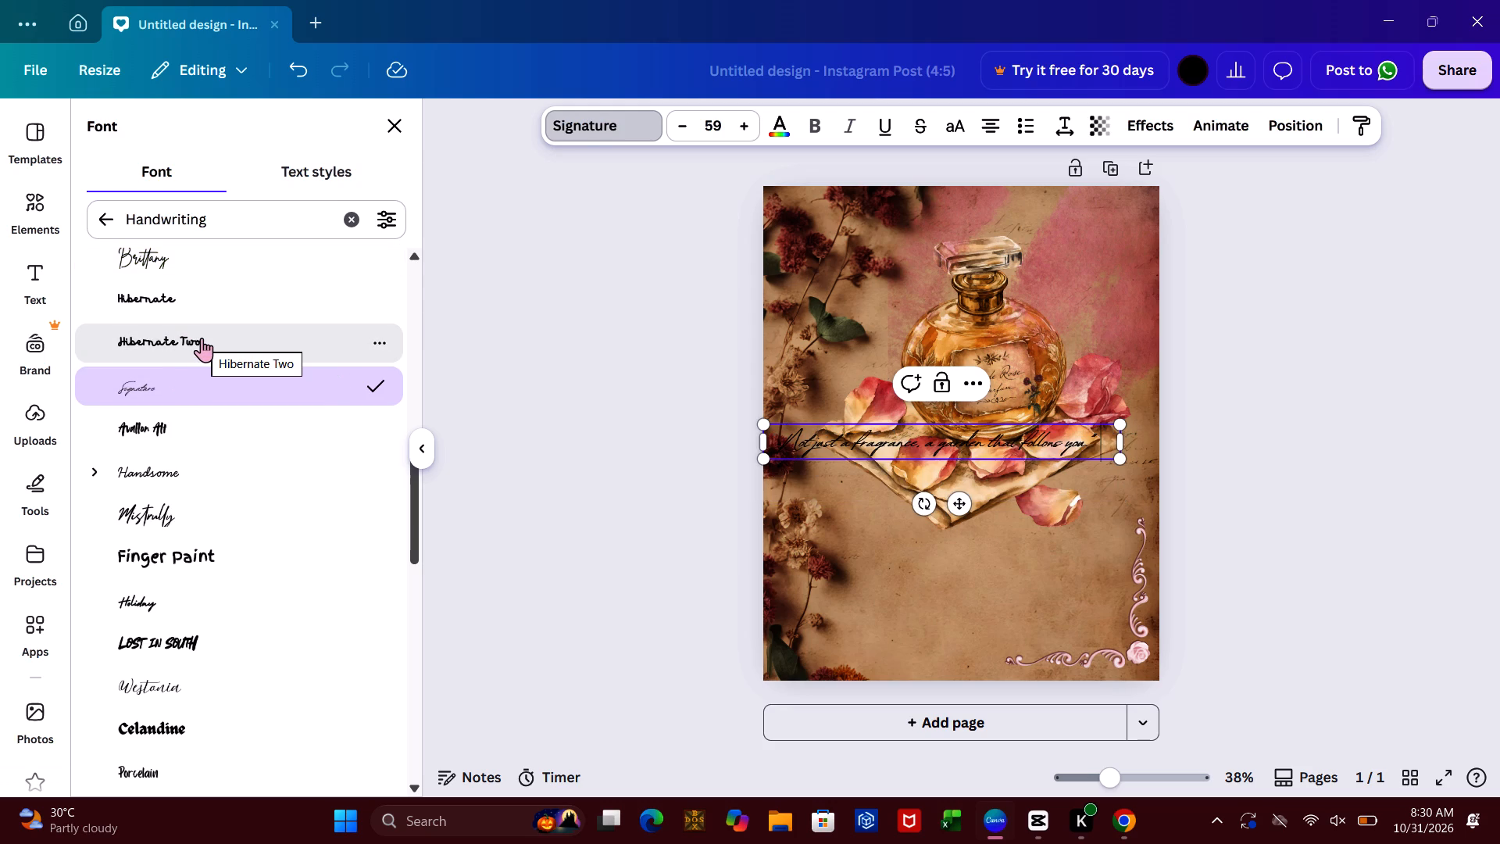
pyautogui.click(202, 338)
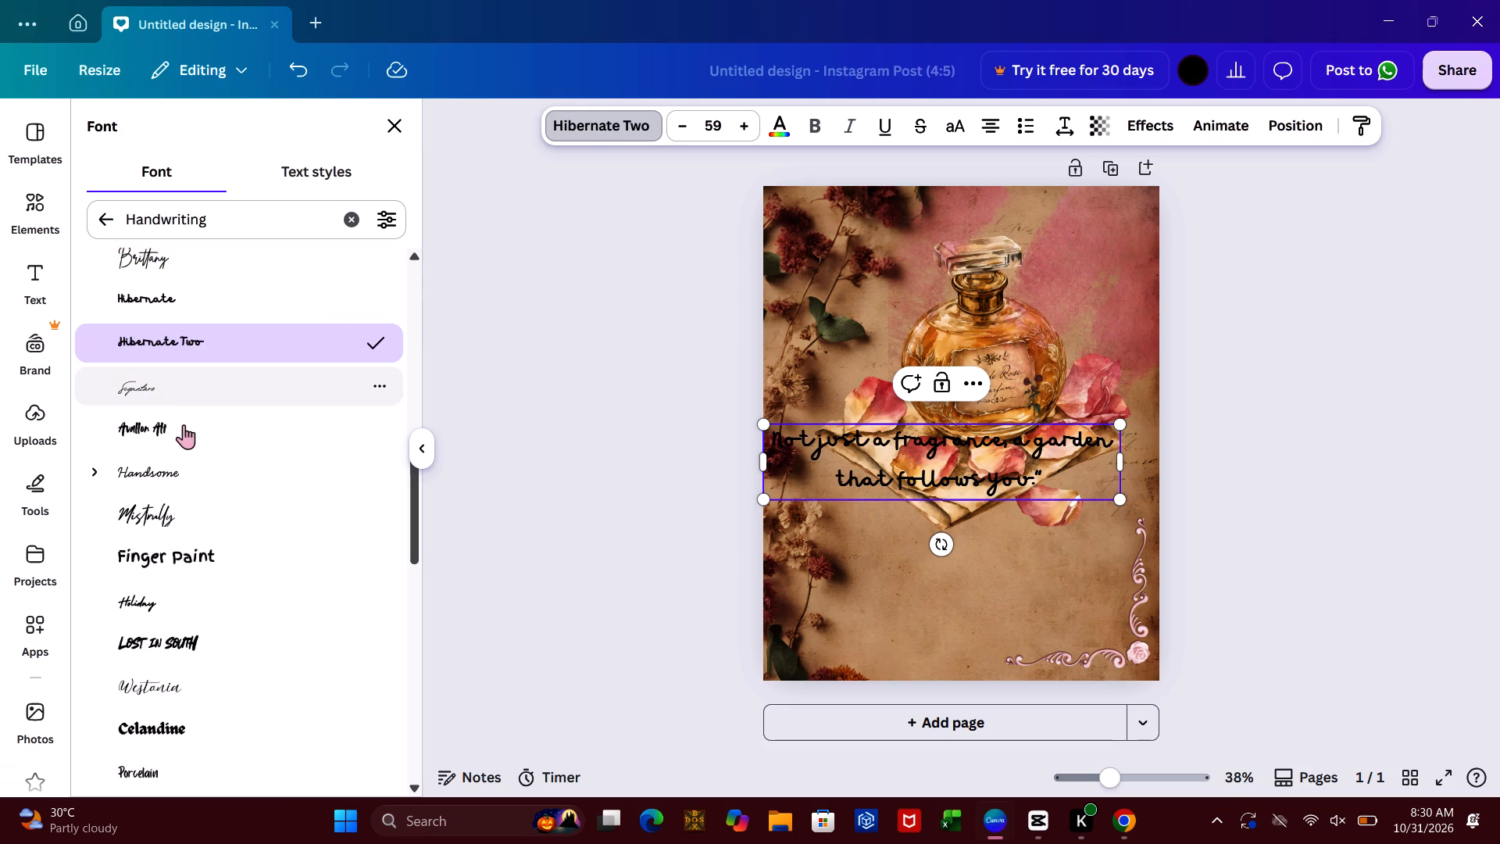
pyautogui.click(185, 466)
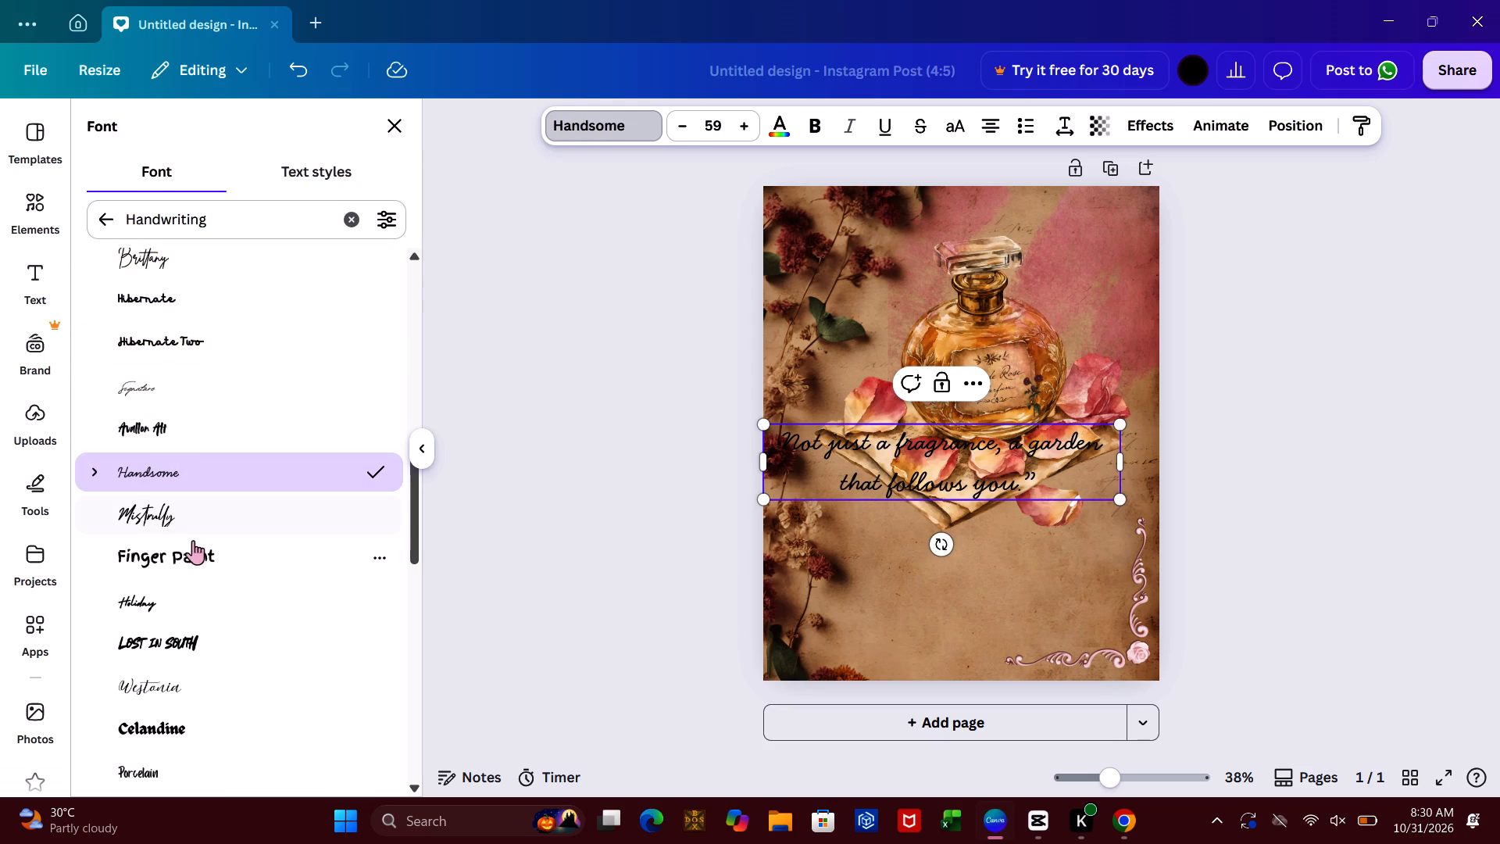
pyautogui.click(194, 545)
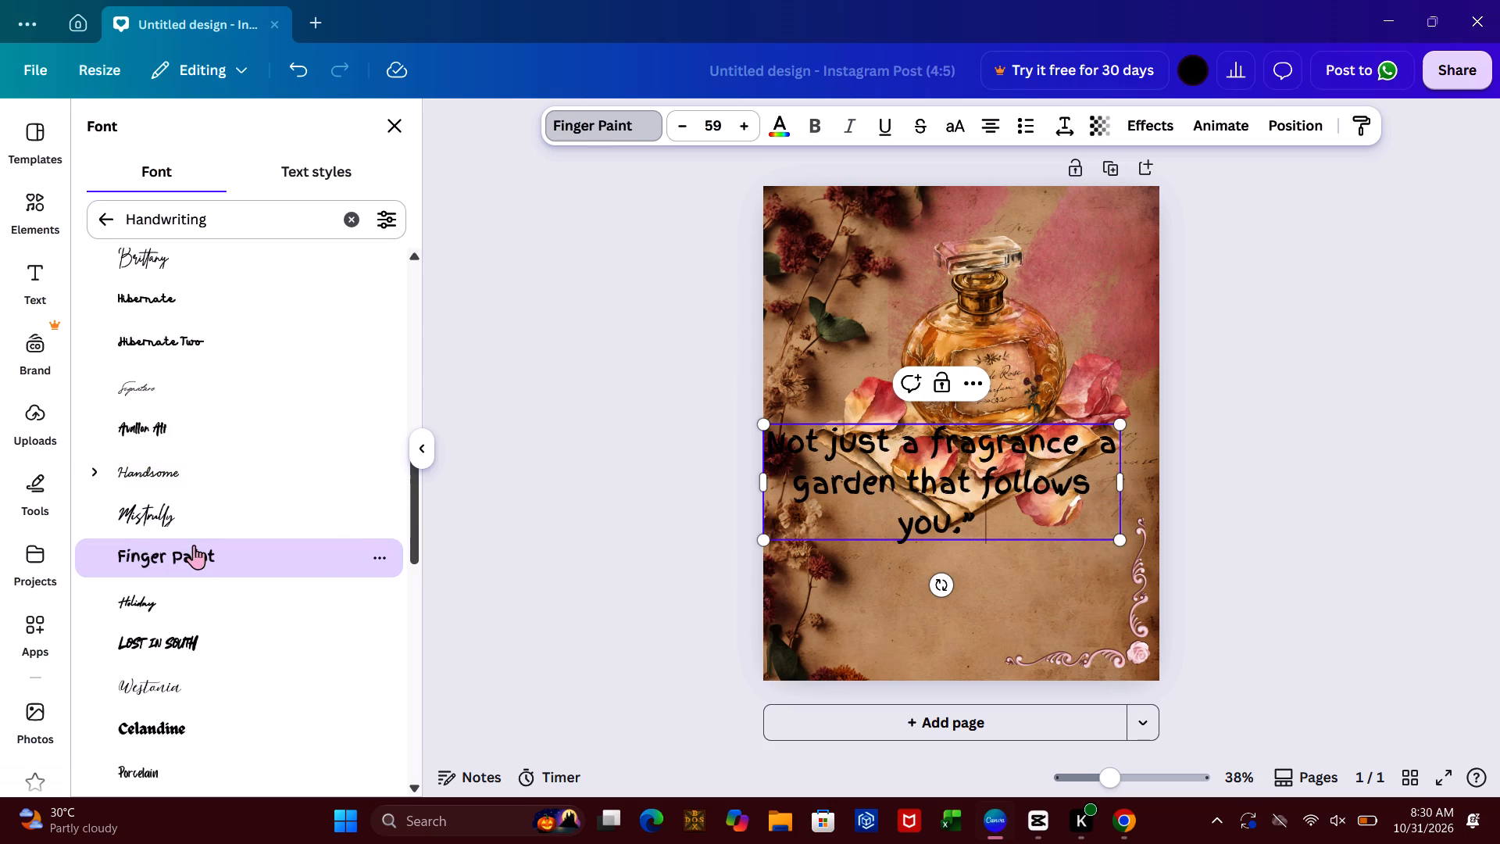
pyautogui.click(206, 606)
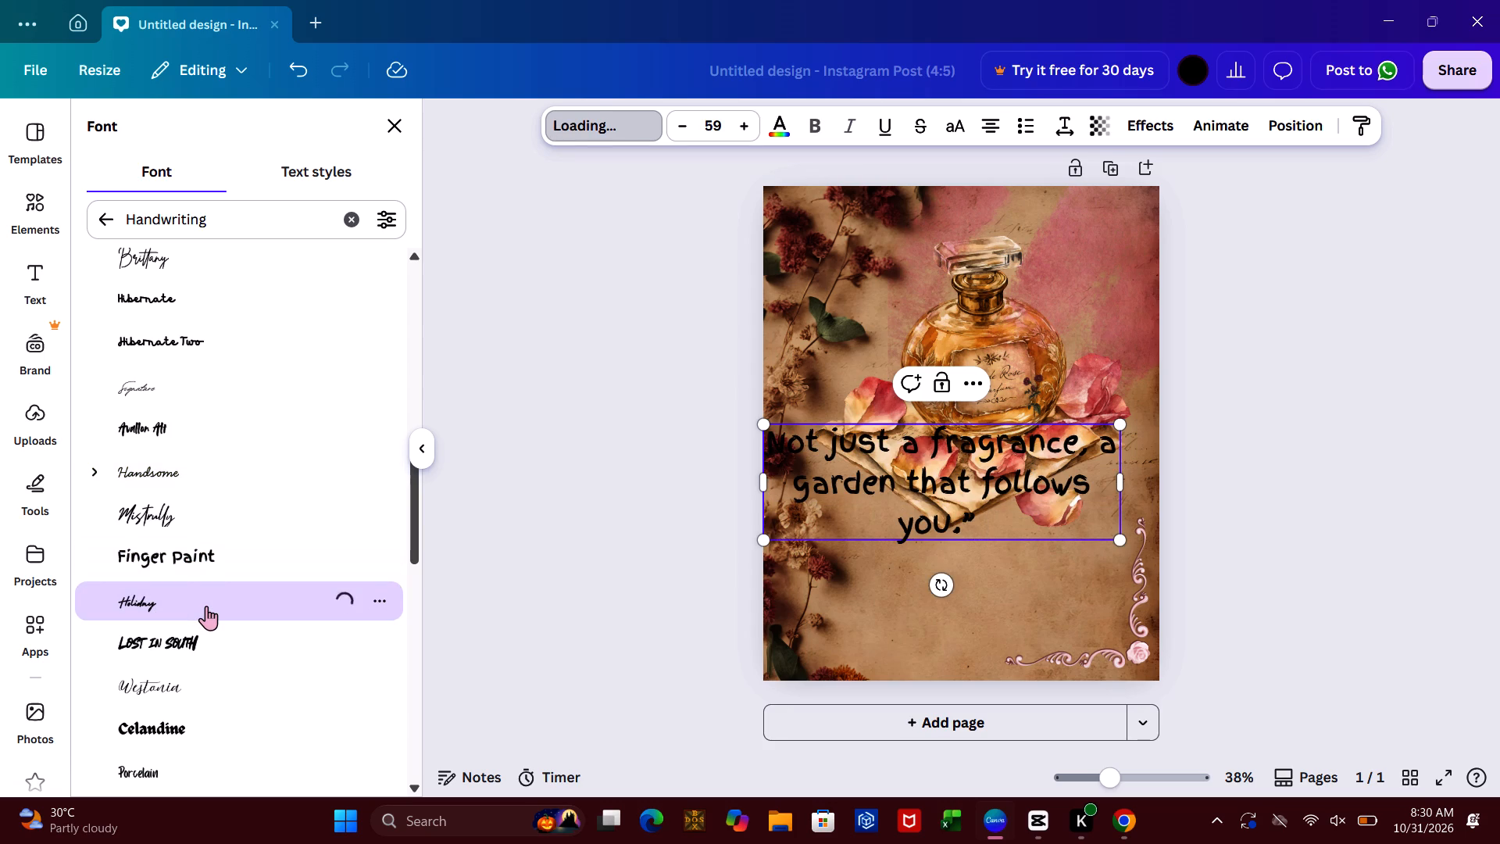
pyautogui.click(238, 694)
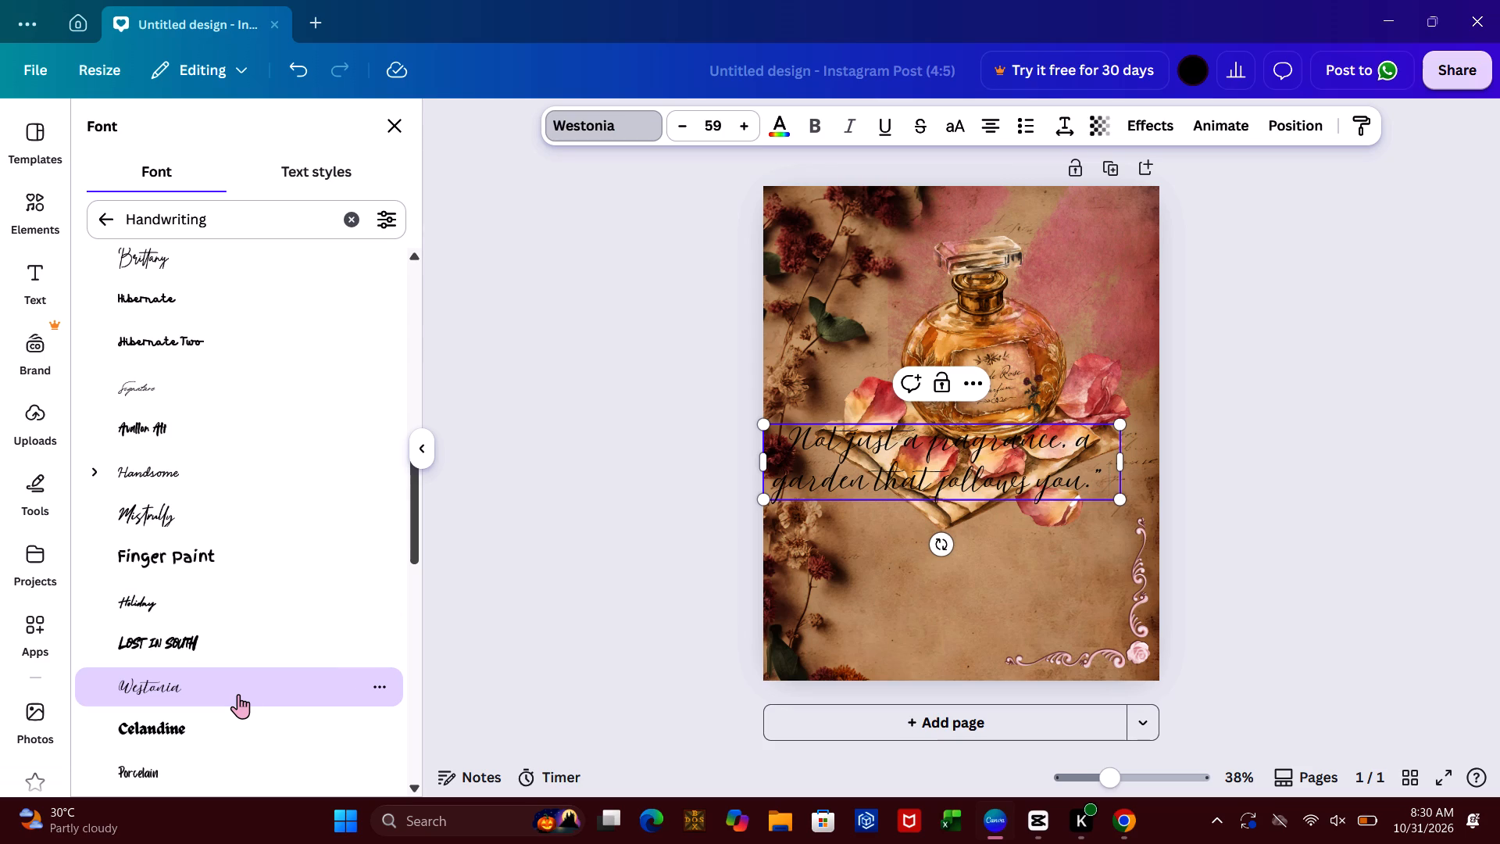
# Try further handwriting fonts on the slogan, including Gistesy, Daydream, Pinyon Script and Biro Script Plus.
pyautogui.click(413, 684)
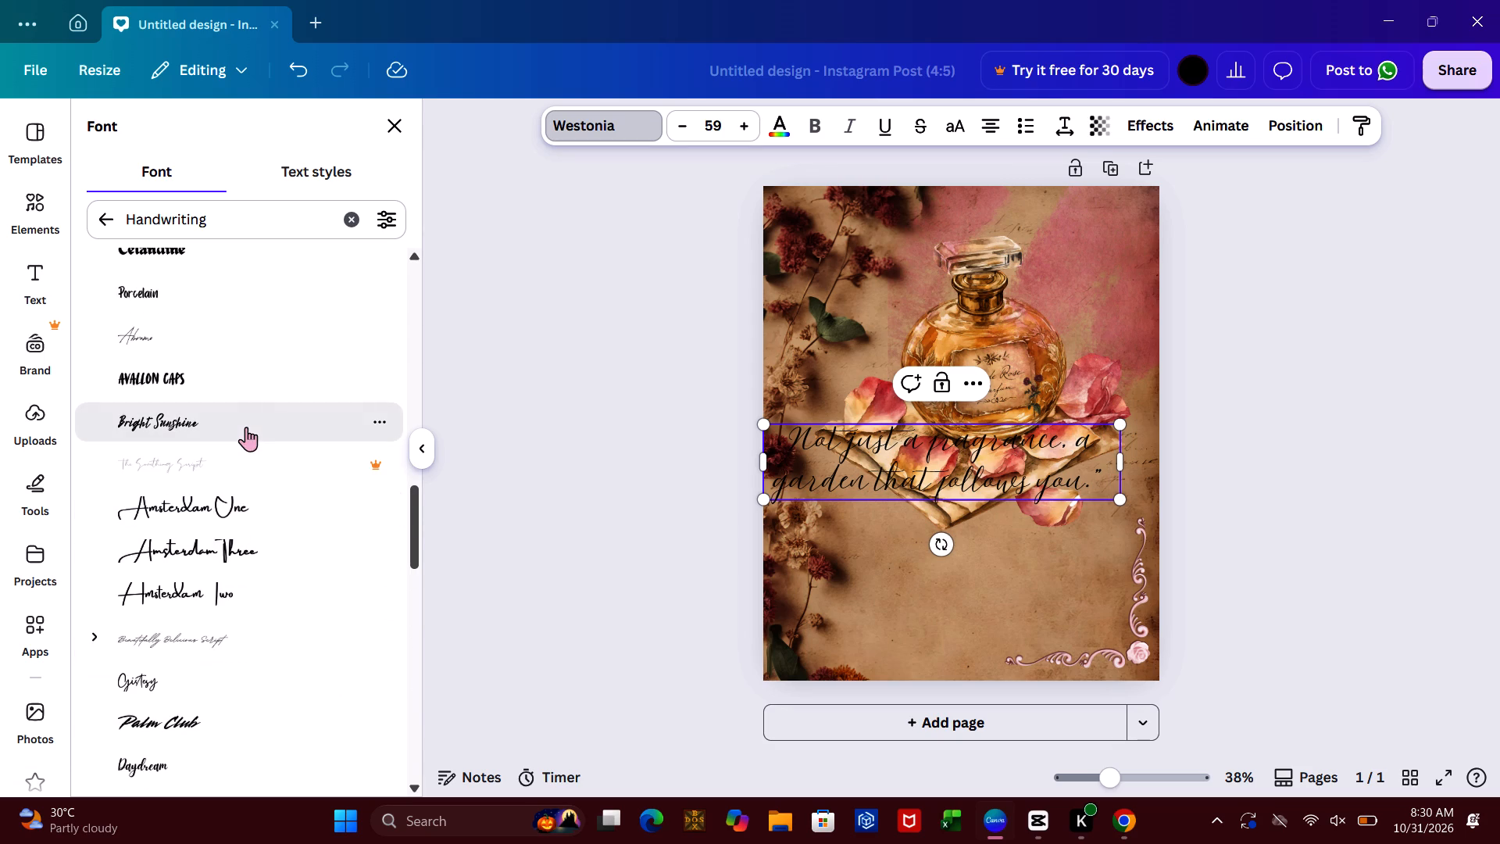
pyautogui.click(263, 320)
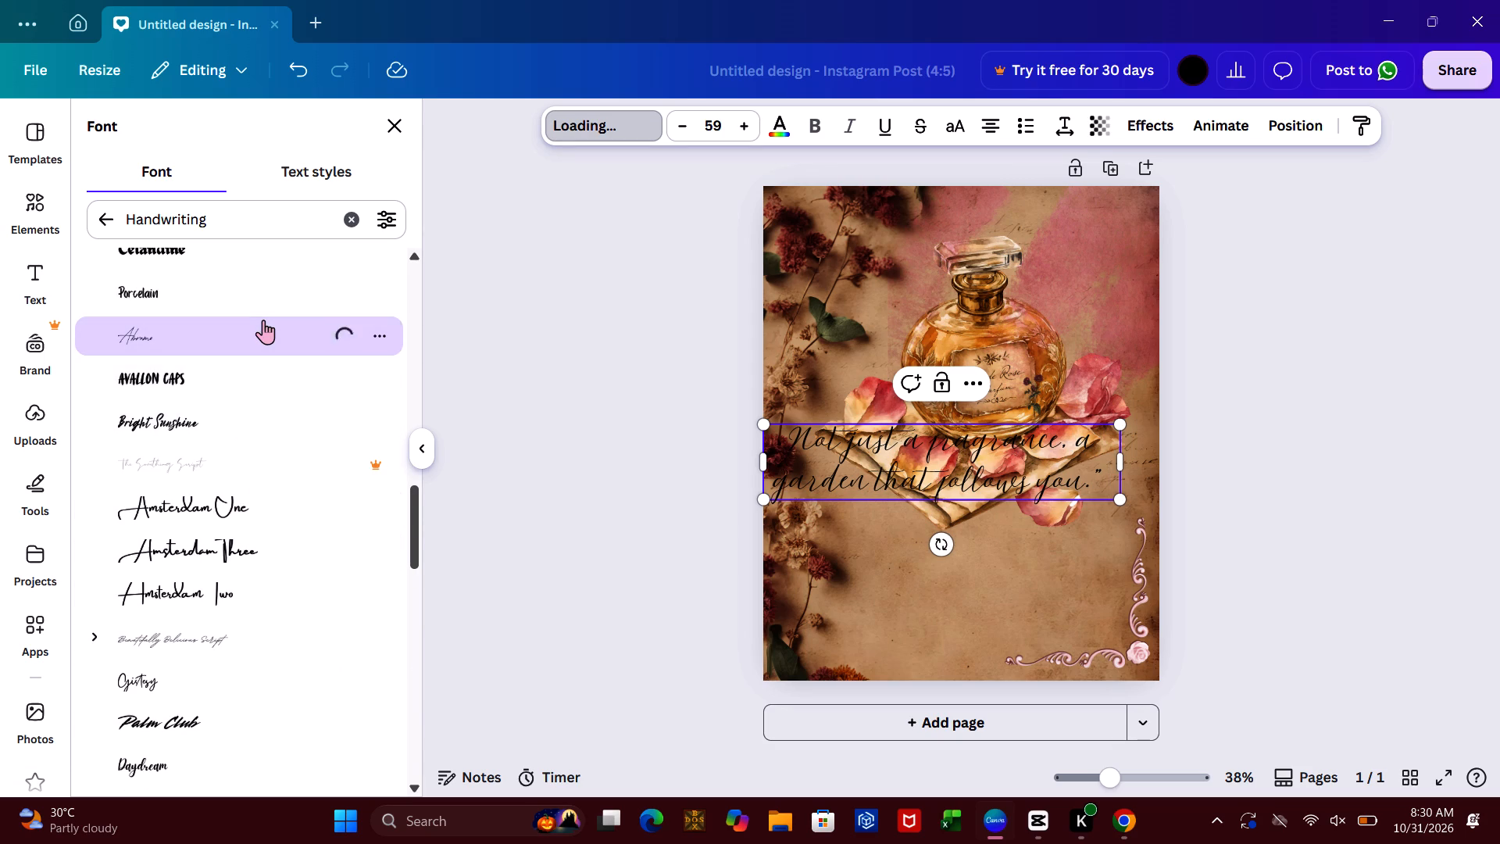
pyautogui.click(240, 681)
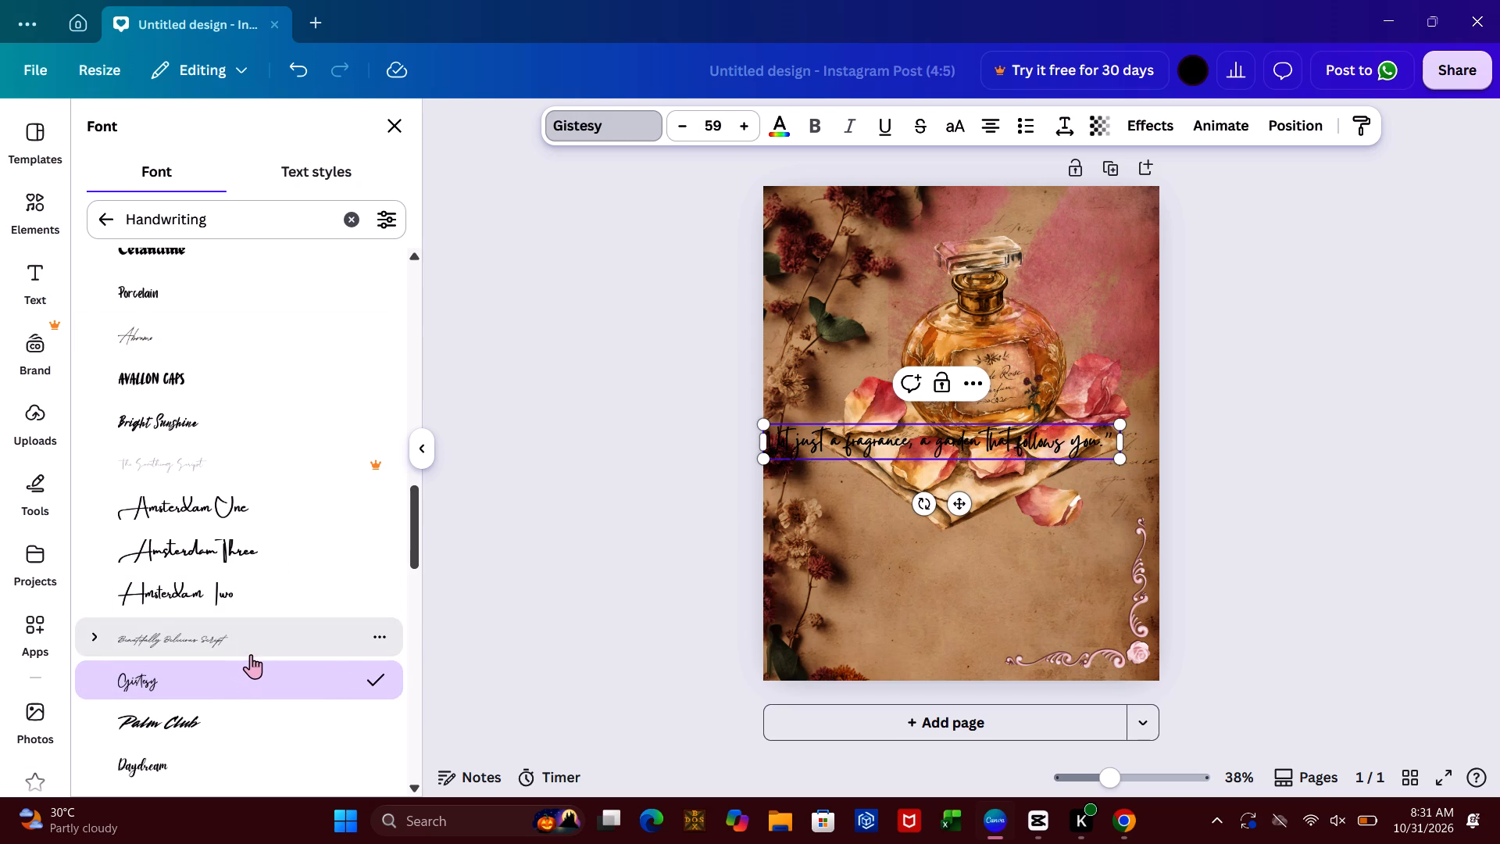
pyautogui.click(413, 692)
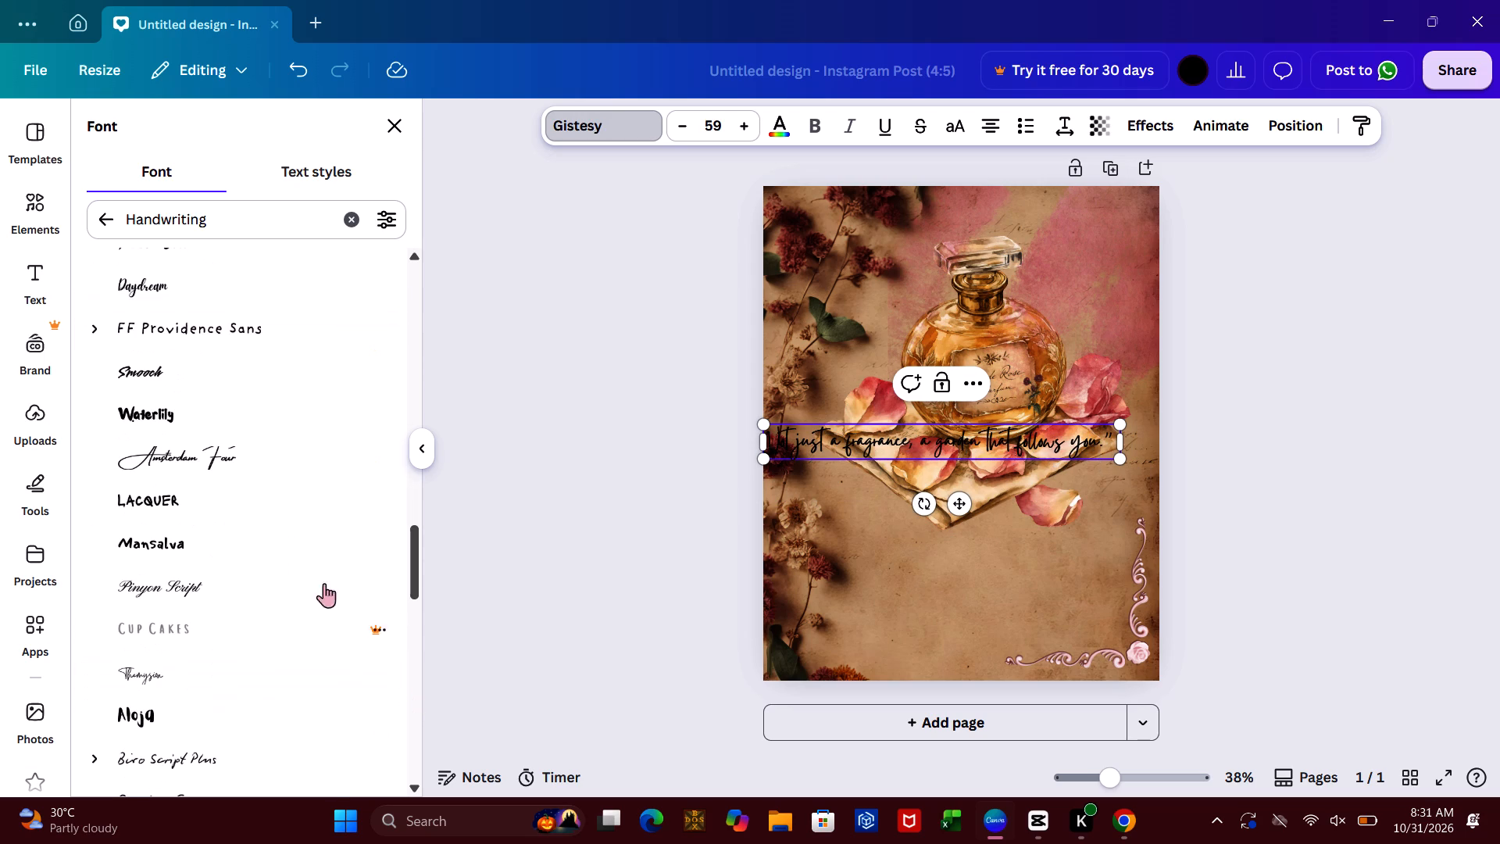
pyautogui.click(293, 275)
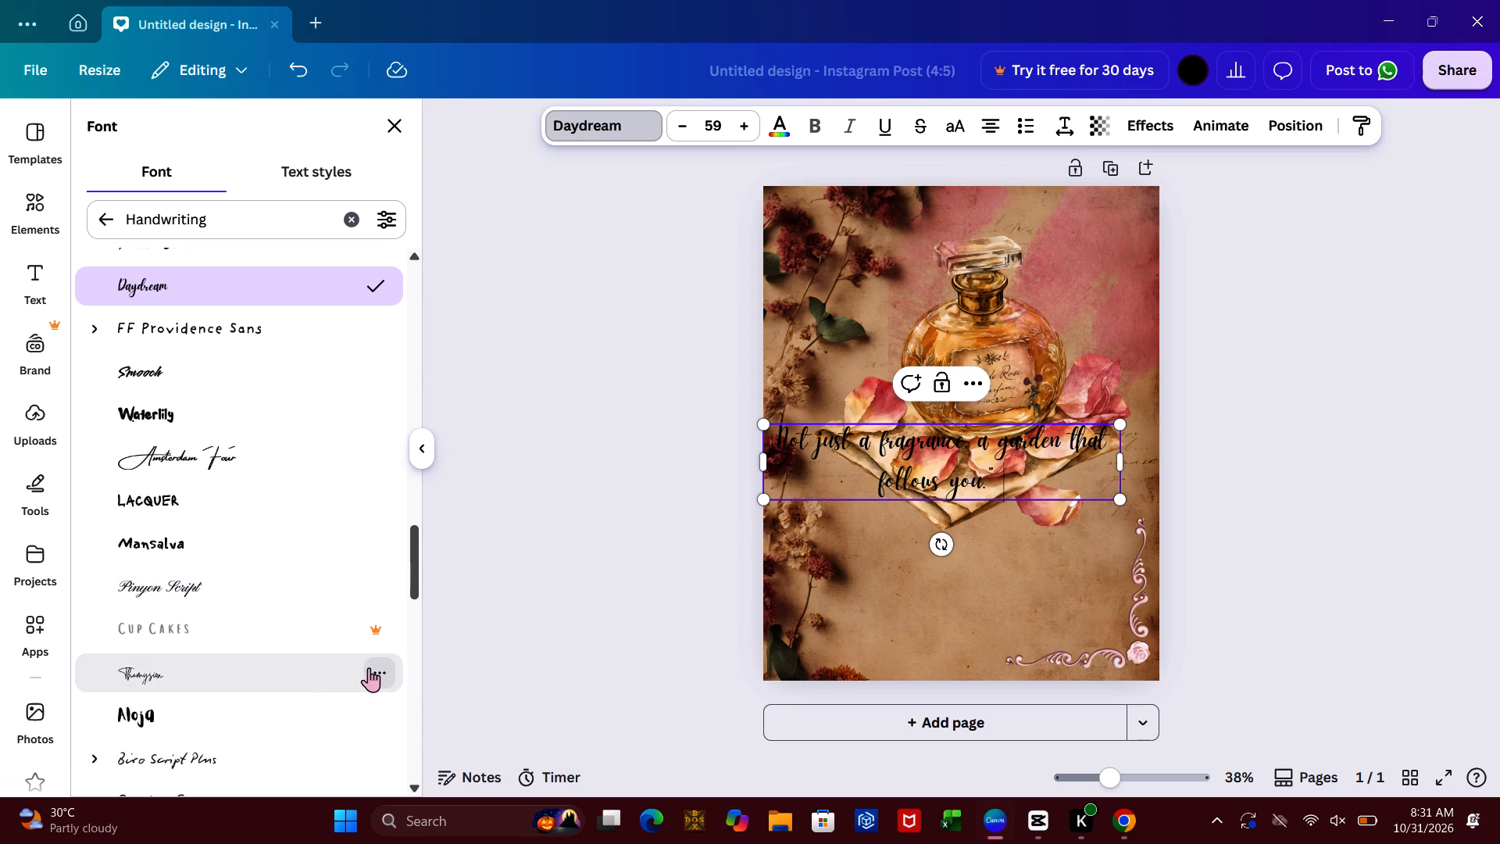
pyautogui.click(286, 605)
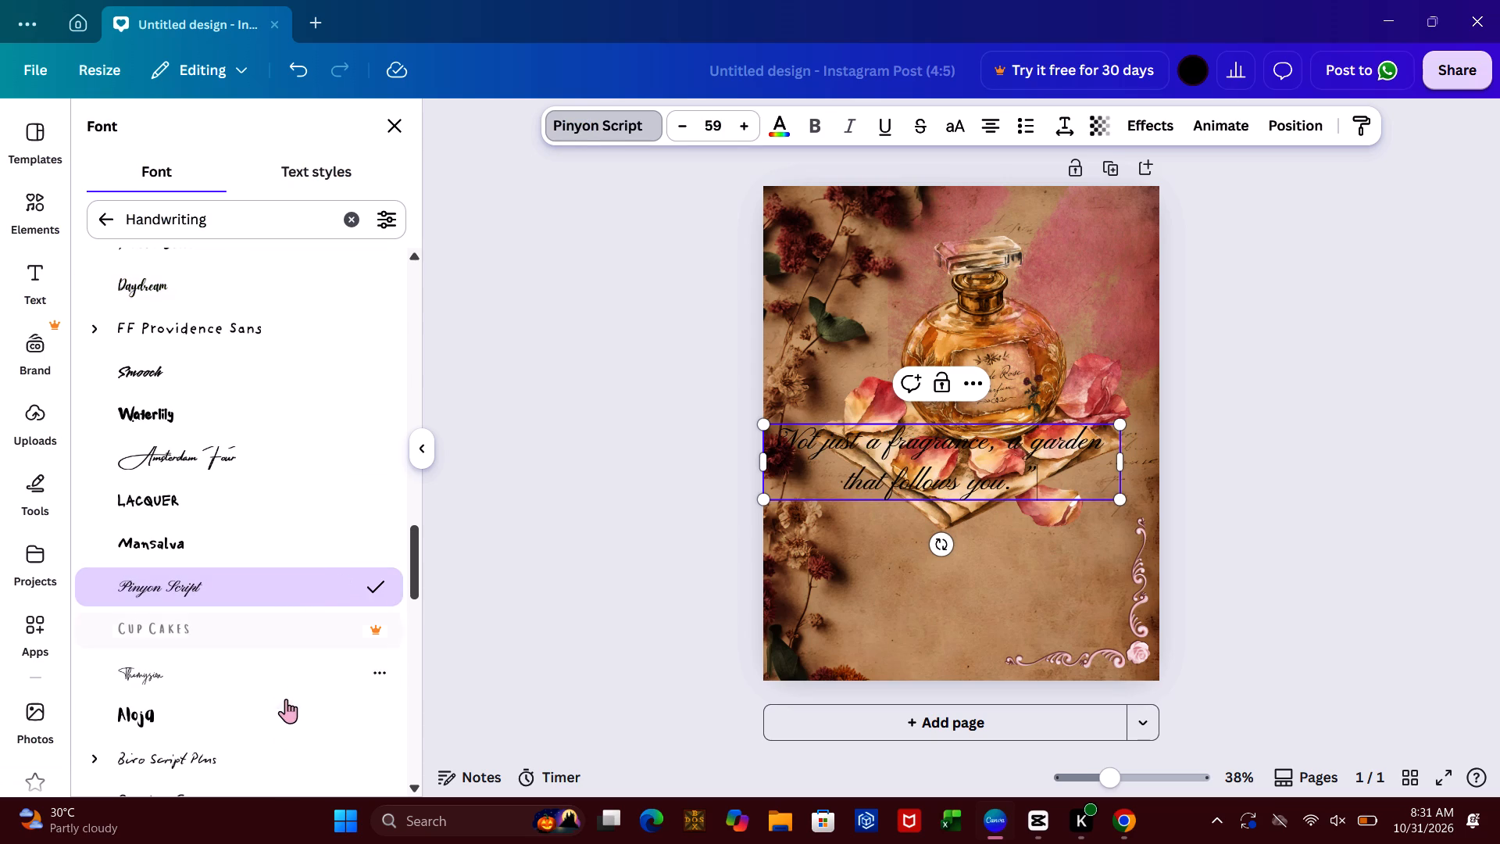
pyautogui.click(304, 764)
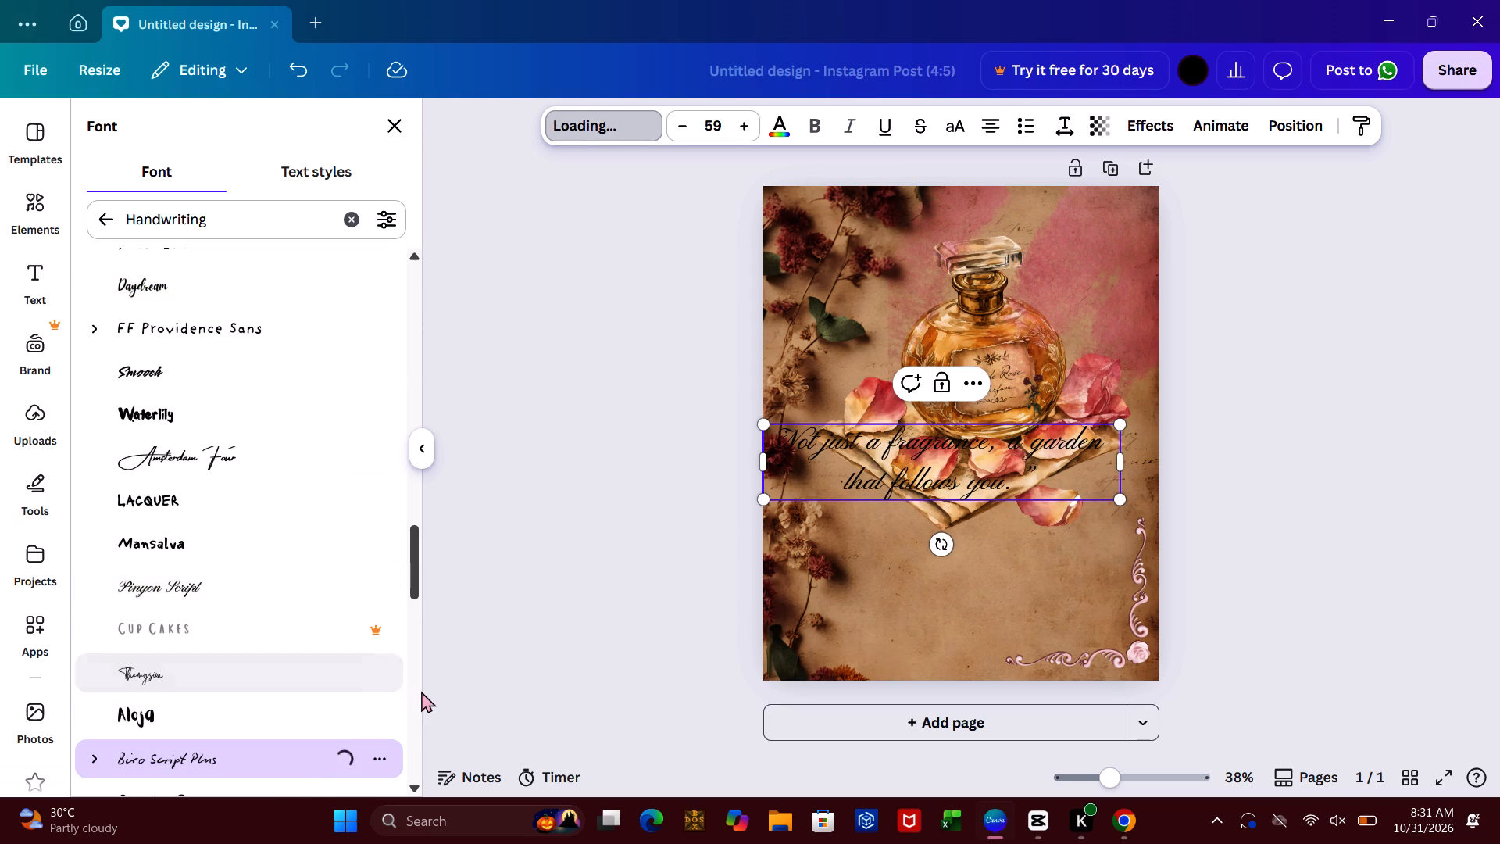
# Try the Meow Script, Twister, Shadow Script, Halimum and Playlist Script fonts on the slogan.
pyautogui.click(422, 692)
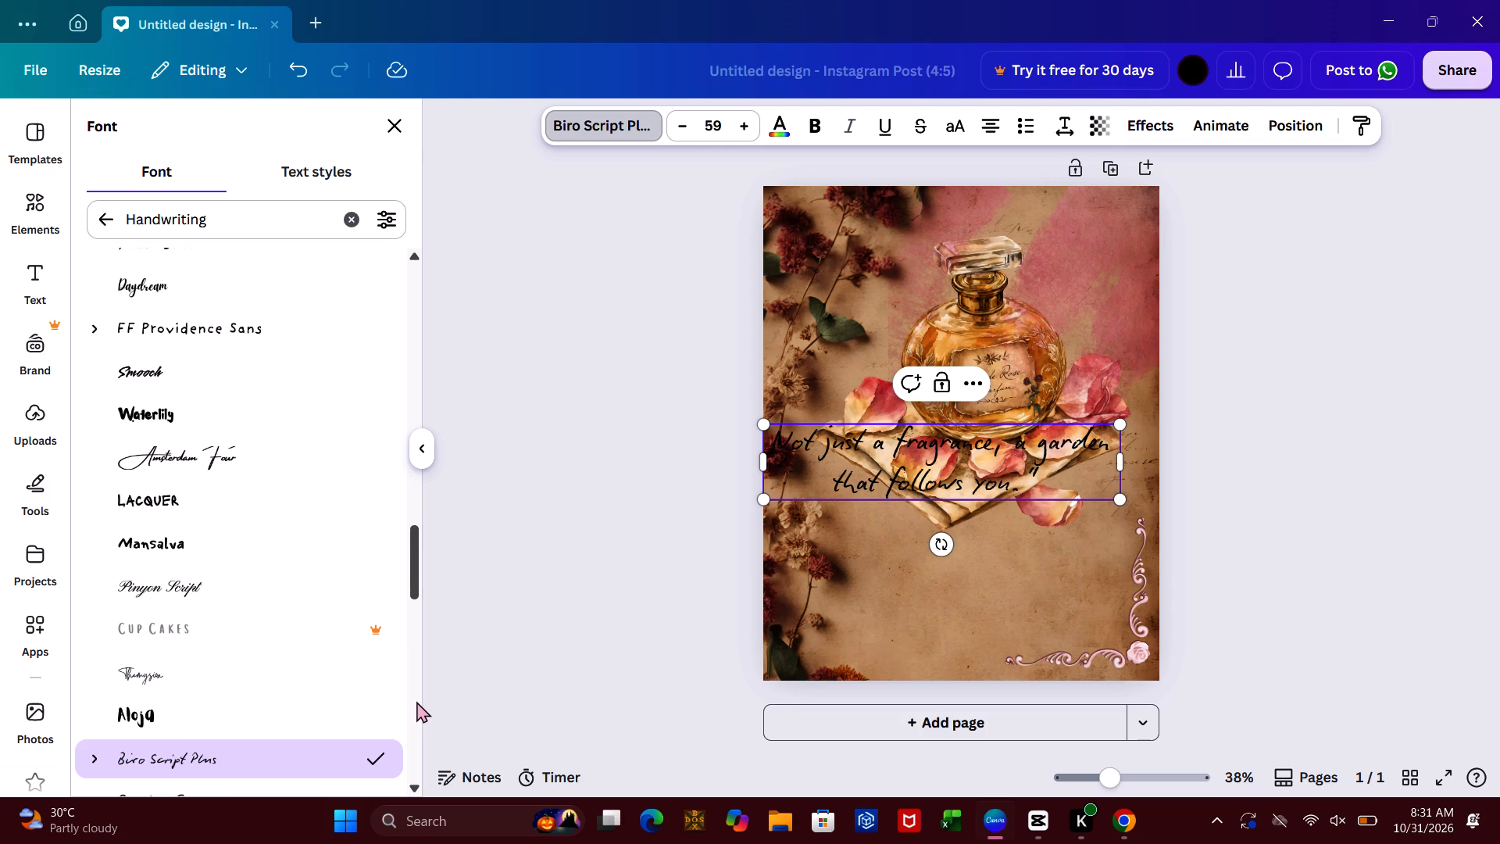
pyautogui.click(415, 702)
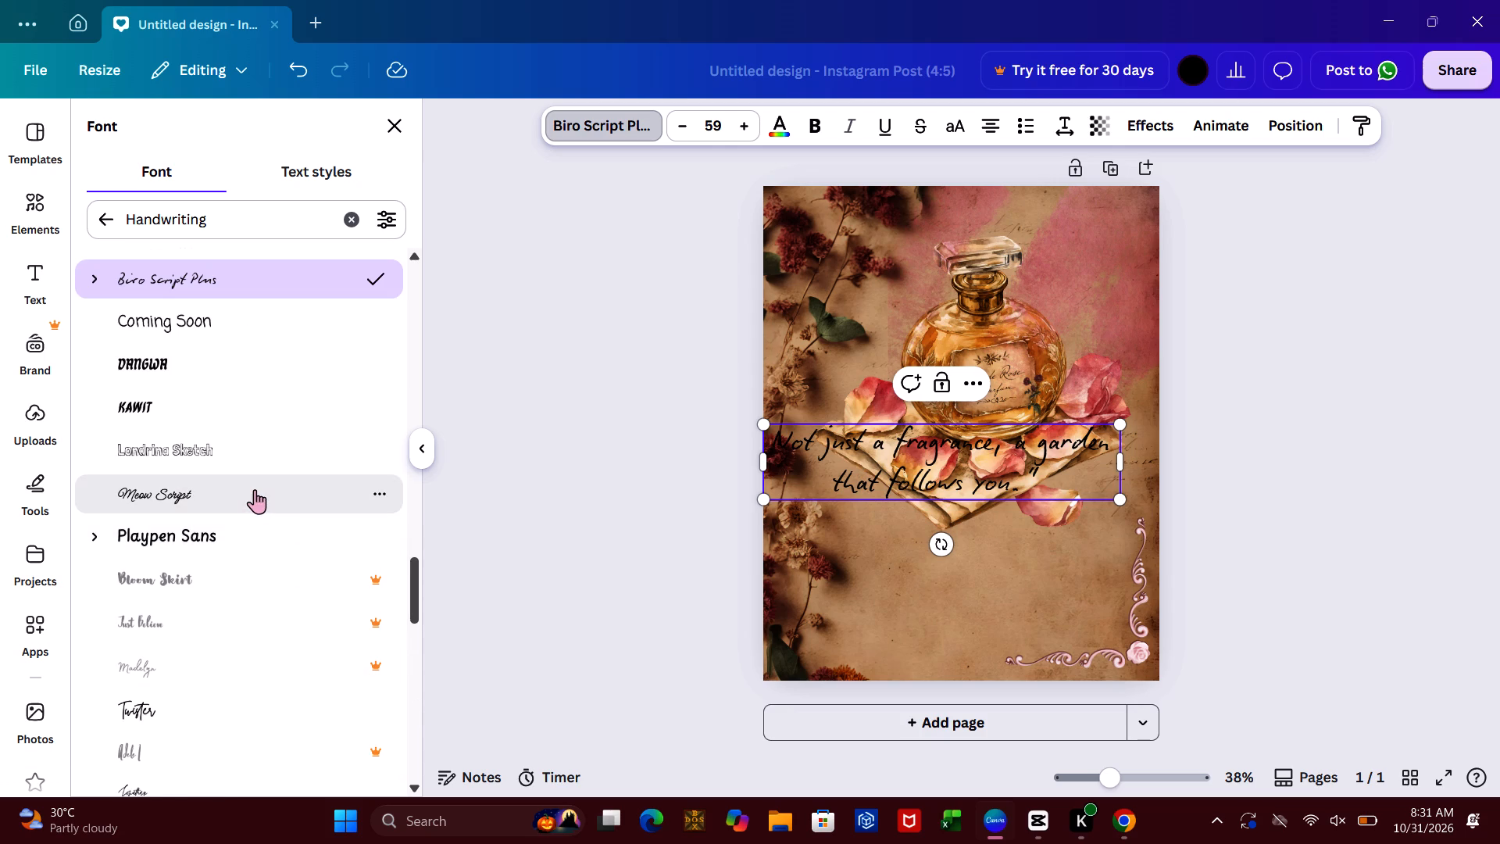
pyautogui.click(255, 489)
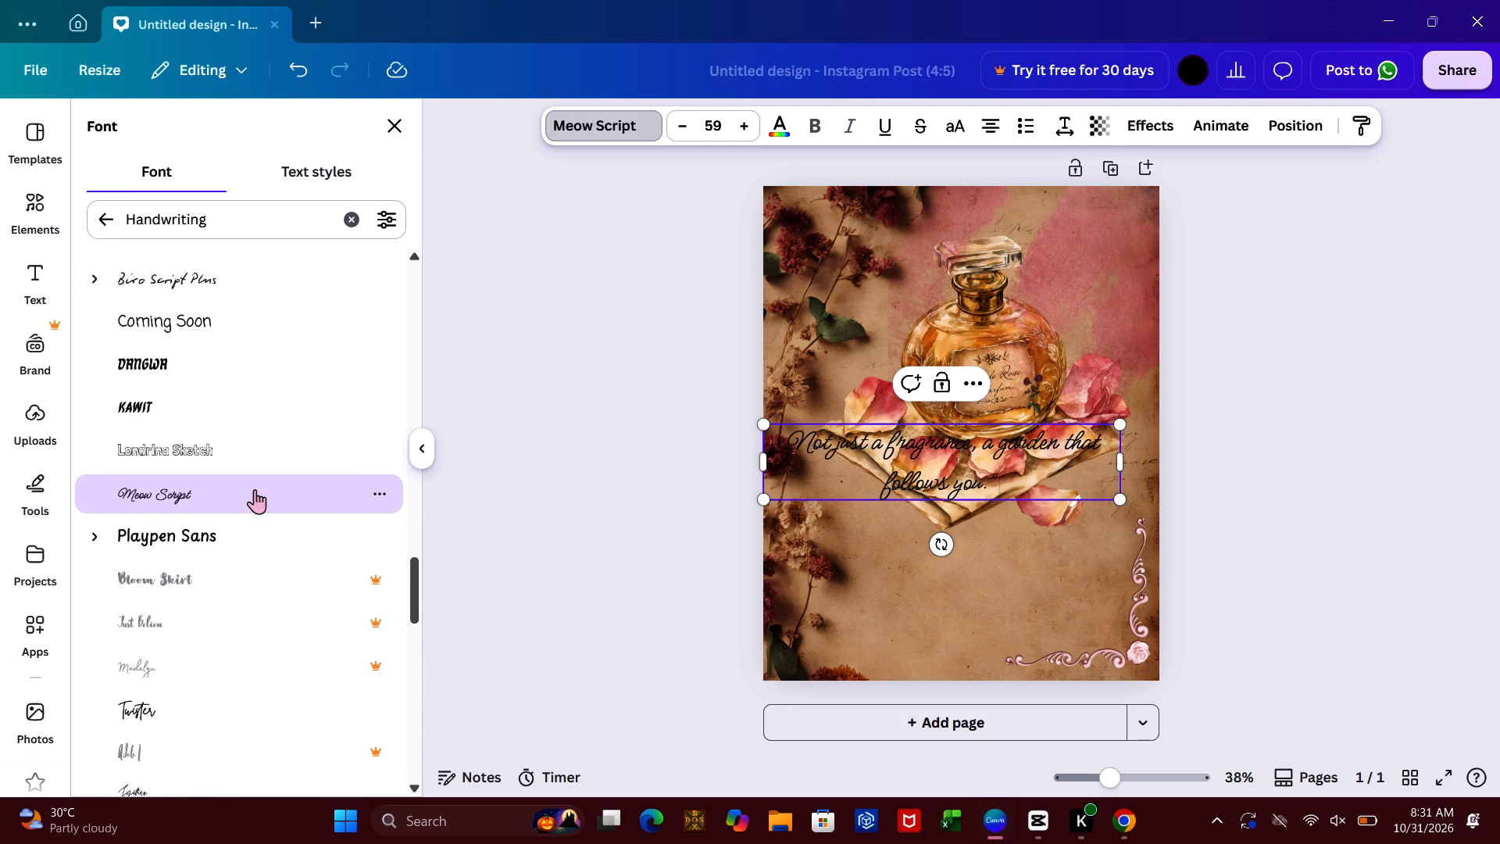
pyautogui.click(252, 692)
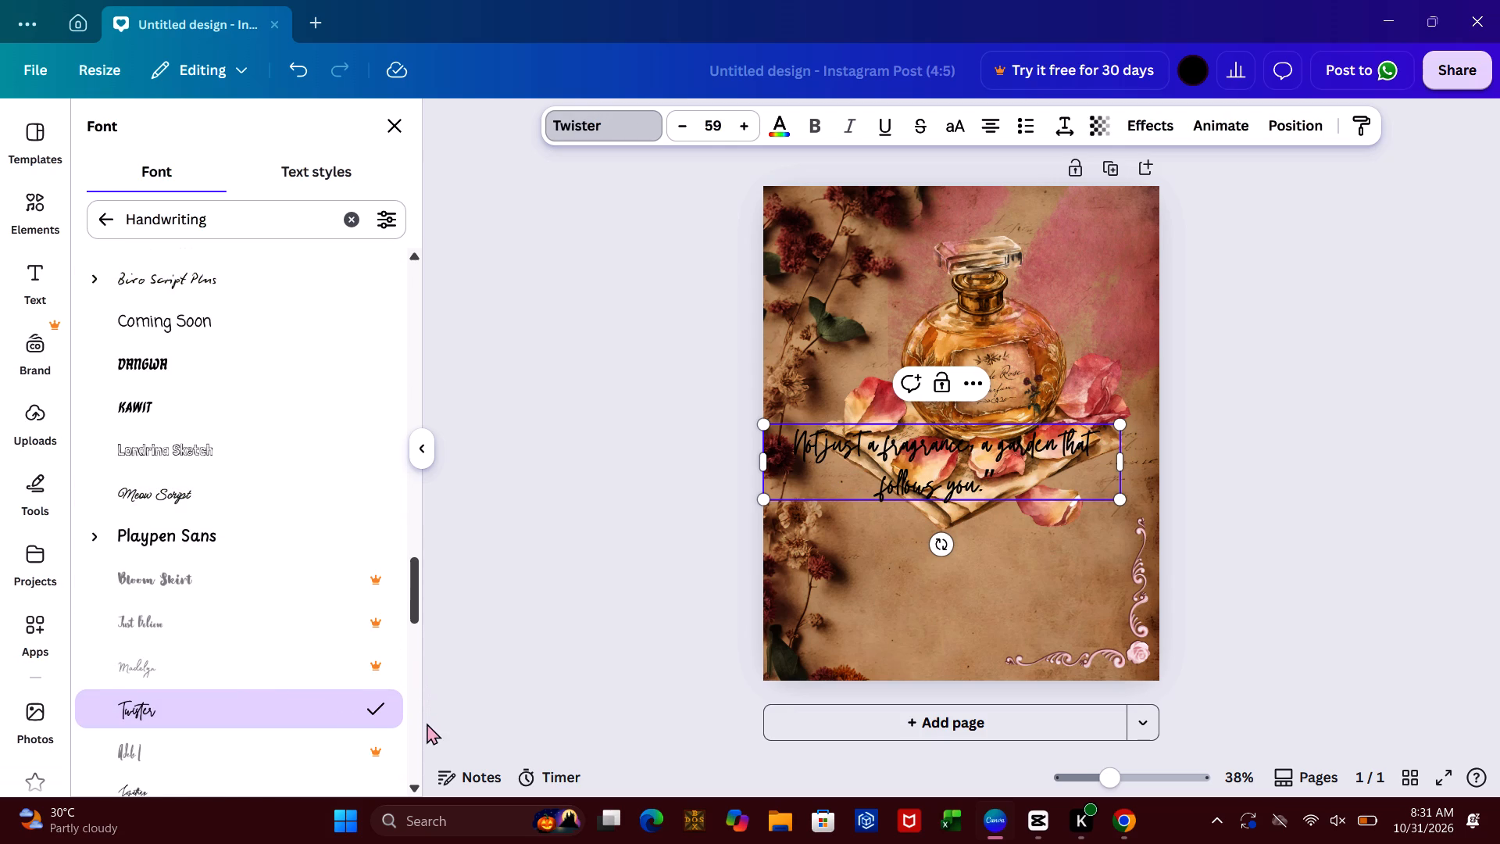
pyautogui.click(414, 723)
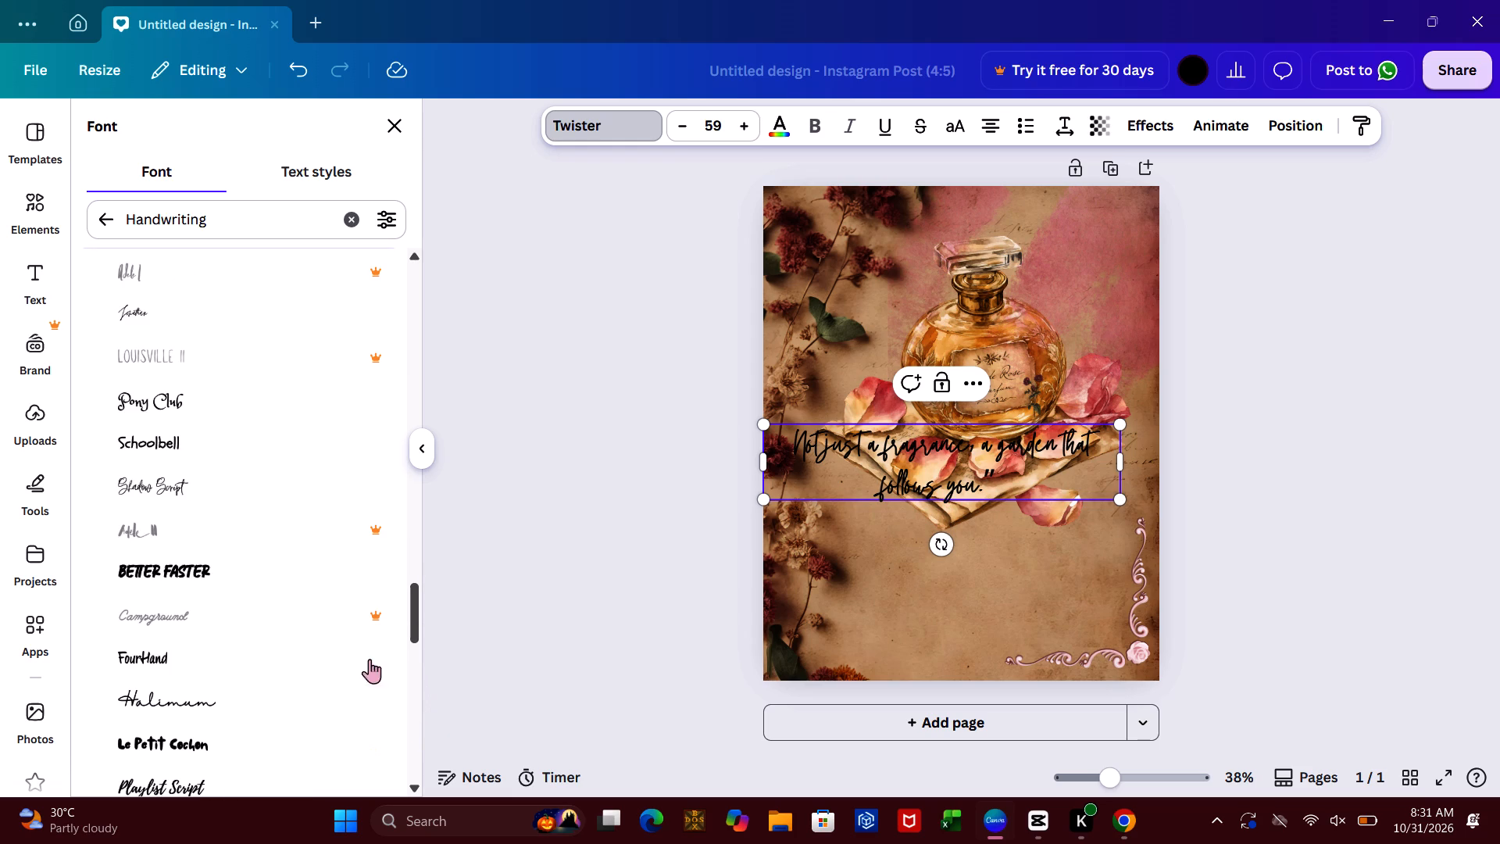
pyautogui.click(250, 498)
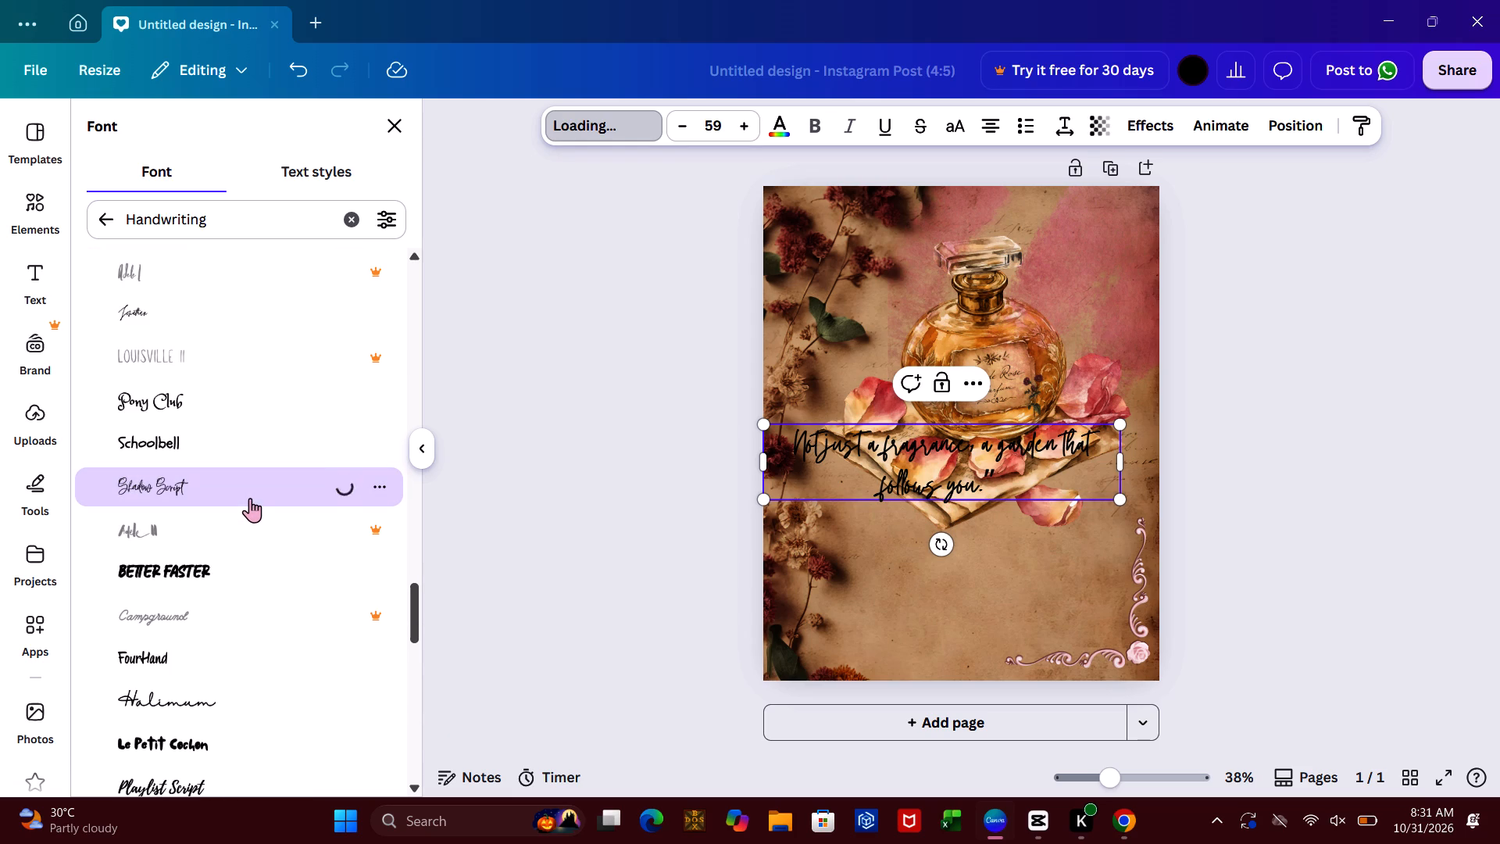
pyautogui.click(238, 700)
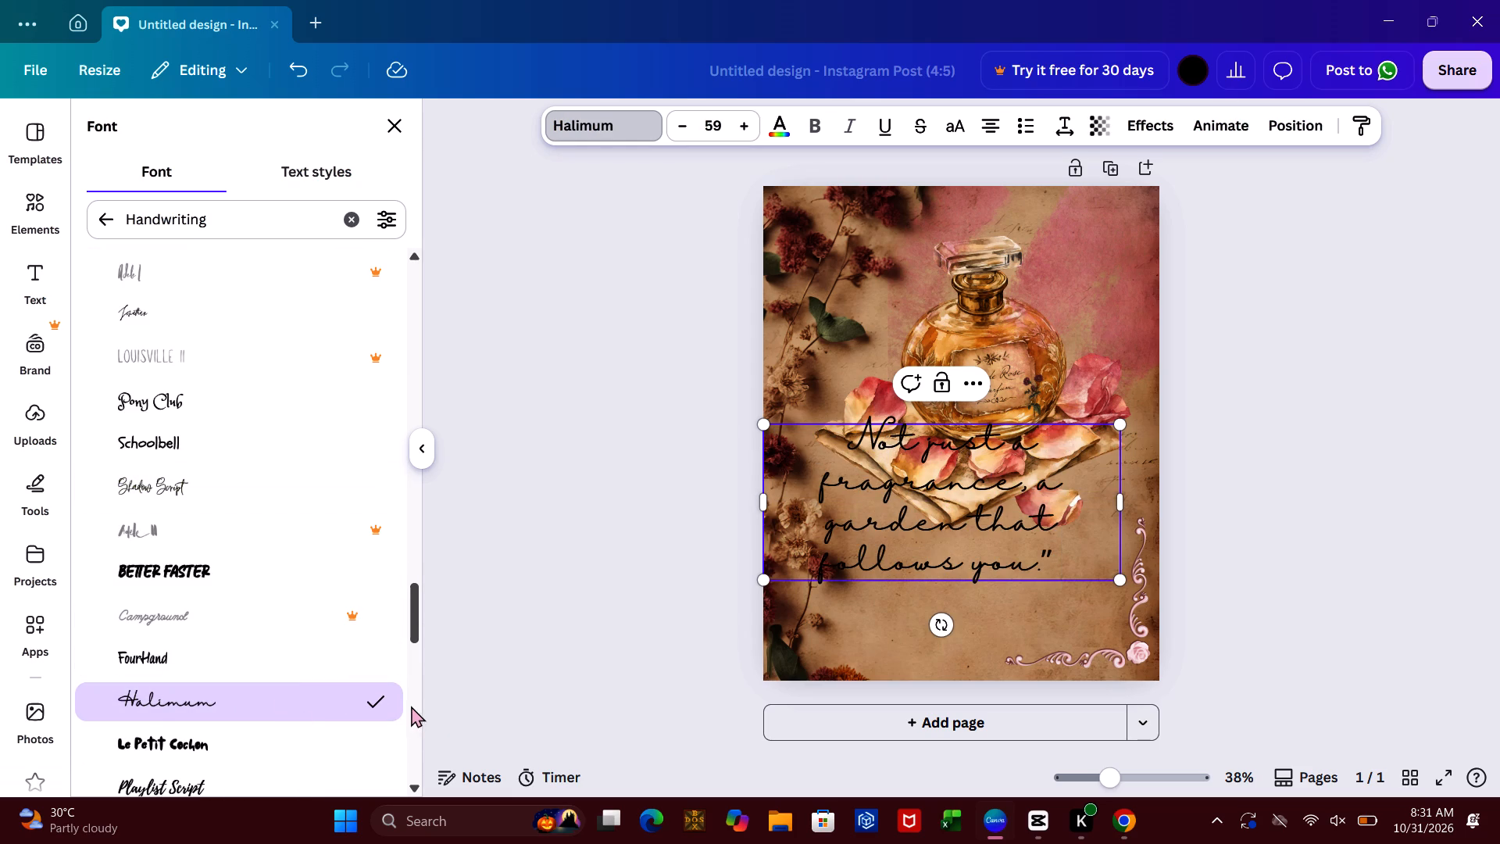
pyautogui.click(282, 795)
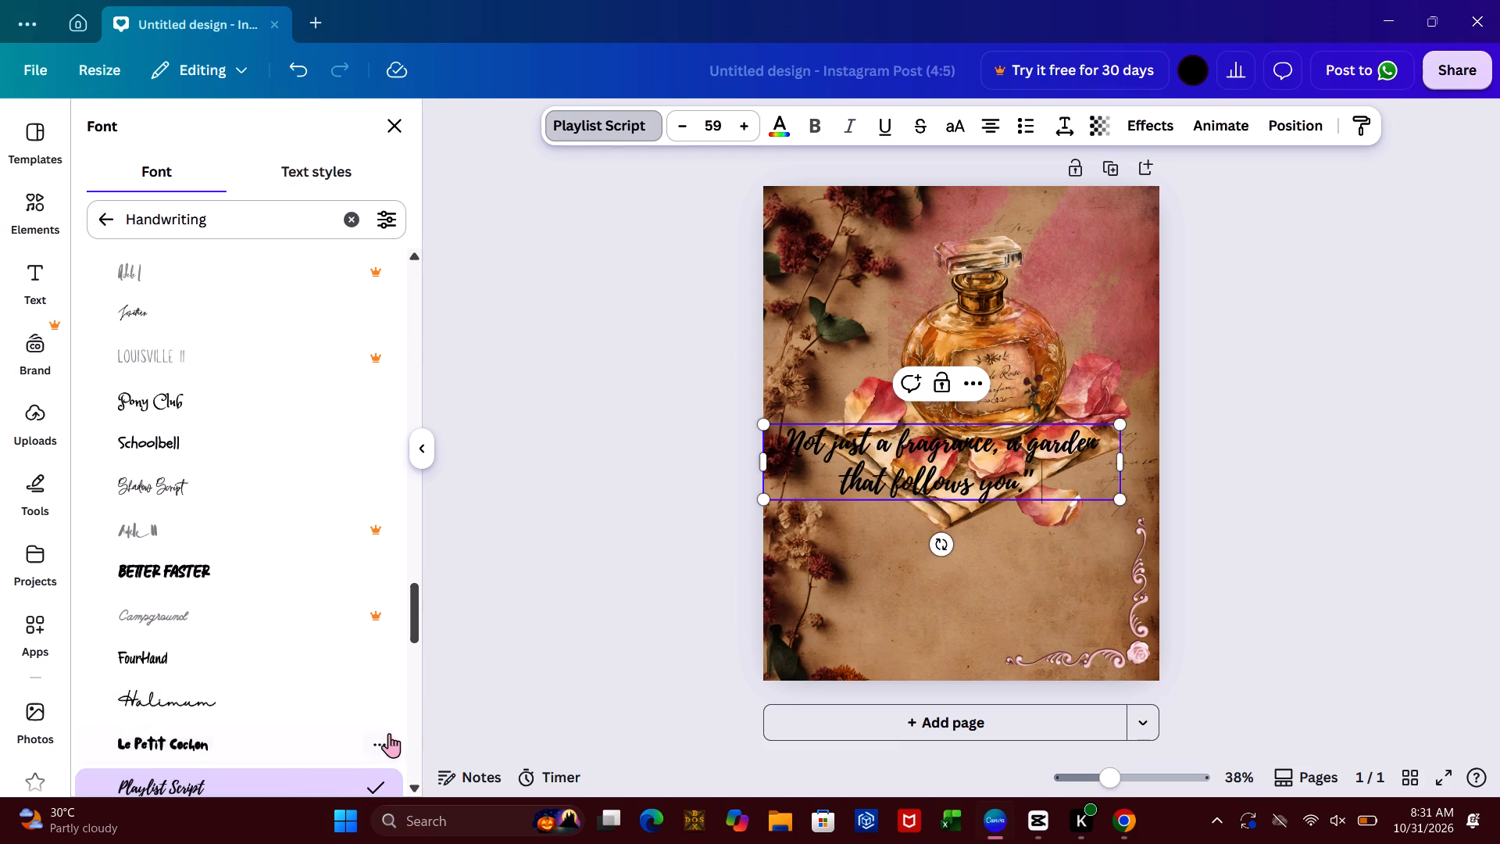
# Set the slogan's font to Respondent from the Handwriting fonts.
pyautogui.click(407, 733)
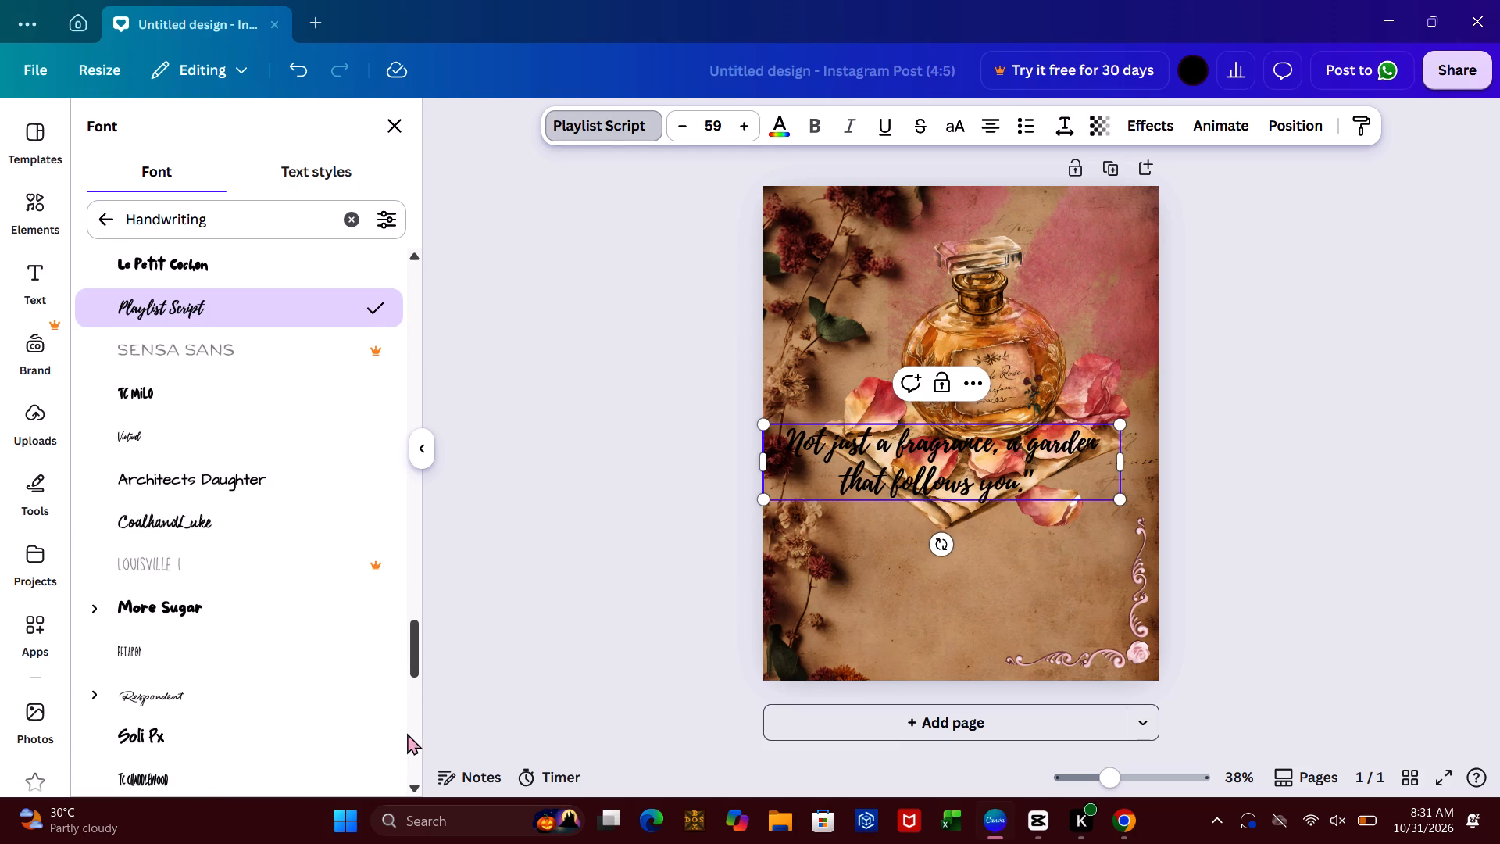
pyautogui.click(273, 703)
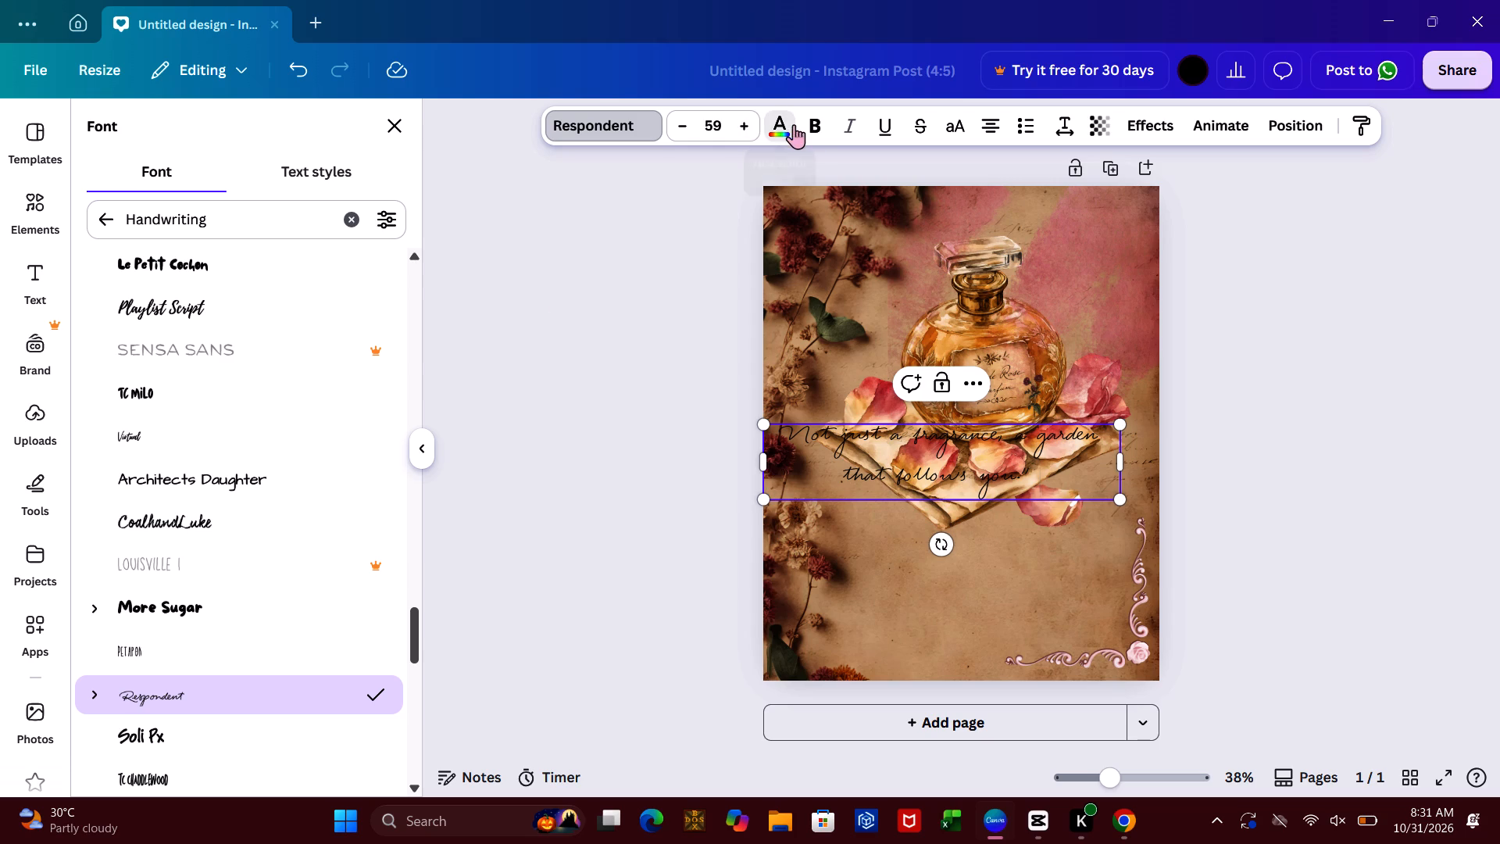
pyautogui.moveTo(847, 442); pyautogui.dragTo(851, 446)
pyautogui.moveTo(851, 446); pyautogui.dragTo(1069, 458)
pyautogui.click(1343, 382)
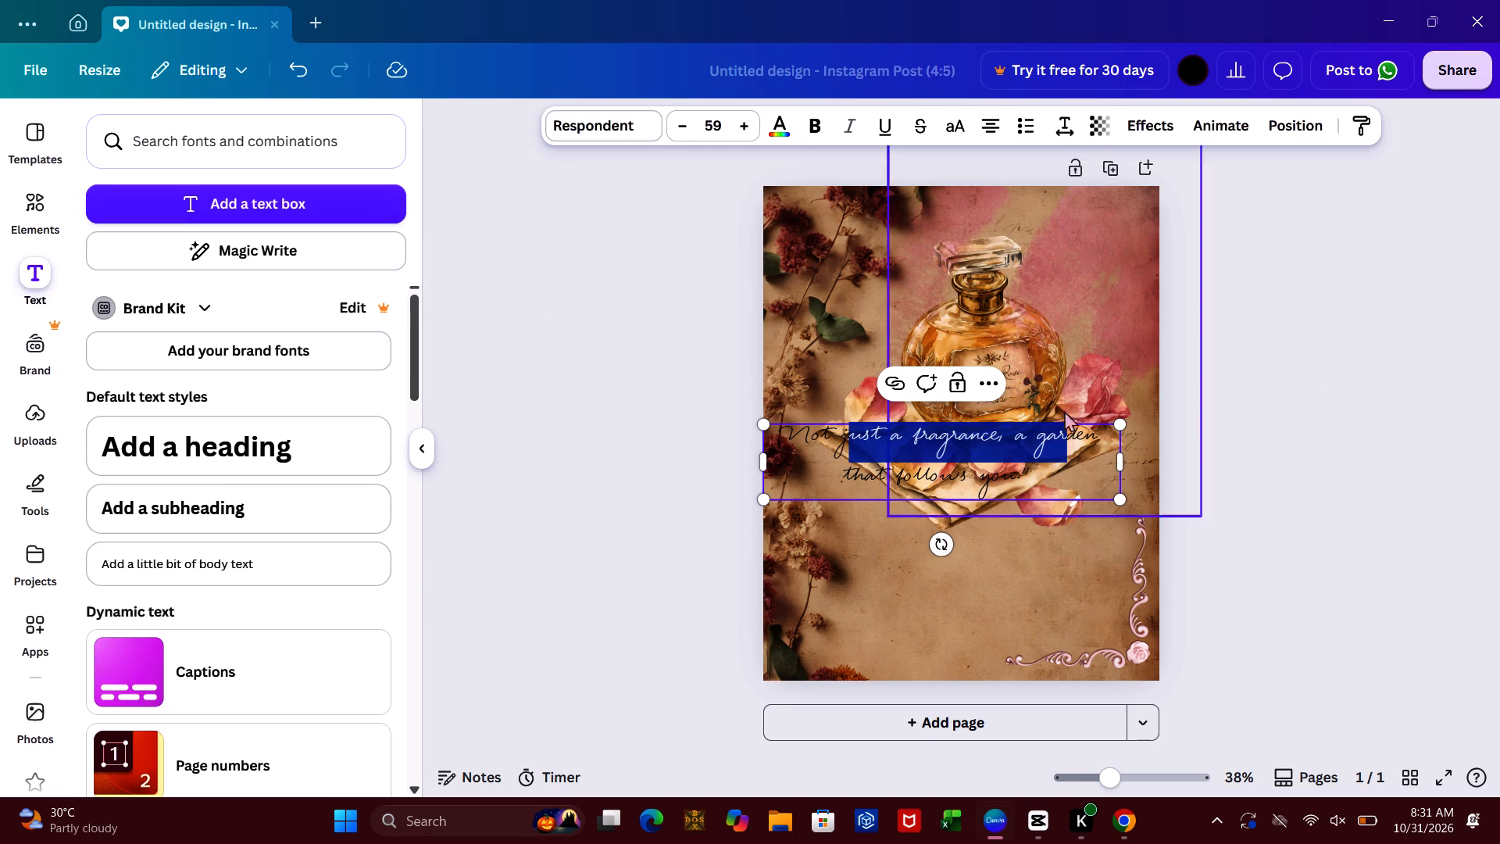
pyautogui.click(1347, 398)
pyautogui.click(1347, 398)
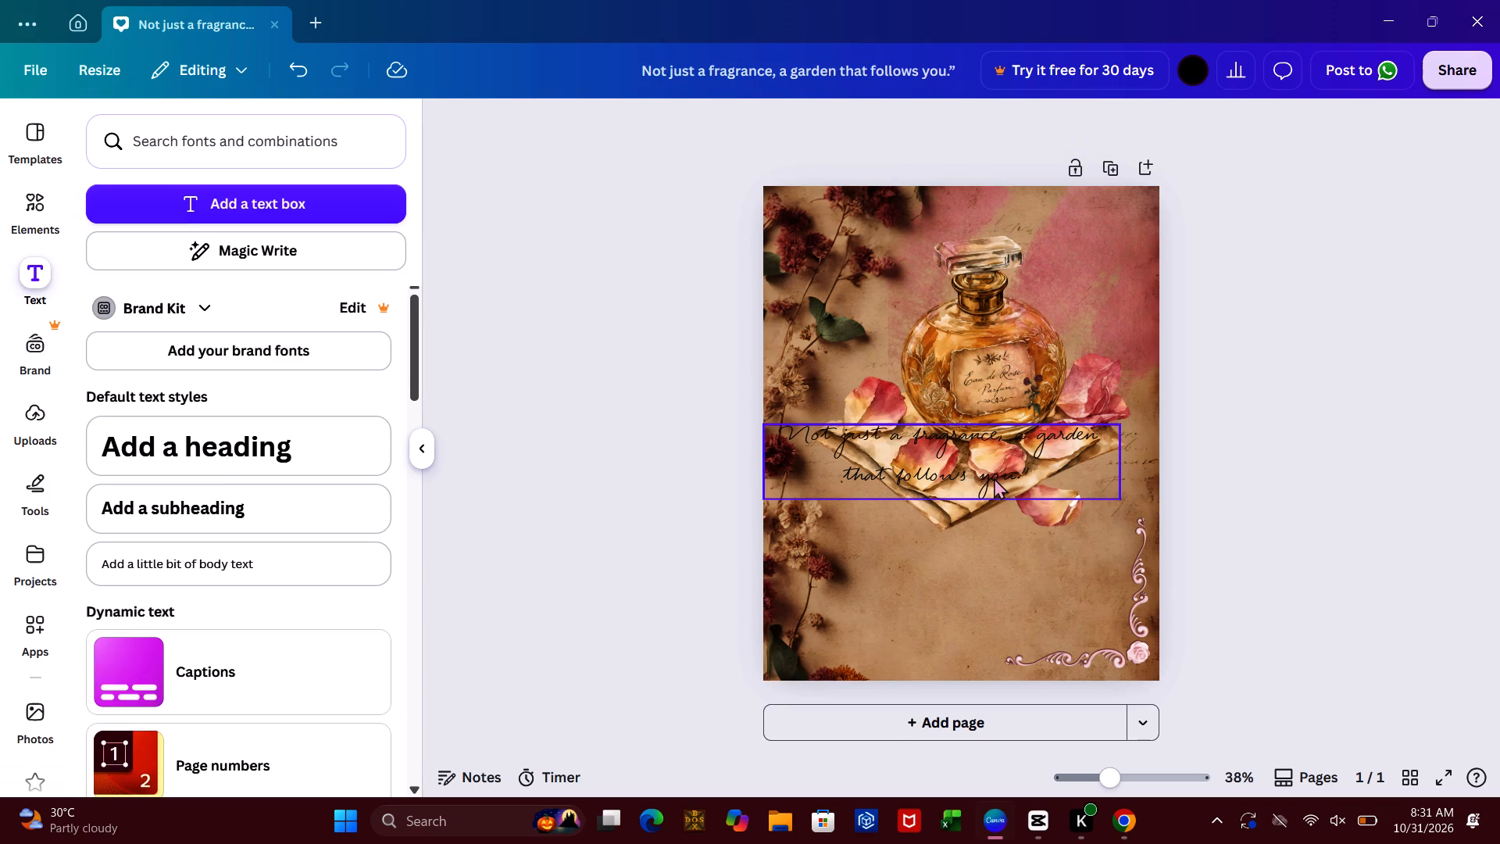
# Place the slogan in the empty area below the perfume bottle and petals, scaled down to font size 48.8 and clear of the dried flowers.
pyautogui.moveTo(994, 477); pyautogui.dragTo(1016, 599)
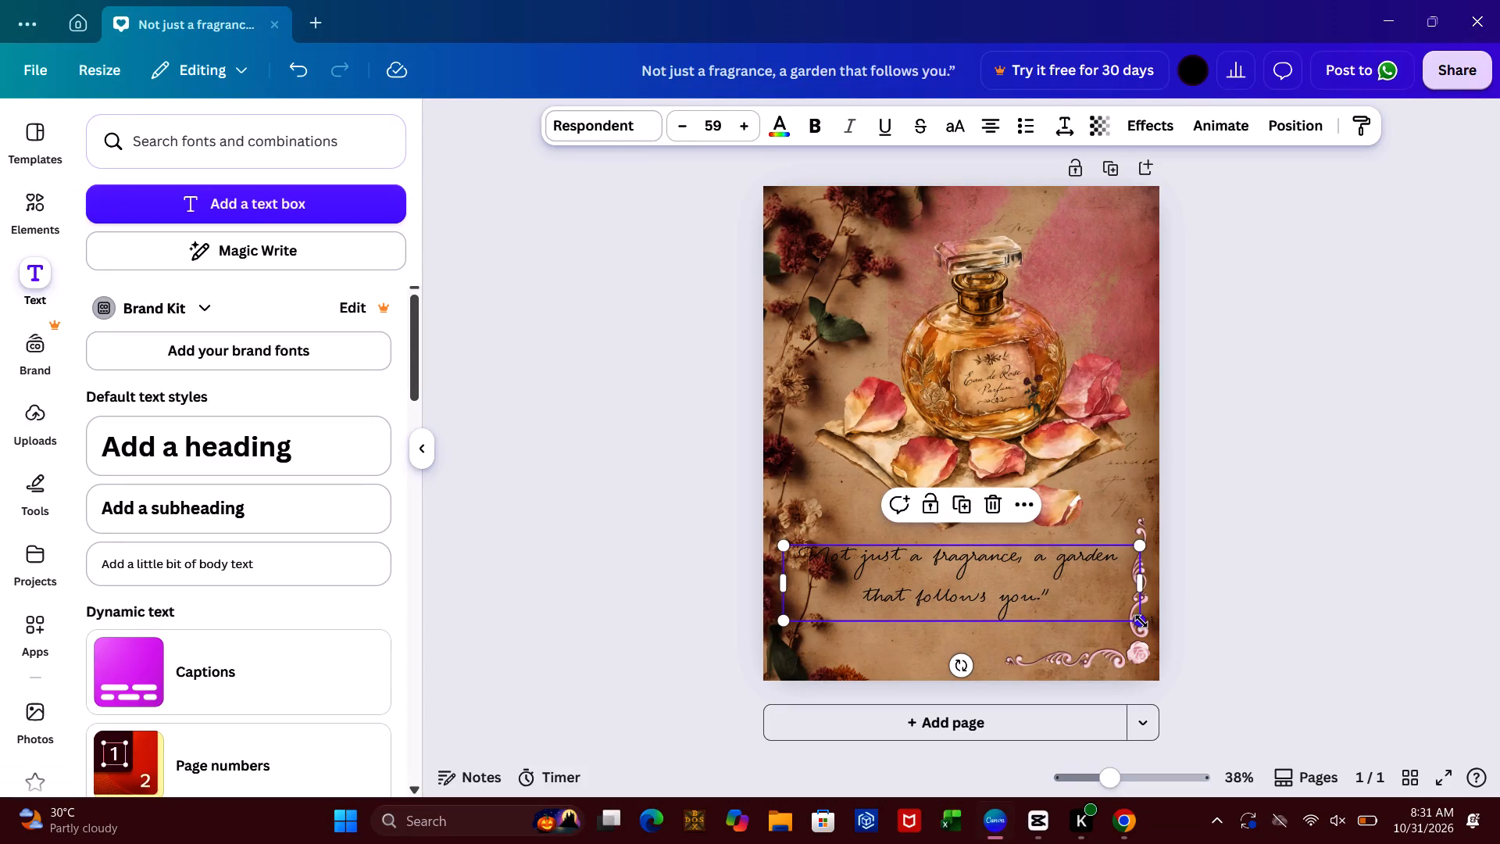
pyautogui.moveTo(1139, 617); pyautogui.dragTo(1085, 587)
pyautogui.moveTo(1012, 569); pyautogui.dragTo(1065, 568)
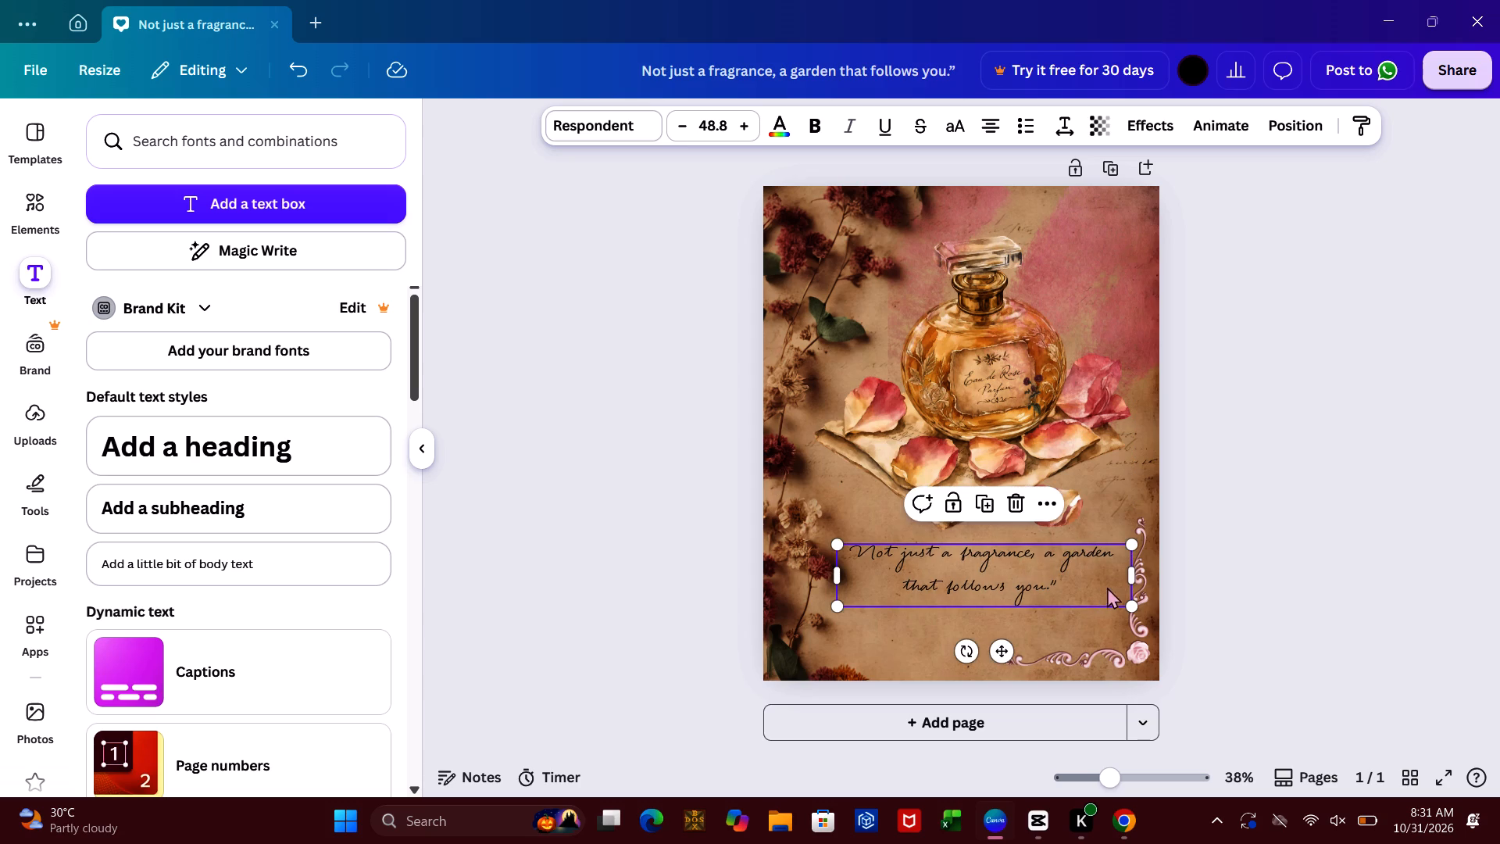
# Enlarge the slogan to font size 53.9 and narrow its text box so "garden" wraps to the second line, shifted slightly away from the dried flowers.
pyautogui.moveTo(1131, 610); pyautogui.dragTo(1148, 620)
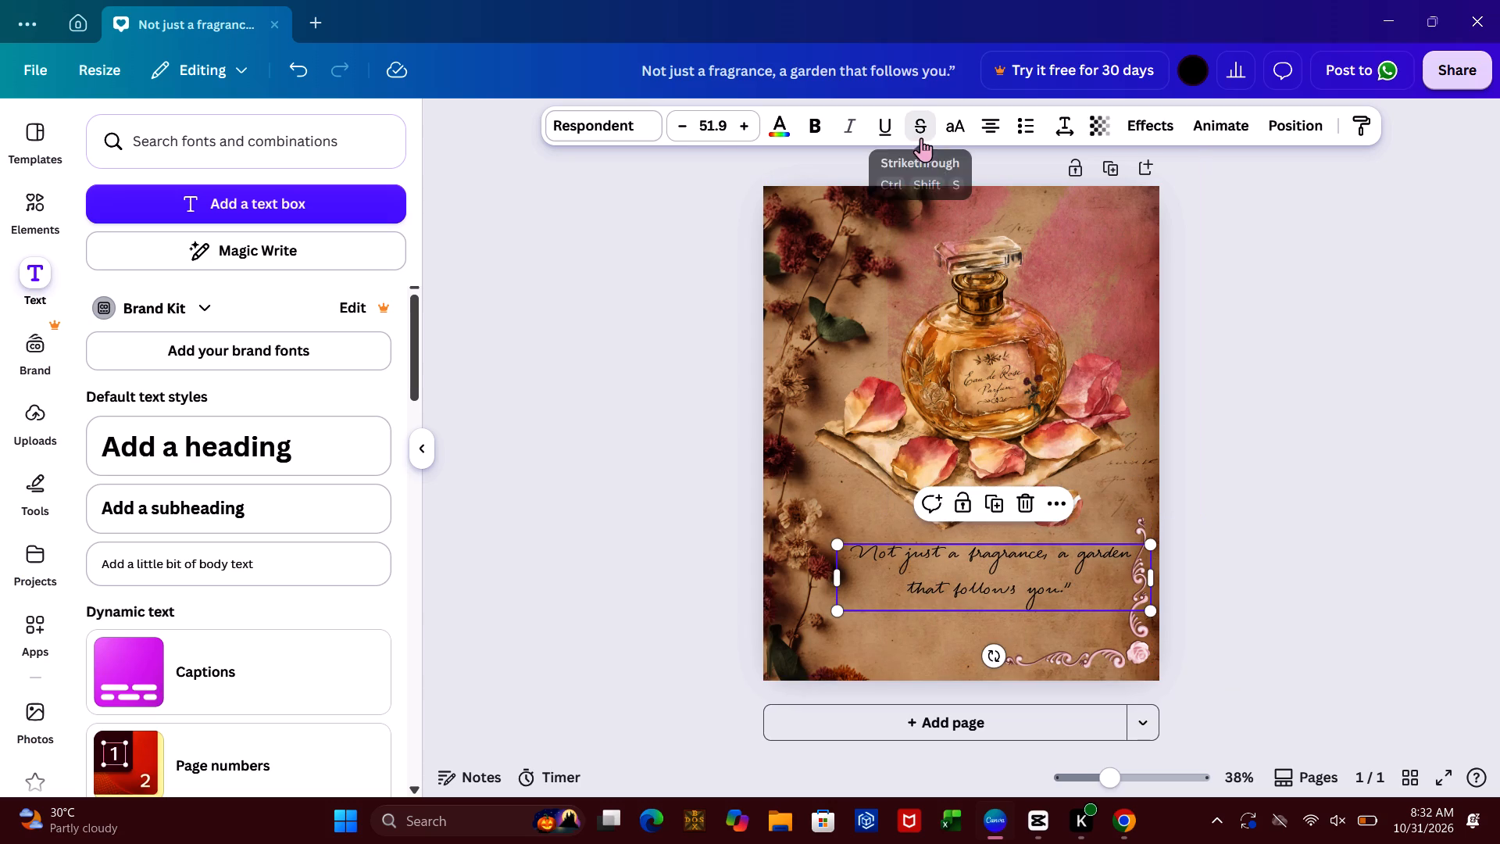
pyautogui.doubleClick(752, 127)
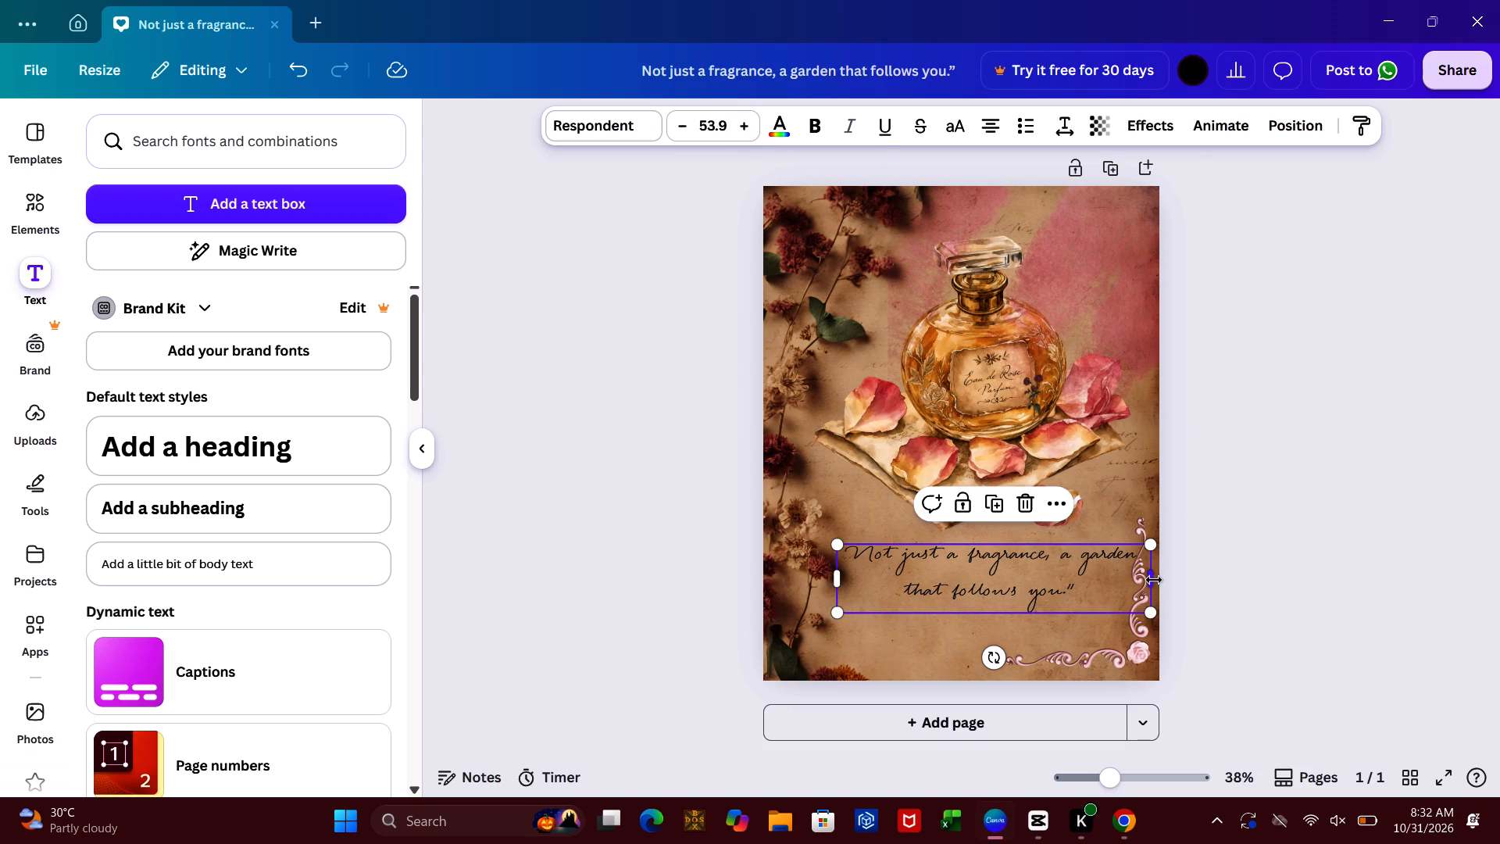
pyautogui.moveTo(1153, 580); pyautogui.dragTo(1120, 576)
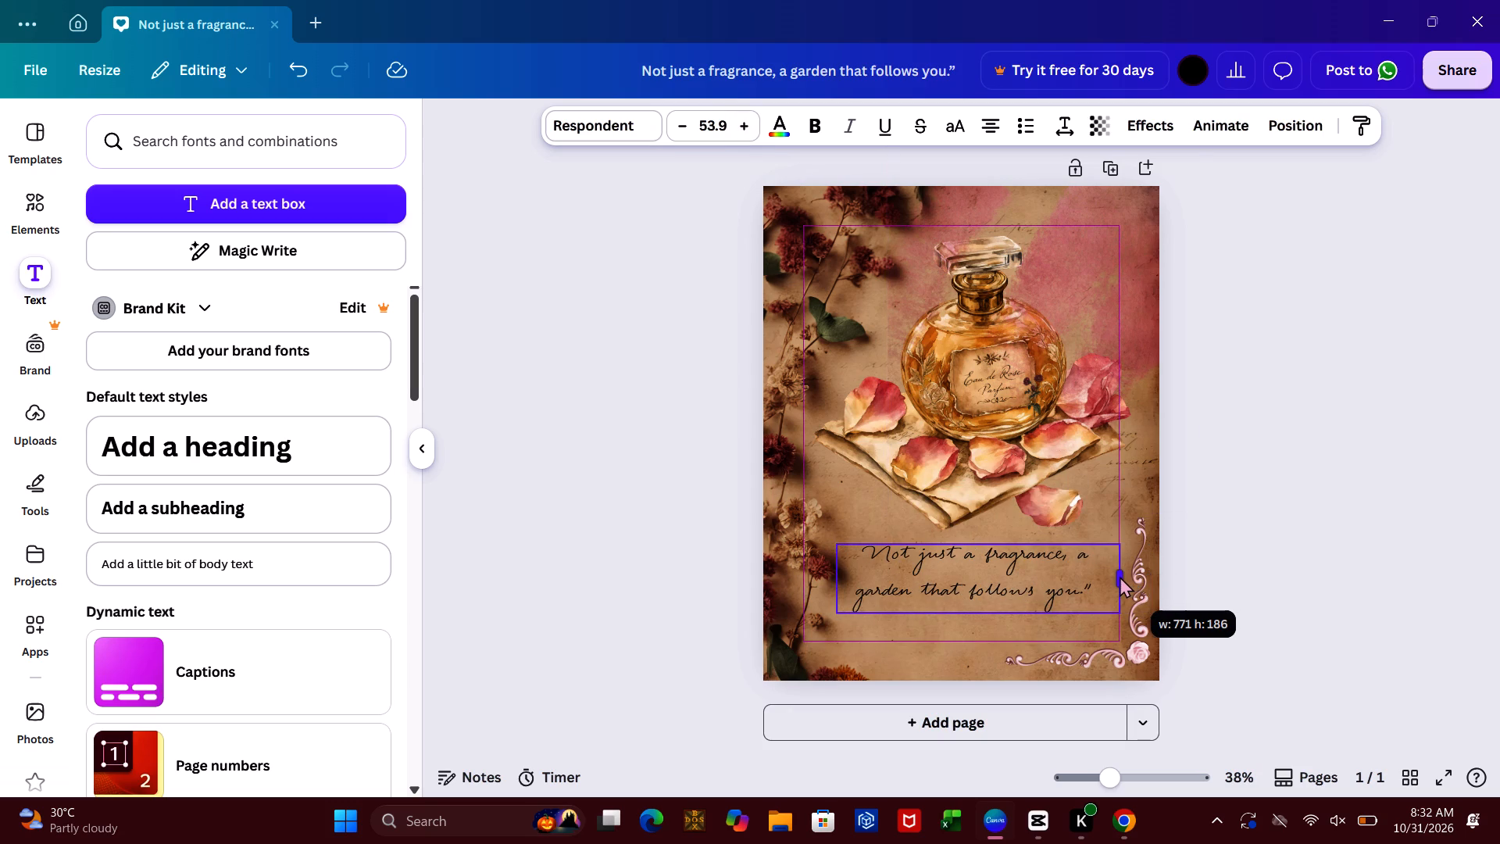
pyautogui.moveTo(1120, 576); pyautogui.dragTo(1134, 574)
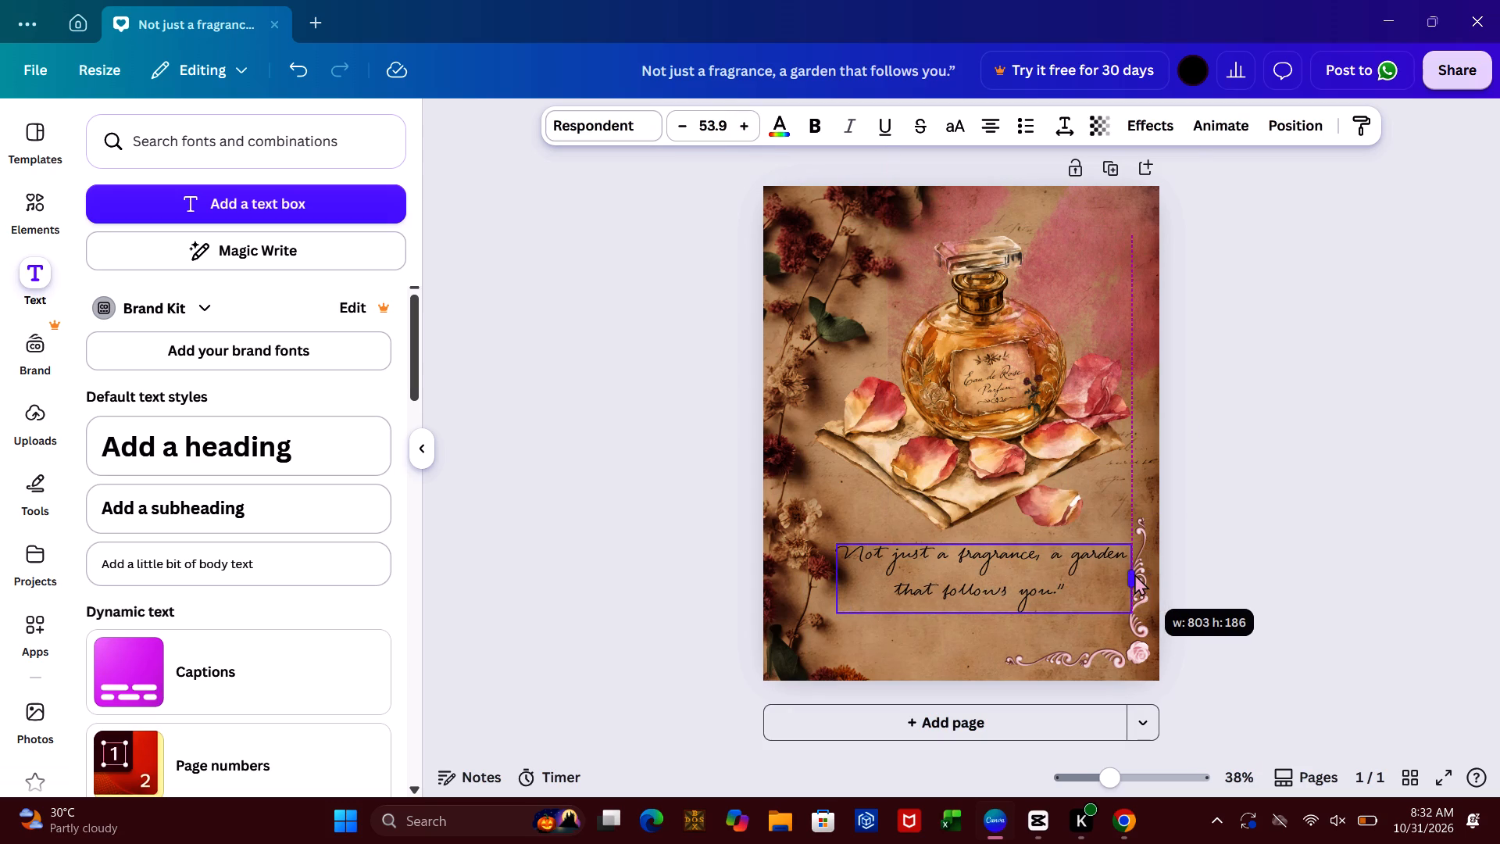
pyautogui.moveTo(1134, 574); pyautogui.dragTo(1107, 579)
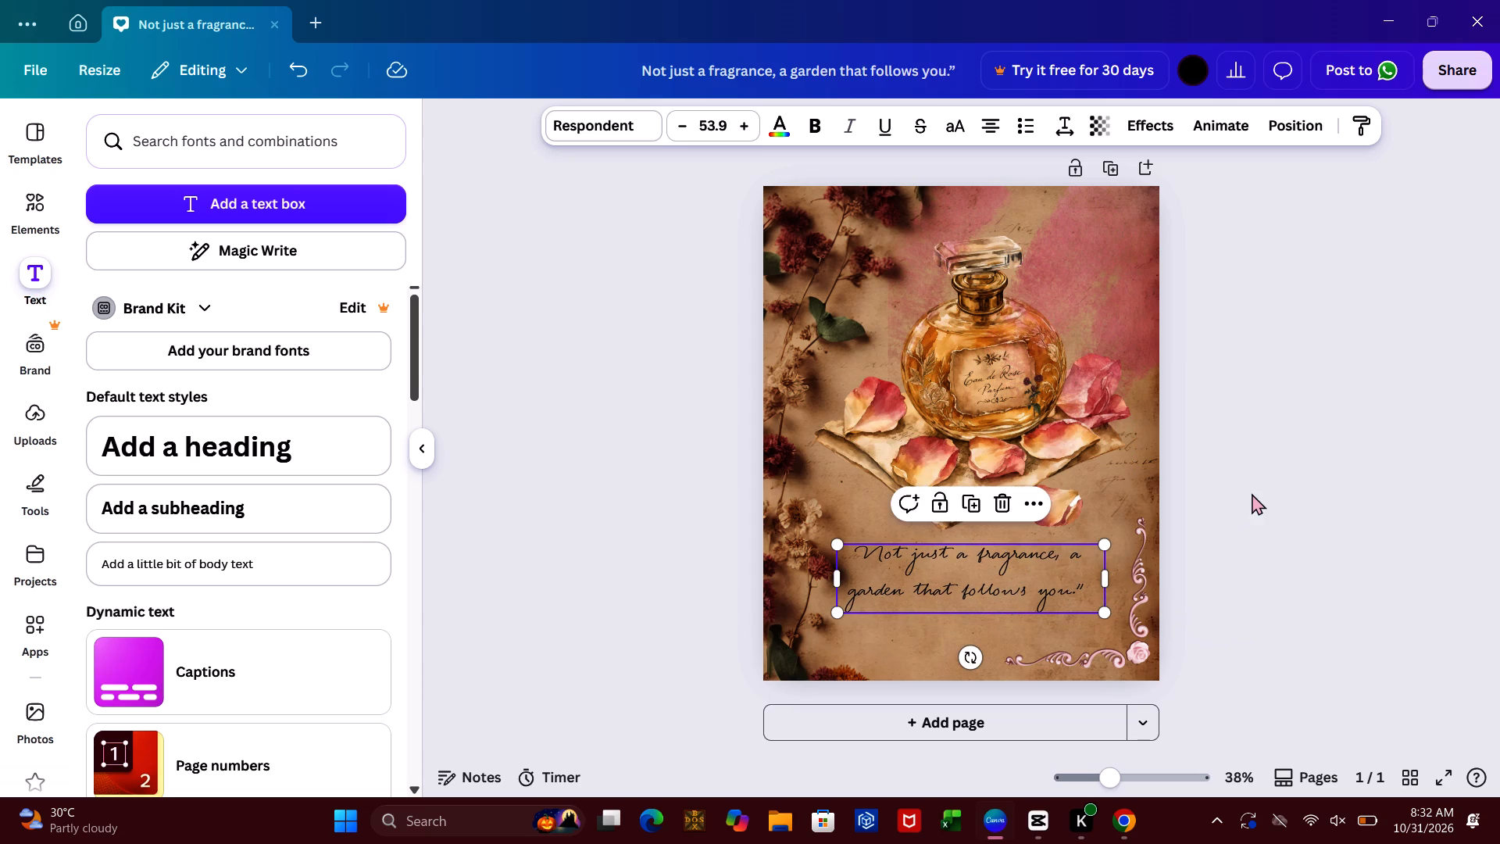
pyautogui.click(1252, 493)
pyautogui.moveTo(1073, 582); pyautogui.dragTo(1091, 581)
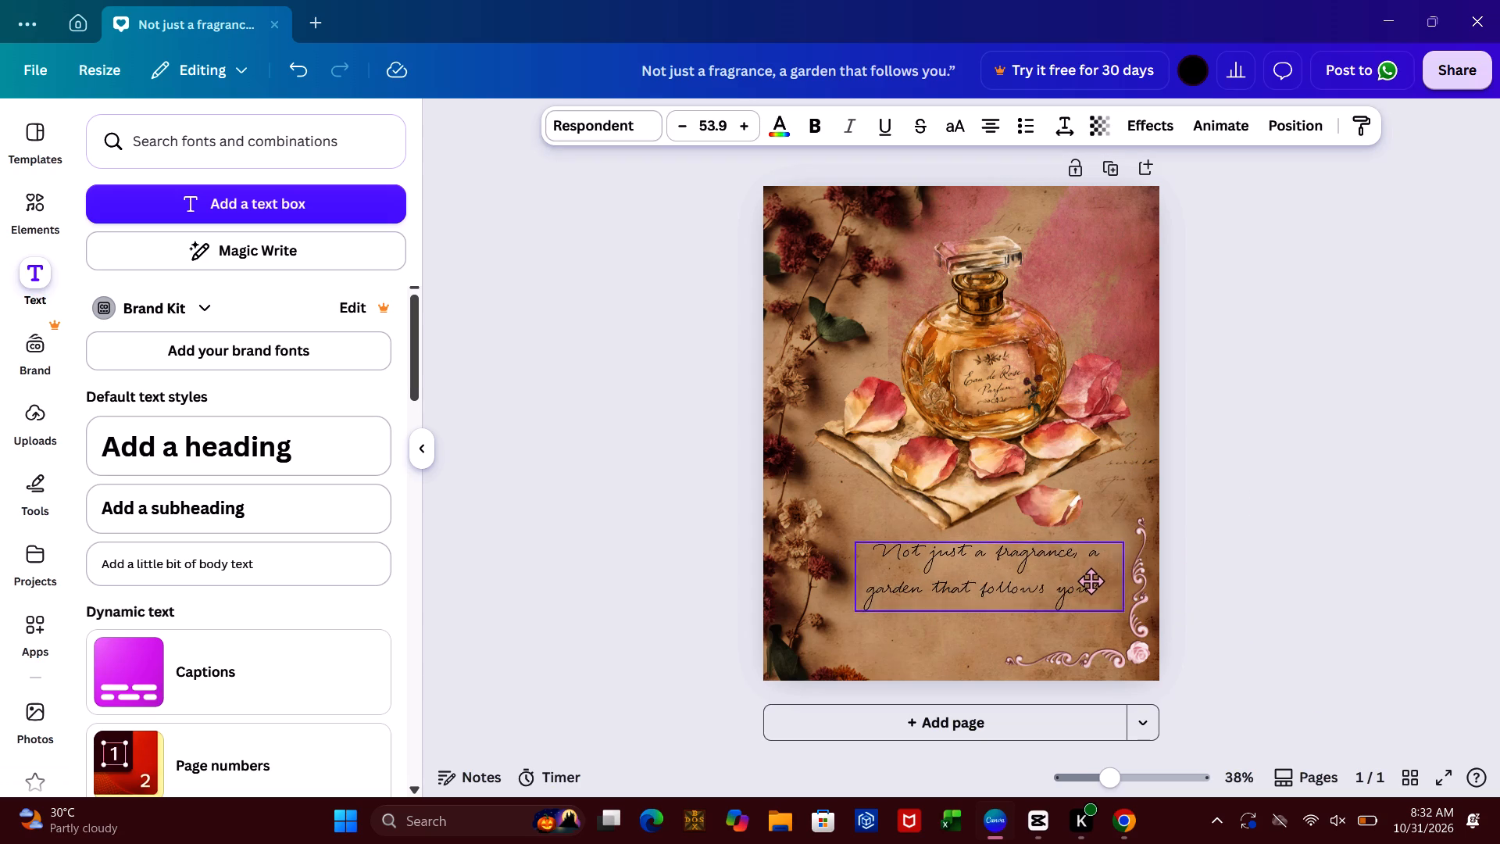
pyautogui.moveTo(1091, 581); pyautogui.dragTo(1086, 583)
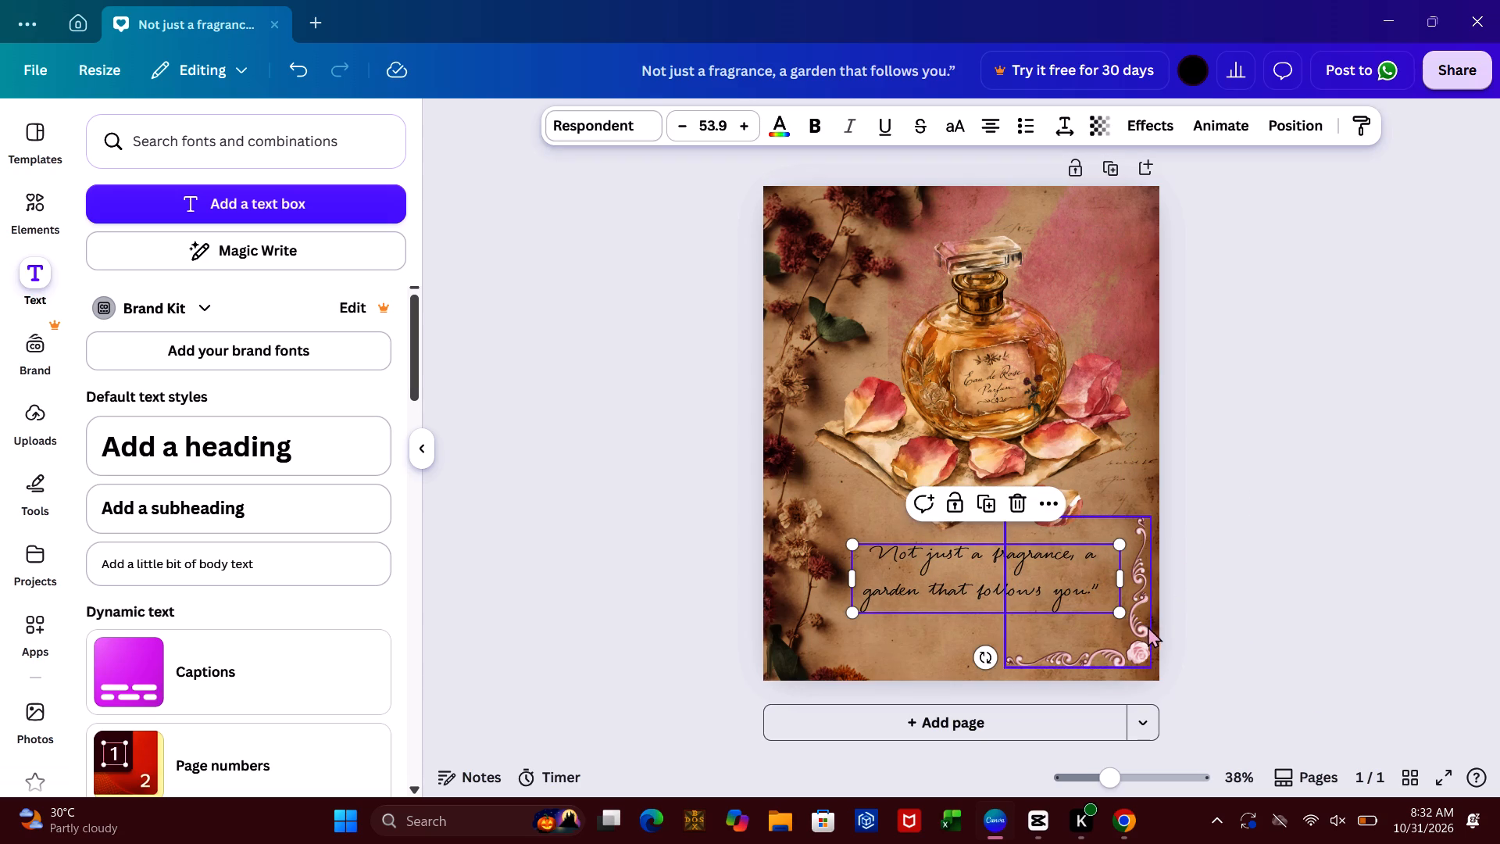
# Scale the slogan up to font size 60.1 and reposition it between the dried flowers and the corner ornament.
pyautogui.moveTo(1121, 614); pyautogui.dragTo(1134, 623)
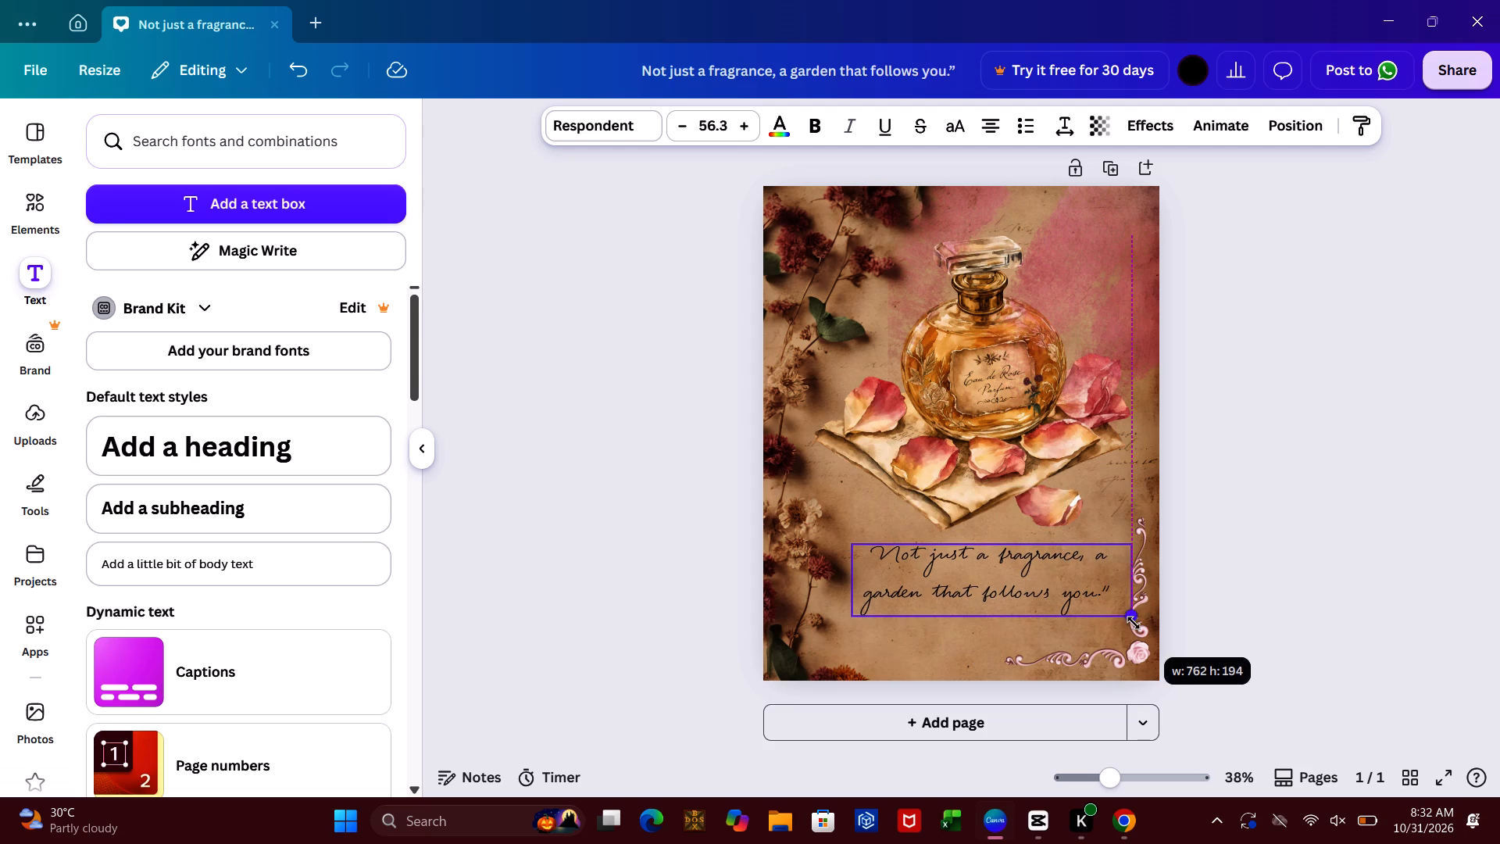
pyautogui.moveTo(1134, 623); pyautogui.dragTo(1147, 627)
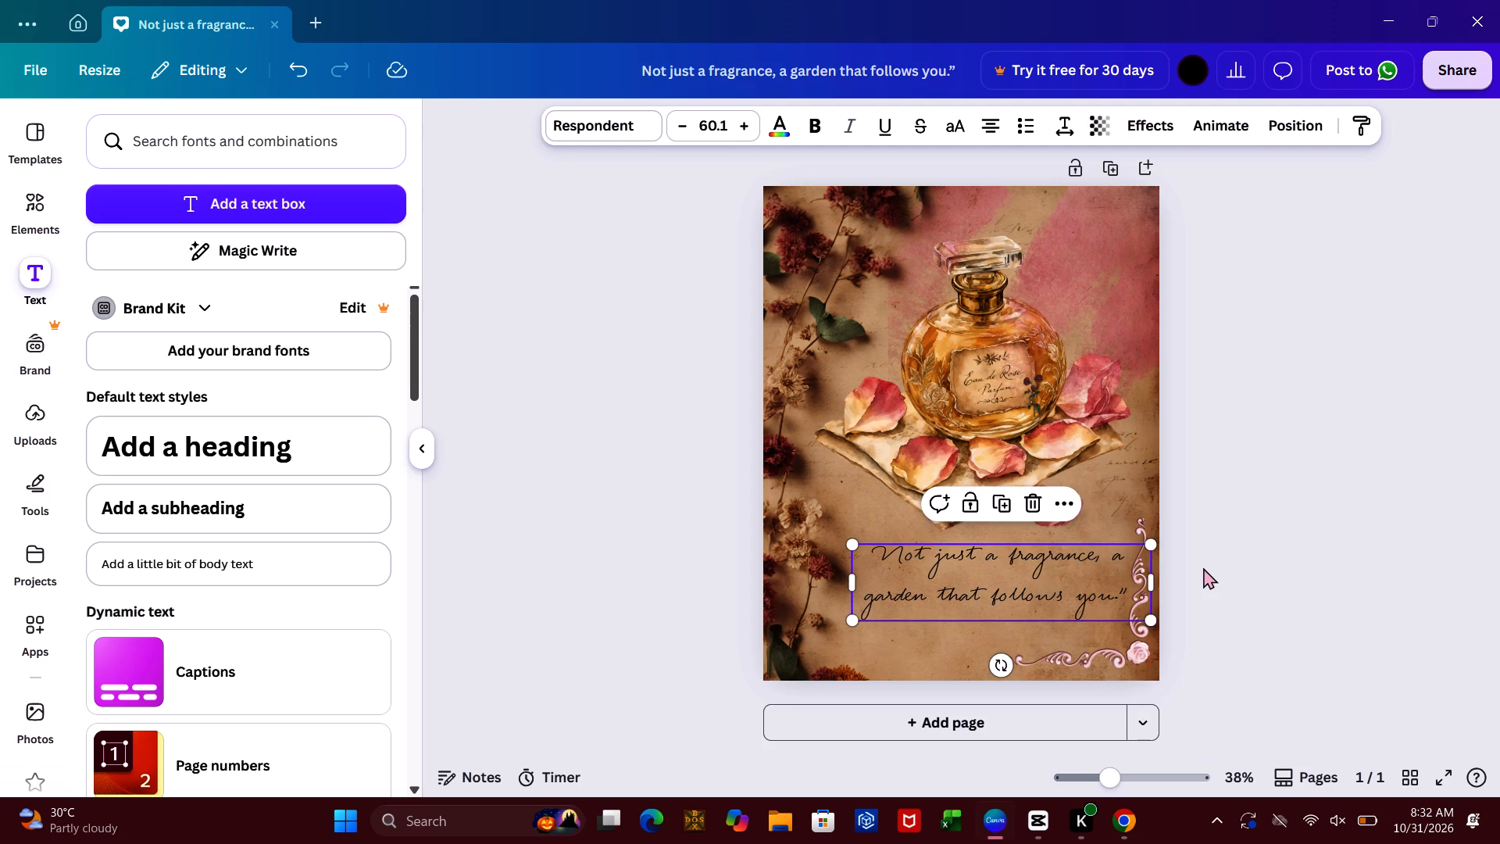
pyautogui.click(1203, 567)
pyautogui.moveTo(1086, 567); pyautogui.dragTo(1069, 567)
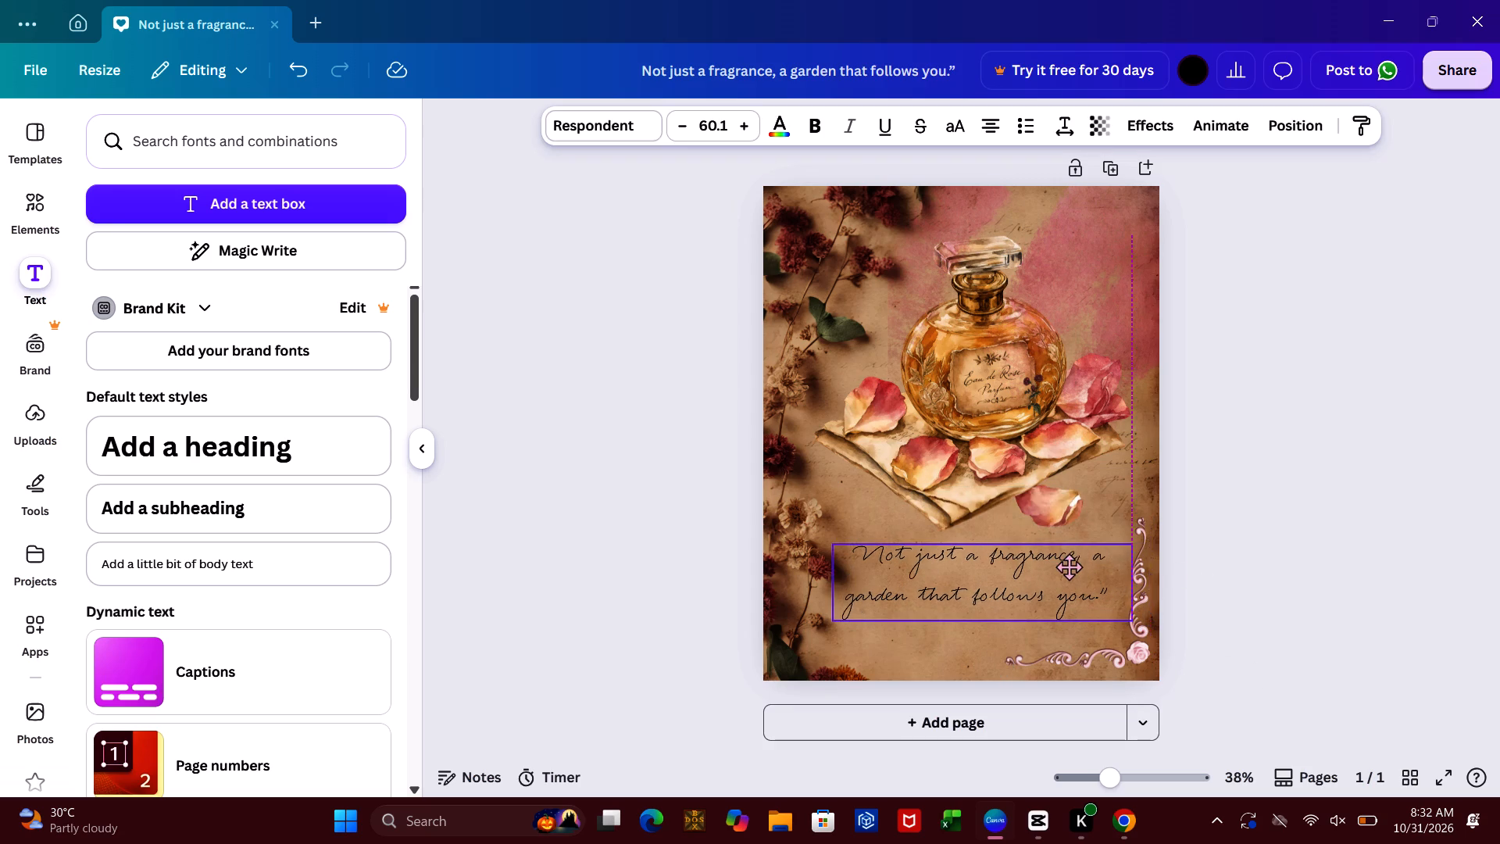
pyautogui.moveTo(1069, 567); pyautogui.dragTo(1075, 567)
pyautogui.click(1198, 504)
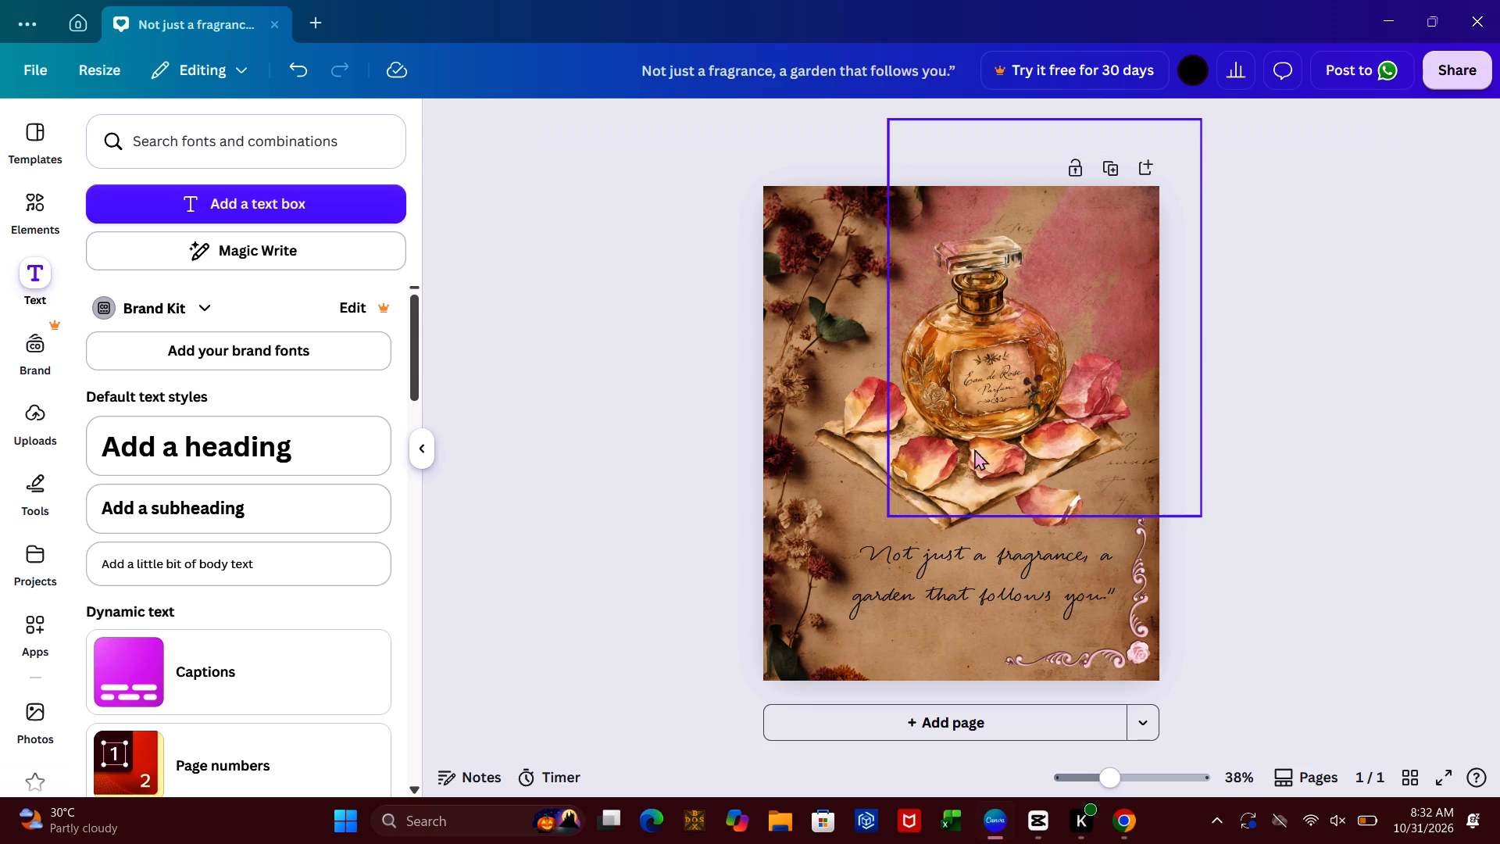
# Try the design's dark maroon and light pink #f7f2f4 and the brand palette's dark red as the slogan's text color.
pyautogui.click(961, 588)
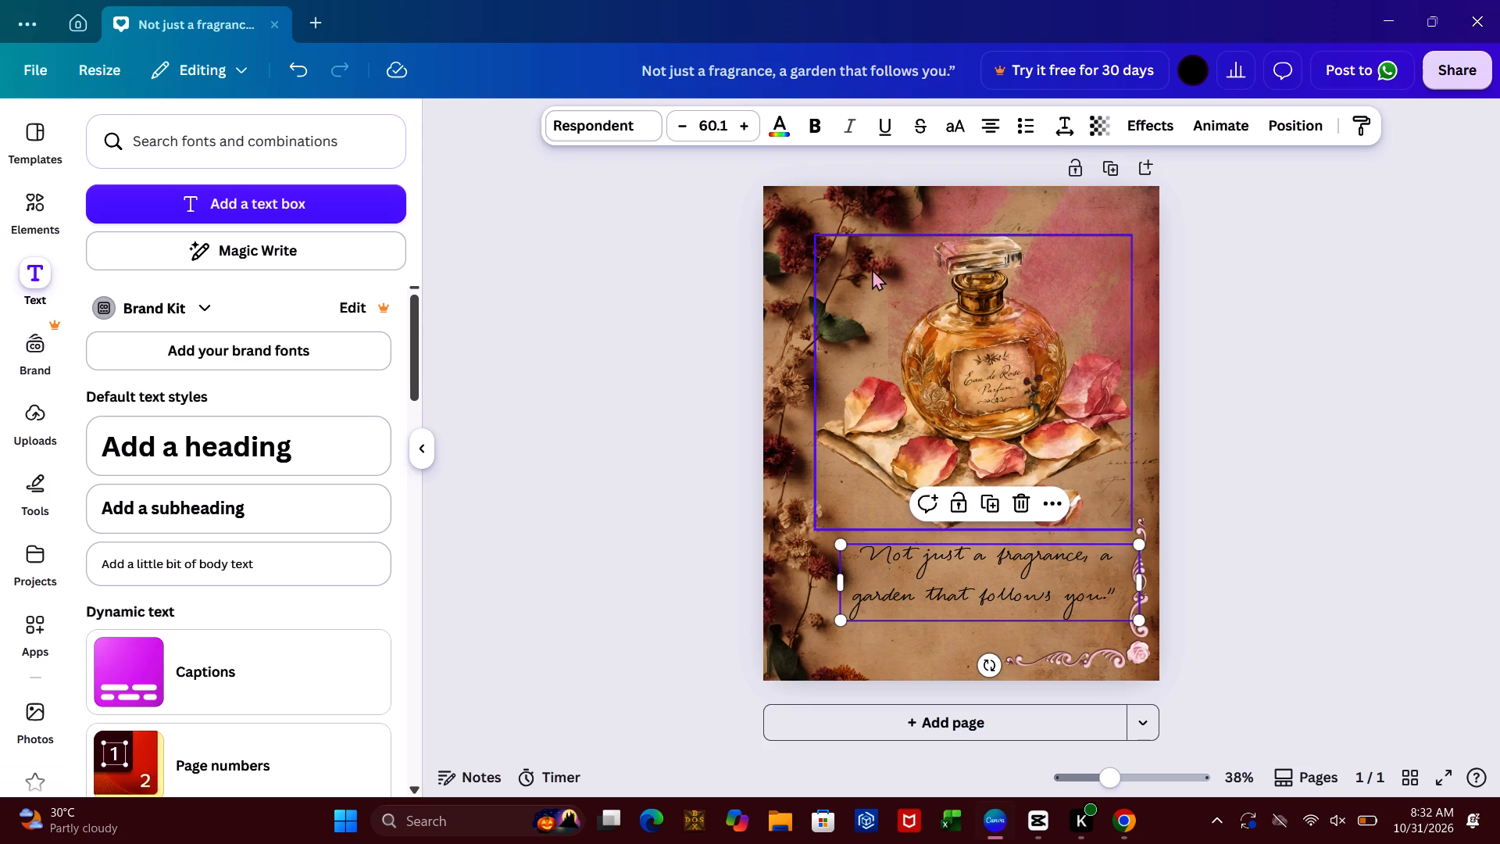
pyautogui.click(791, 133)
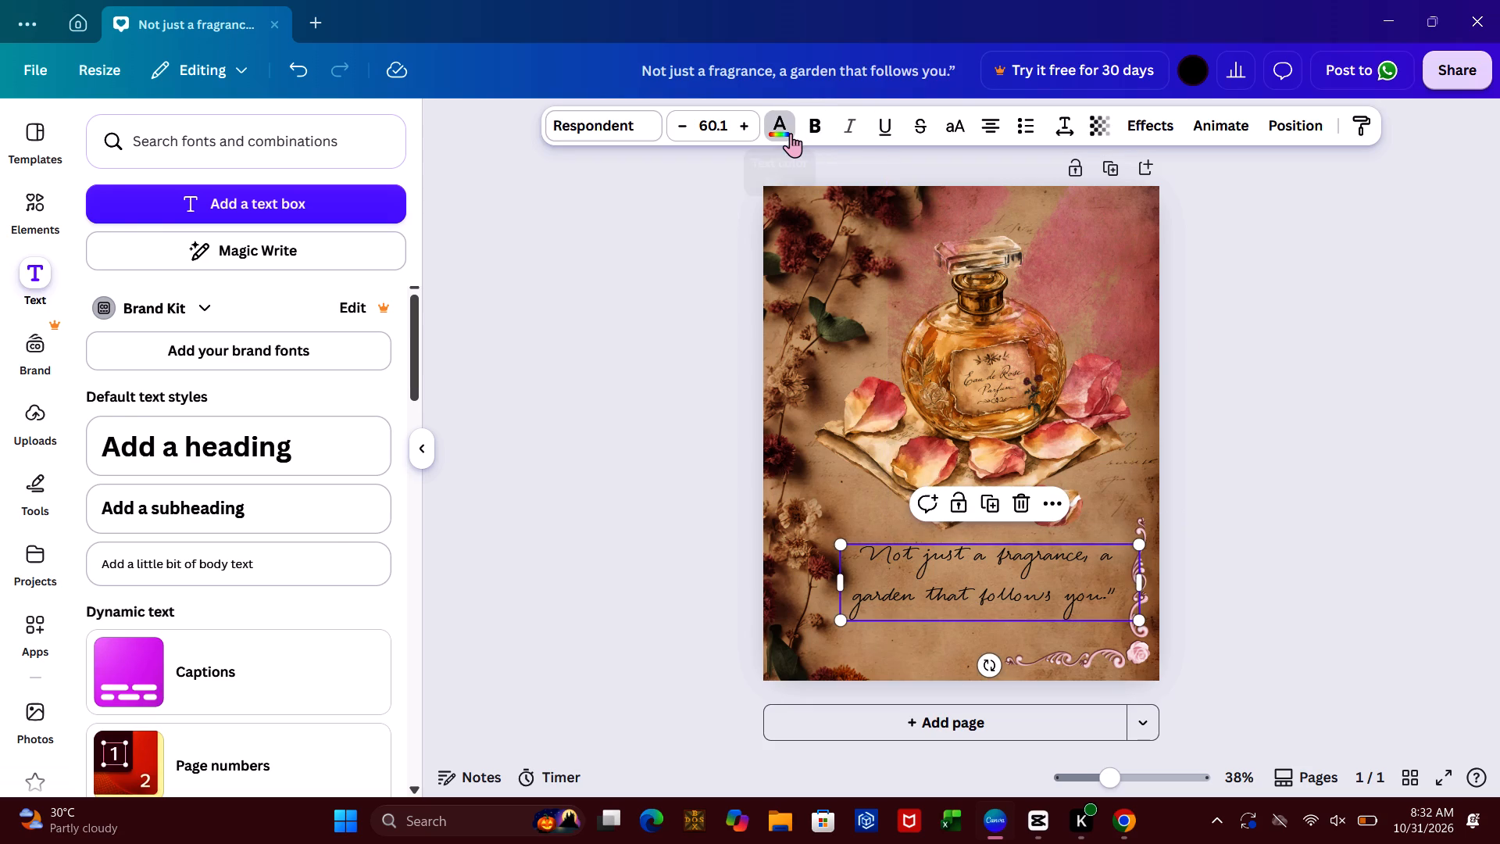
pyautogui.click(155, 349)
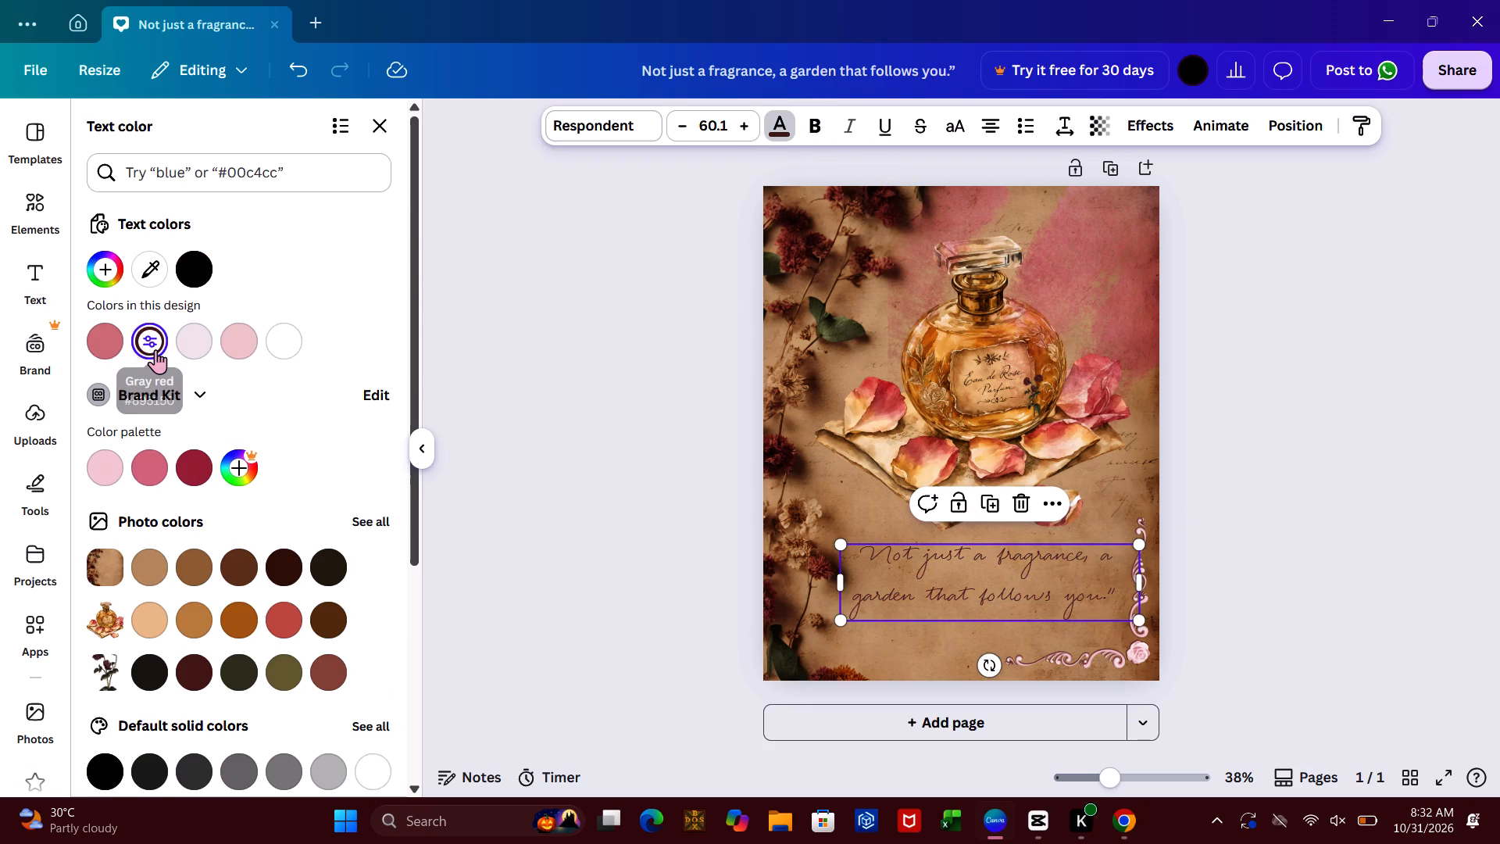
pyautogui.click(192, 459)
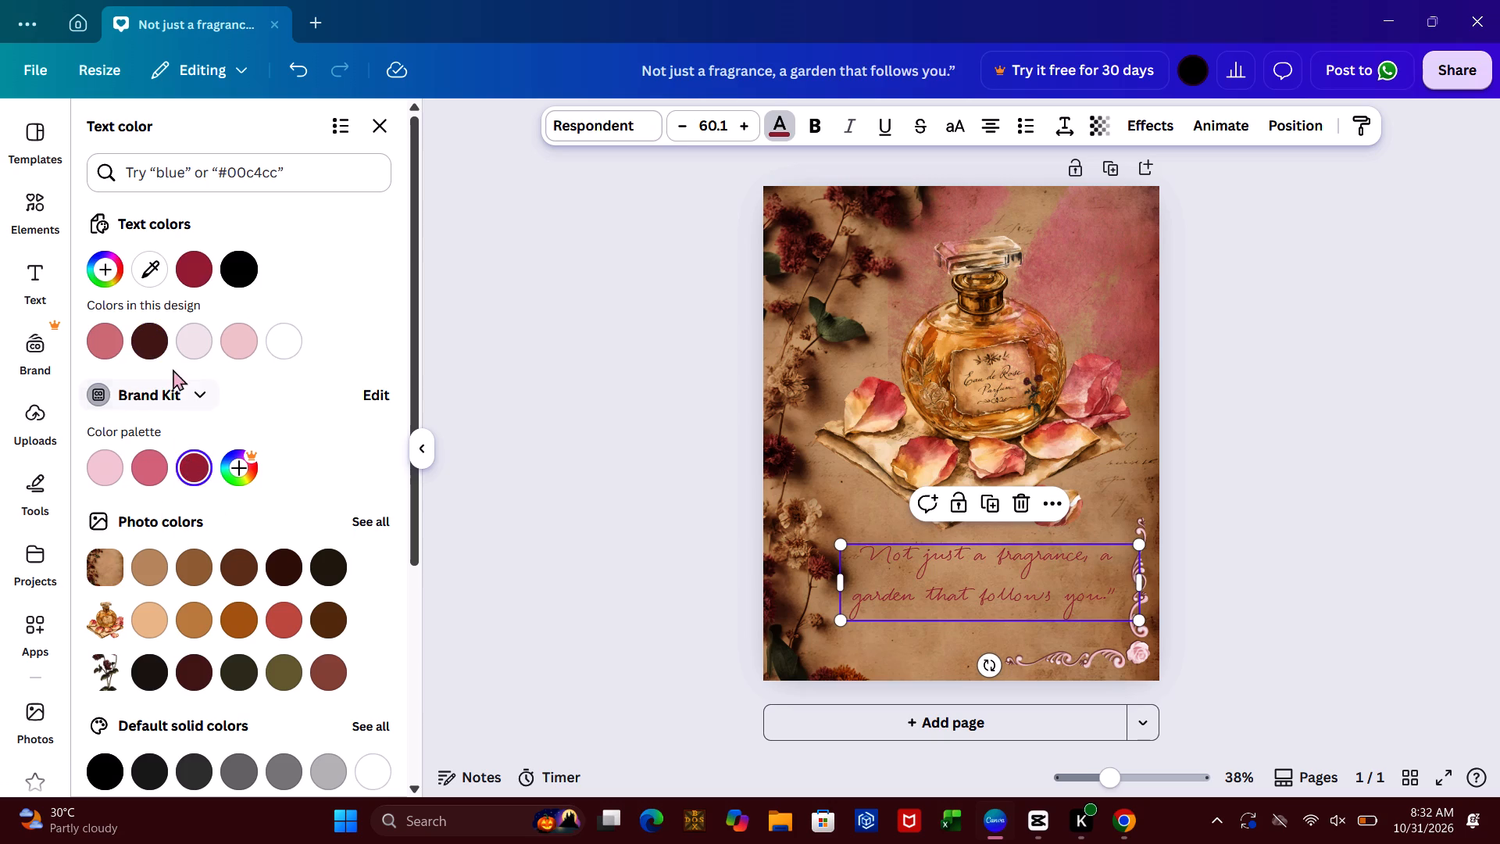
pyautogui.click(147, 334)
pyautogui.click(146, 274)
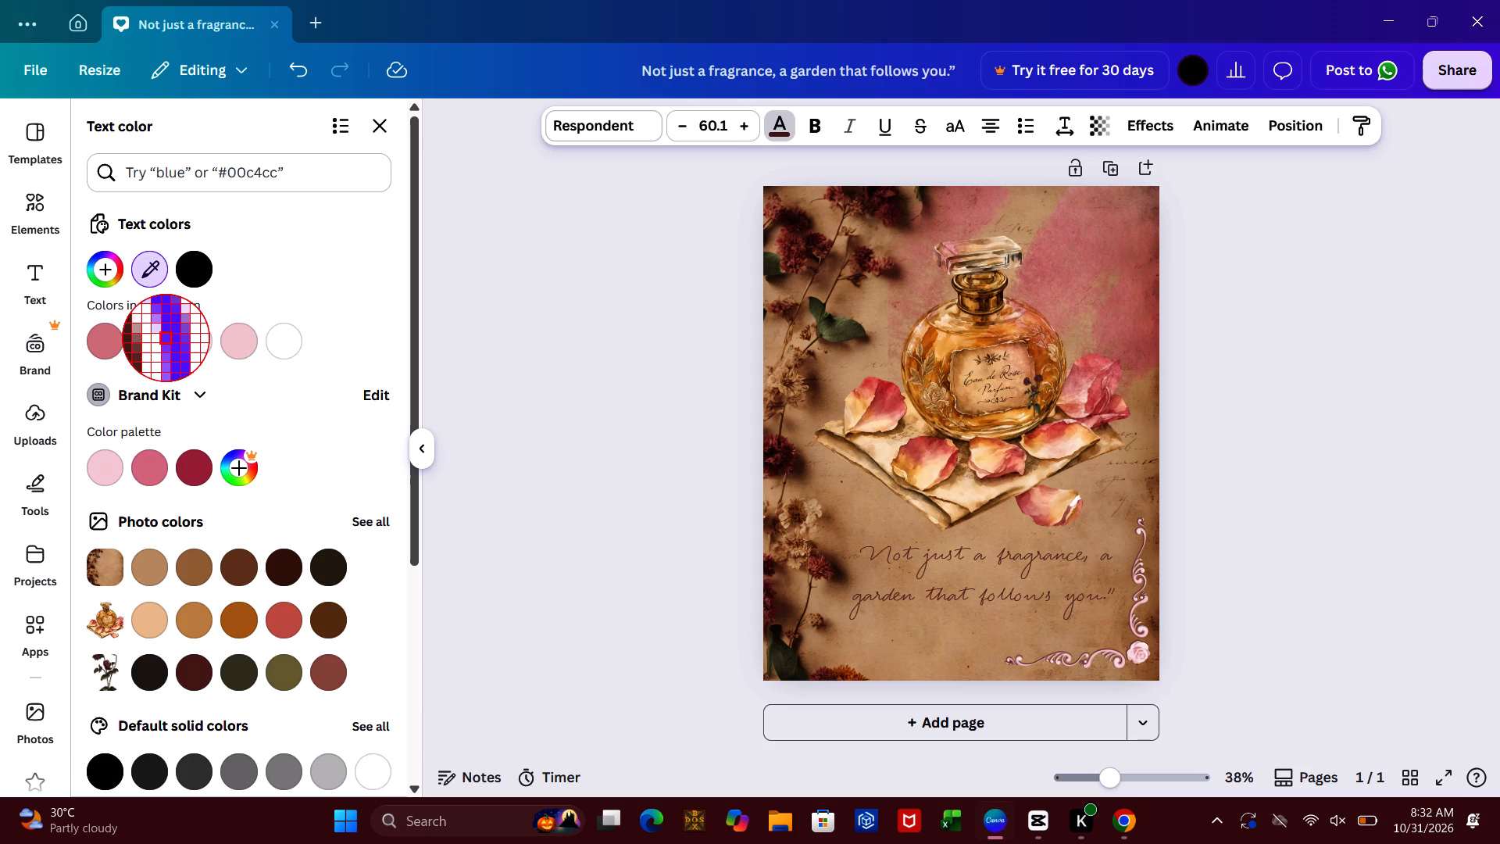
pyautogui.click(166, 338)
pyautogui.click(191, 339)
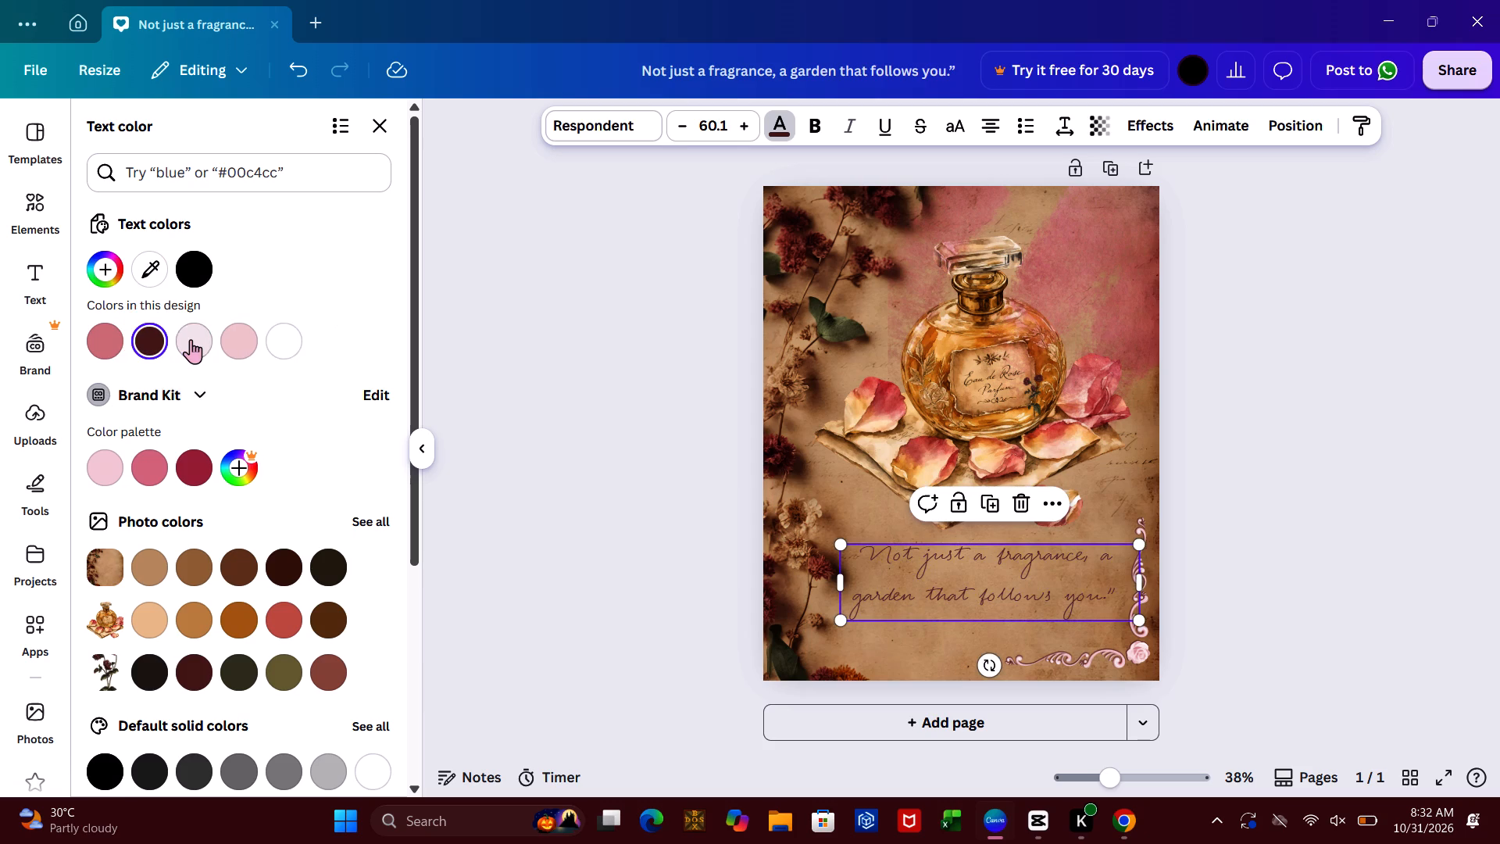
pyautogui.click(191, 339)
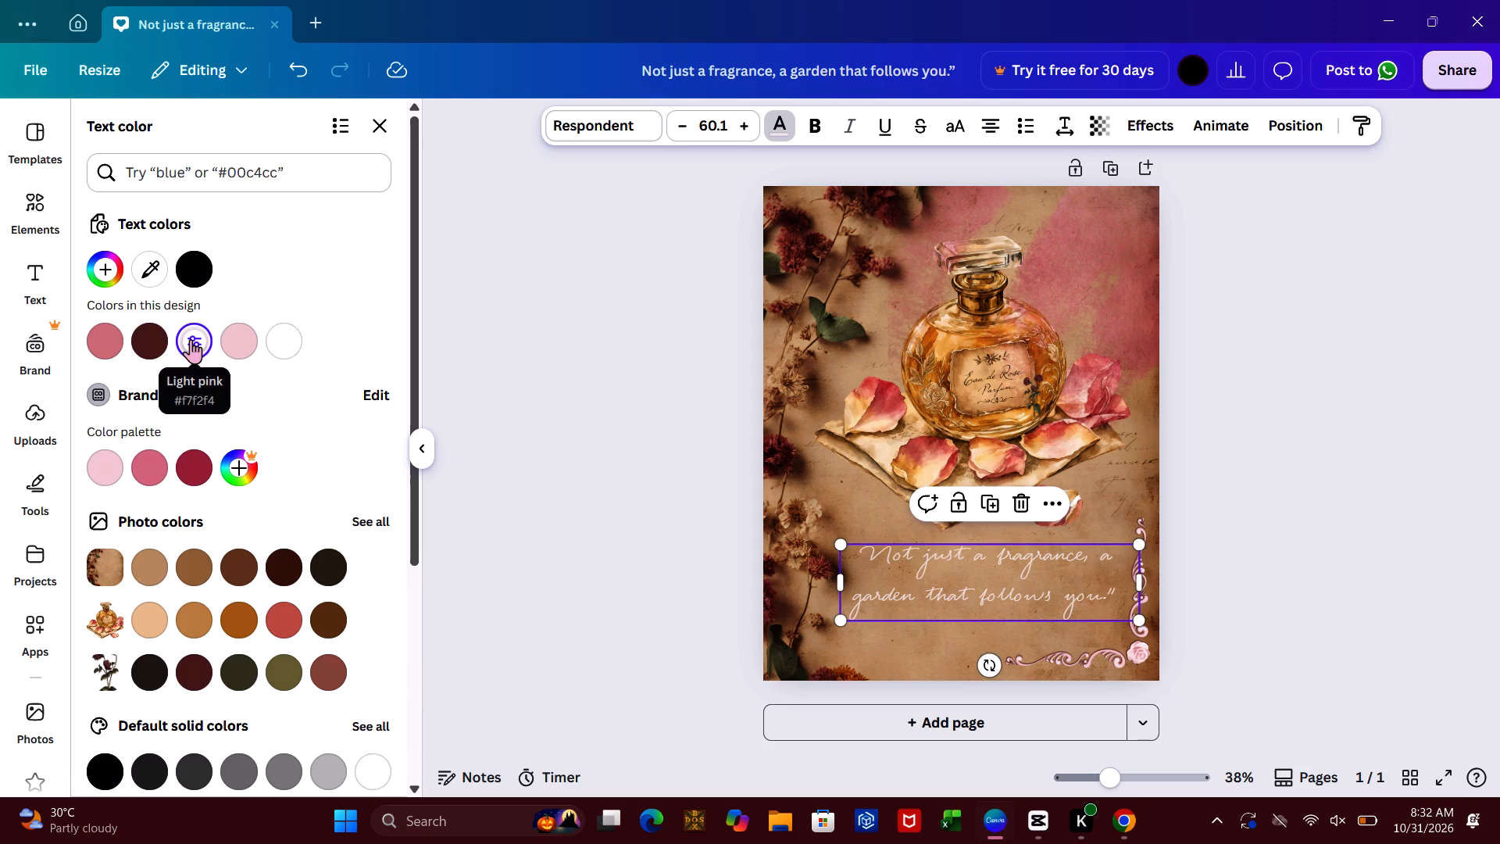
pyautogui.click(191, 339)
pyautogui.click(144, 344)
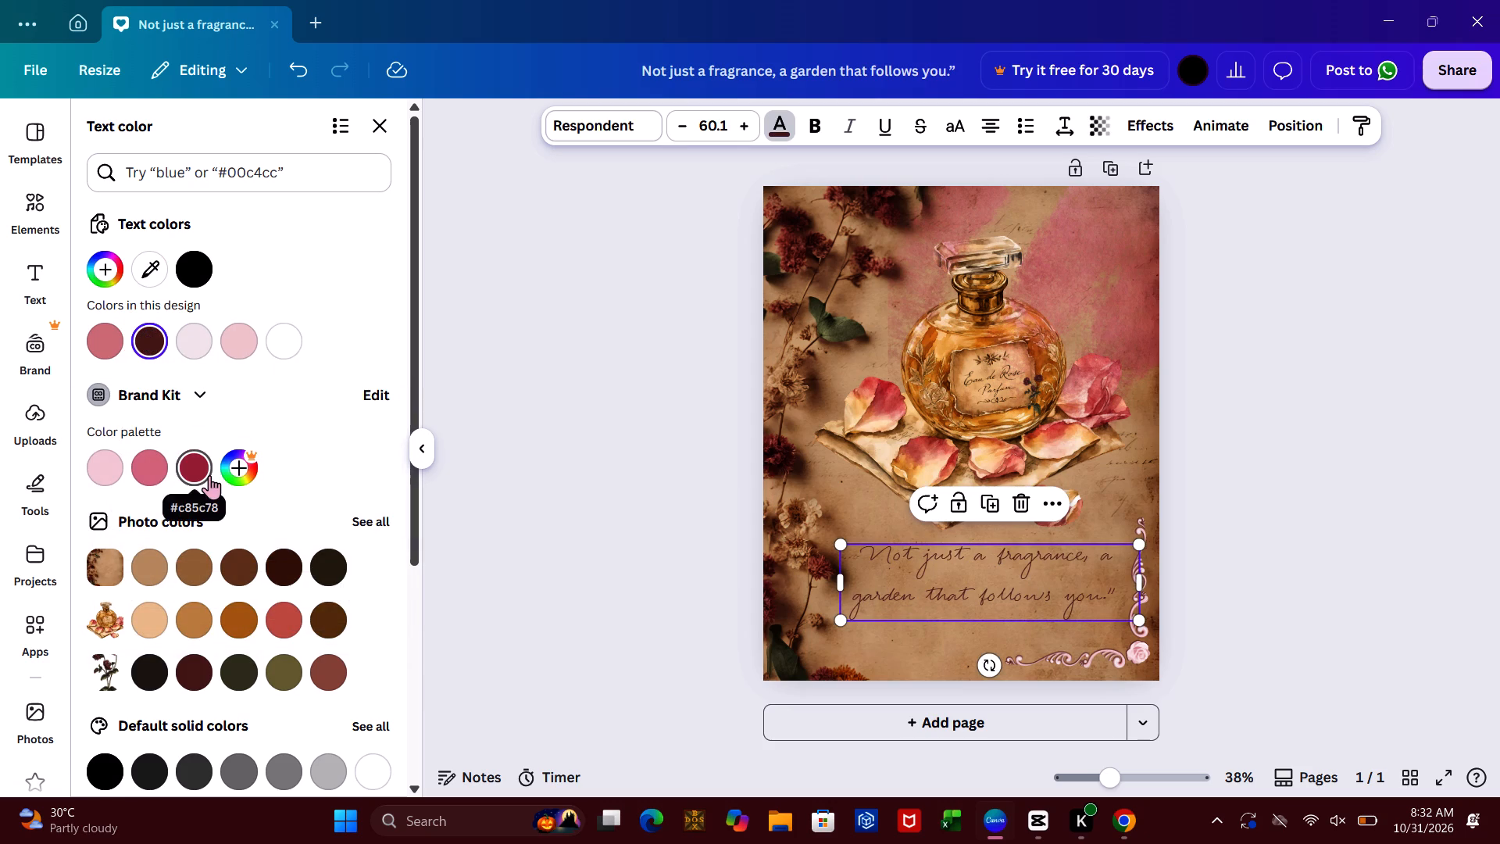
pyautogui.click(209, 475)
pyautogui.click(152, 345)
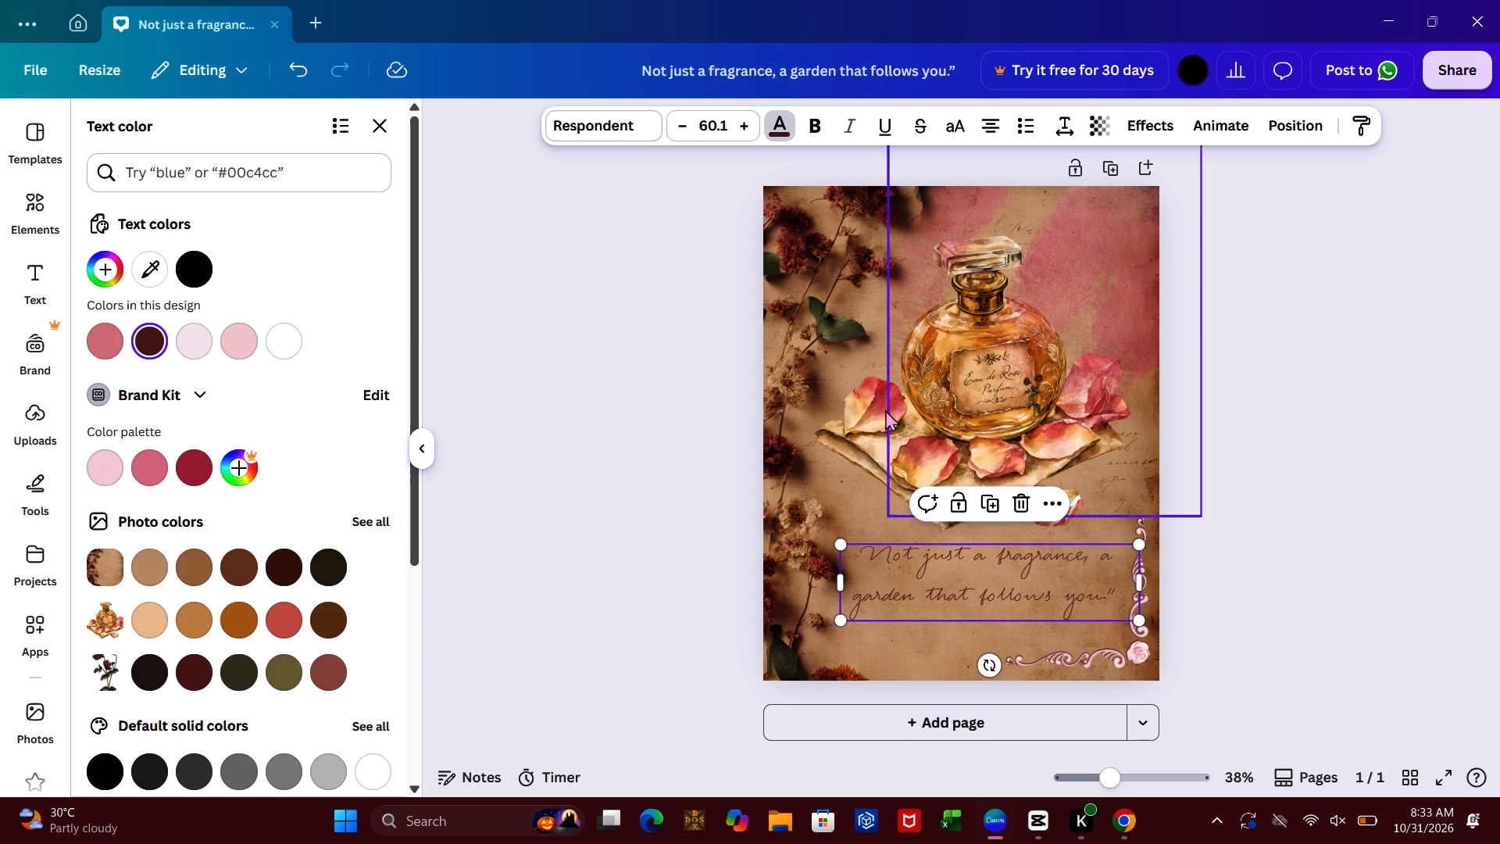
# Make the slogan's wording bold across both lines.
pyautogui.click(964, 584)
pyautogui.moveTo(874, 556); pyautogui.dragTo(902, 567)
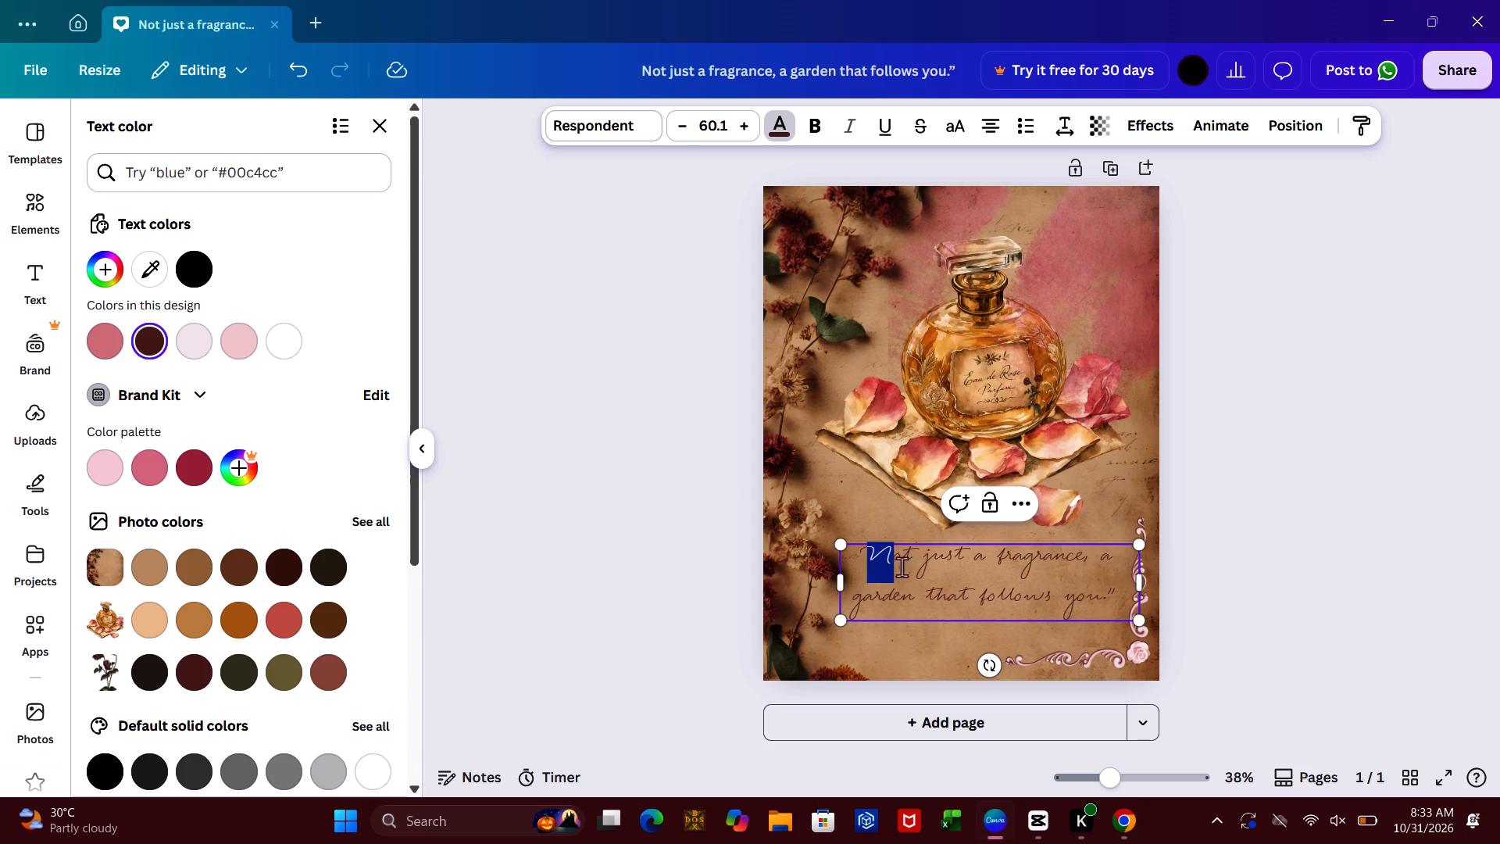
pyautogui.moveTo(902, 567); pyautogui.dragTo(1130, 609)
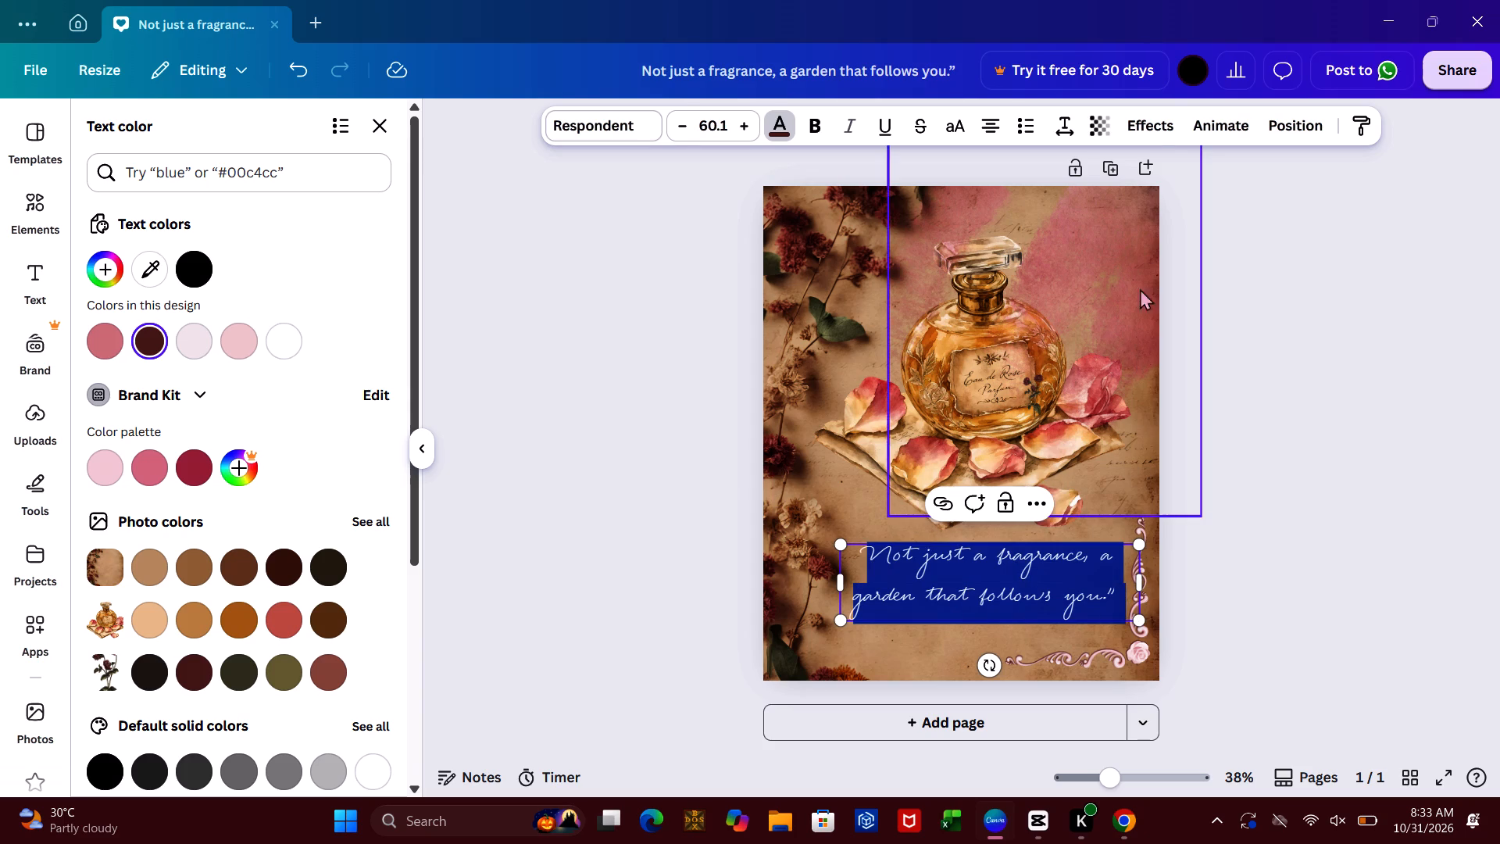
pyautogui.click(827, 123)
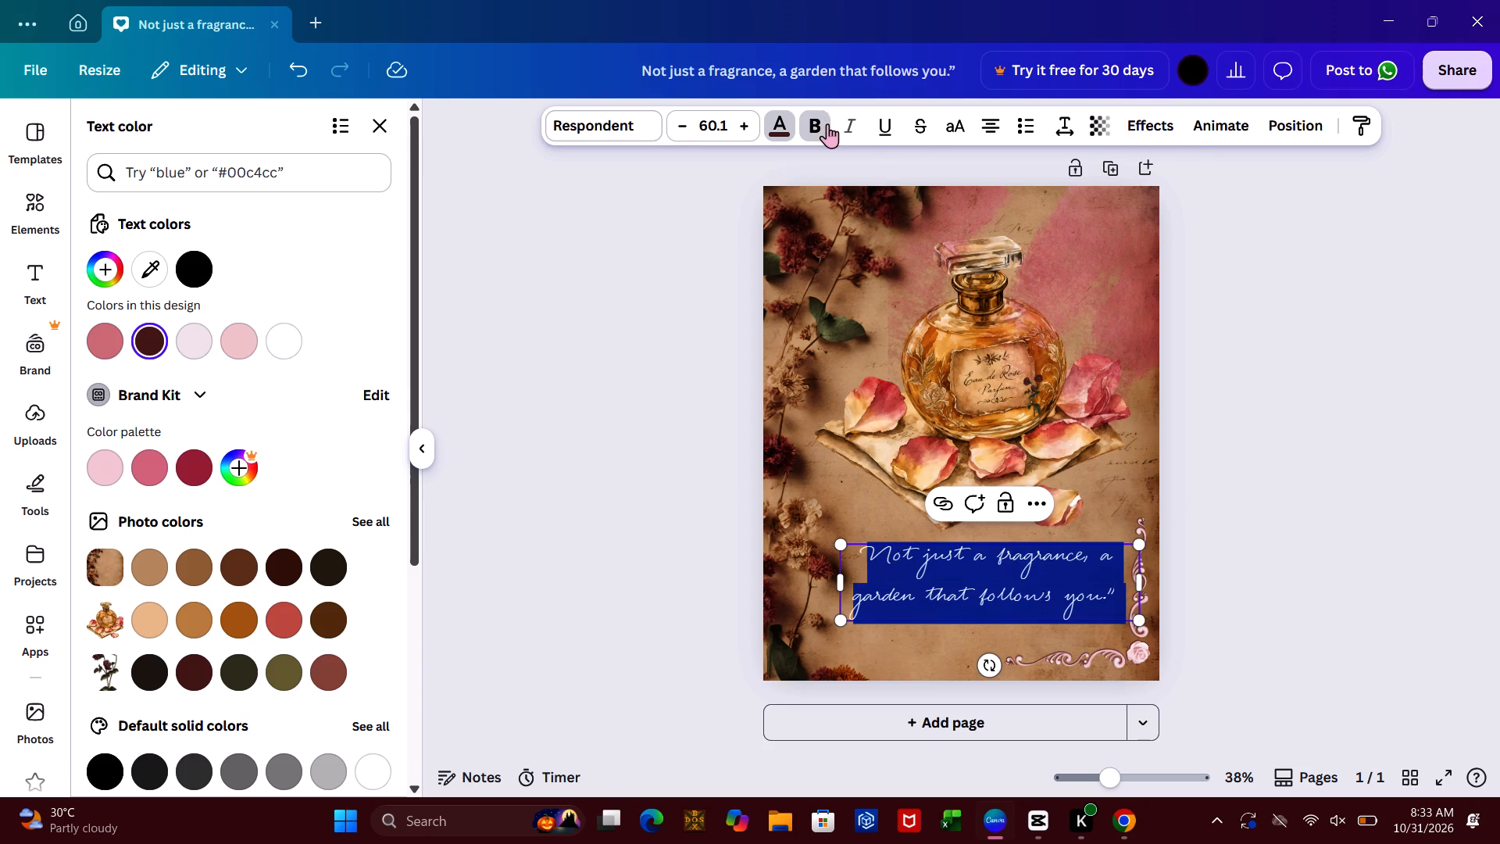
pyautogui.click(1309, 405)
pyautogui.click(1309, 405)
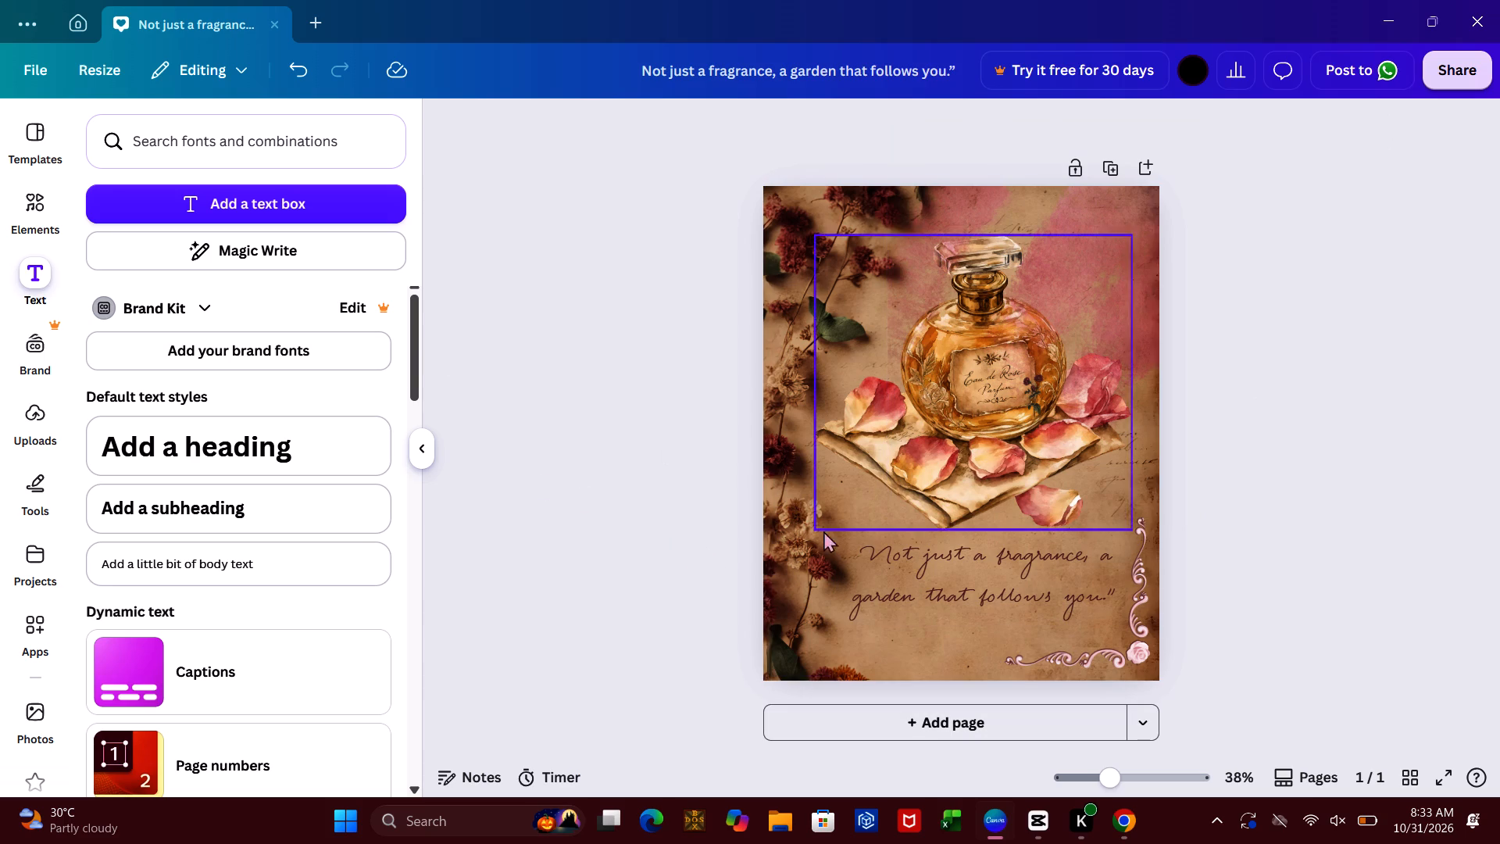
# Recolor the slogan with the very dark brown from the background photo's colors, after trying the dried flowers' dark maroon.
pyautogui.click(880, 560)
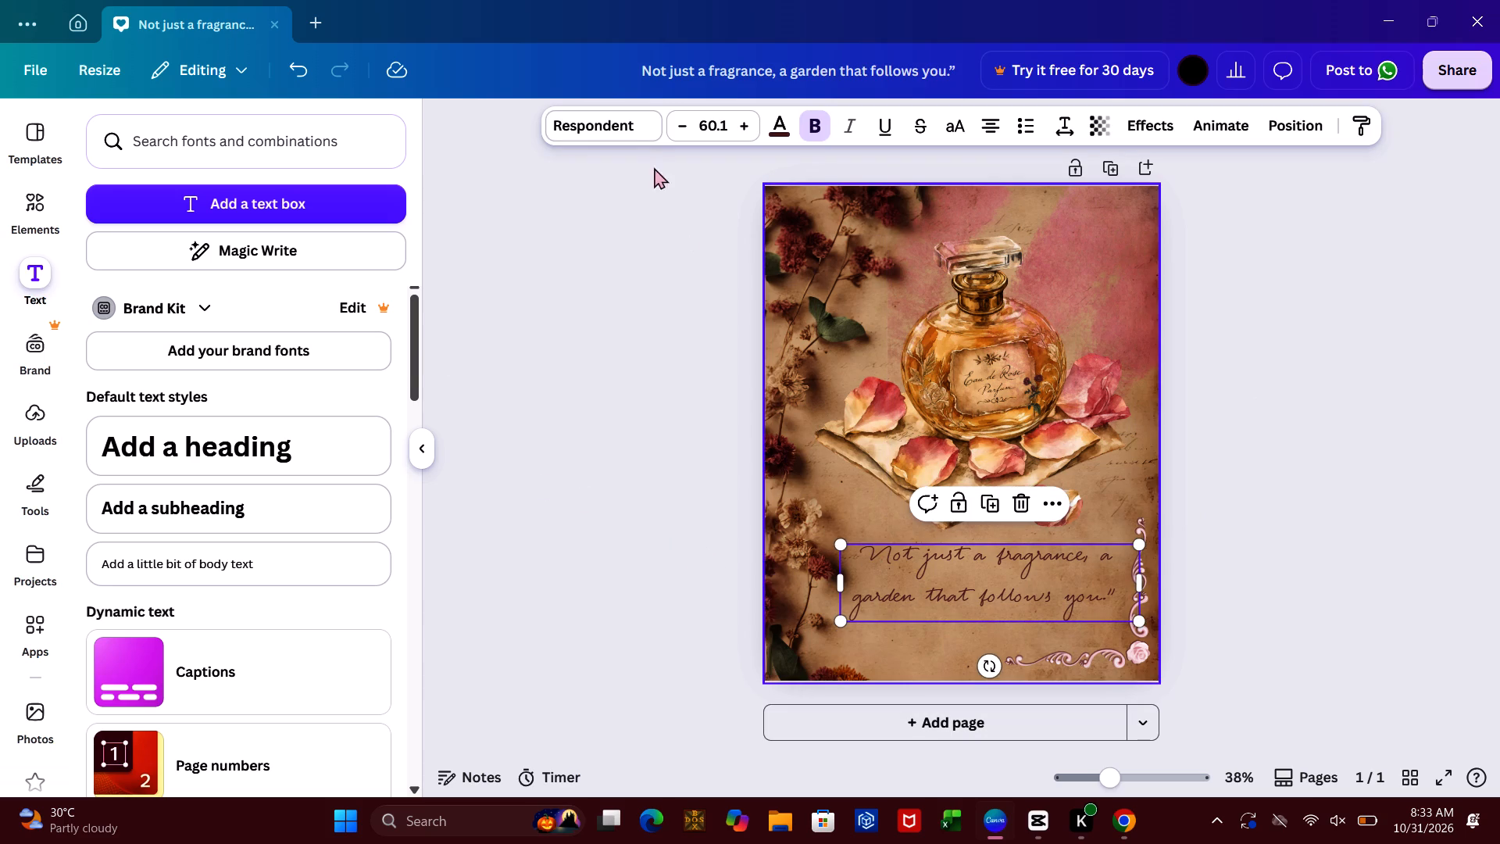
pyautogui.click(776, 121)
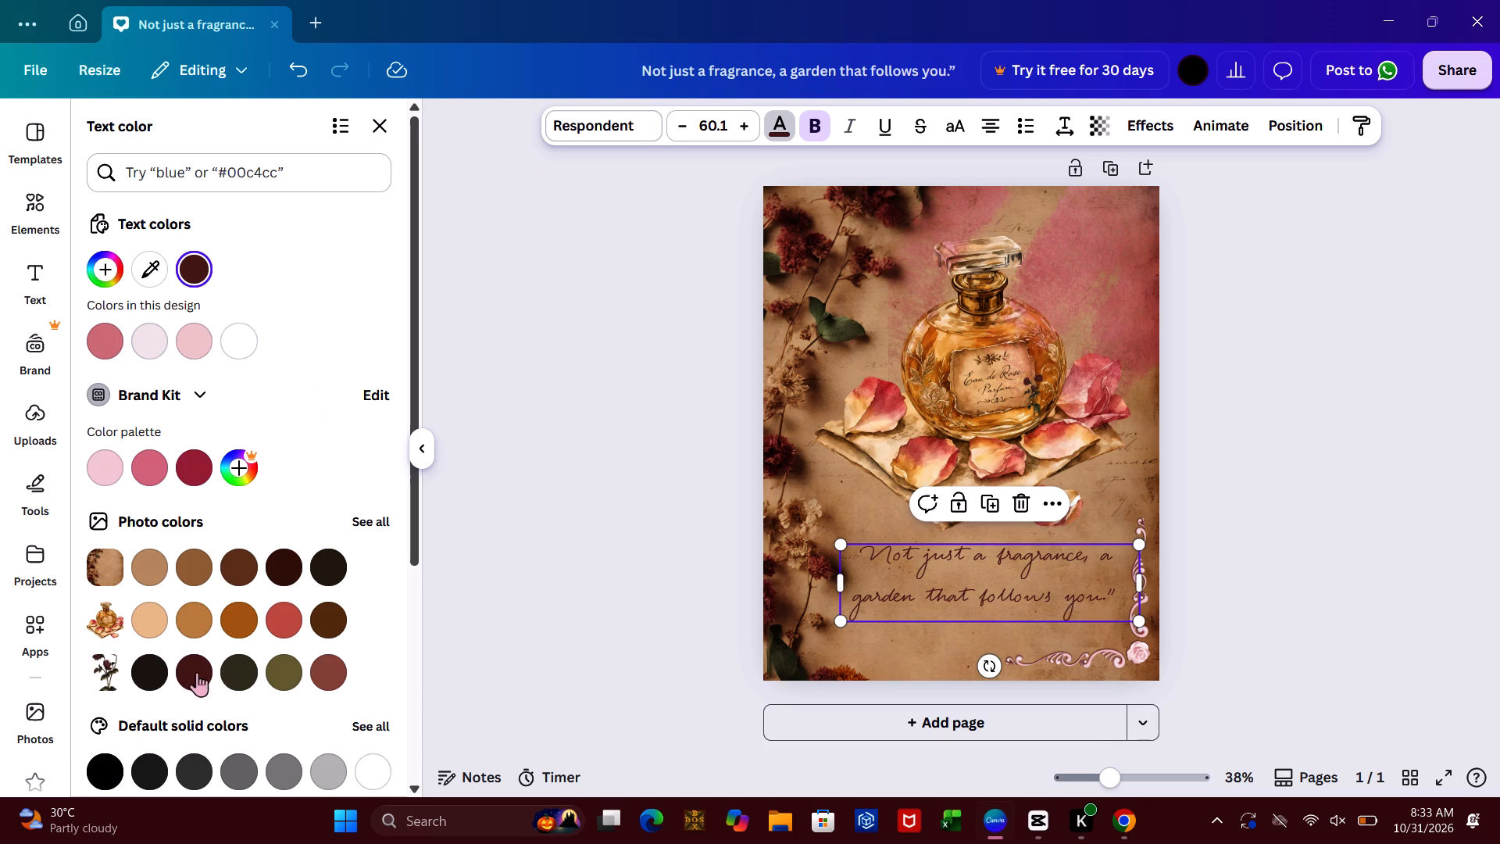
pyautogui.click(187, 671)
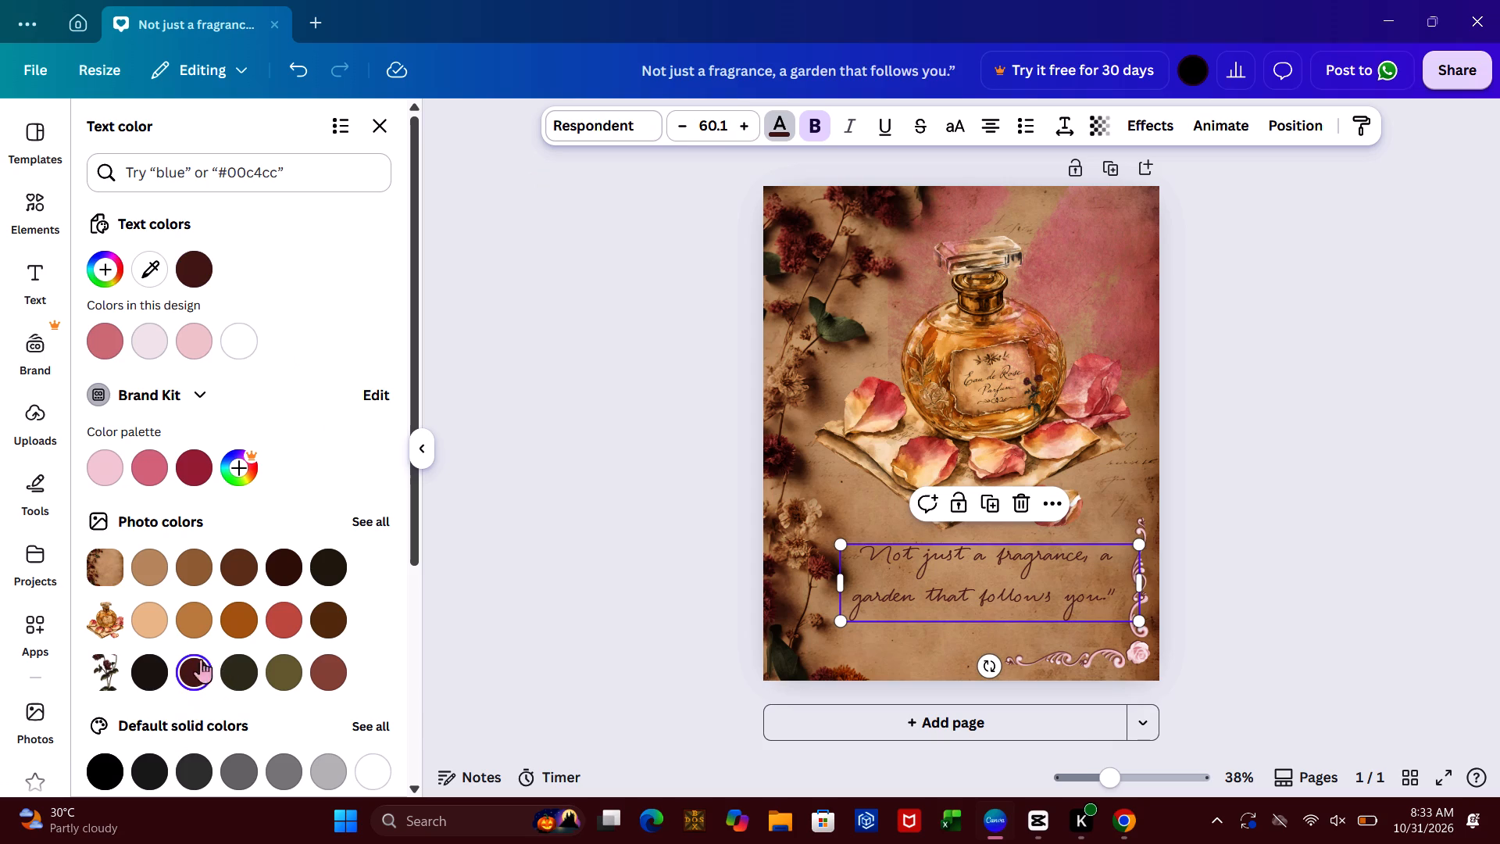
pyautogui.click(243, 563)
pyautogui.click(270, 563)
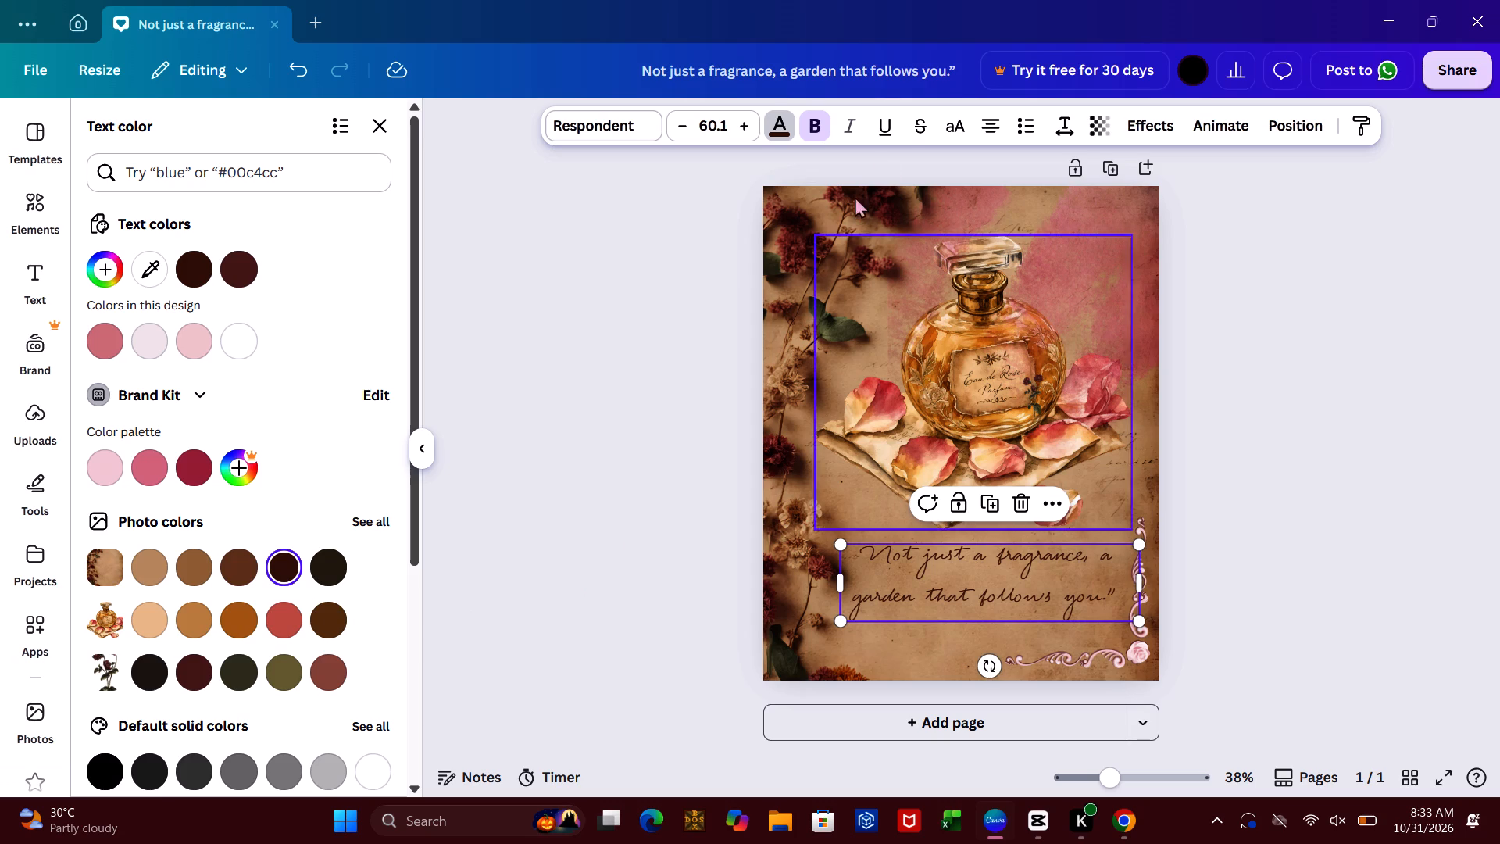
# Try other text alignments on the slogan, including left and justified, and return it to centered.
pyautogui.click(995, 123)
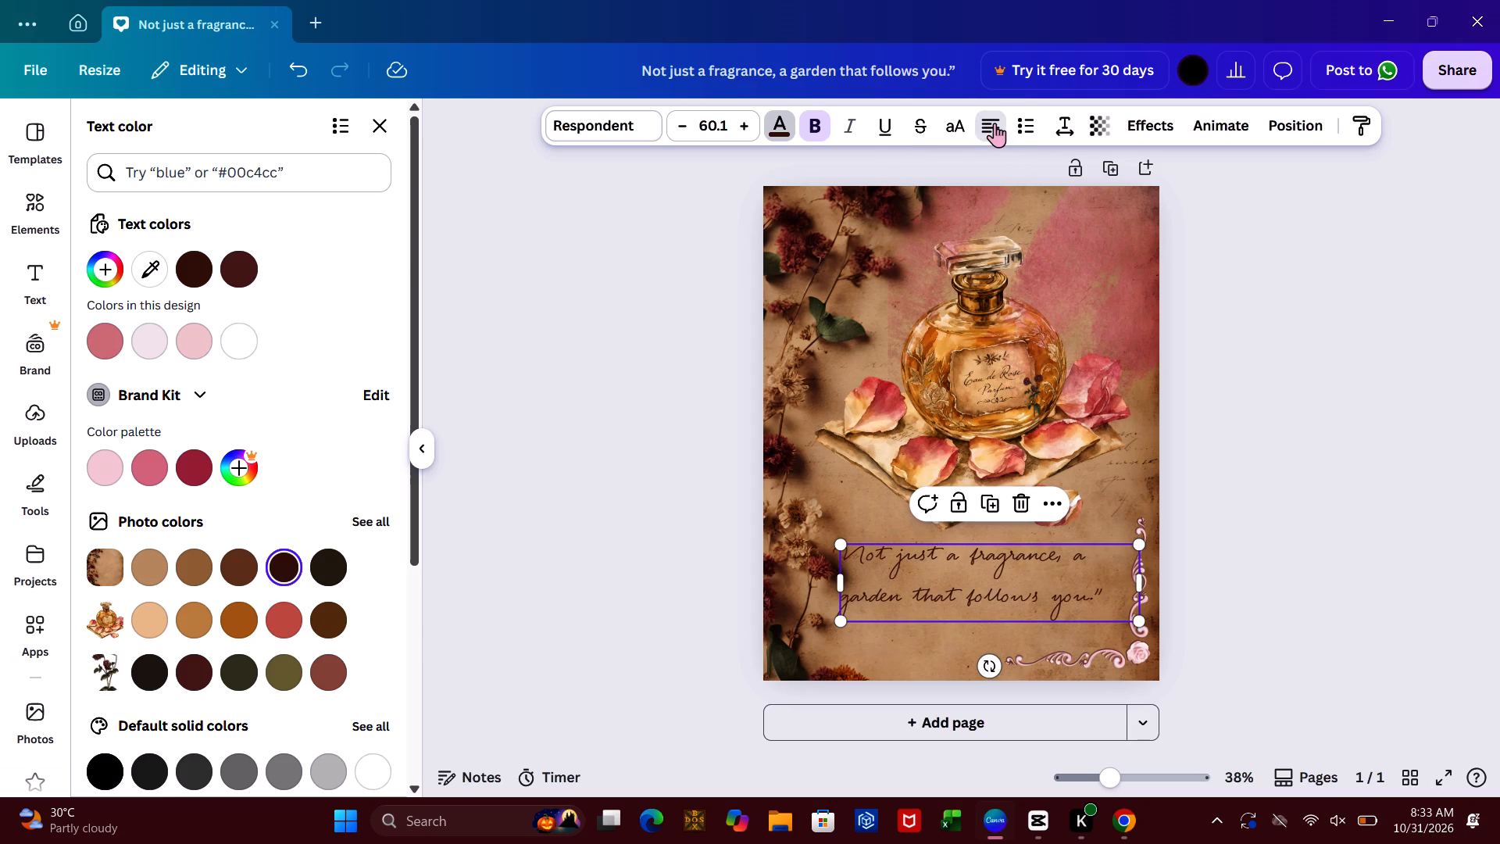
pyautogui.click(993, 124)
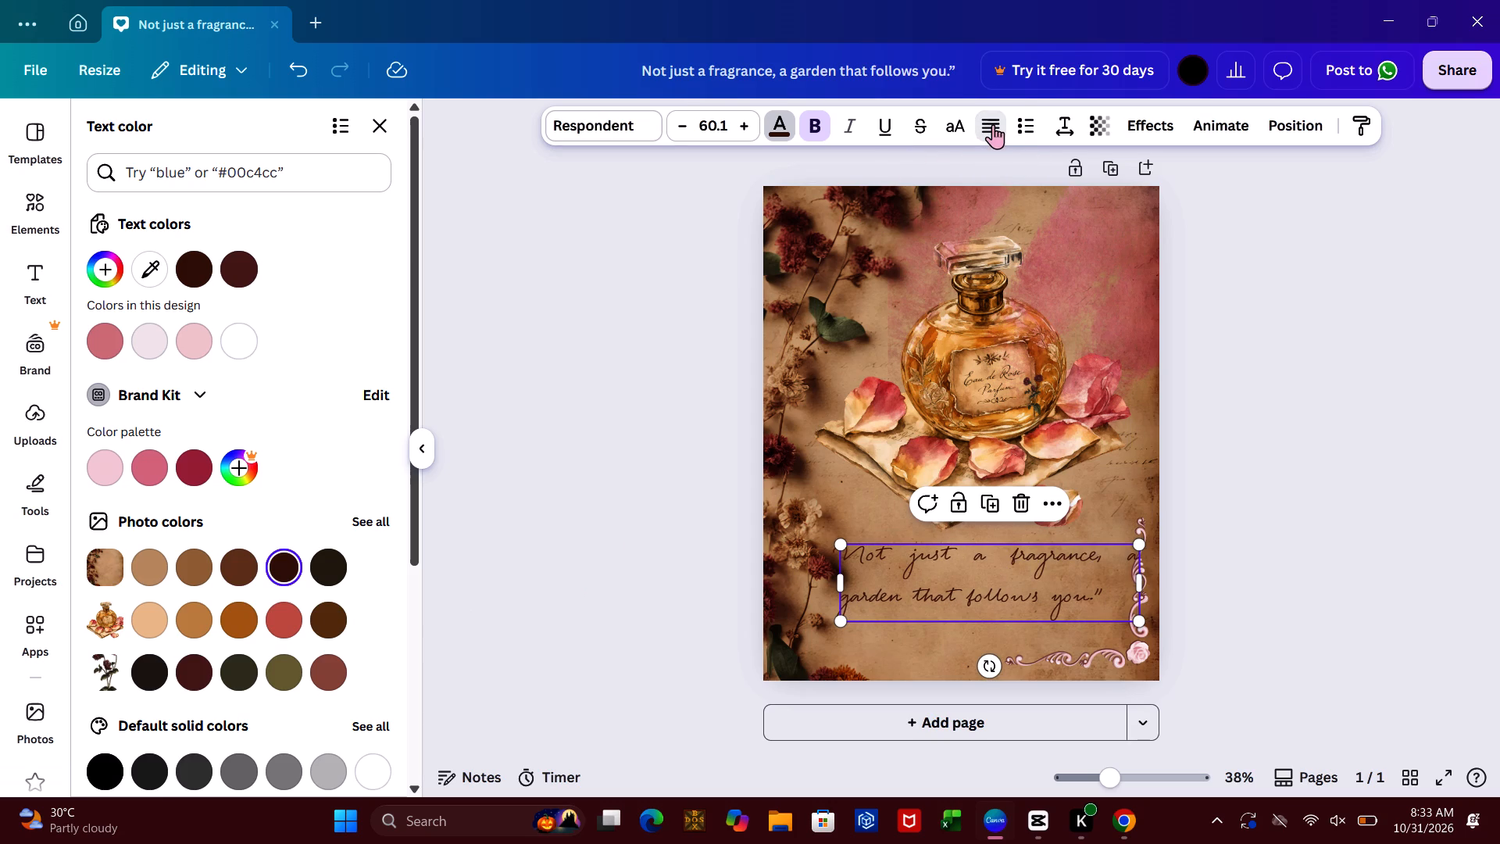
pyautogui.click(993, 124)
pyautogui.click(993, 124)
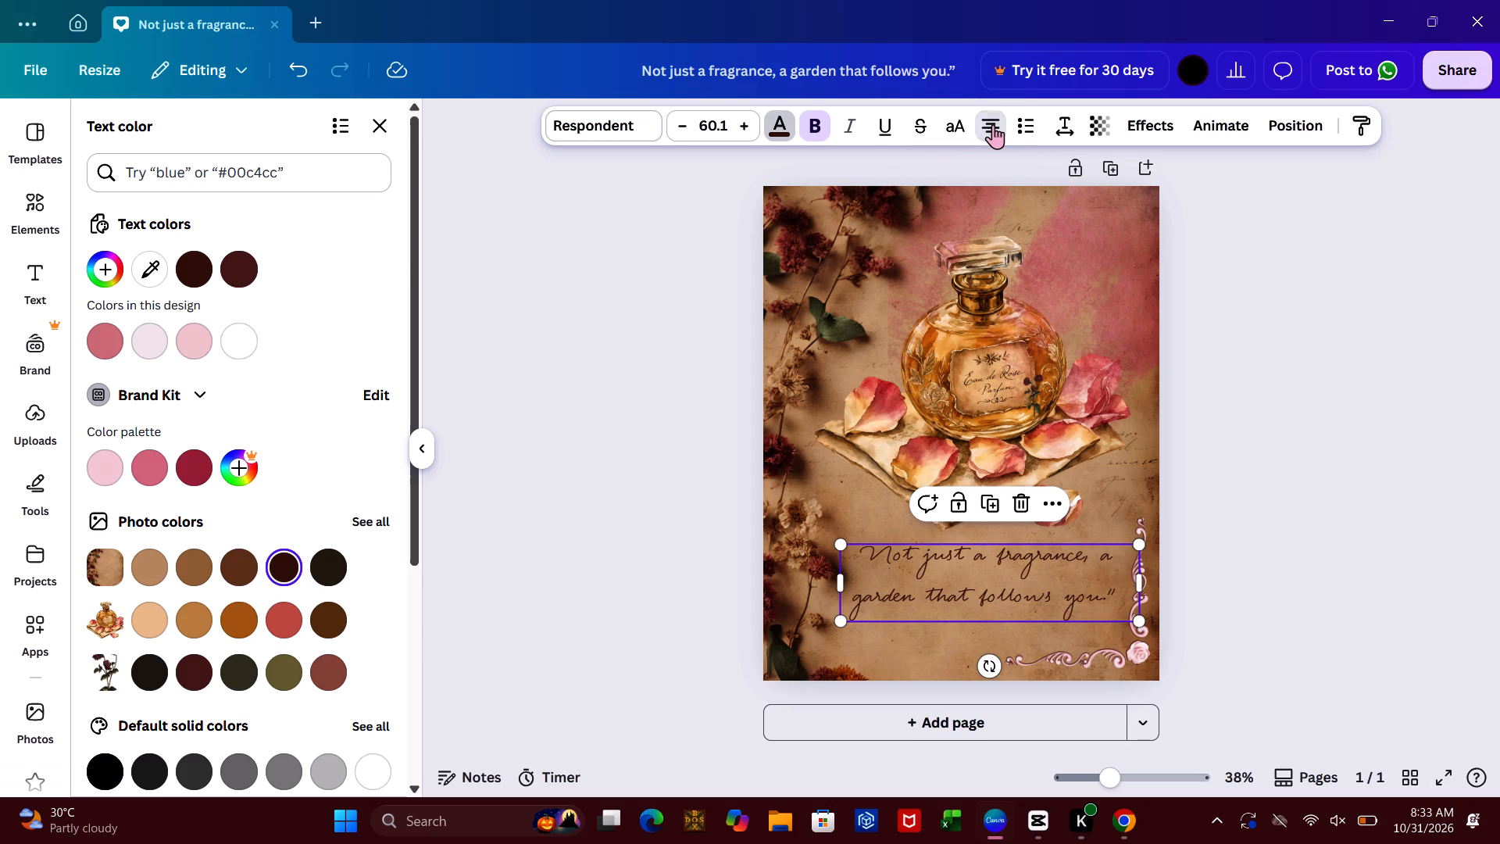
# Try a letter spacing of 215 on the slogan, restore it to 0, and set the line spacing to 1.21.
pyautogui.click(1059, 122)
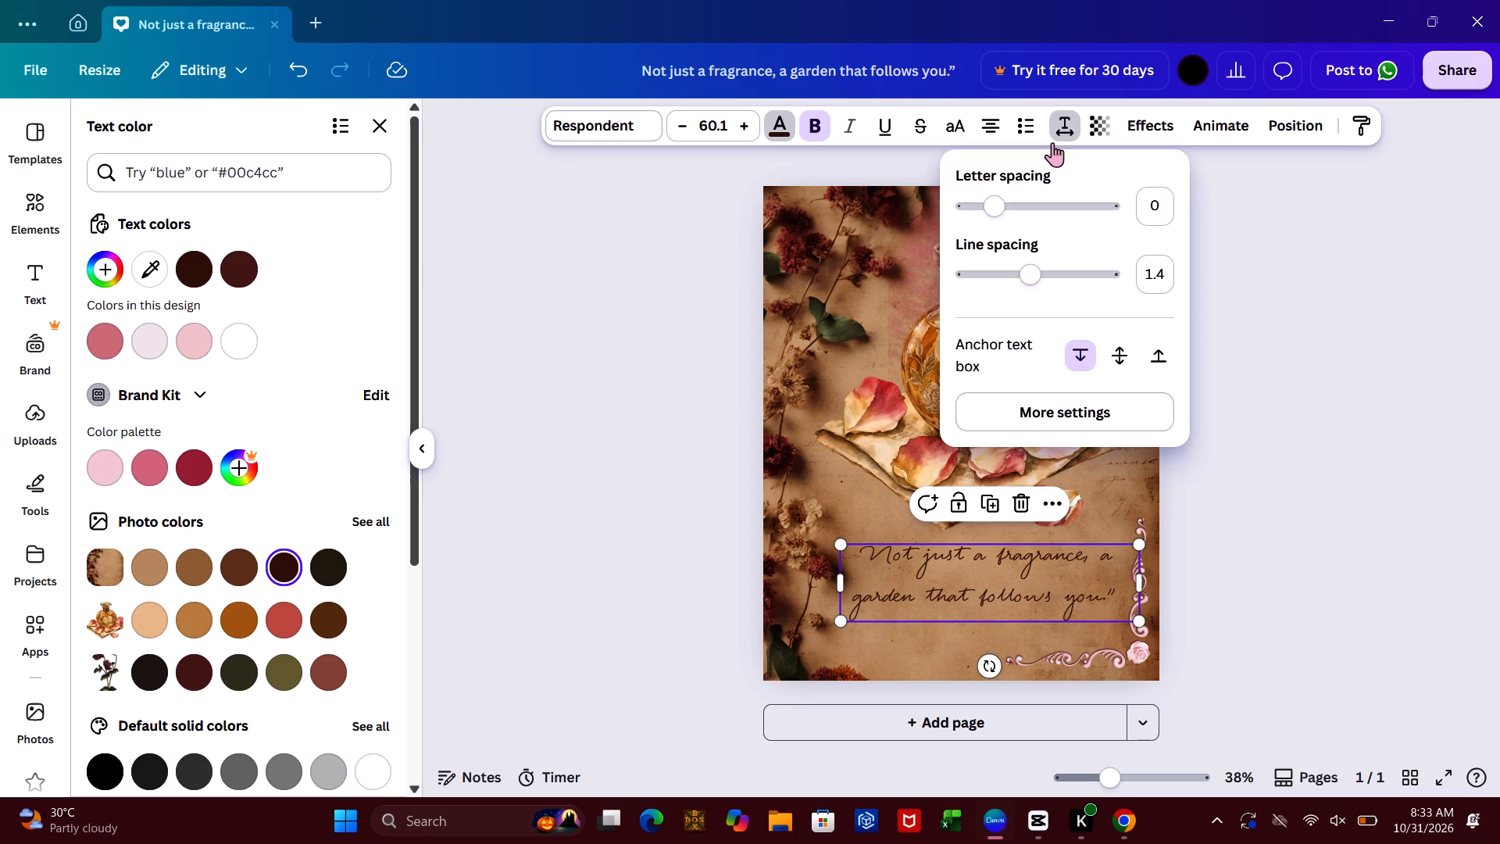
pyautogui.click(1025, 203)
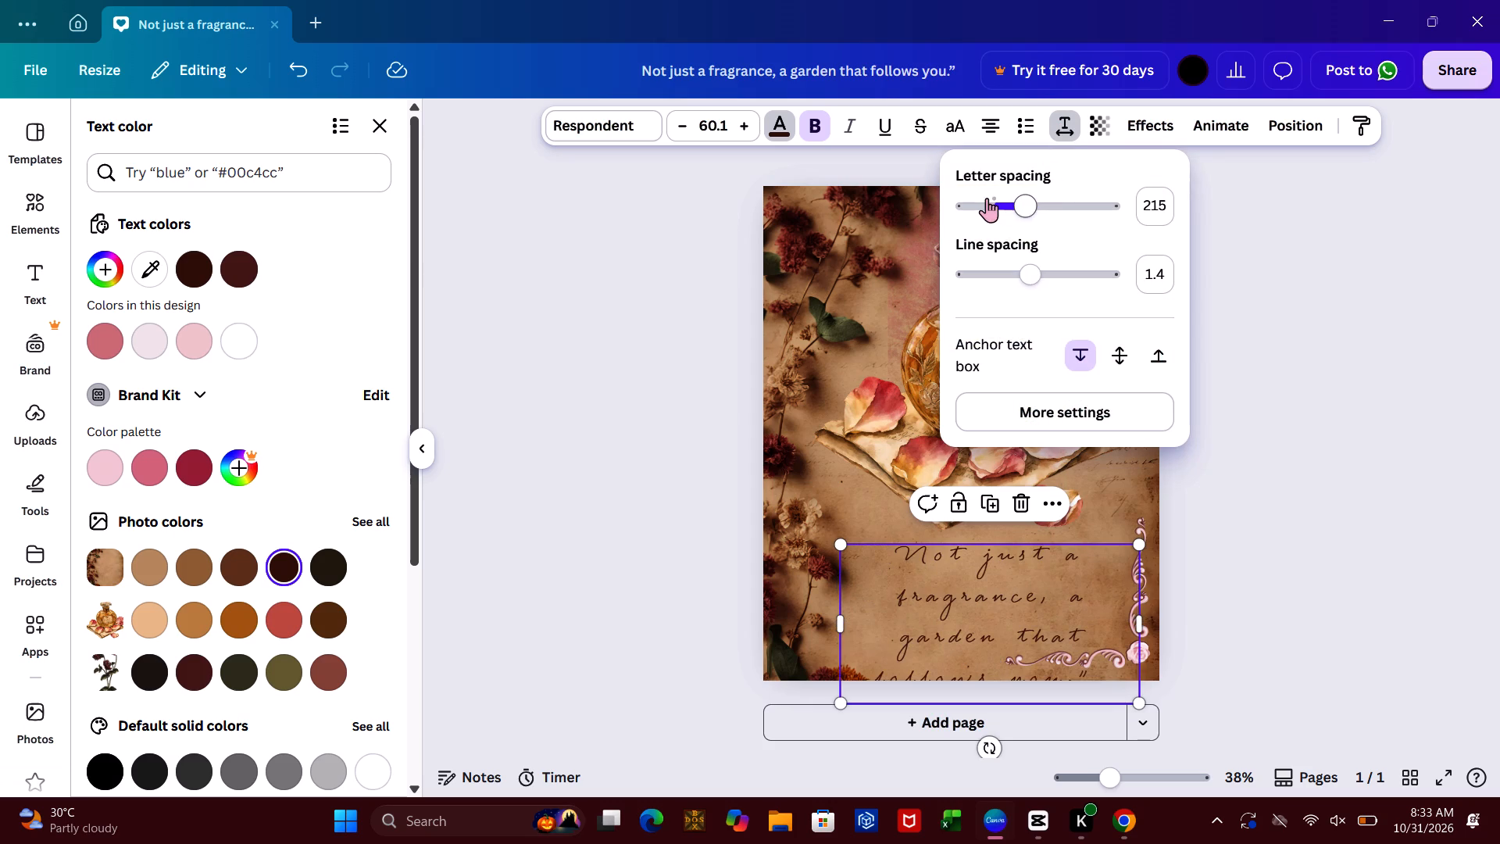
pyautogui.click(987, 198)
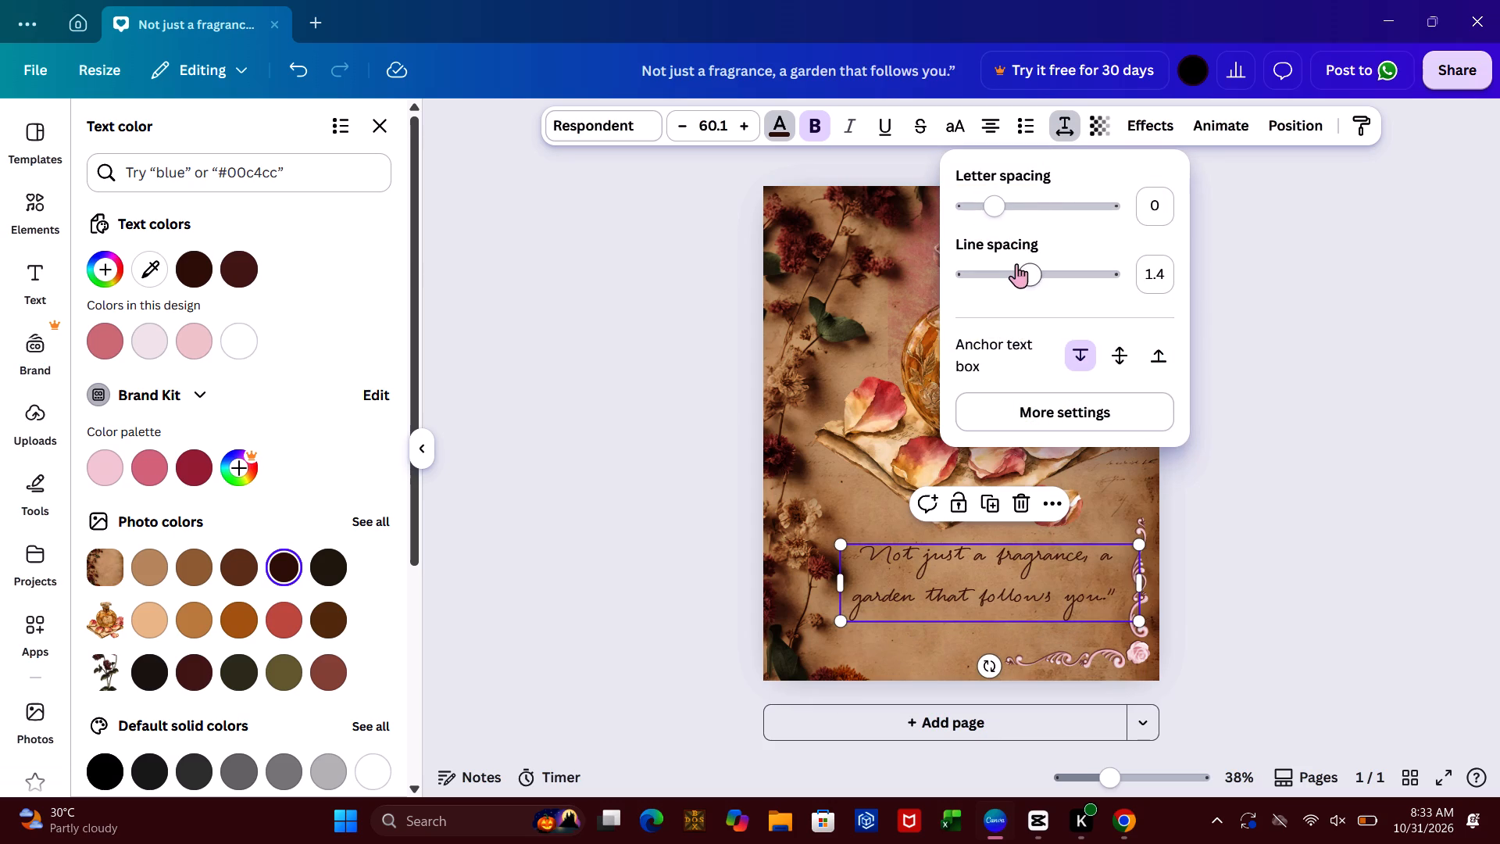
pyautogui.click(1016, 263)
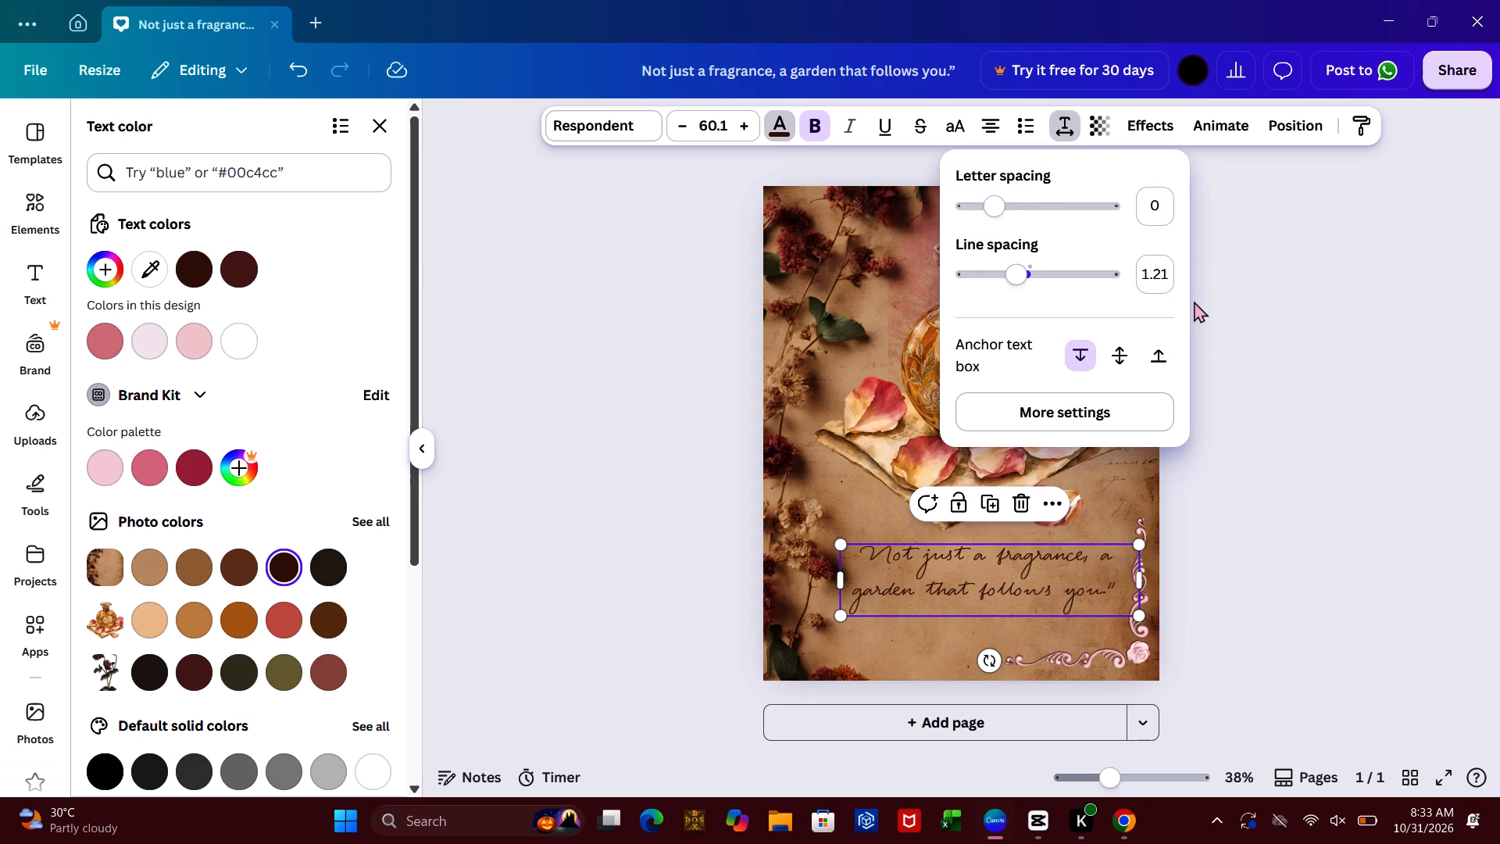
# Increase the line spacing of the slogan below the bottle to 1.38.
pyautogui.click(1194, 301)
pyautogui.click(1194, 301)
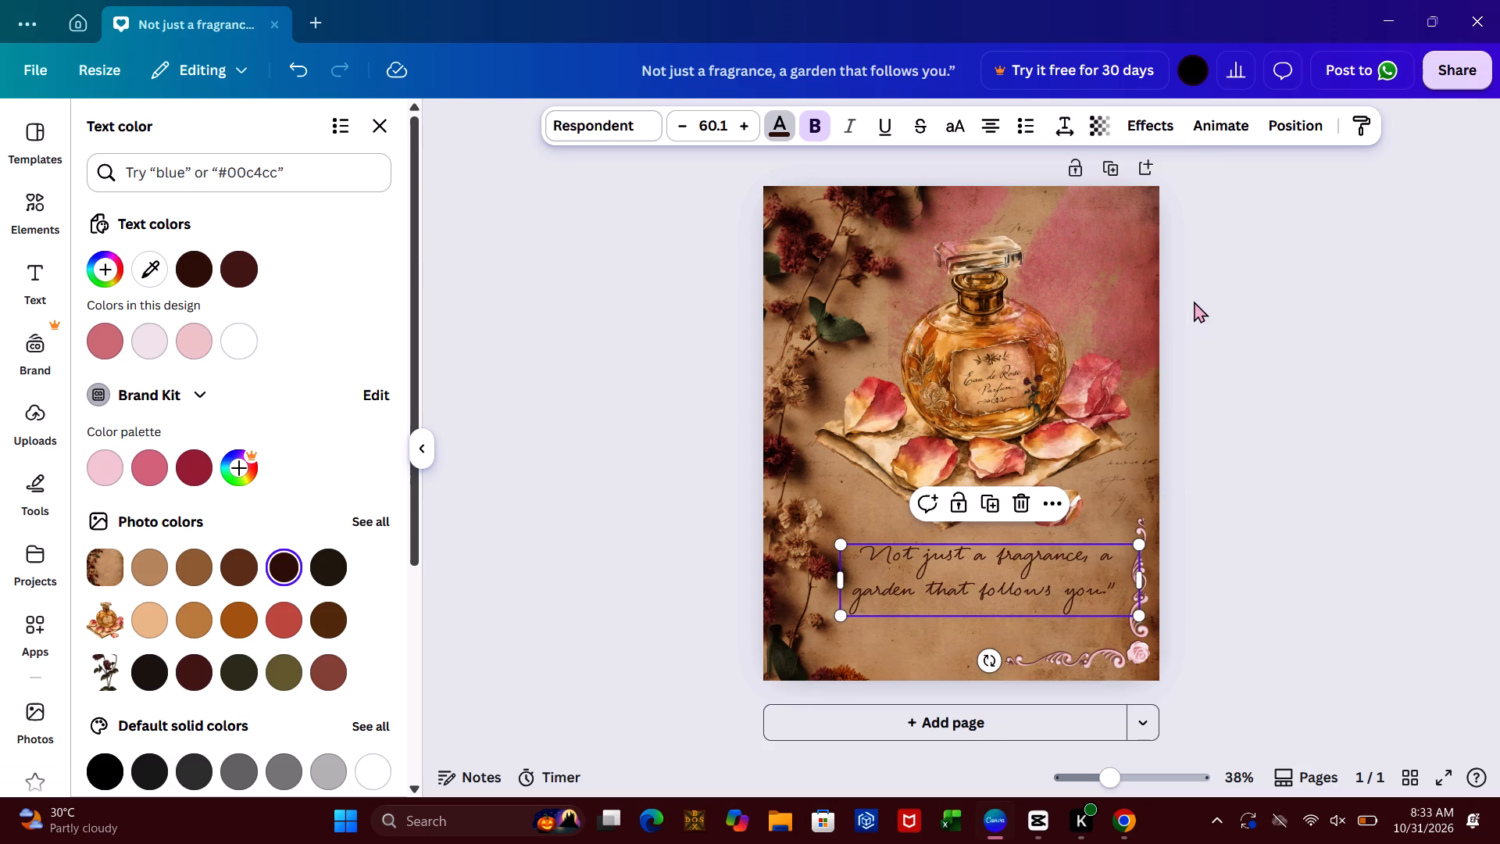
pyautogui.click(1194, 301)
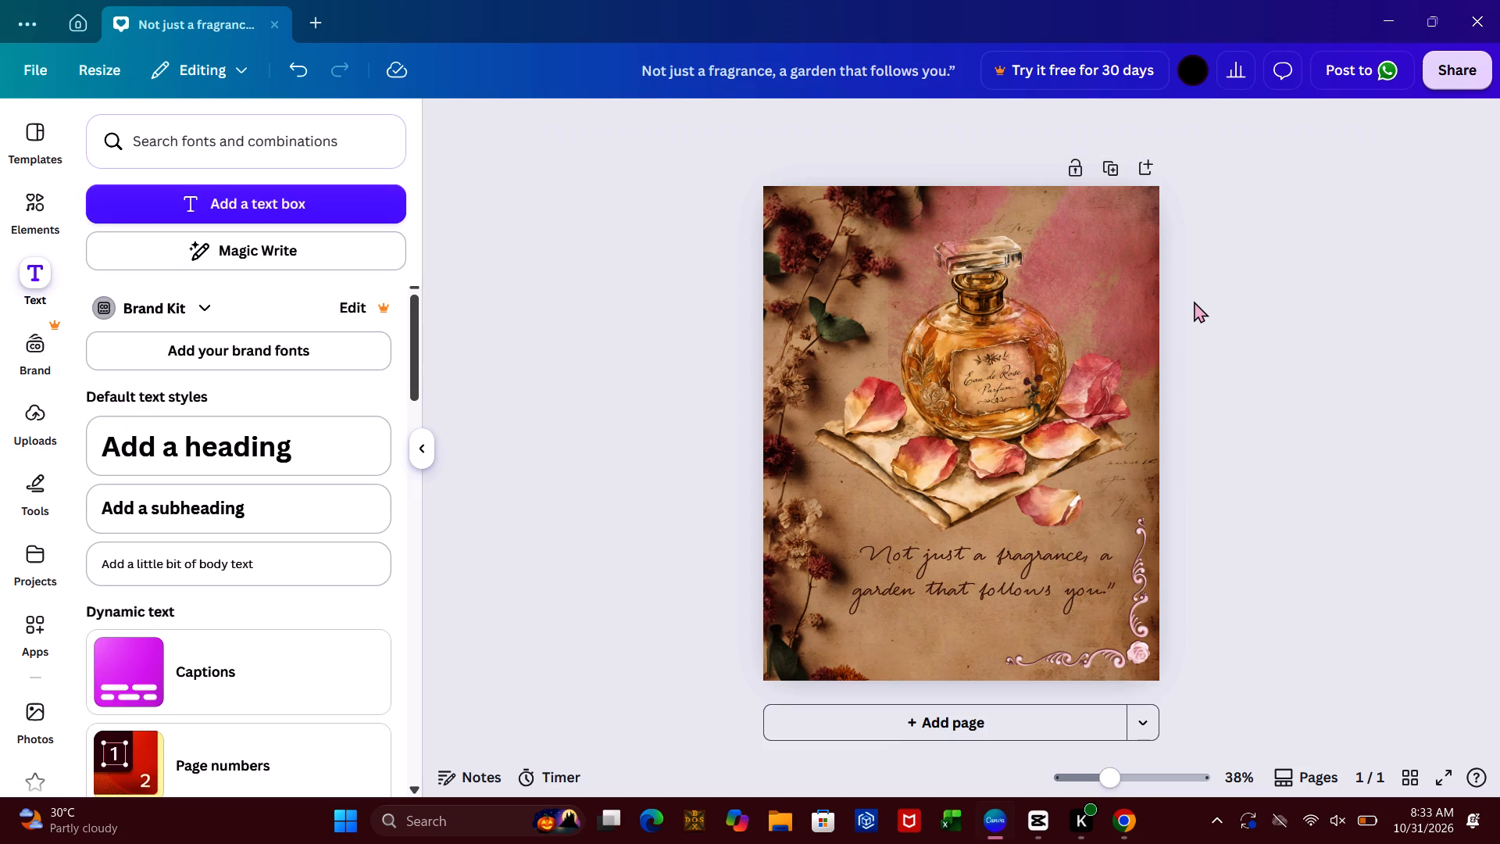
pyautogui.click(1015, 570)
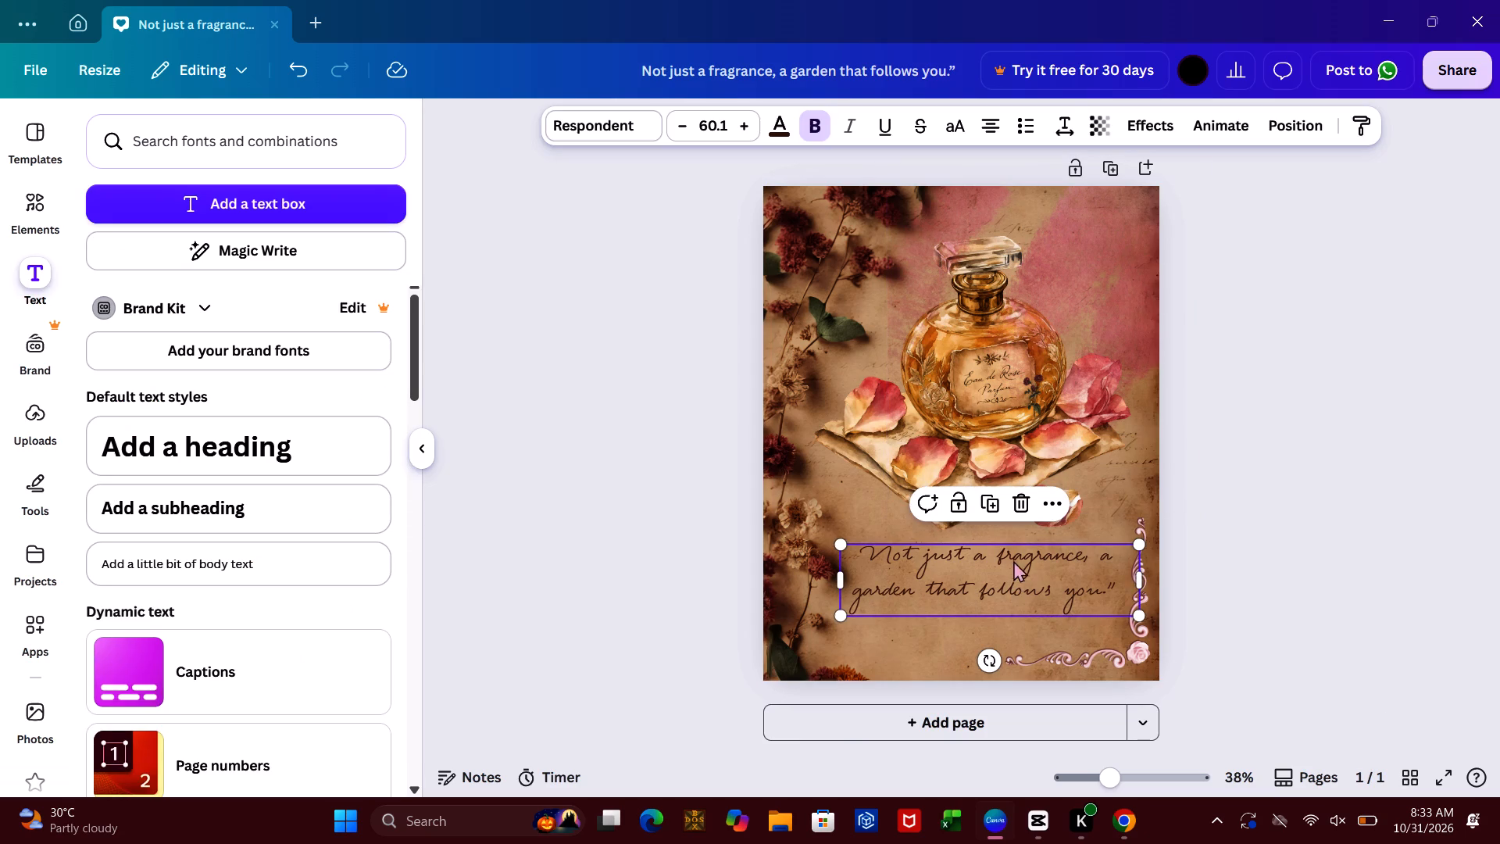
pyautogui.click(1057, 123)
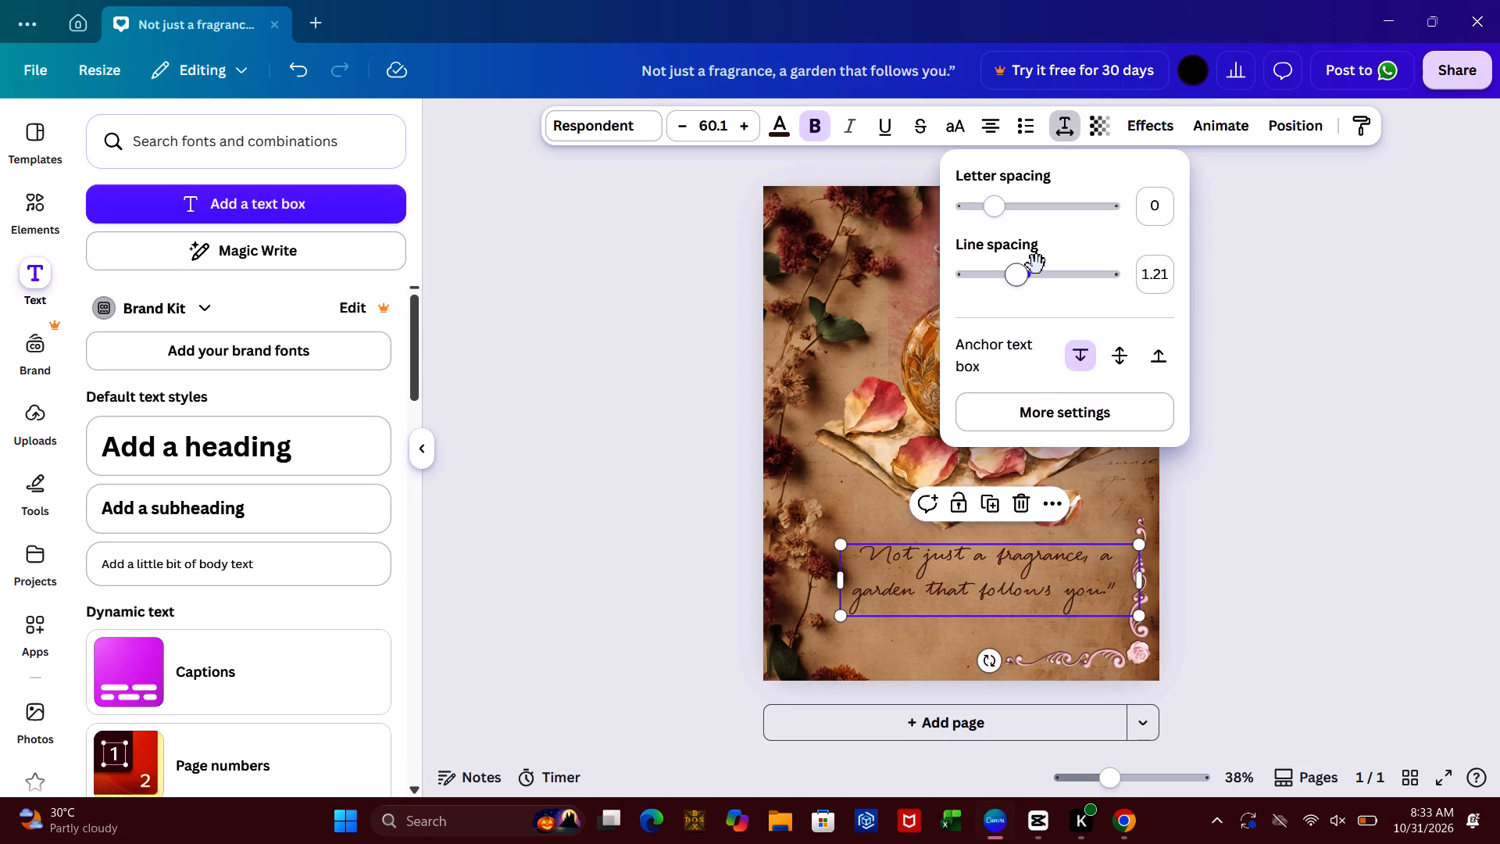
pyautogui.click(1029, 278)
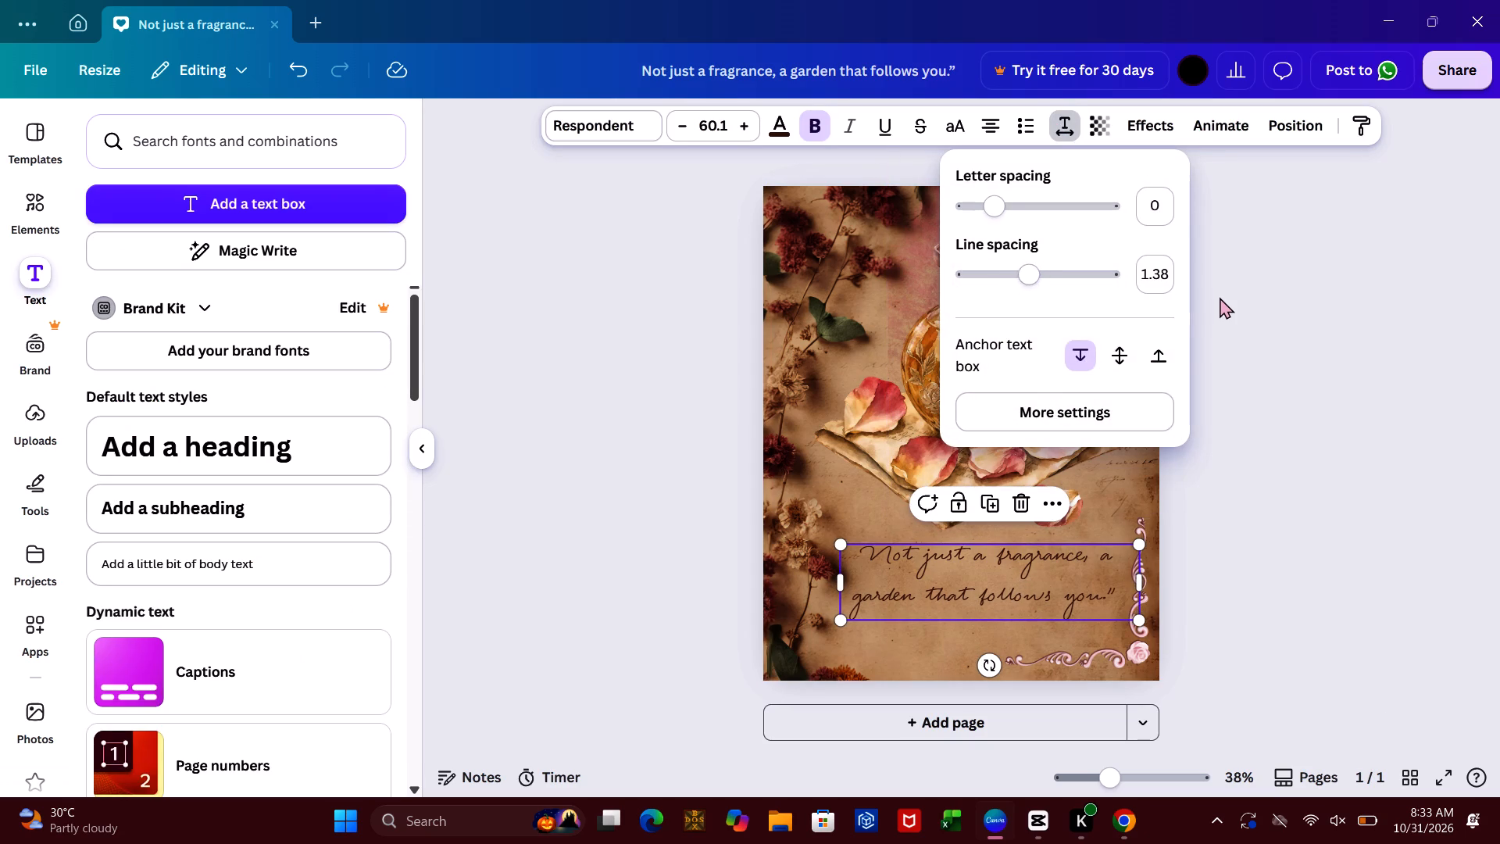
pyautogui.click(1220, 297)
pyautogui.click(1220, 297)
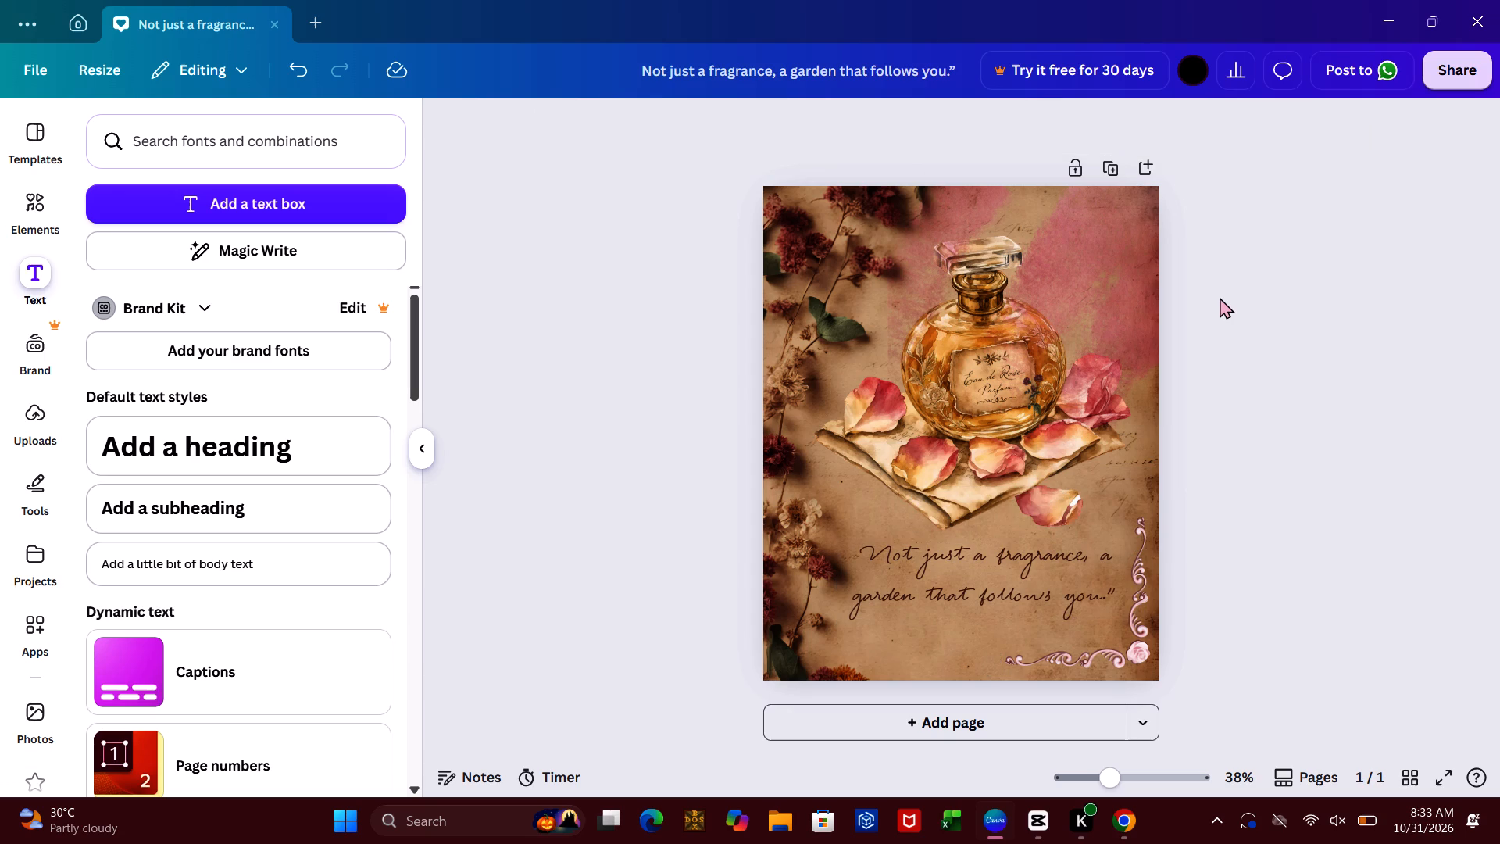
# Remove the closing quotation mark at the end of the slogan, keeping the text on two lines.
pyautogui.click(1114, 589)
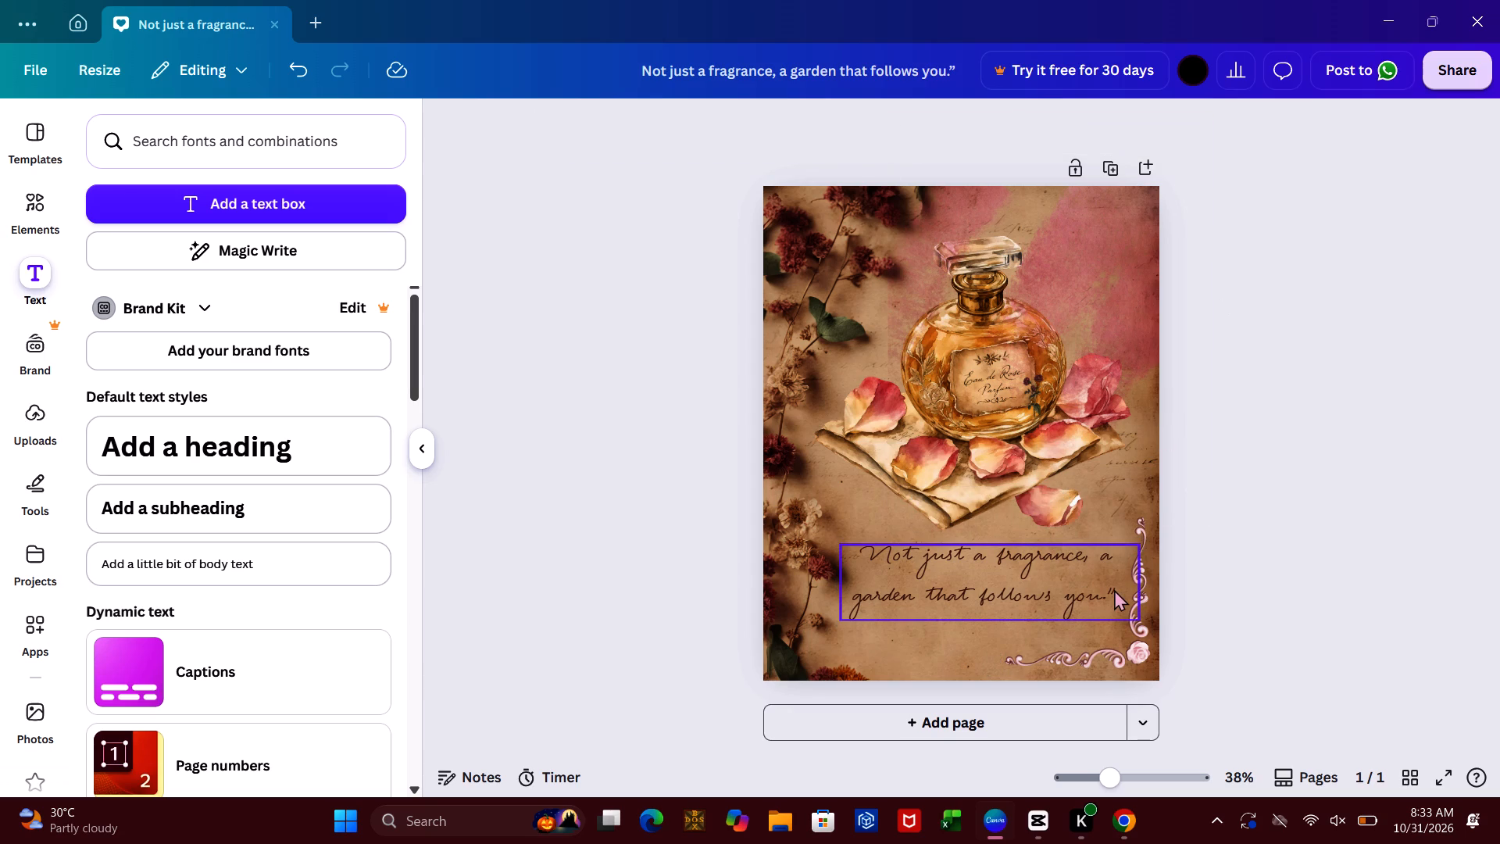
pyautogui.click(1114, 589)
pyautogui.press('BackSpace')
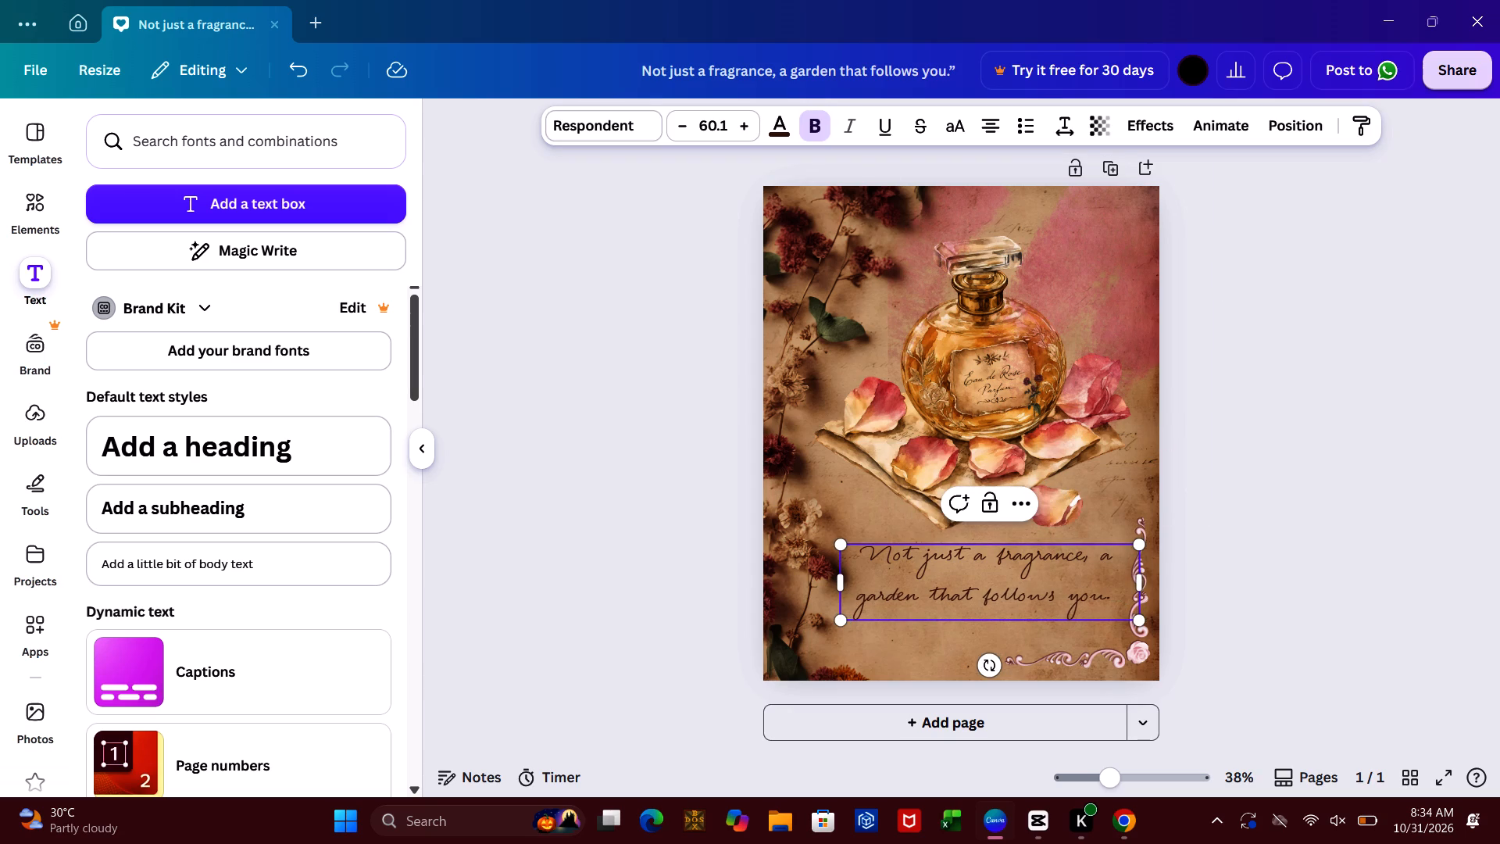
pyautogui.press('Return')
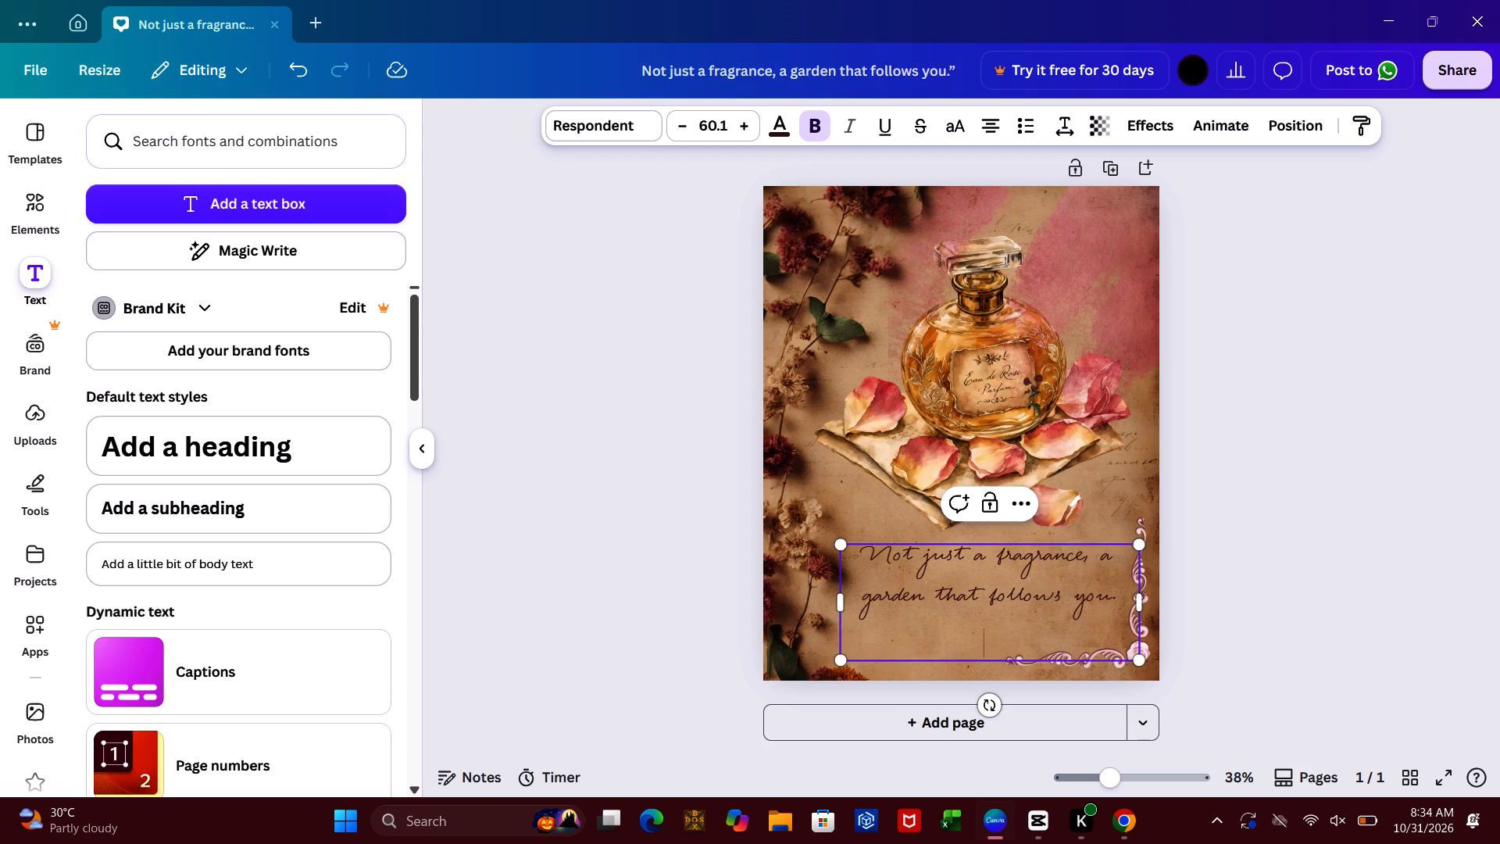
pyautogui.press('BackSpace')
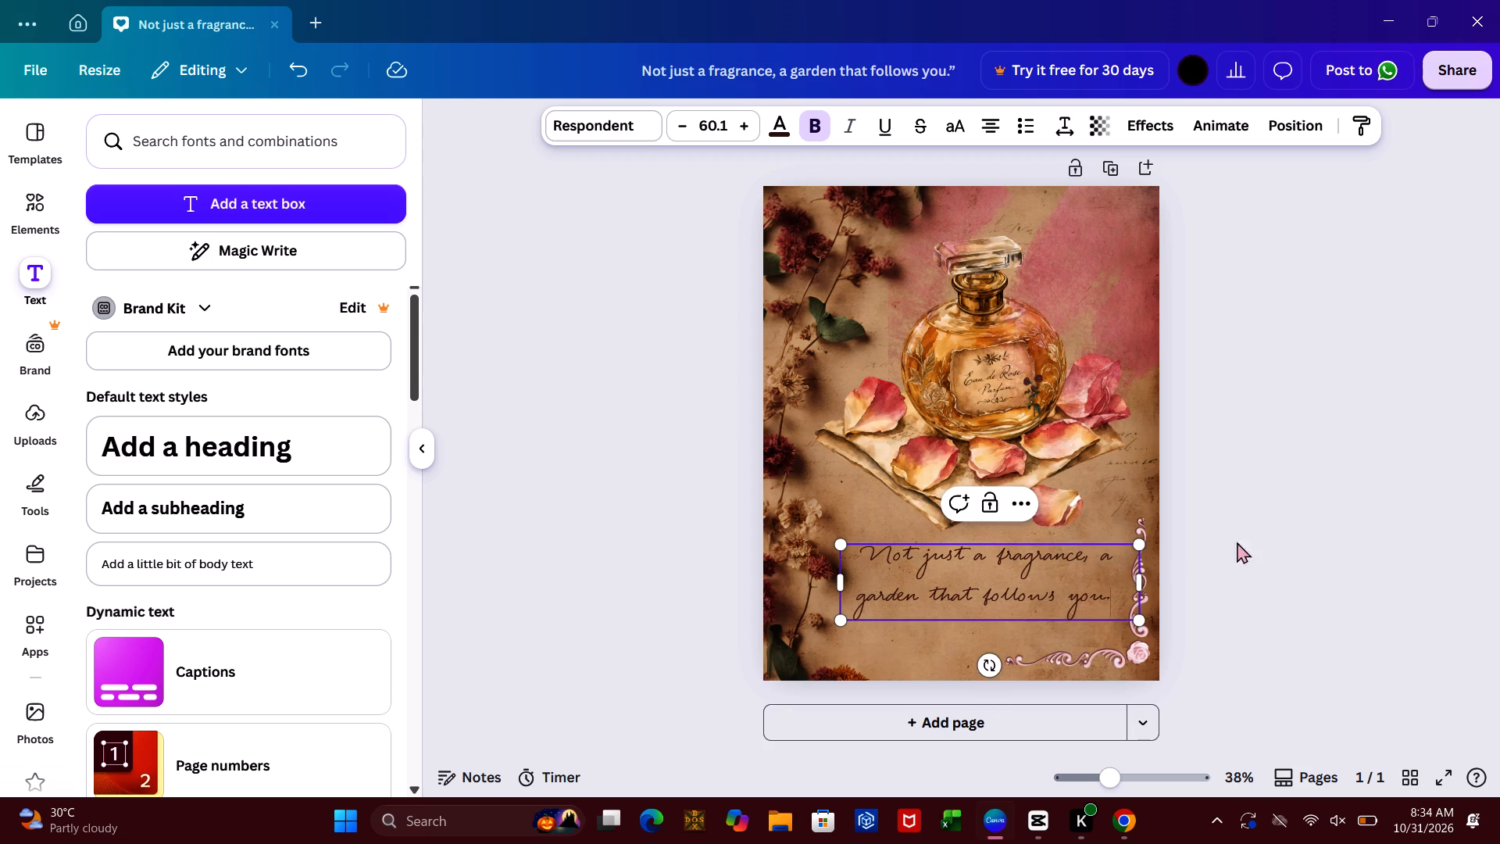
pyautogui.click(1295, 554)
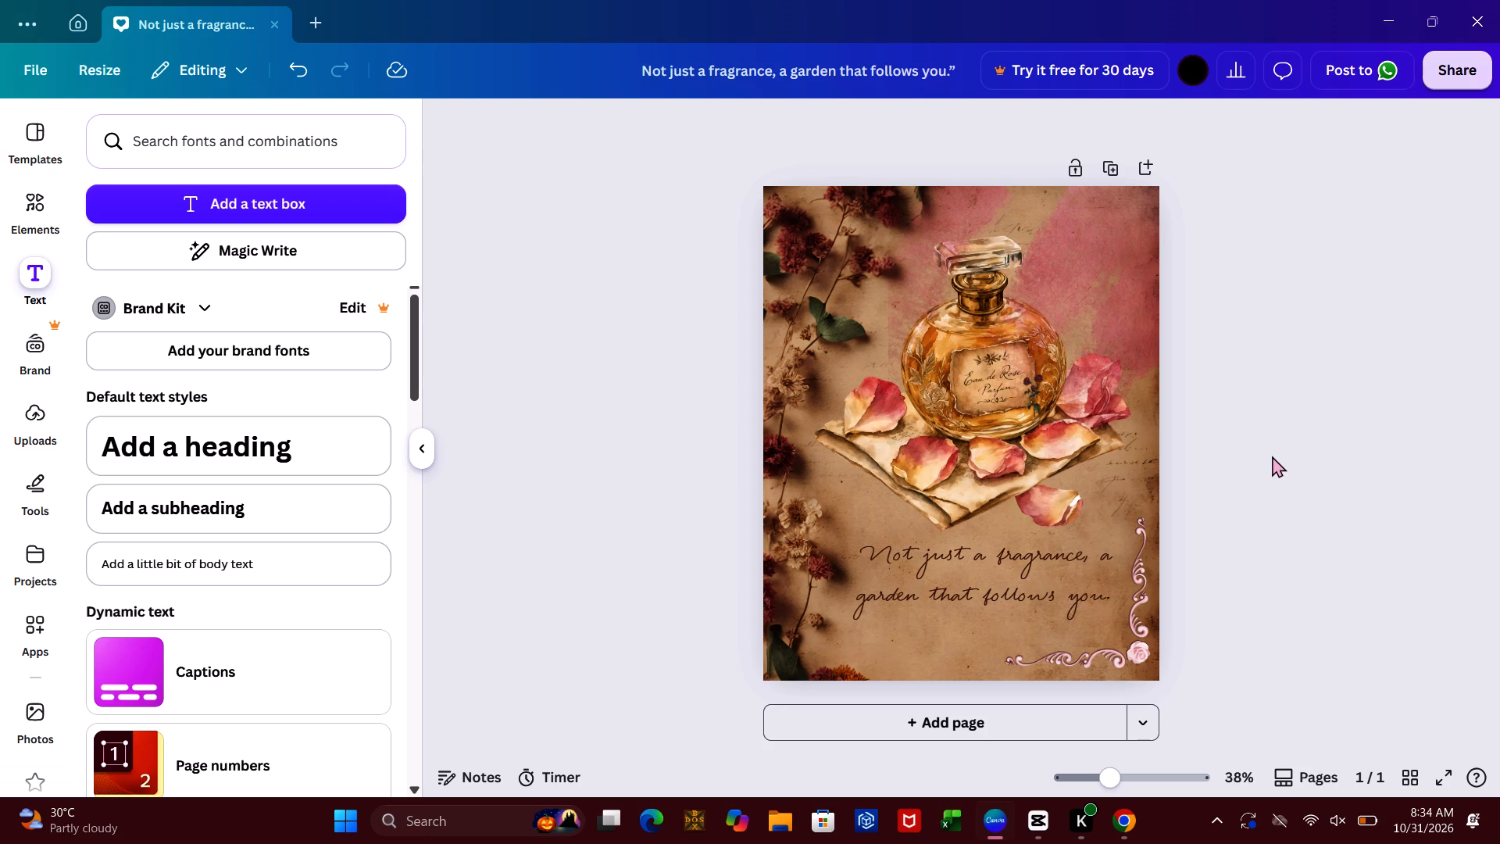
# Try wider and narrower widths for the slogan's text box, ending slightly narrower with "garden that follows you." on the second line.
pyautogui.click(1070, 565)
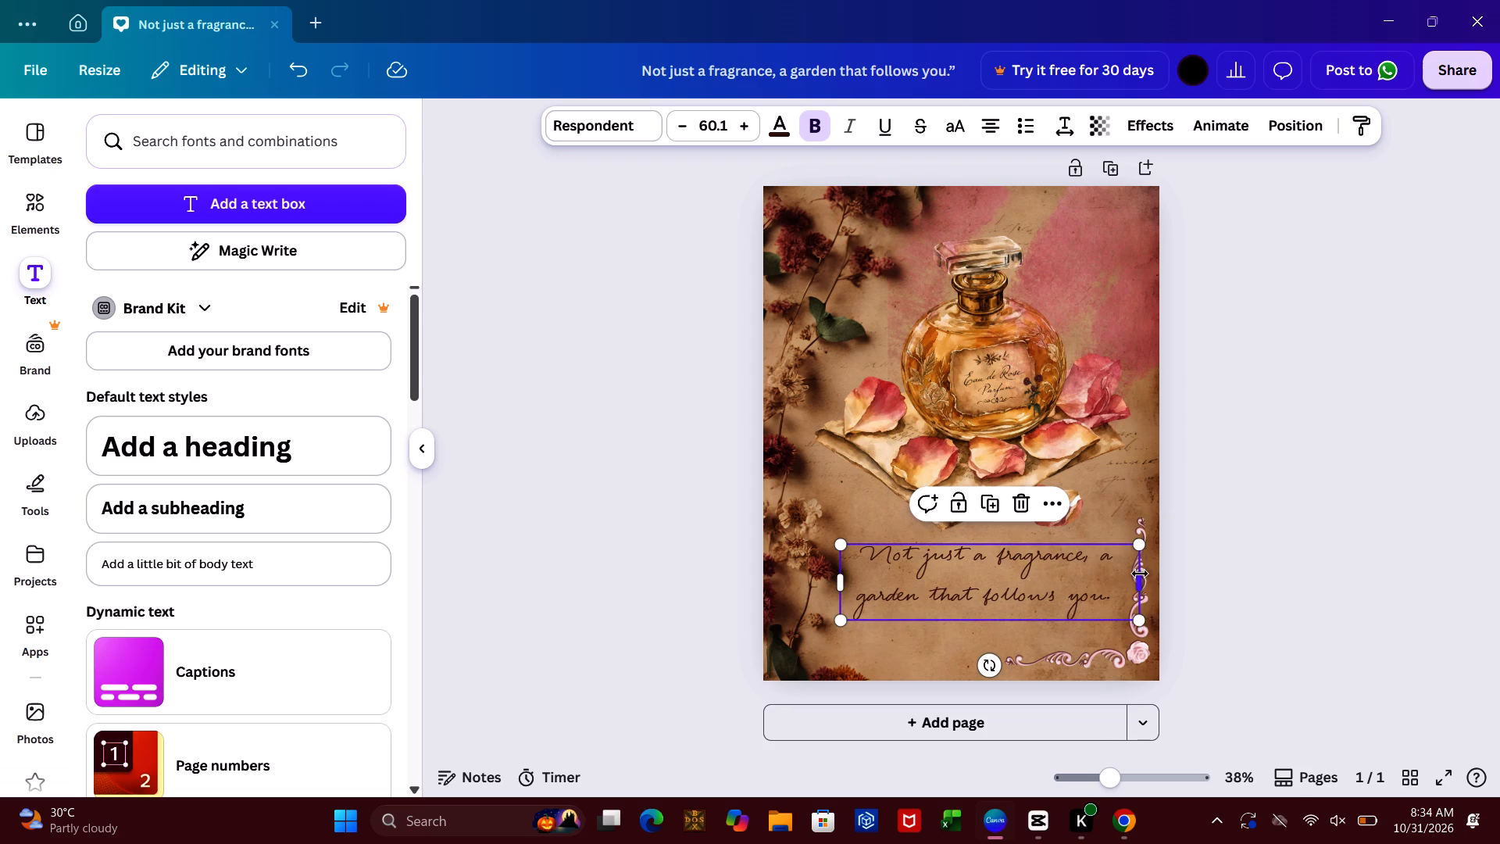
pyautogui.moveTo(1140, 575); pyautogui.dragTo(1161, 574)
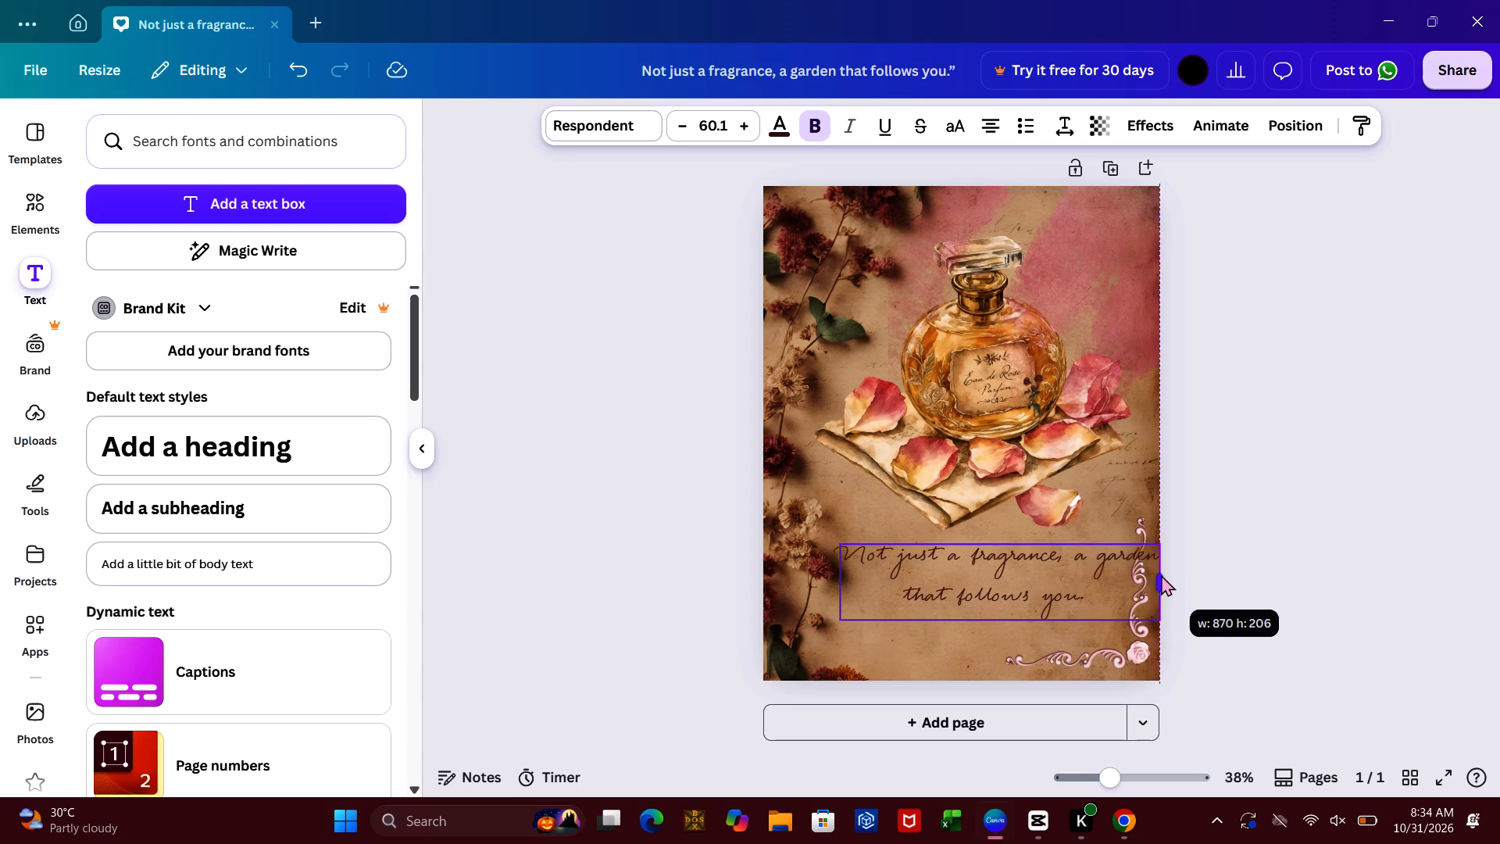
pyautogui.moveTo(1161, 574); pyautogui.dragTo(1090, 583)
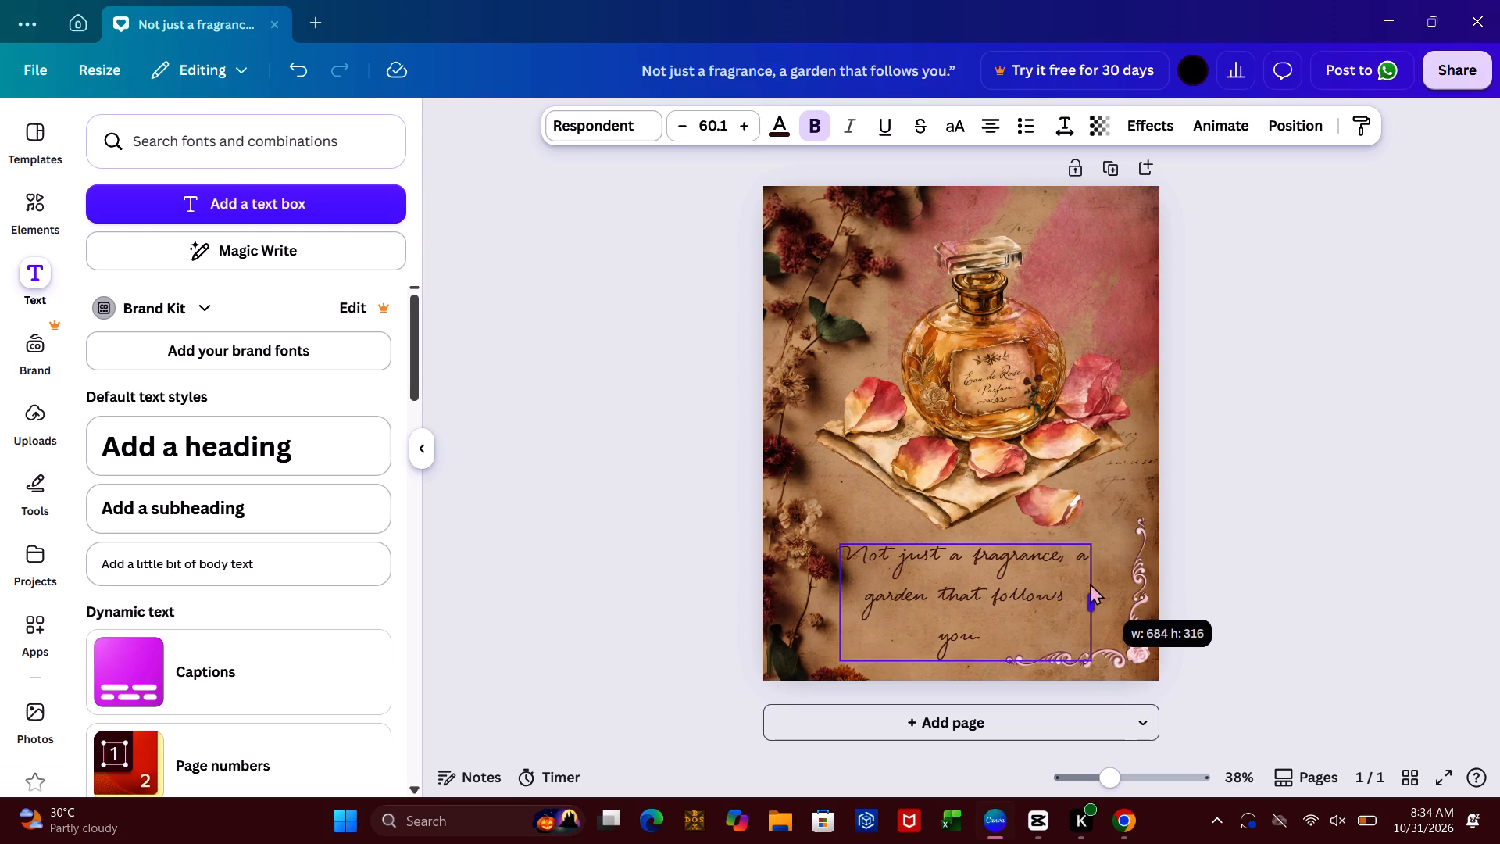
pyautogui.moveTo(1090, 583); pyautogui.dragTo(1079, 572)
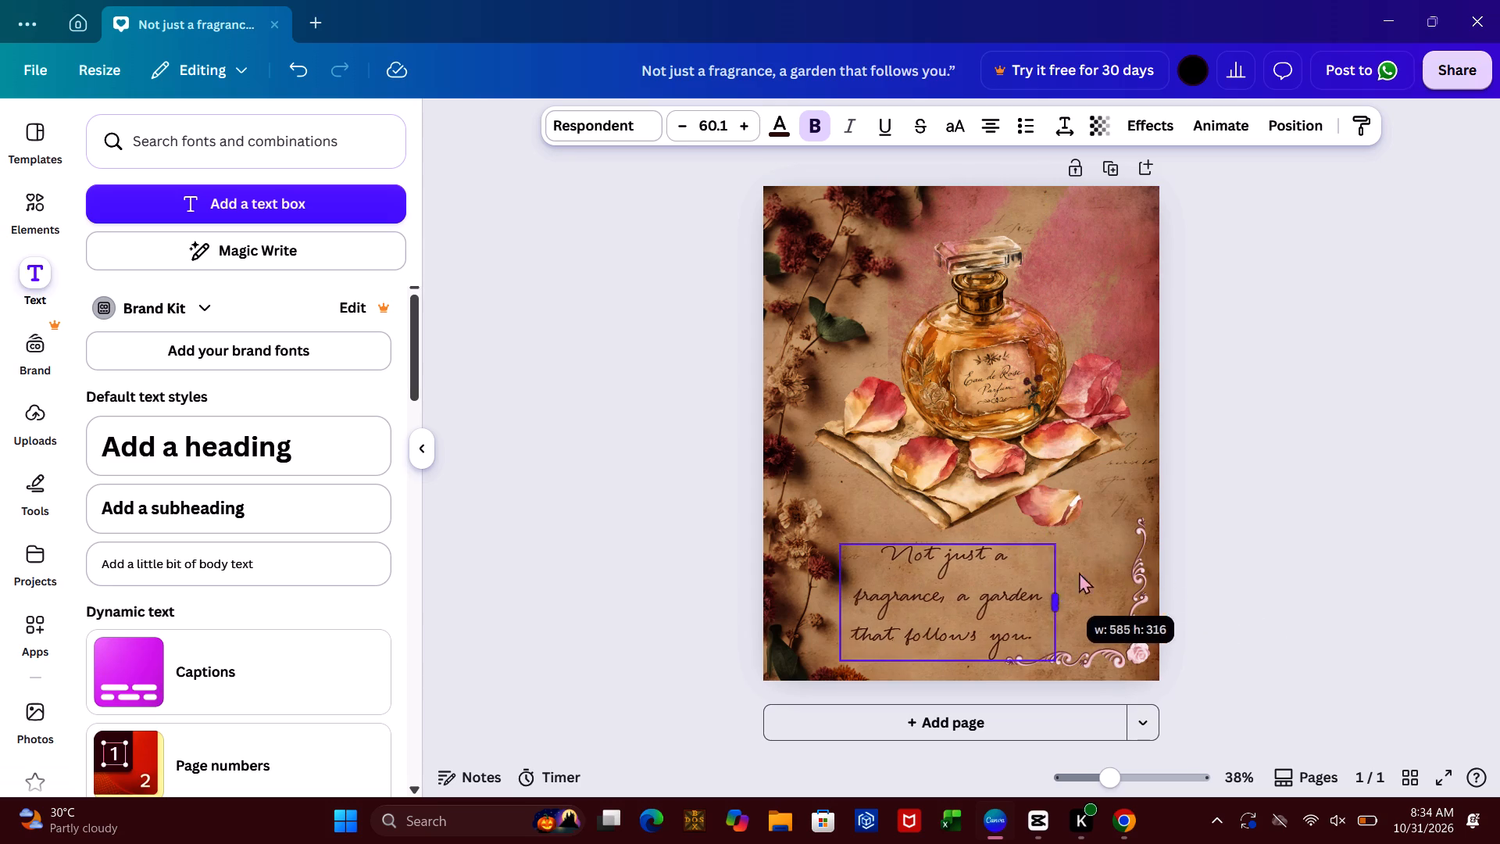
pyautogui.moveTo(1079, 572); pyautogui.dragTo(1134, 561)
pyautogui.click(1198, 525)
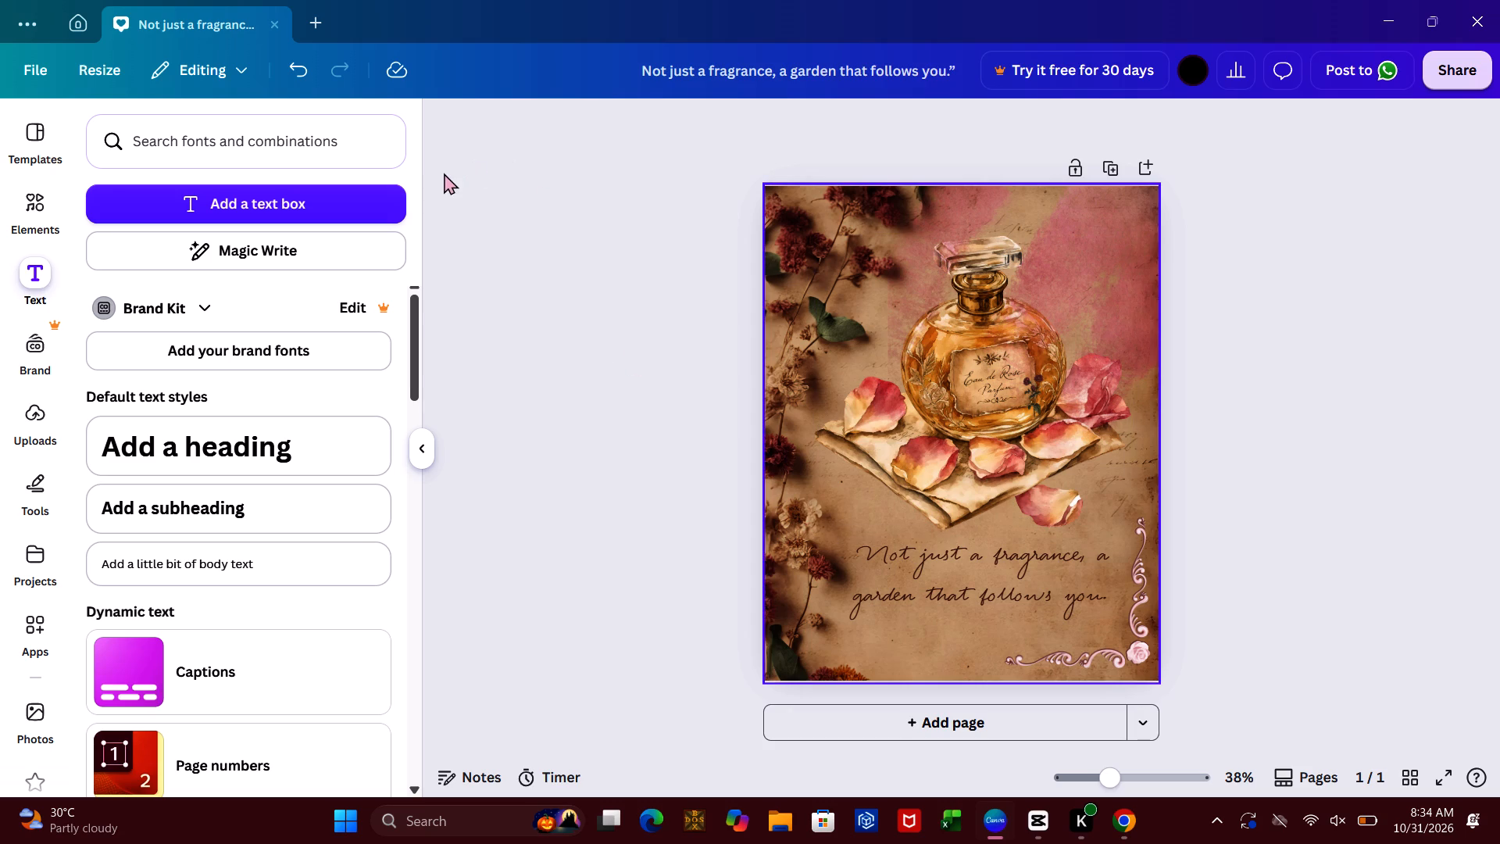
# Search the graphics library for "pink outlines" and look through the results for a decorative outline.
pyautogui.click(21, 225)
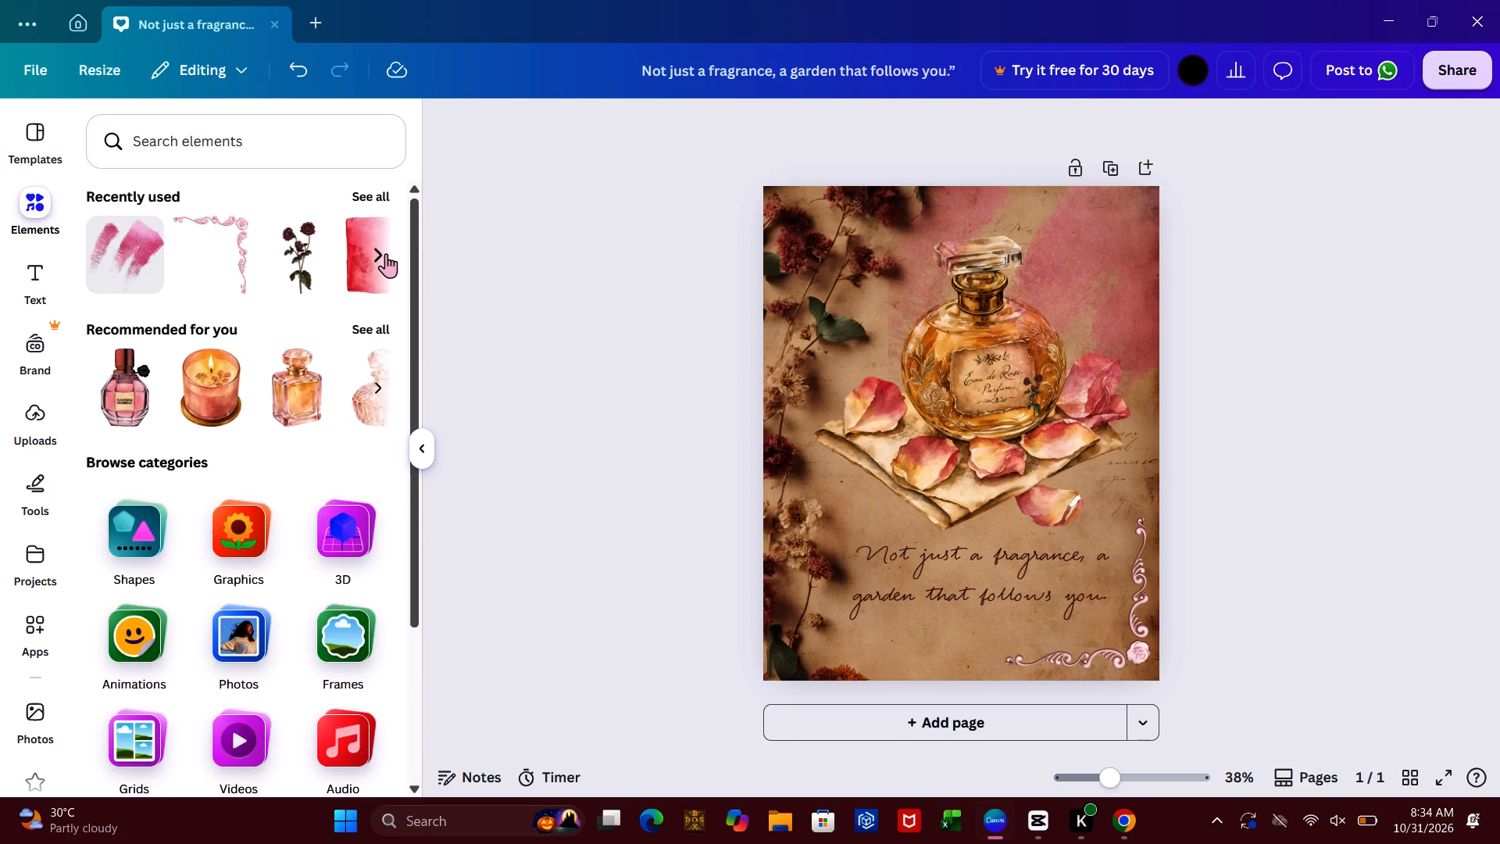
pyautogui.click(236, 539)
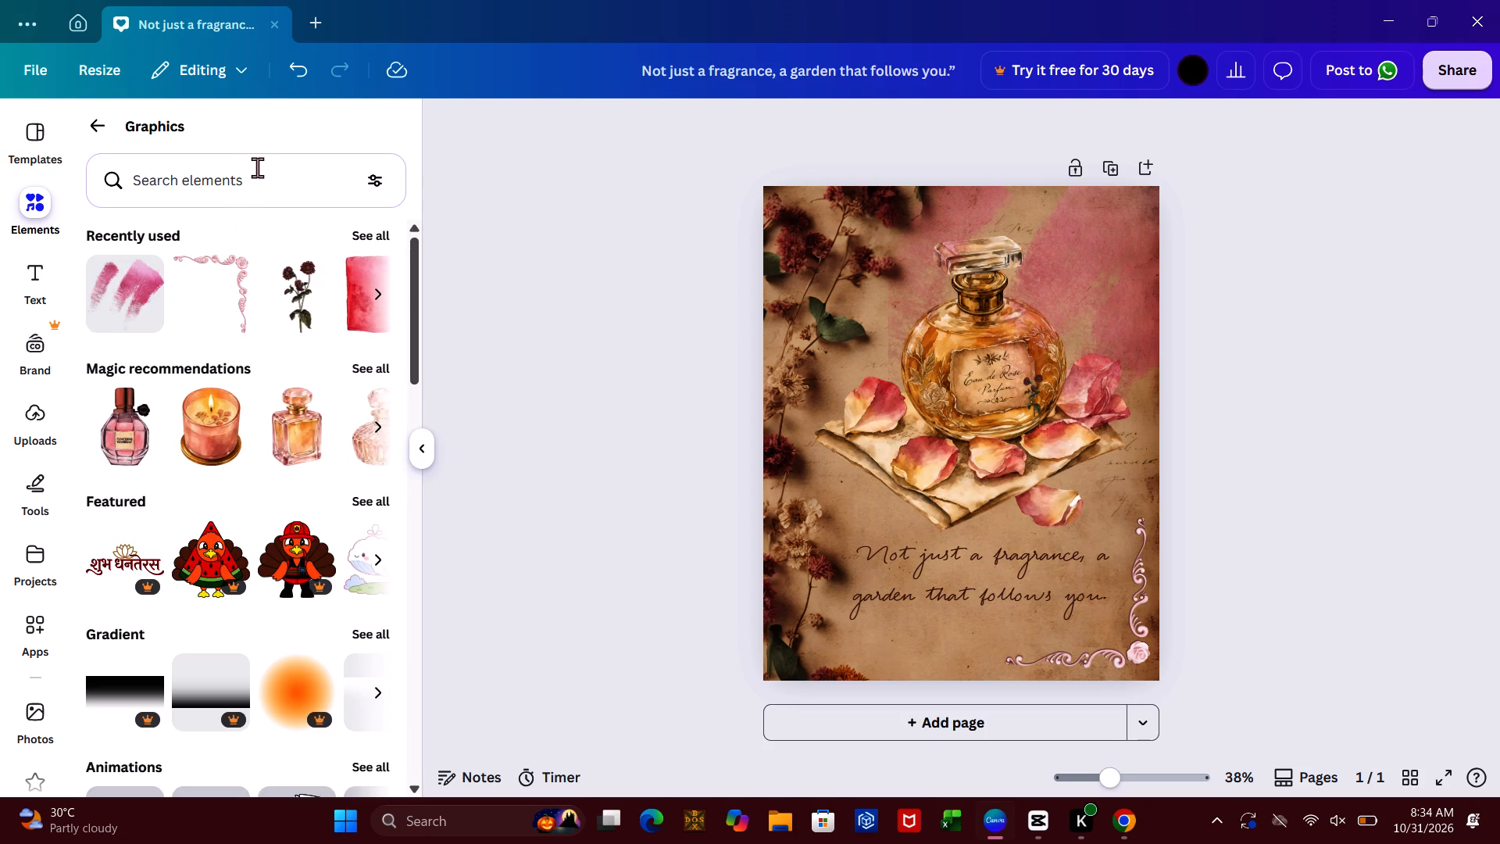
pyautogui.click(257, 167)
pyautogui.press('p')
pyautogui.write('ink outlines')
pyautogui.press('space')
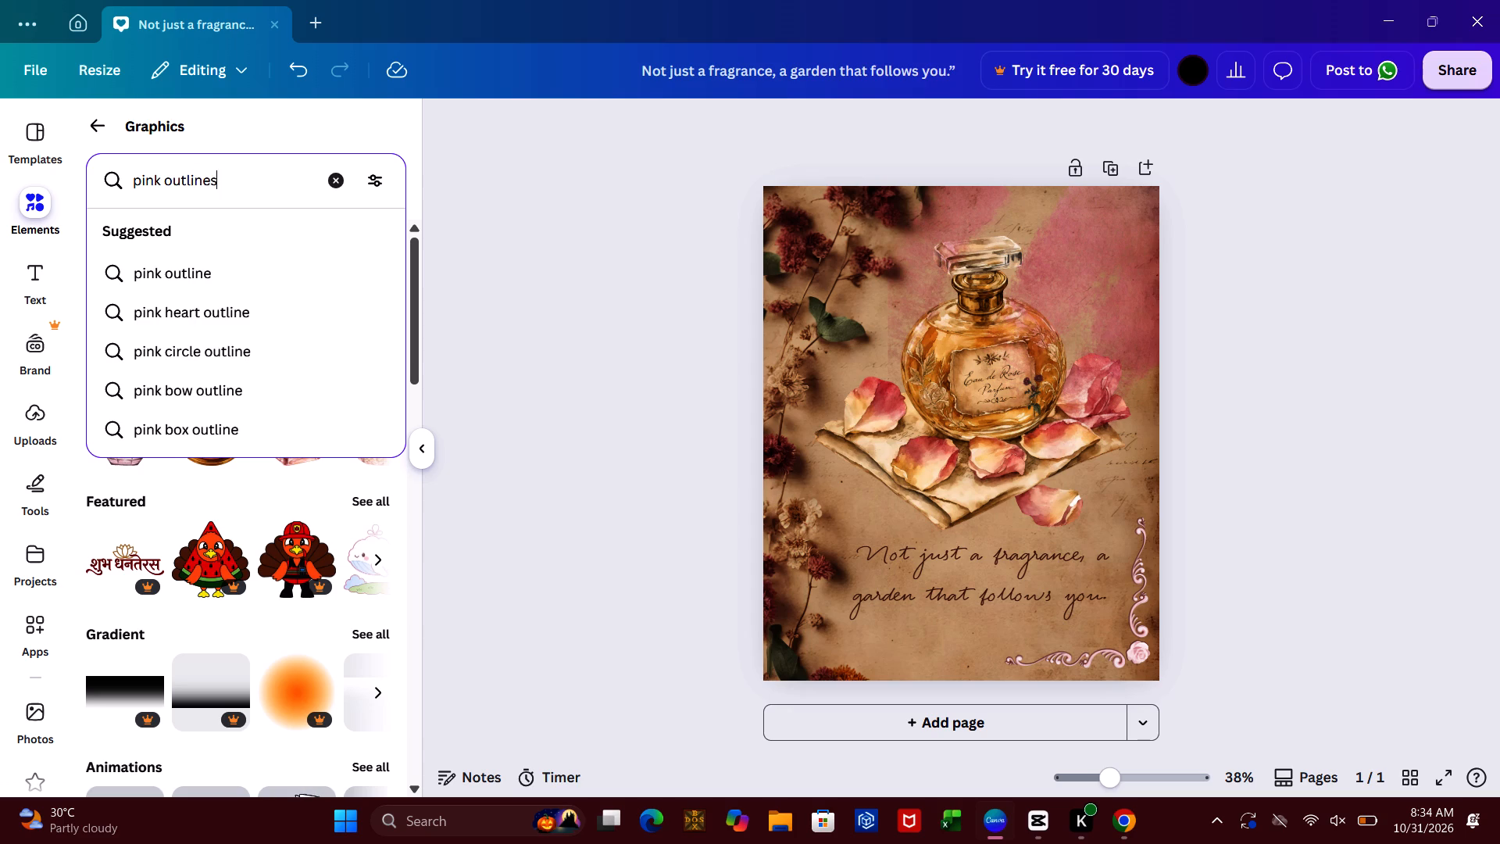
pyautogui.press('Return')
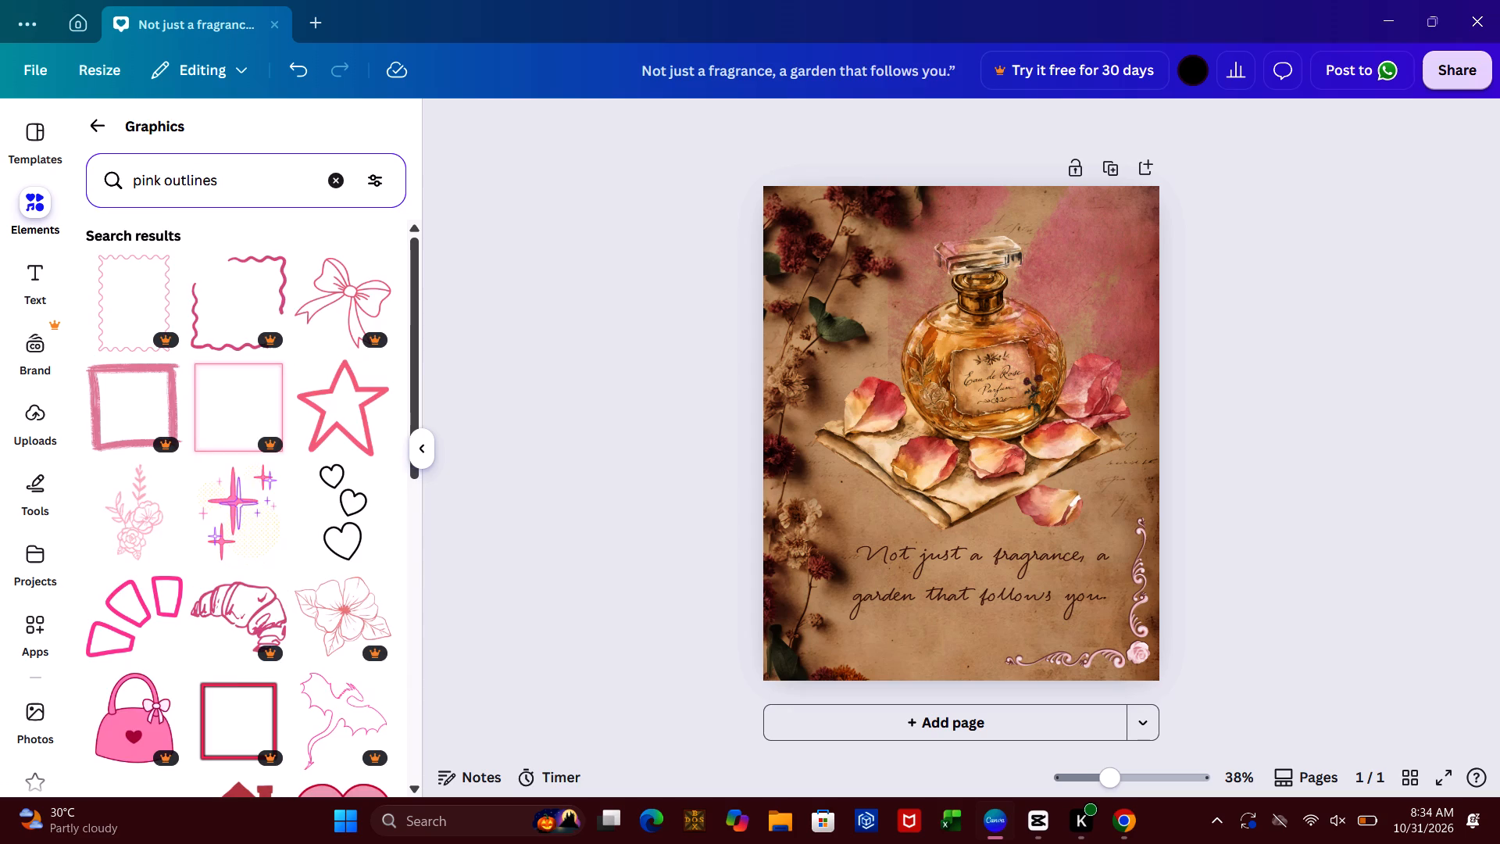
pyautogui.click(412, 566)
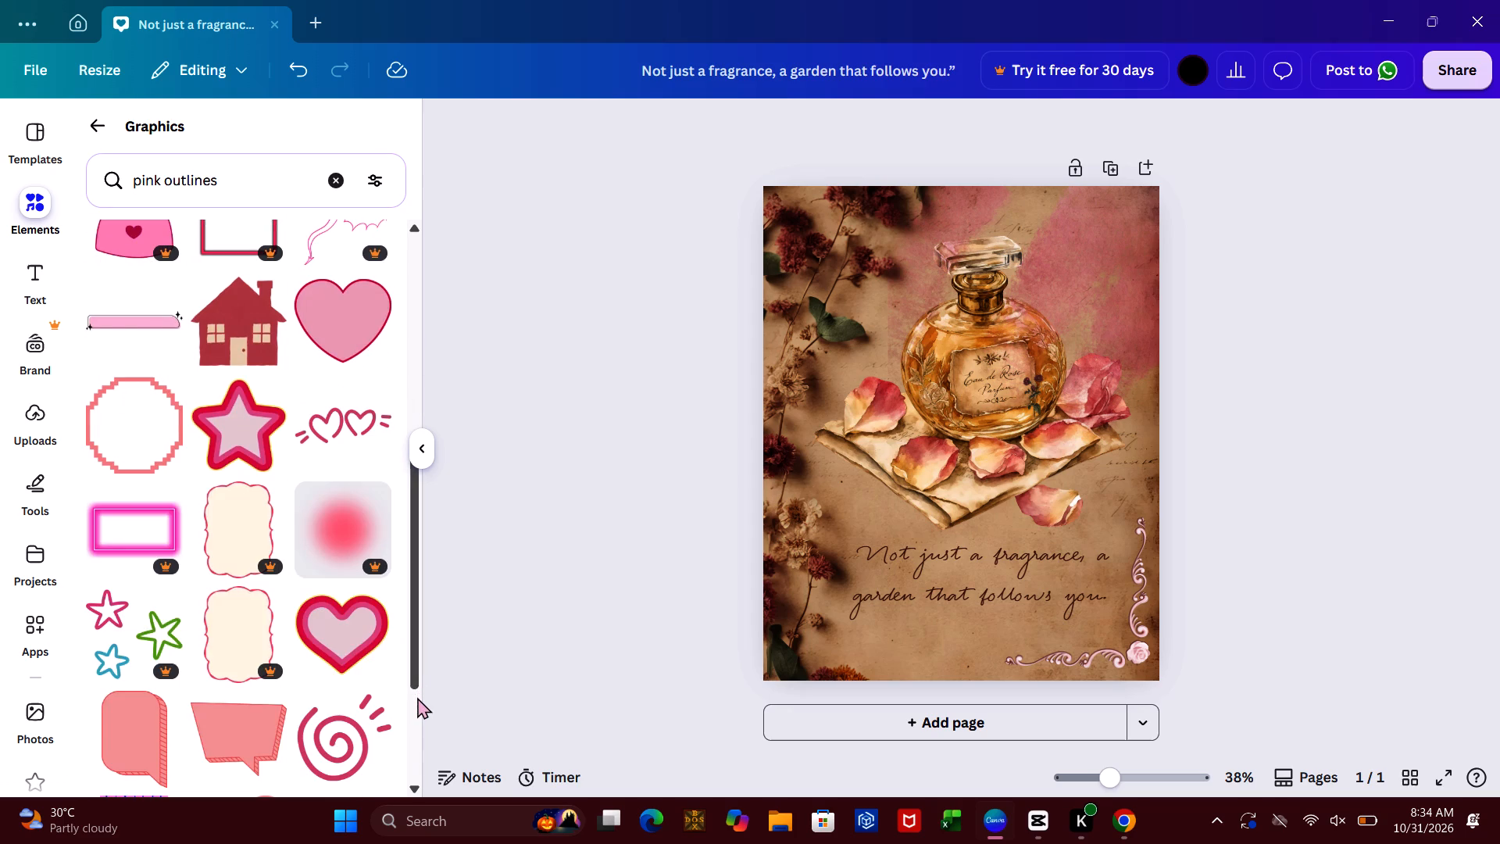
pyautogui.click(417, 697)
pyautogui.click(417, 697)
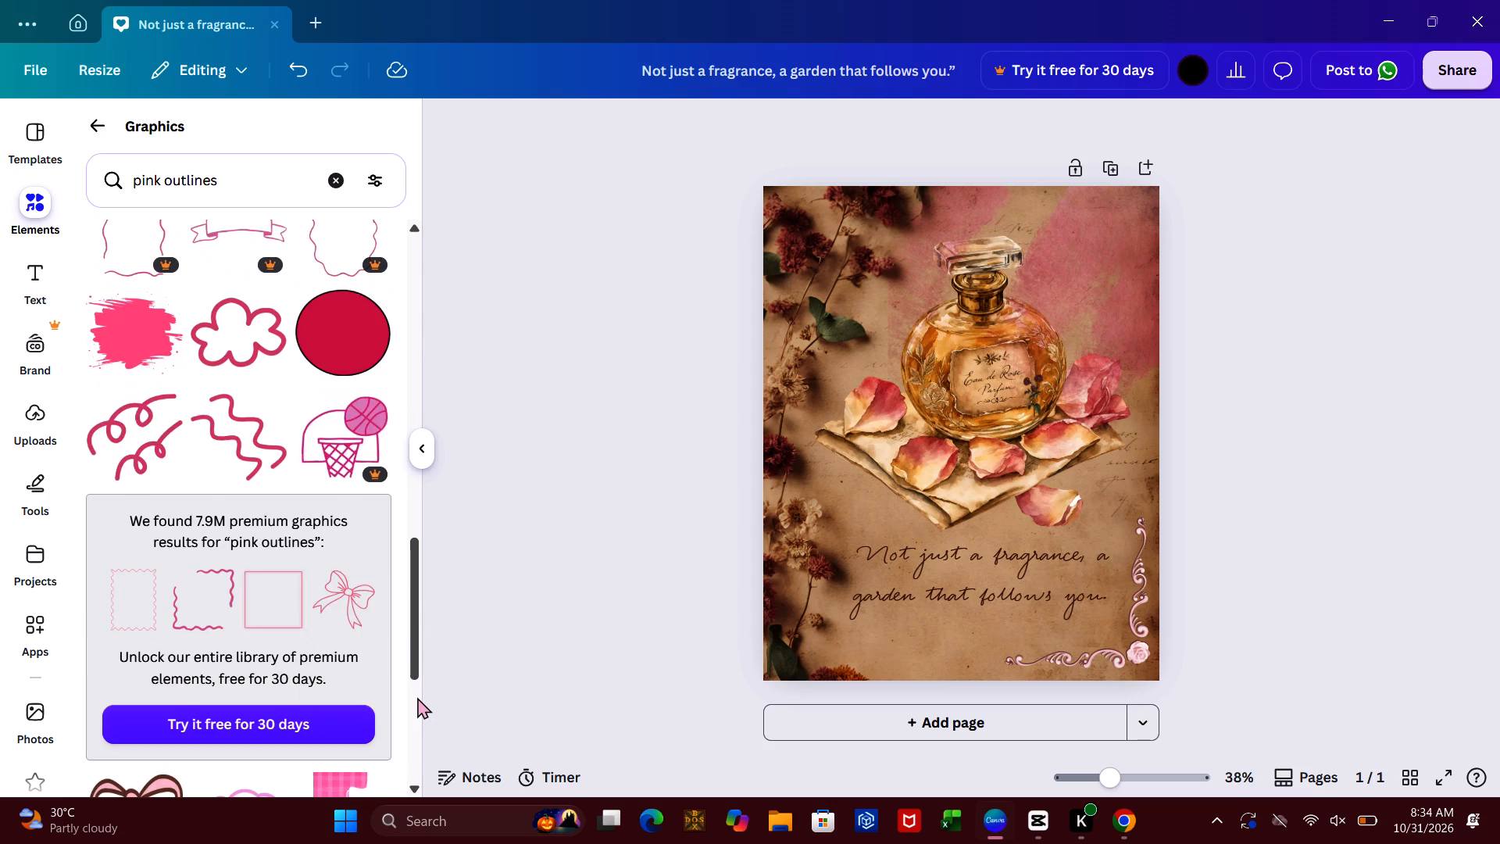
pyautogui.click(417, 697)
pyautogui.click(412, 723)
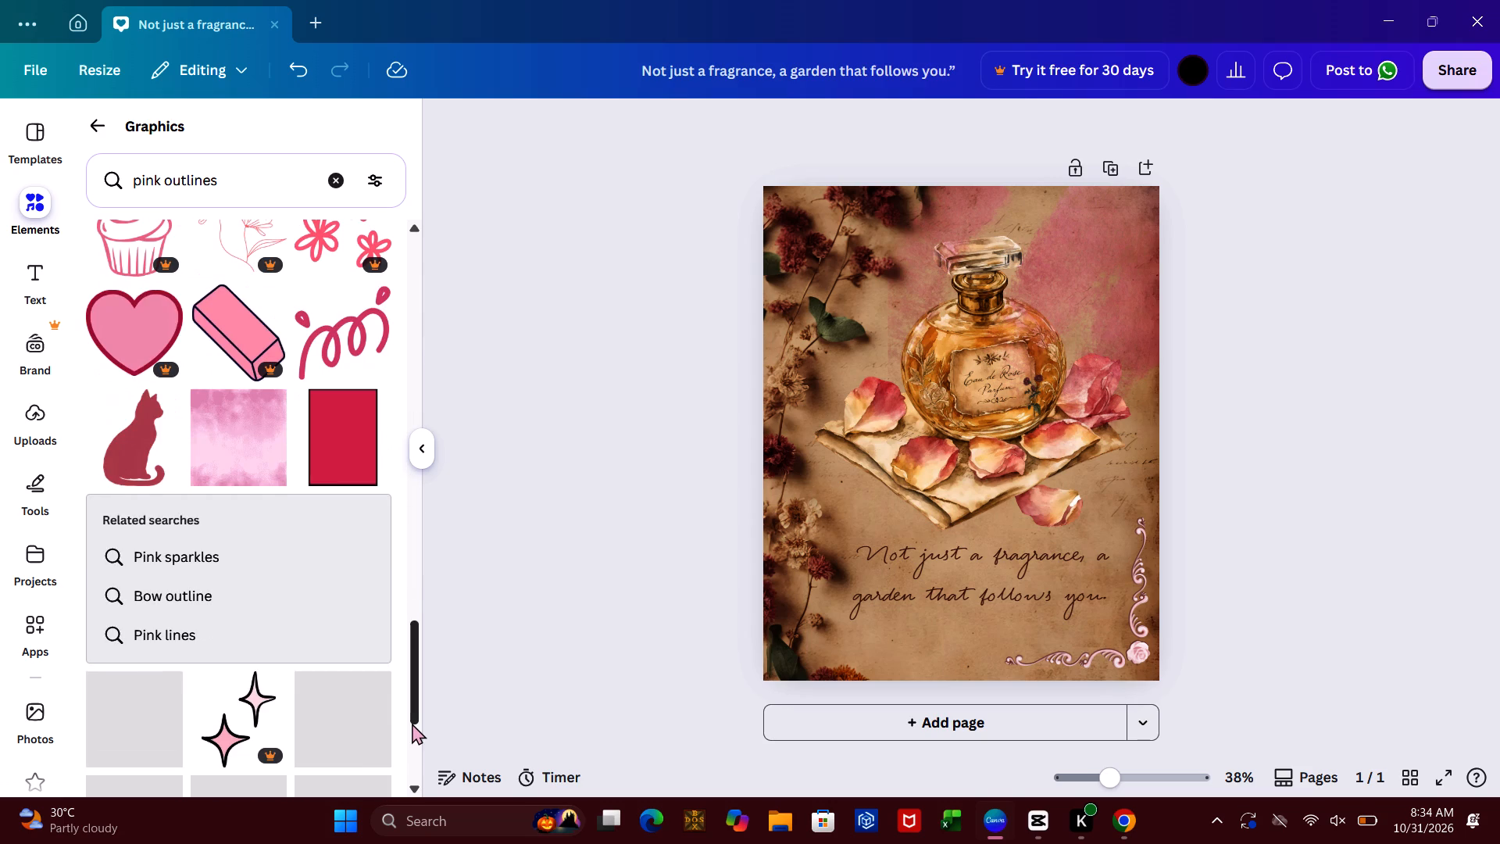
pyautogui.moveTo(411, 743); pyautogui.dragTo(270, 173)
# Refine the graphics search to "dark pink outlines vintage" and look through the results for a vintage ornament.
pyautogui.click(270, 173)
pyautogui.click(136, 177)
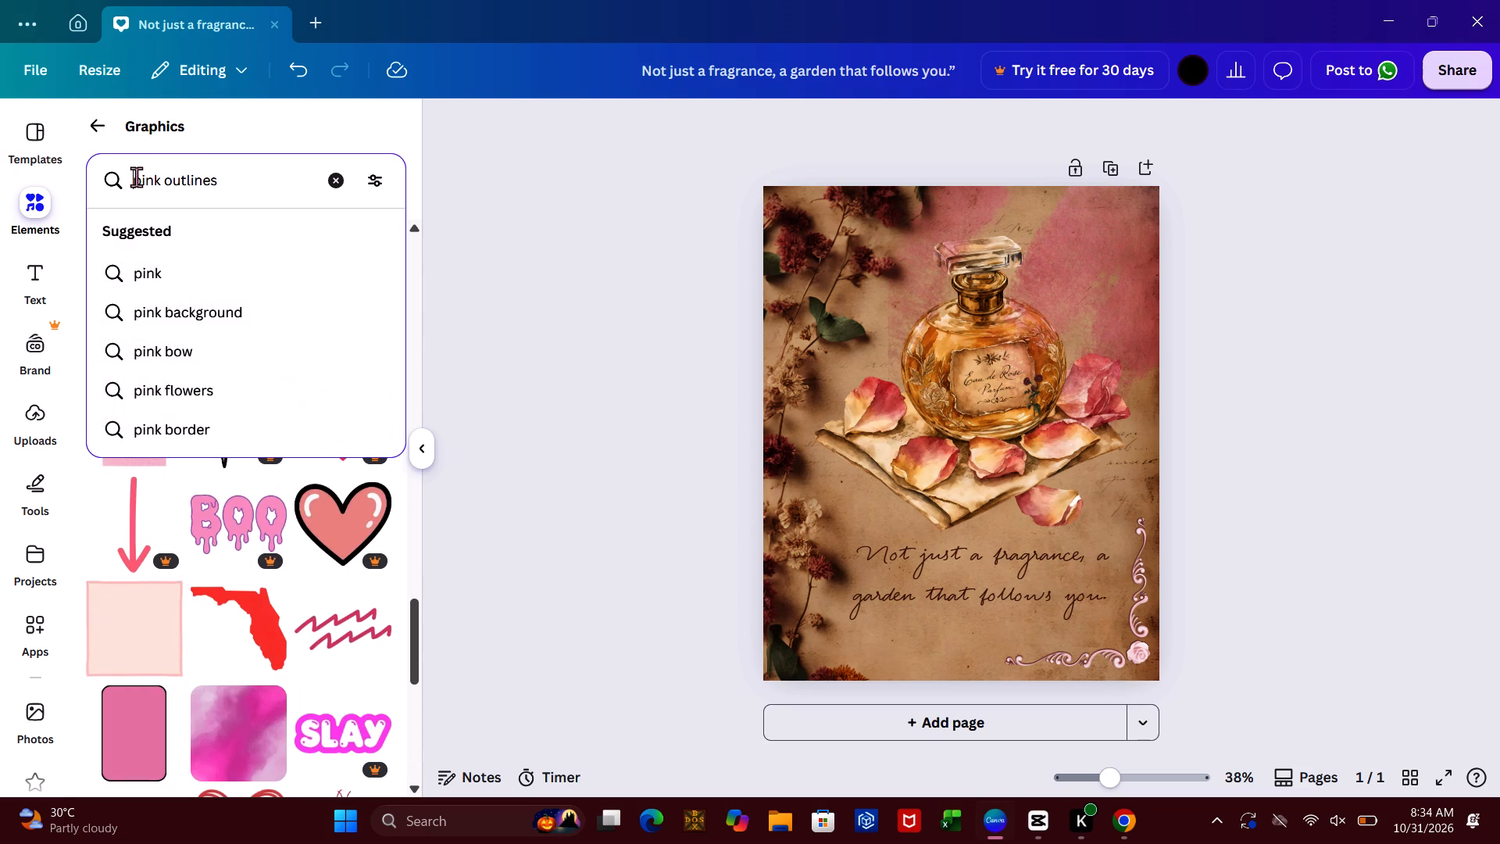
pyautogui.write('dark')
pyautogui.press('space')
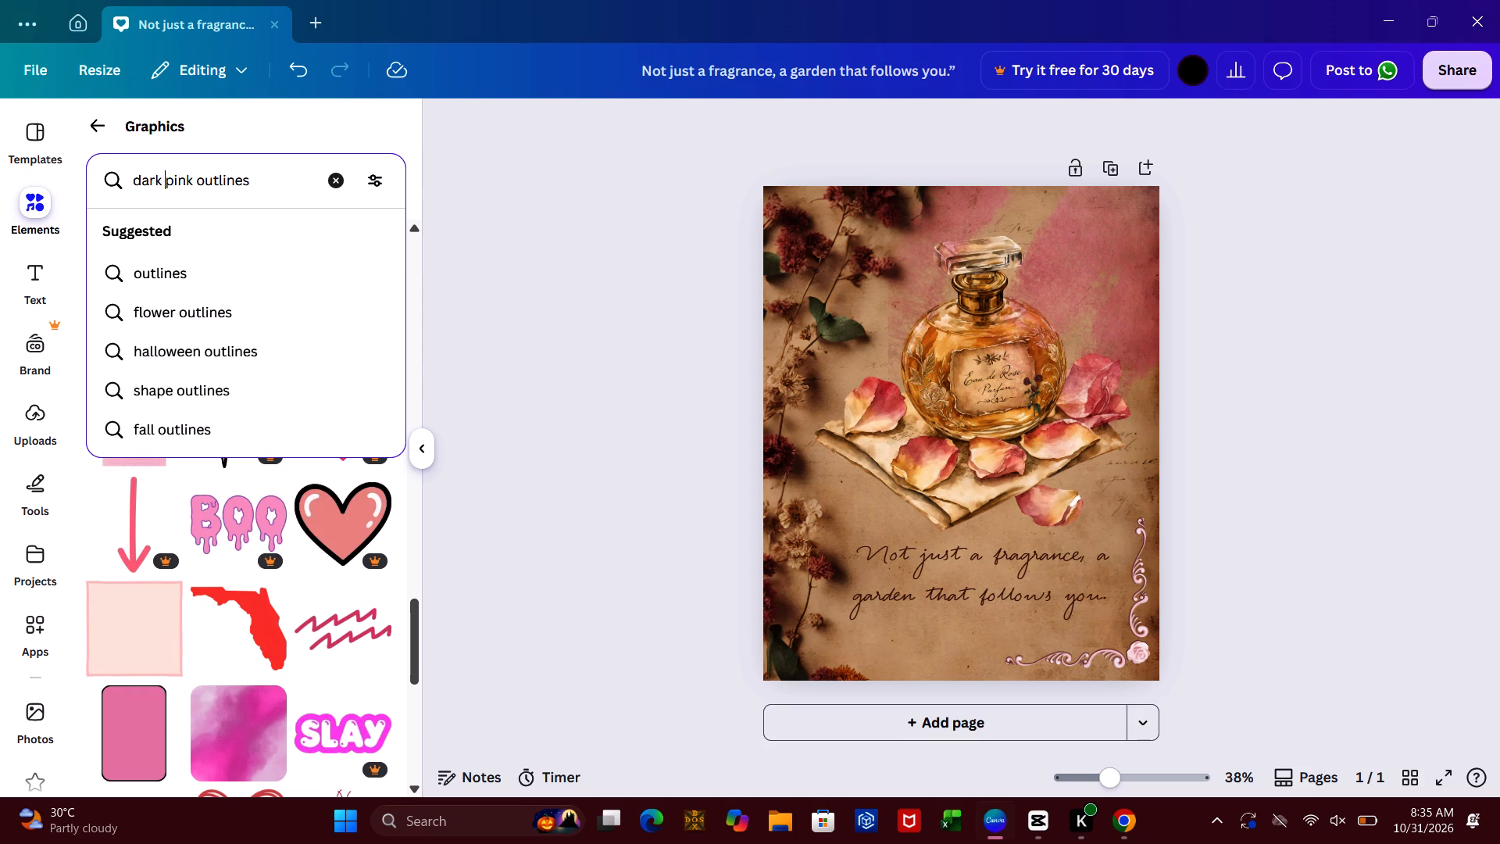
pyautogui.click(274, 168)
pyautogui.write('vintage')
pyautogui.press('space')
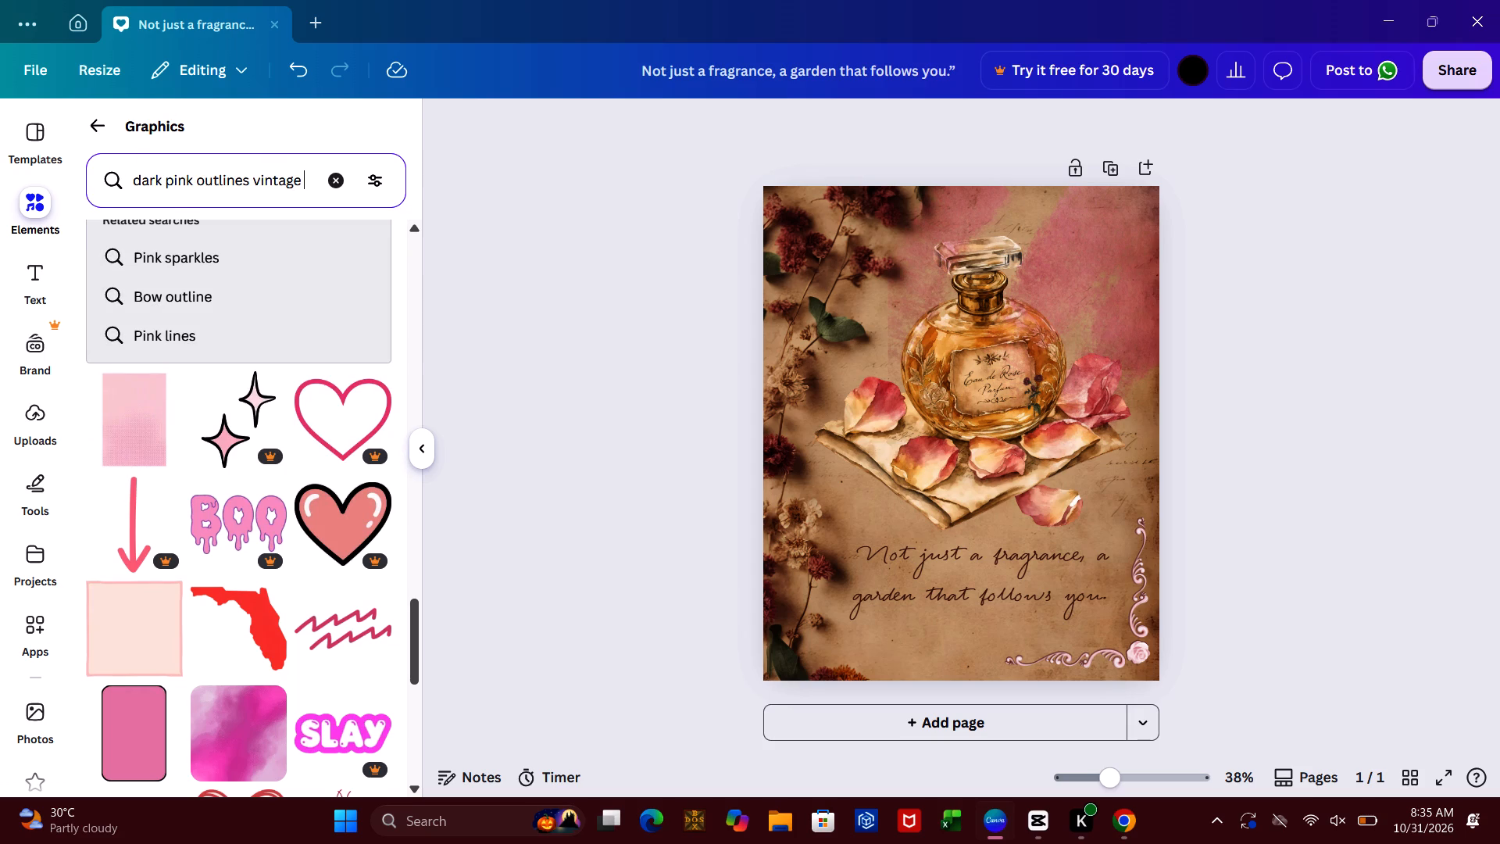
pyautogui.press('Return')
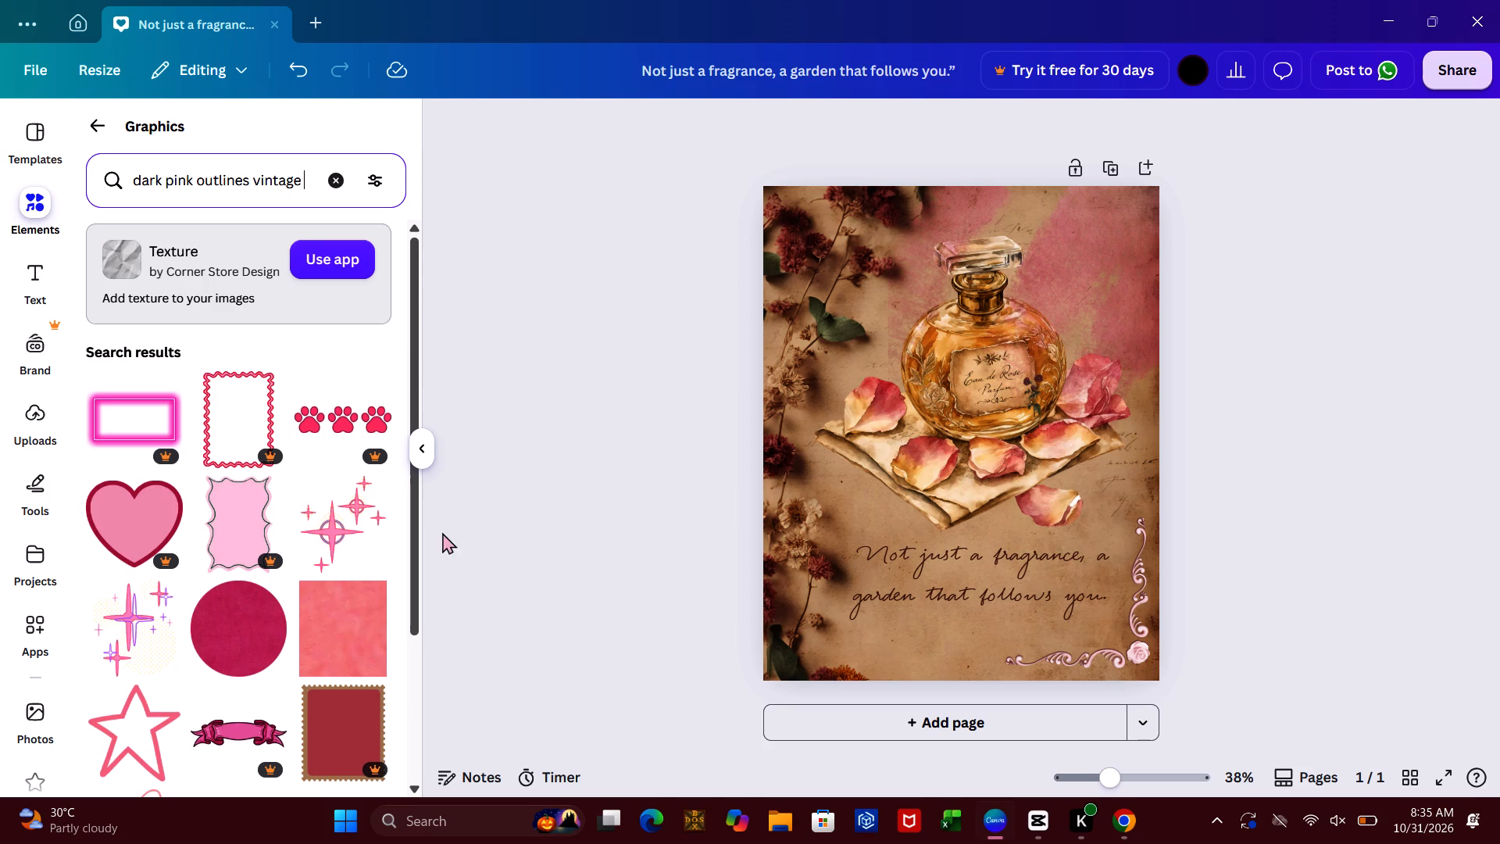
pyautogui.click(415, 670)
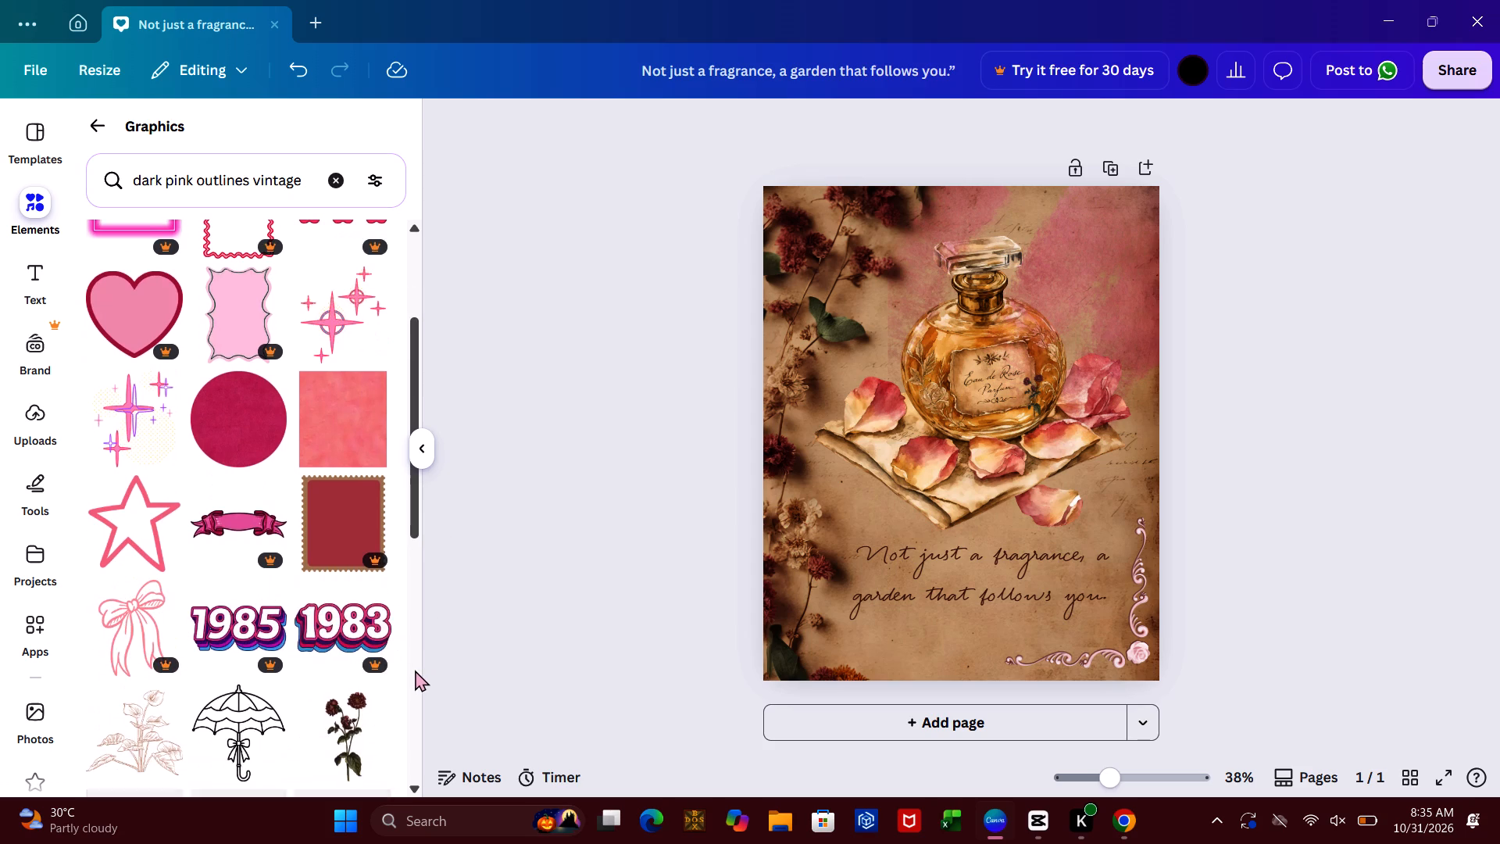
pyautogui.click(415, 670)
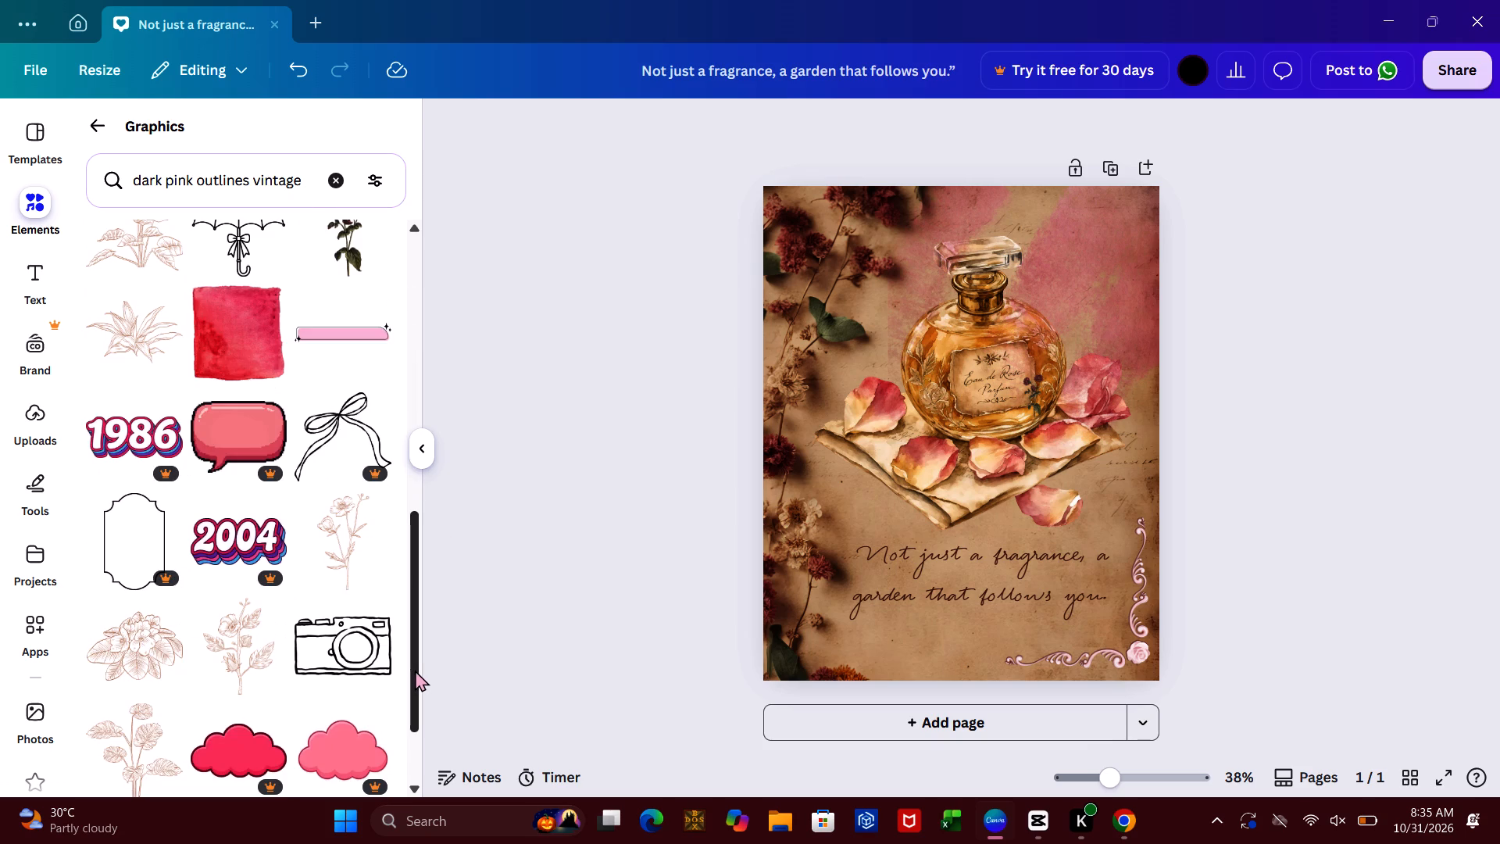
pyautogui.click(411, 741)
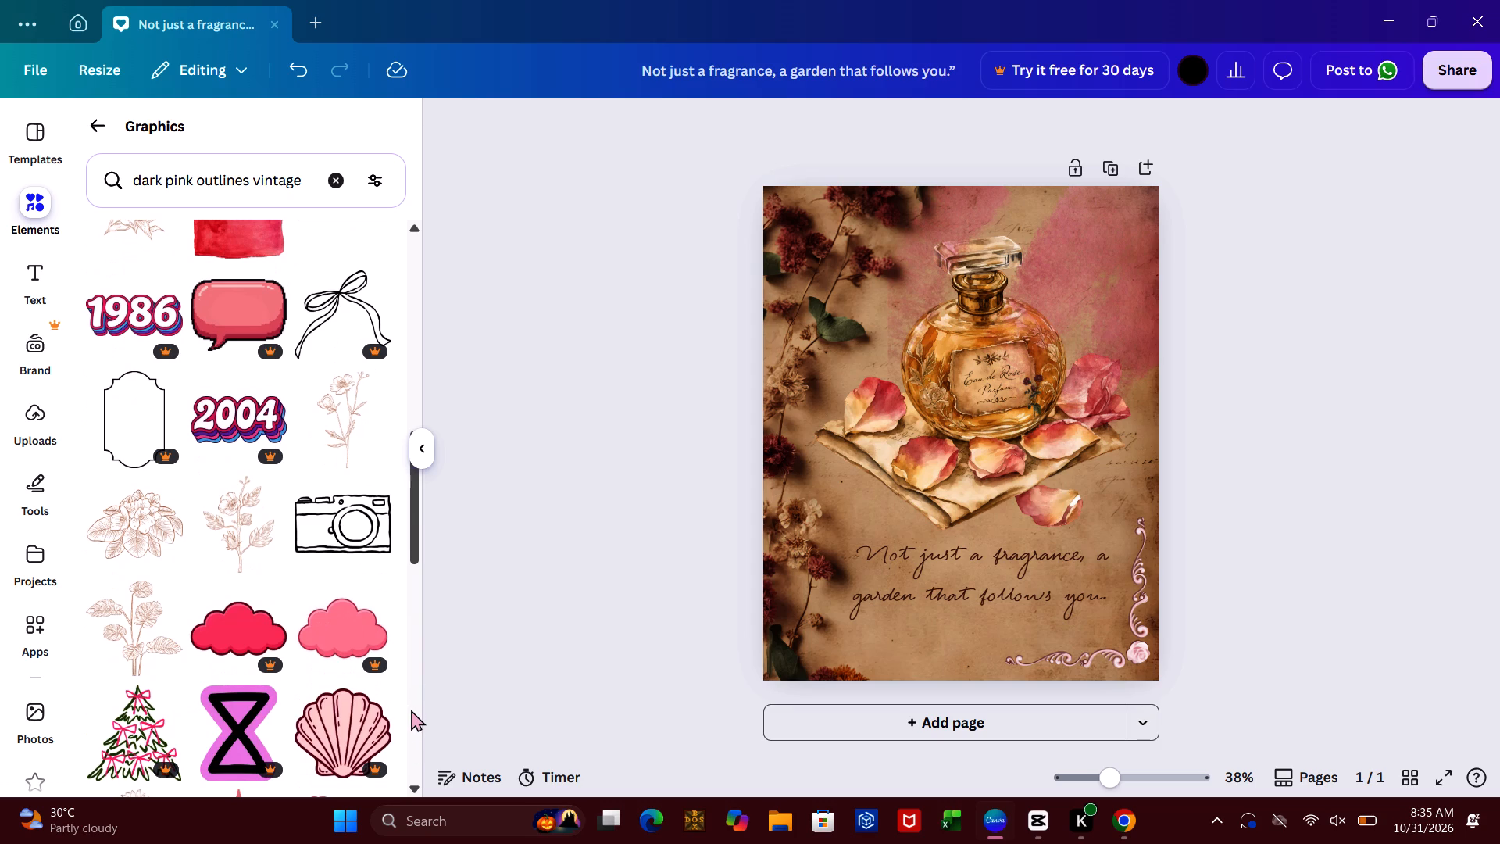
pyautogui.click(411, 709)
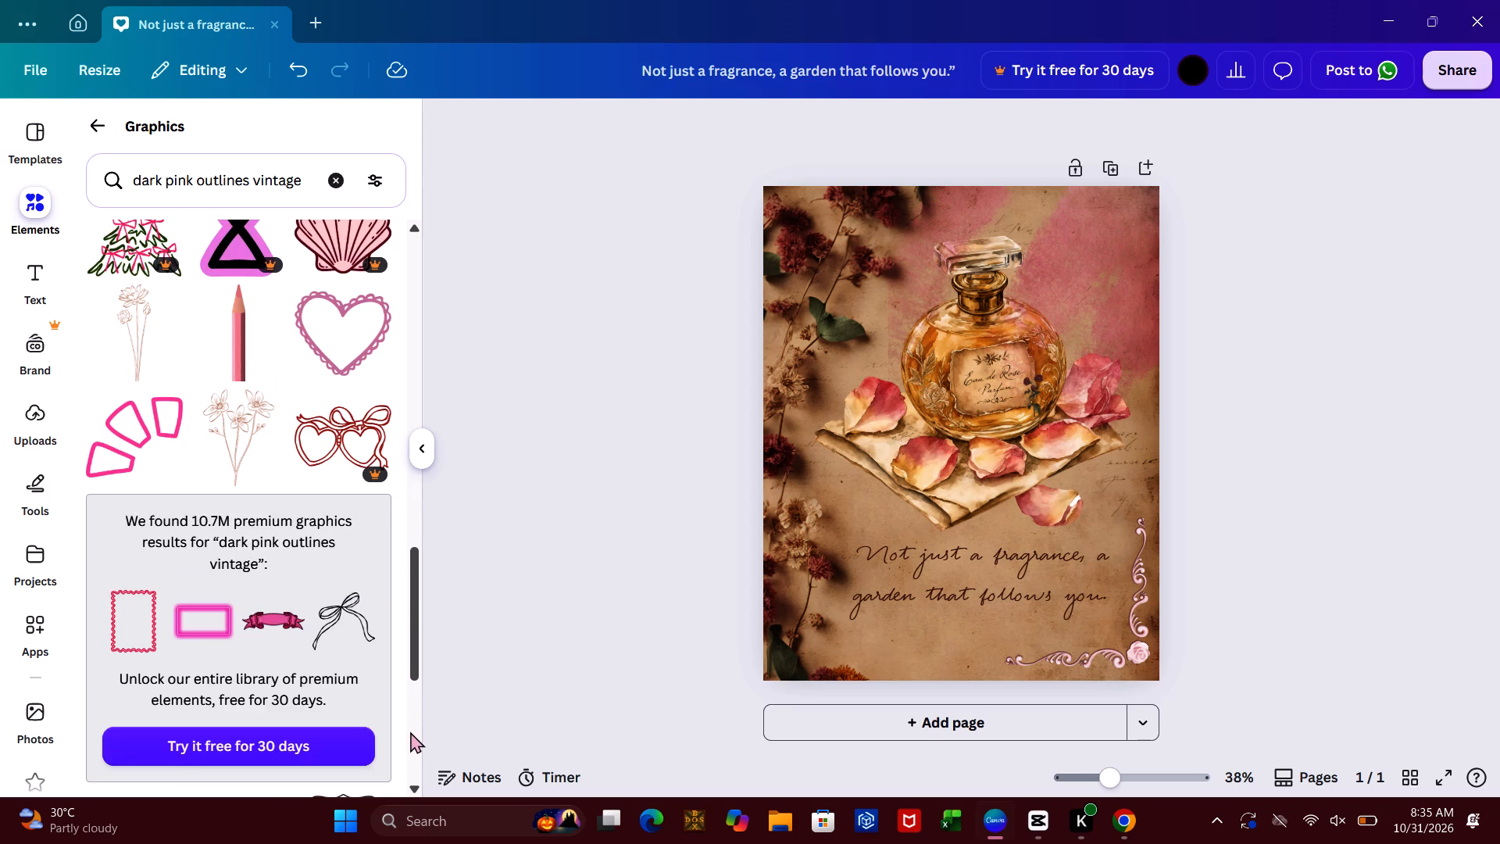
pyautogui.click(410, 731)
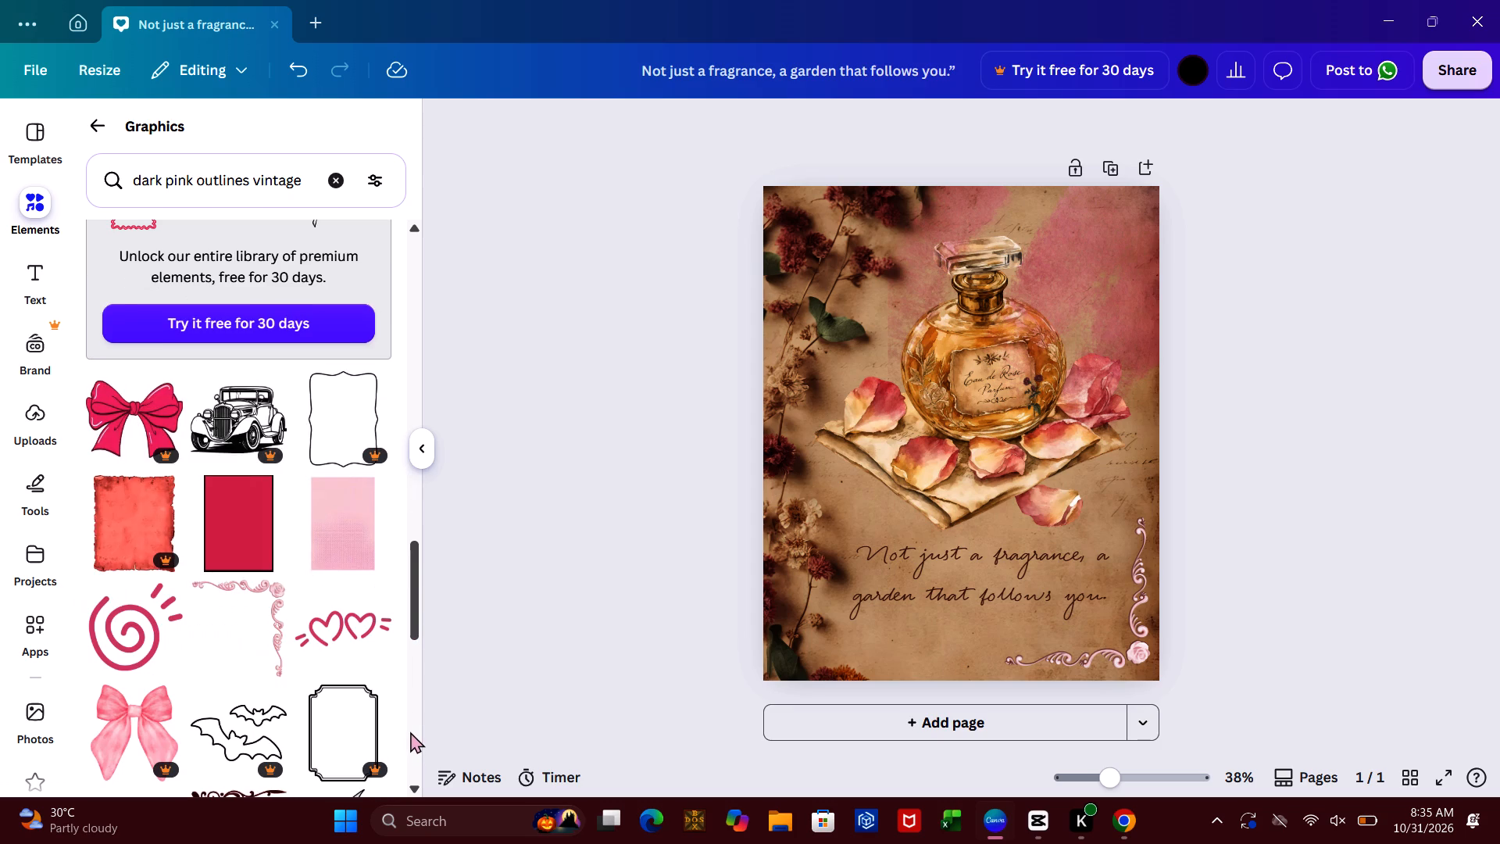
pyautogui.click(410, 731)
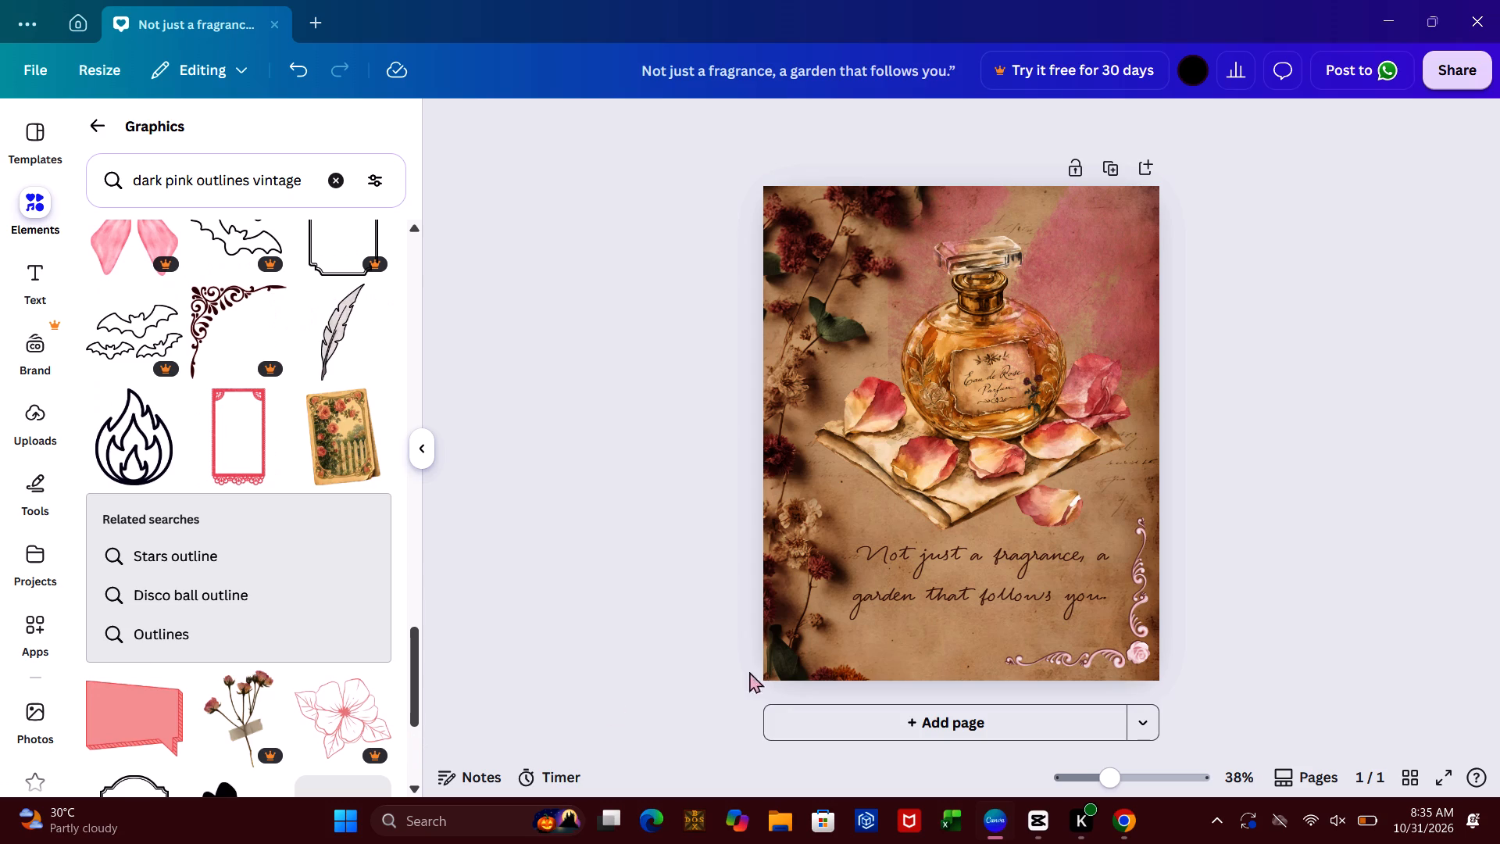
# Delete the pink floral scroll ornament from the bottom-right corner of the design.
pyautogui.click(1082, 637)
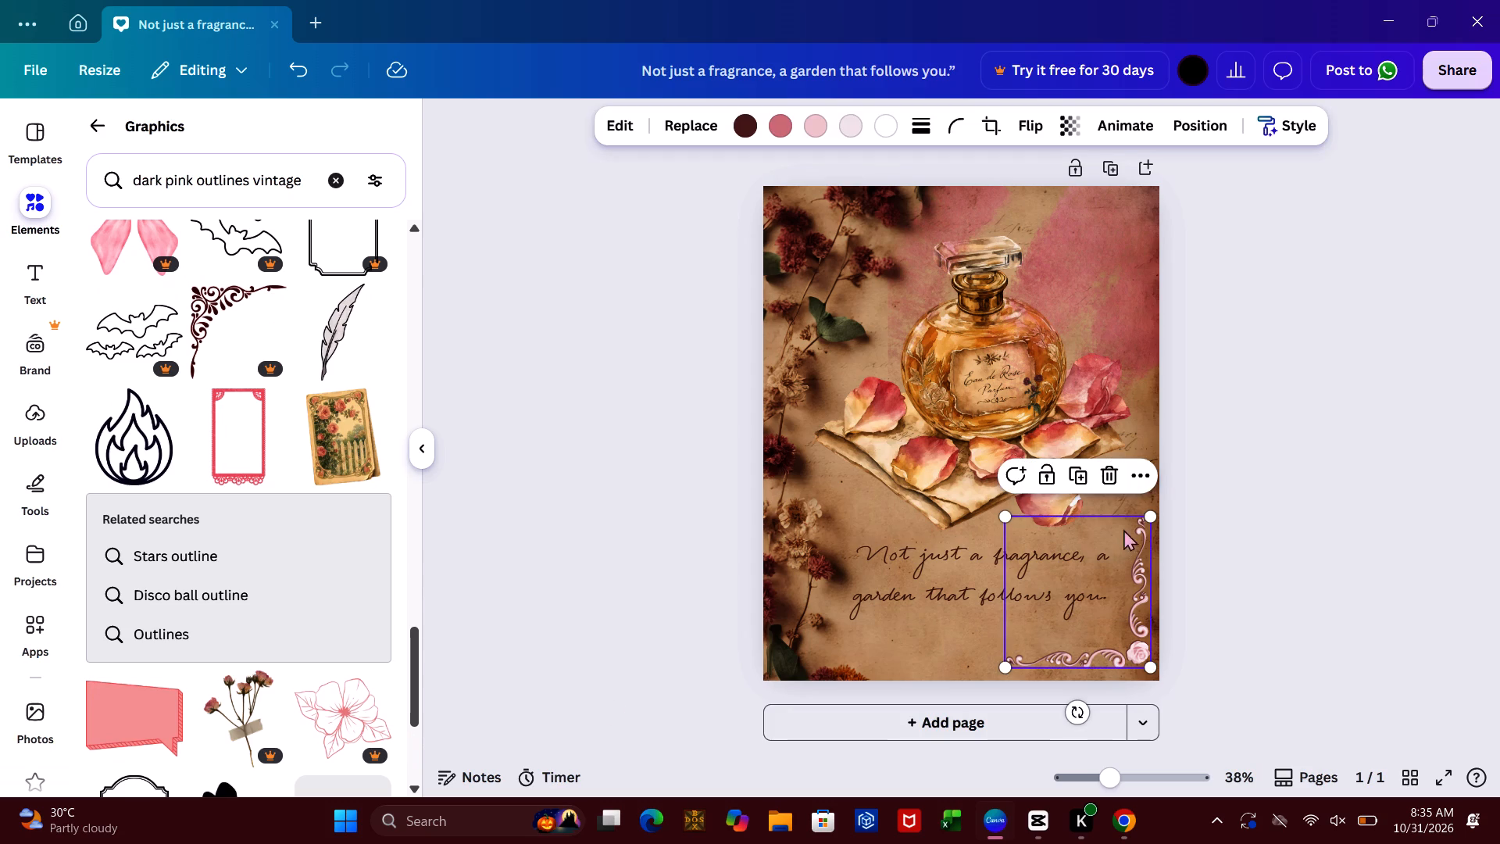
pyautogui.click(1109, 479)
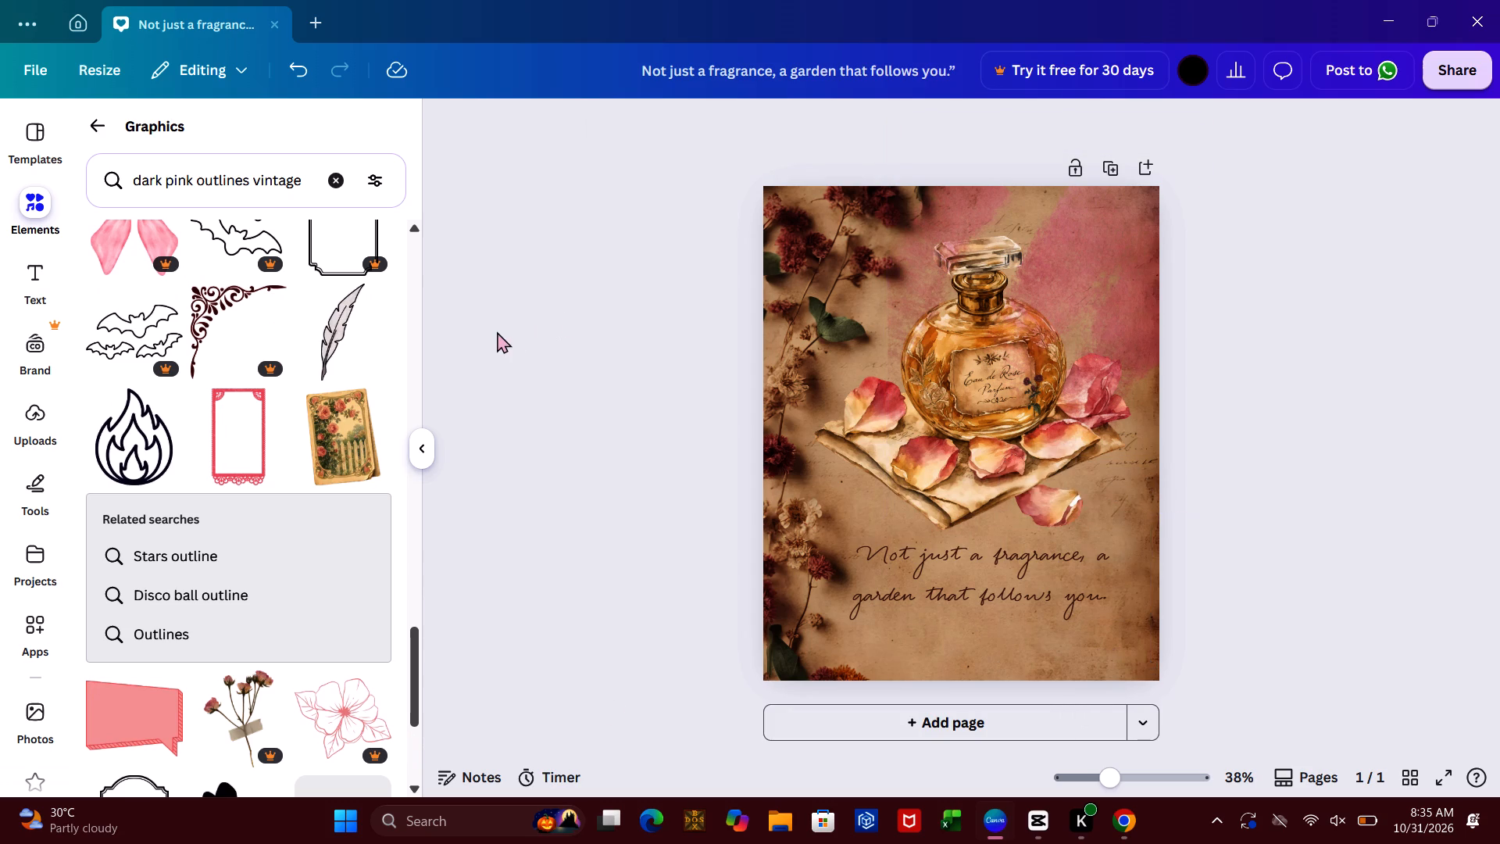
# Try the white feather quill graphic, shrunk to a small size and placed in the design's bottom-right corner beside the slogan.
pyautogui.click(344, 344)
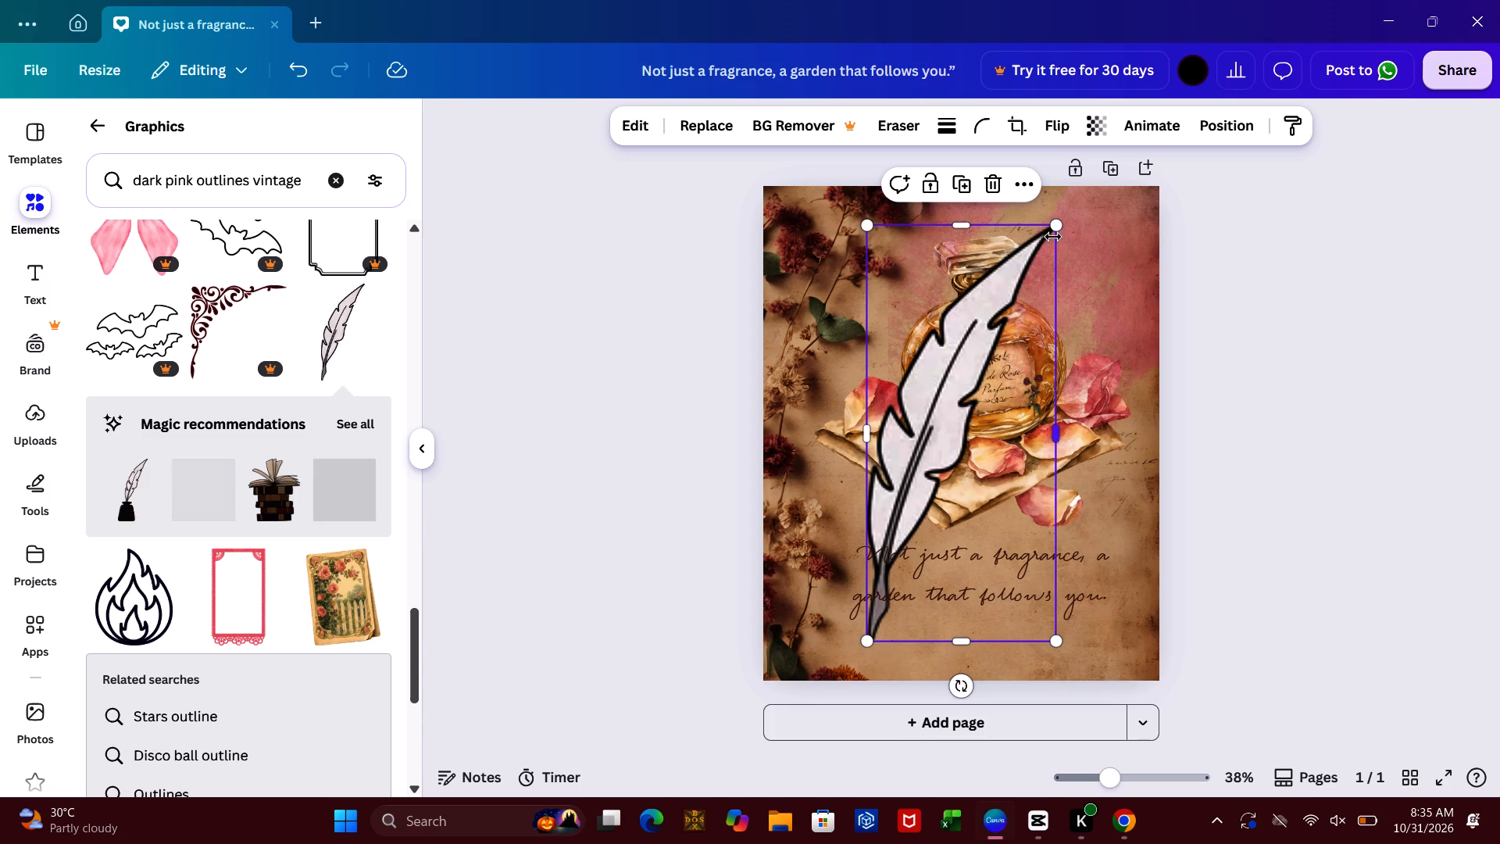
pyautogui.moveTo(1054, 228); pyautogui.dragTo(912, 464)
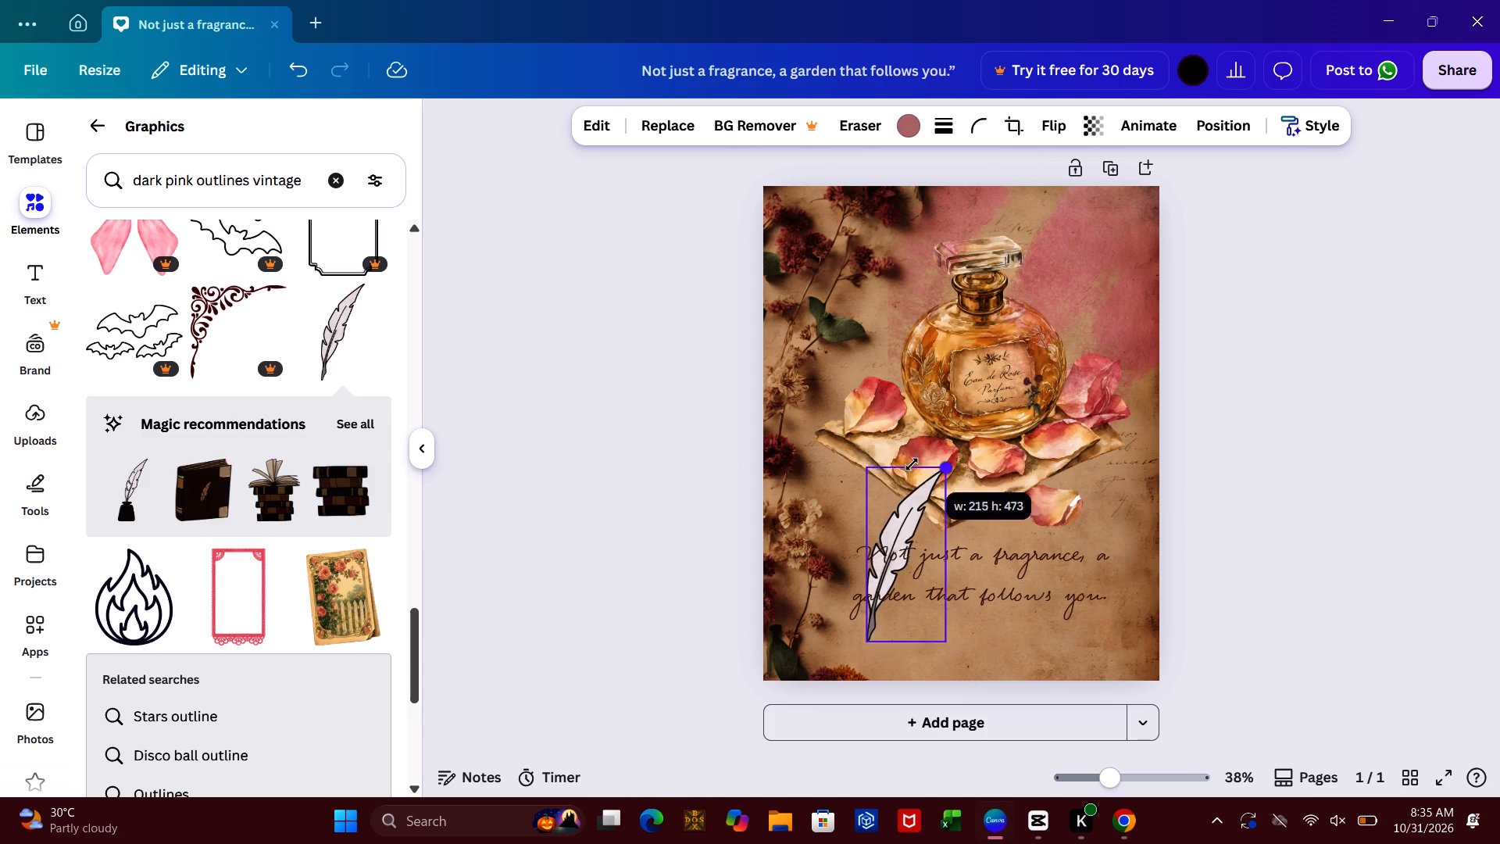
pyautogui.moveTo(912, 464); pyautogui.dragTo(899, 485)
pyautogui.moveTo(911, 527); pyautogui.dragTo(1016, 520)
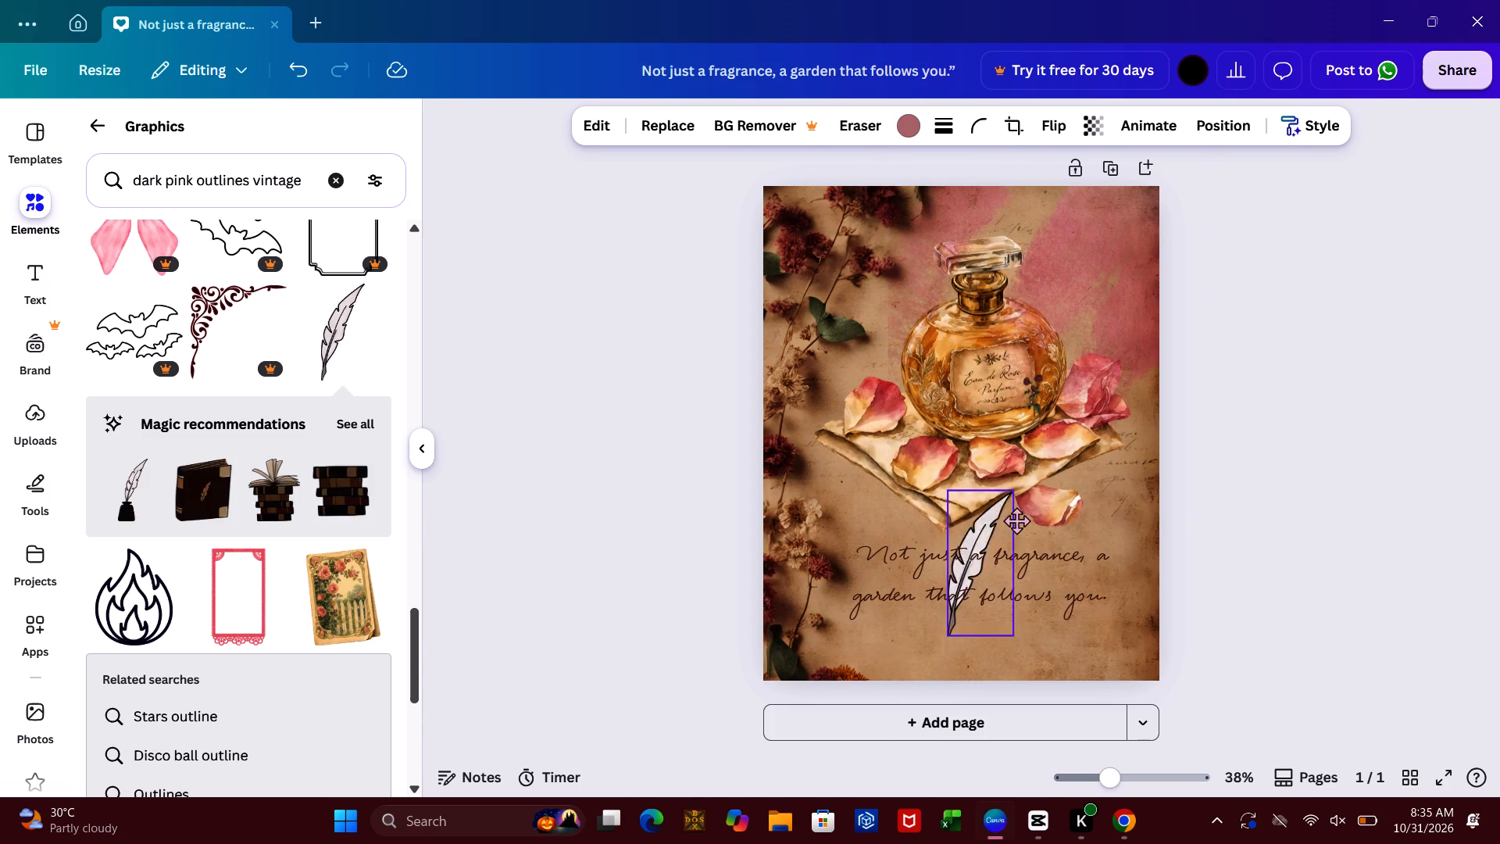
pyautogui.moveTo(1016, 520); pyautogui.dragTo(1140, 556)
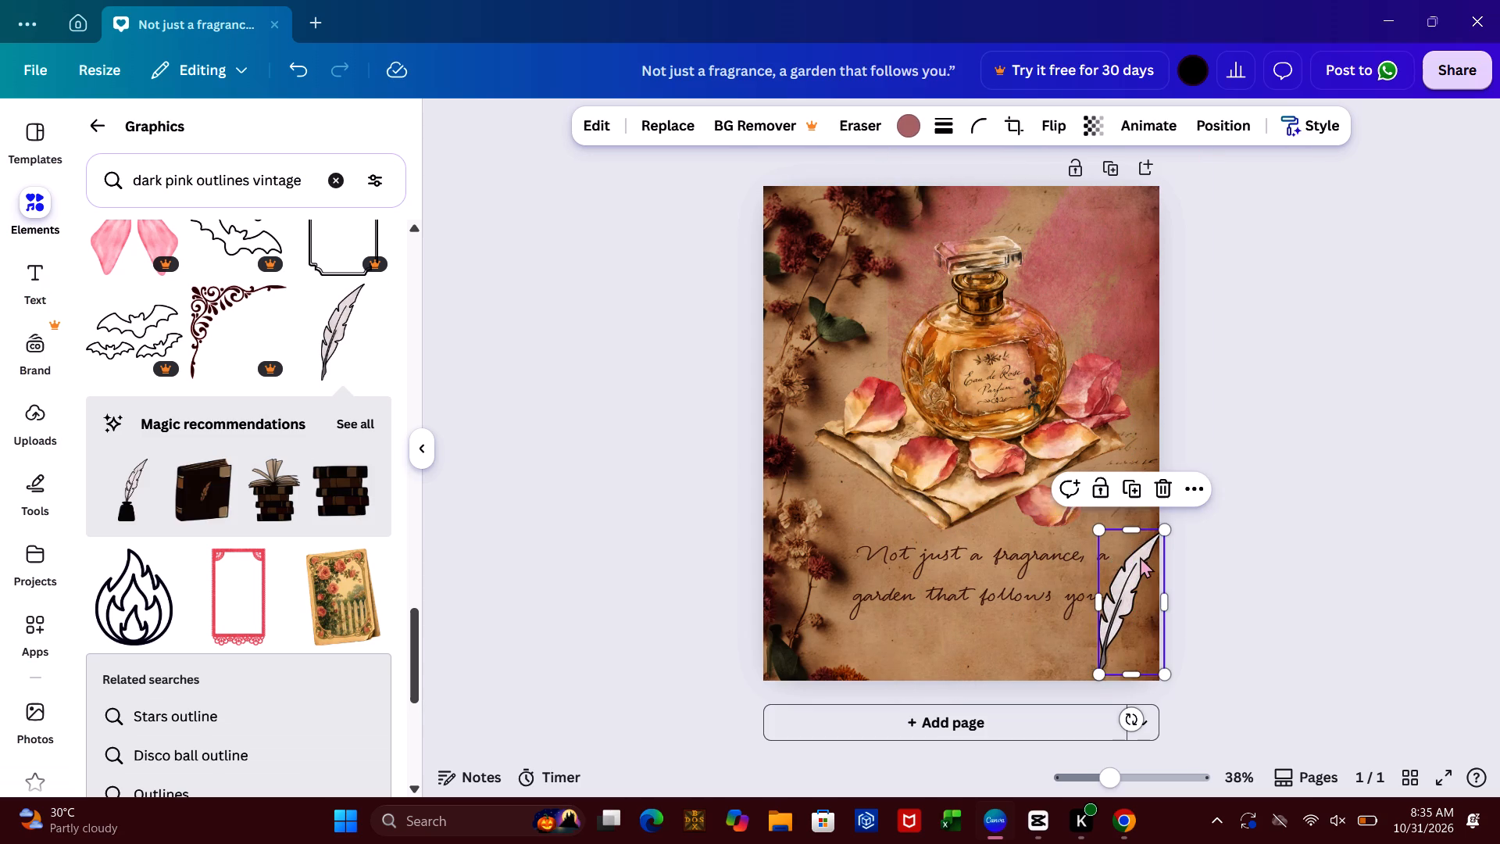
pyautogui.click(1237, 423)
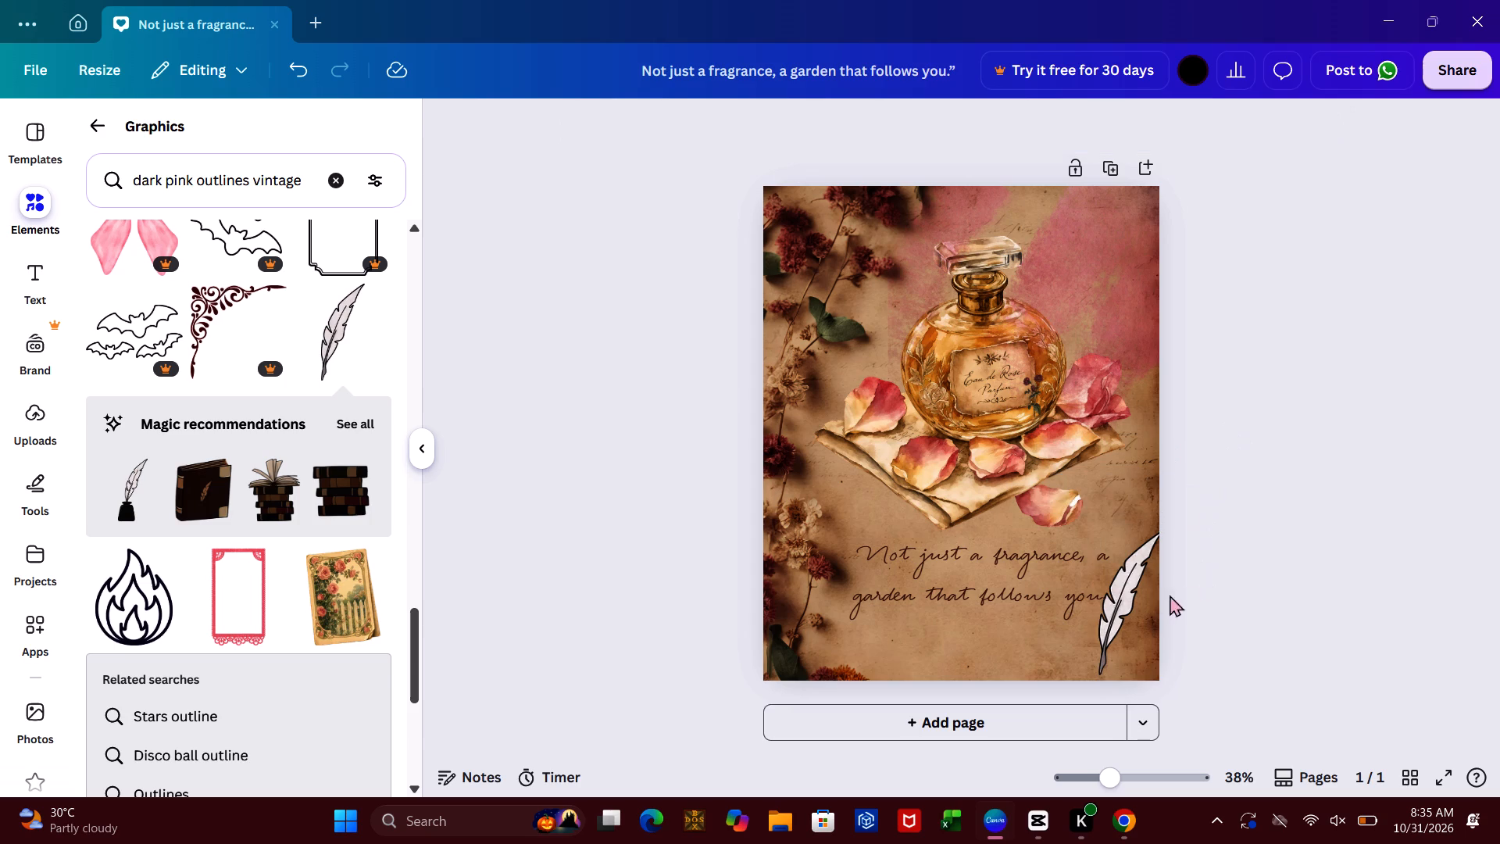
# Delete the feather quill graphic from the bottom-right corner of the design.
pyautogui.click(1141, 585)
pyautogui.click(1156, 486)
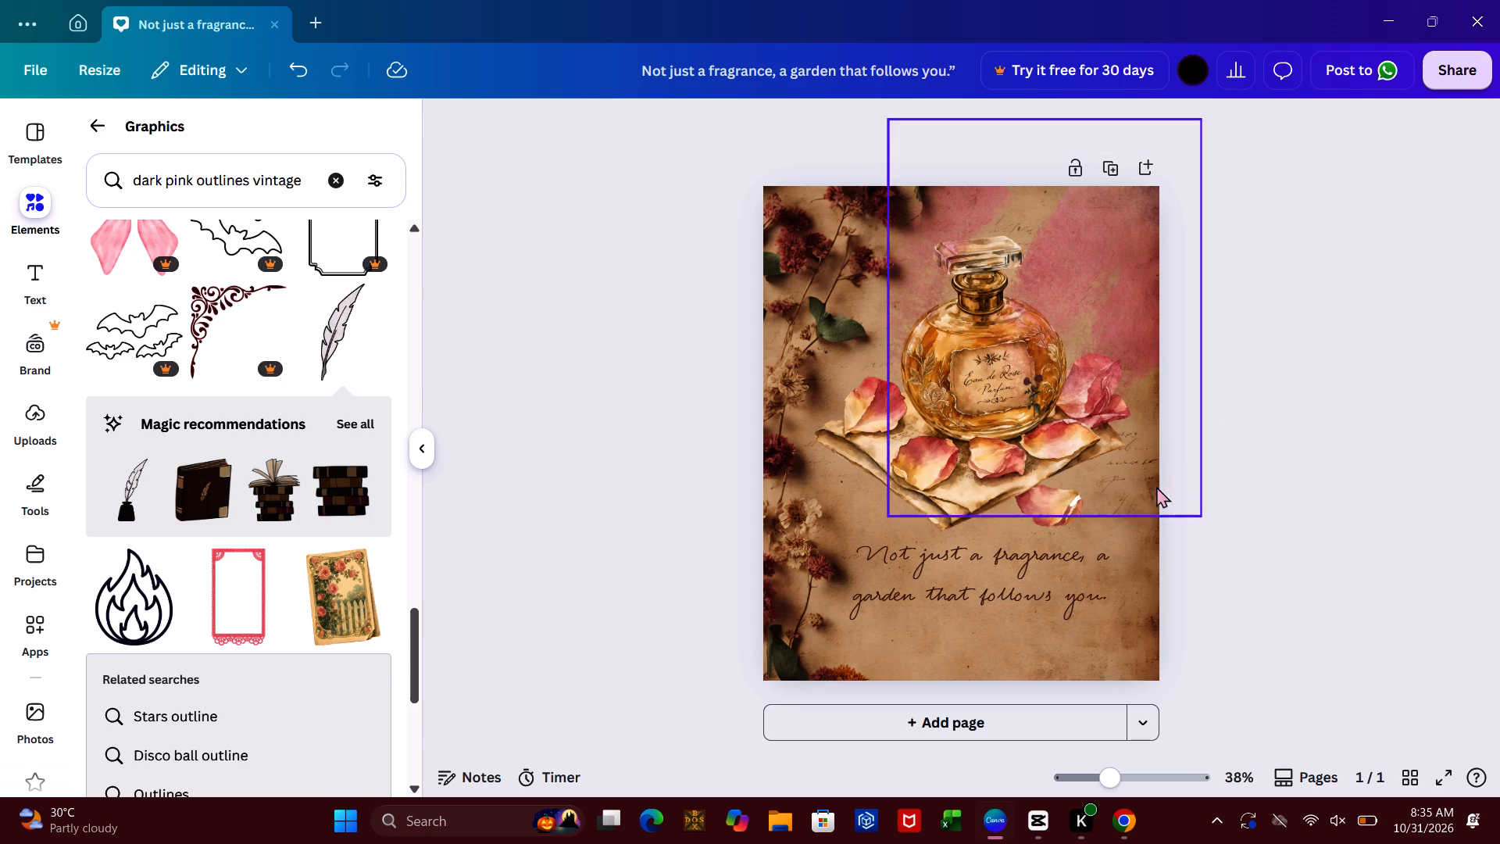
# Look further through the "dark pink outlines vintage" graphics results for a vintage ornament that suits the perfume design.
pyautogui.click(411, 746)
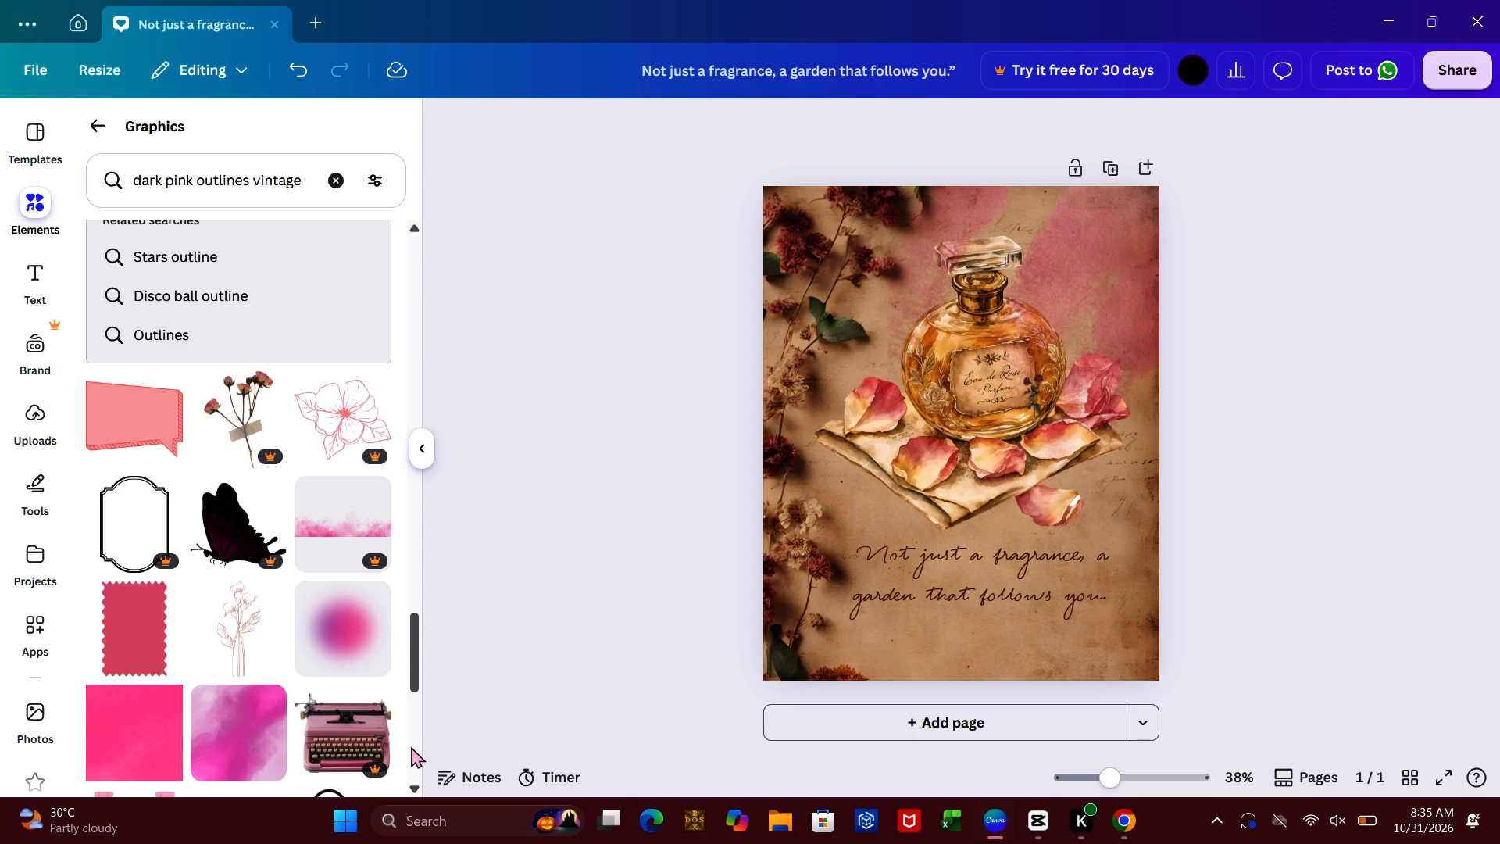
pyautogui.click(411, 746)
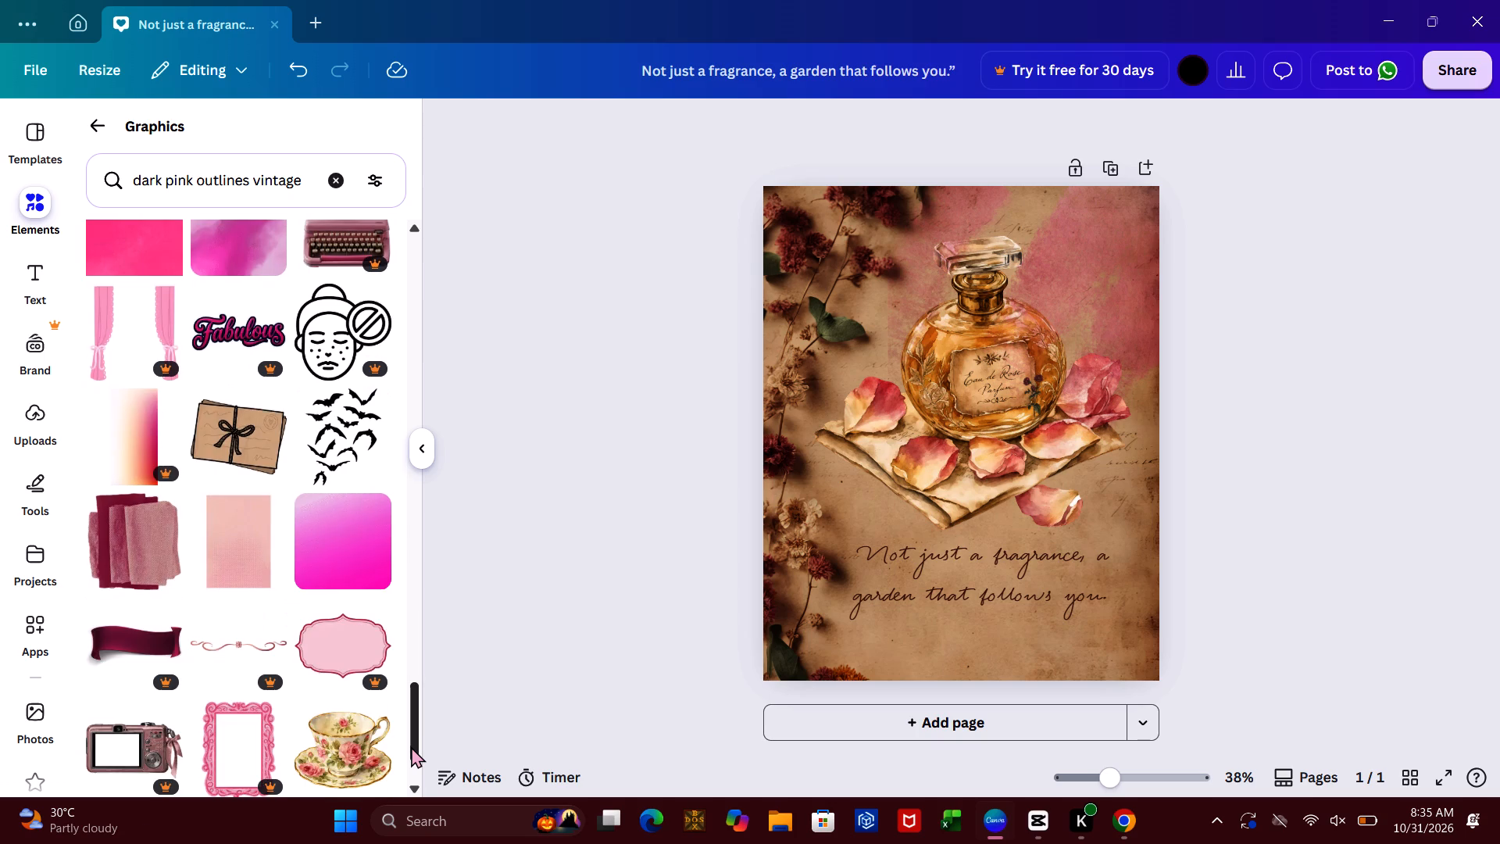
pyautogui.click(414, 774)
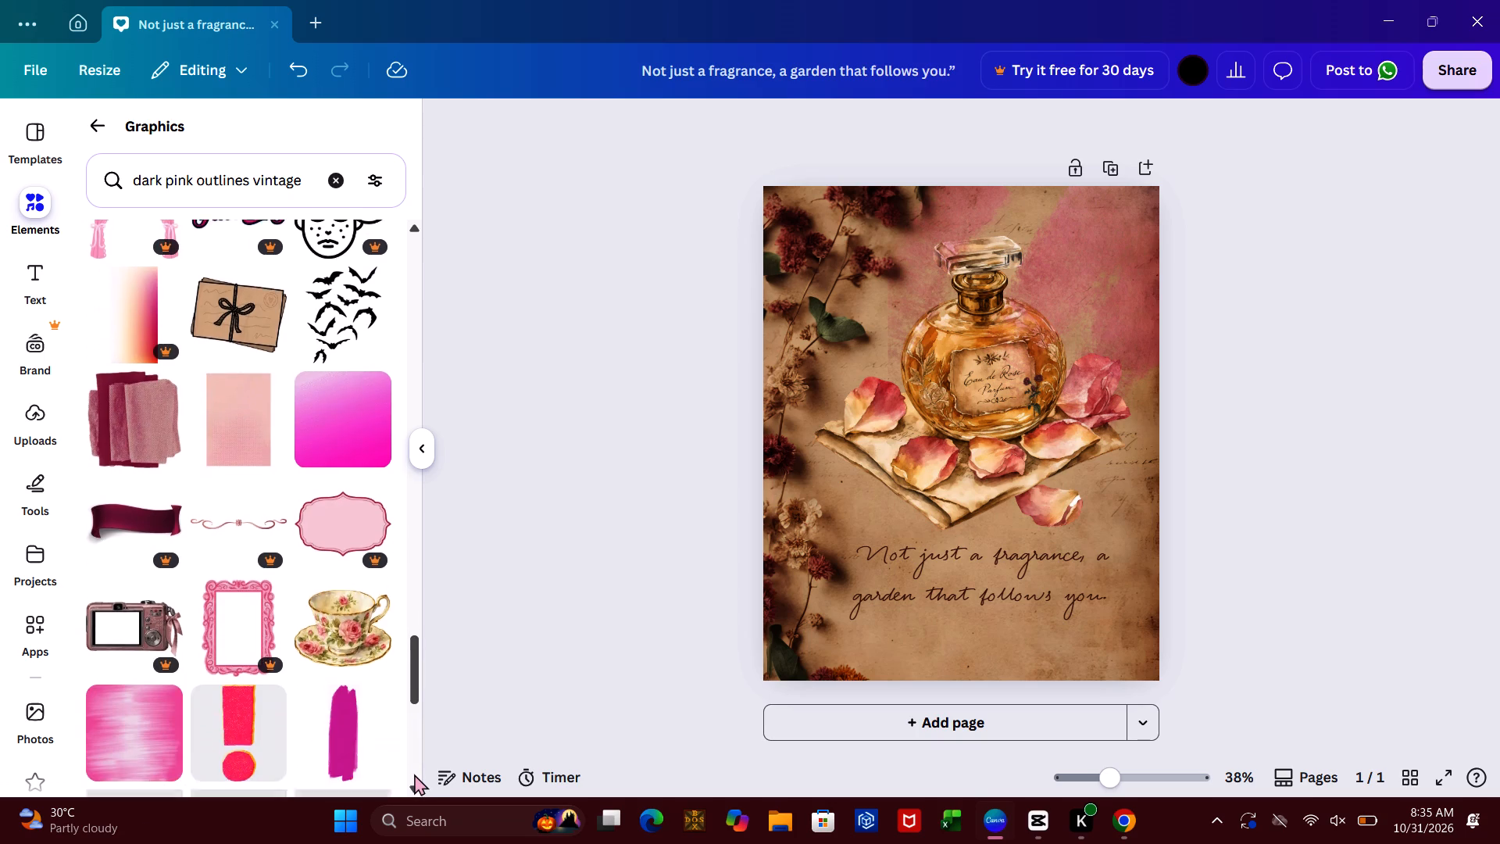
pyautogui.click(414, 774)
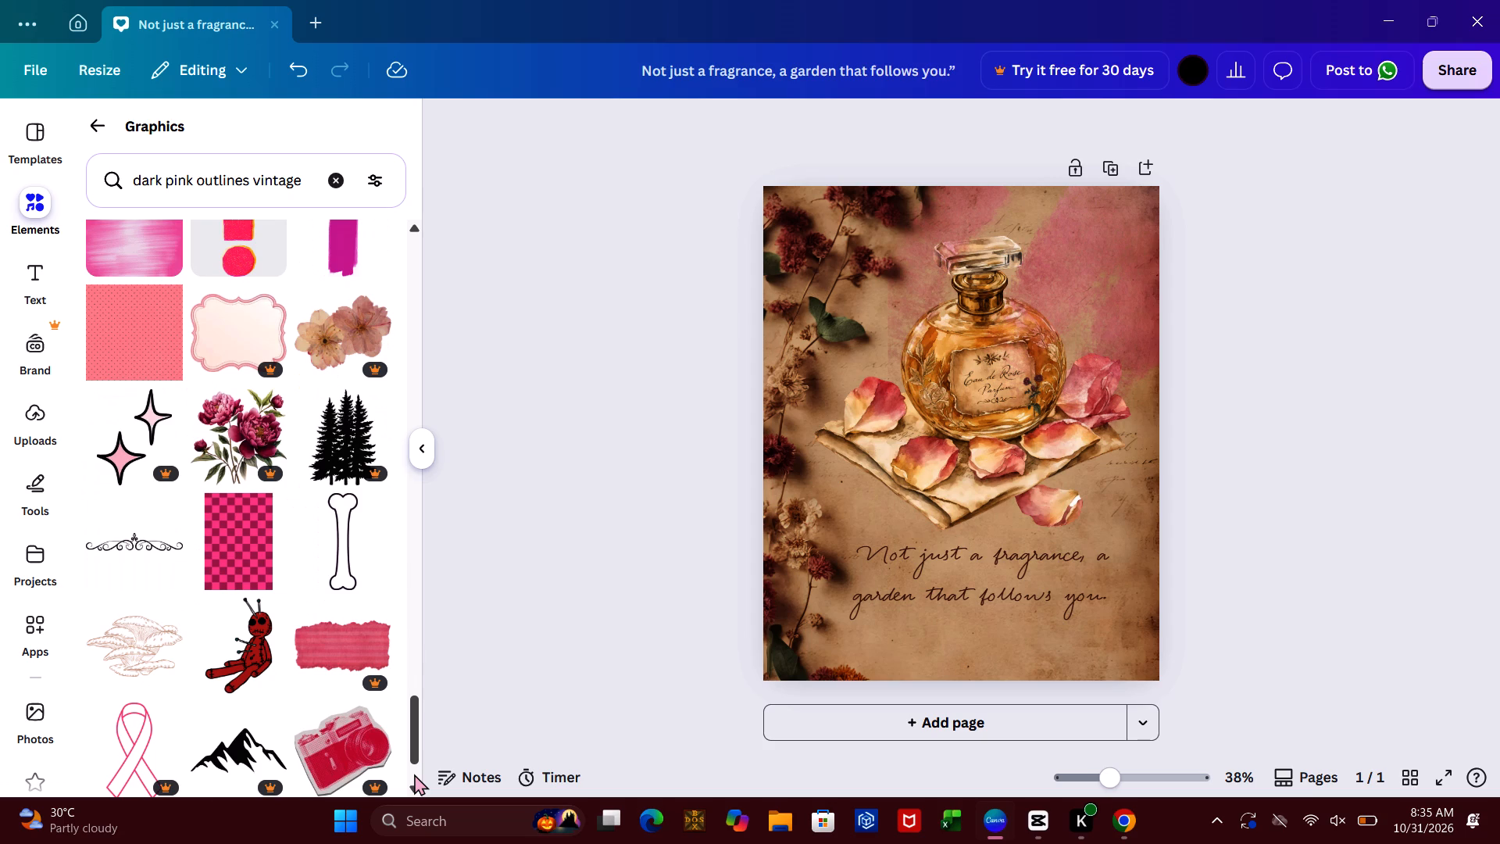
pyautogui.click(414, 774)
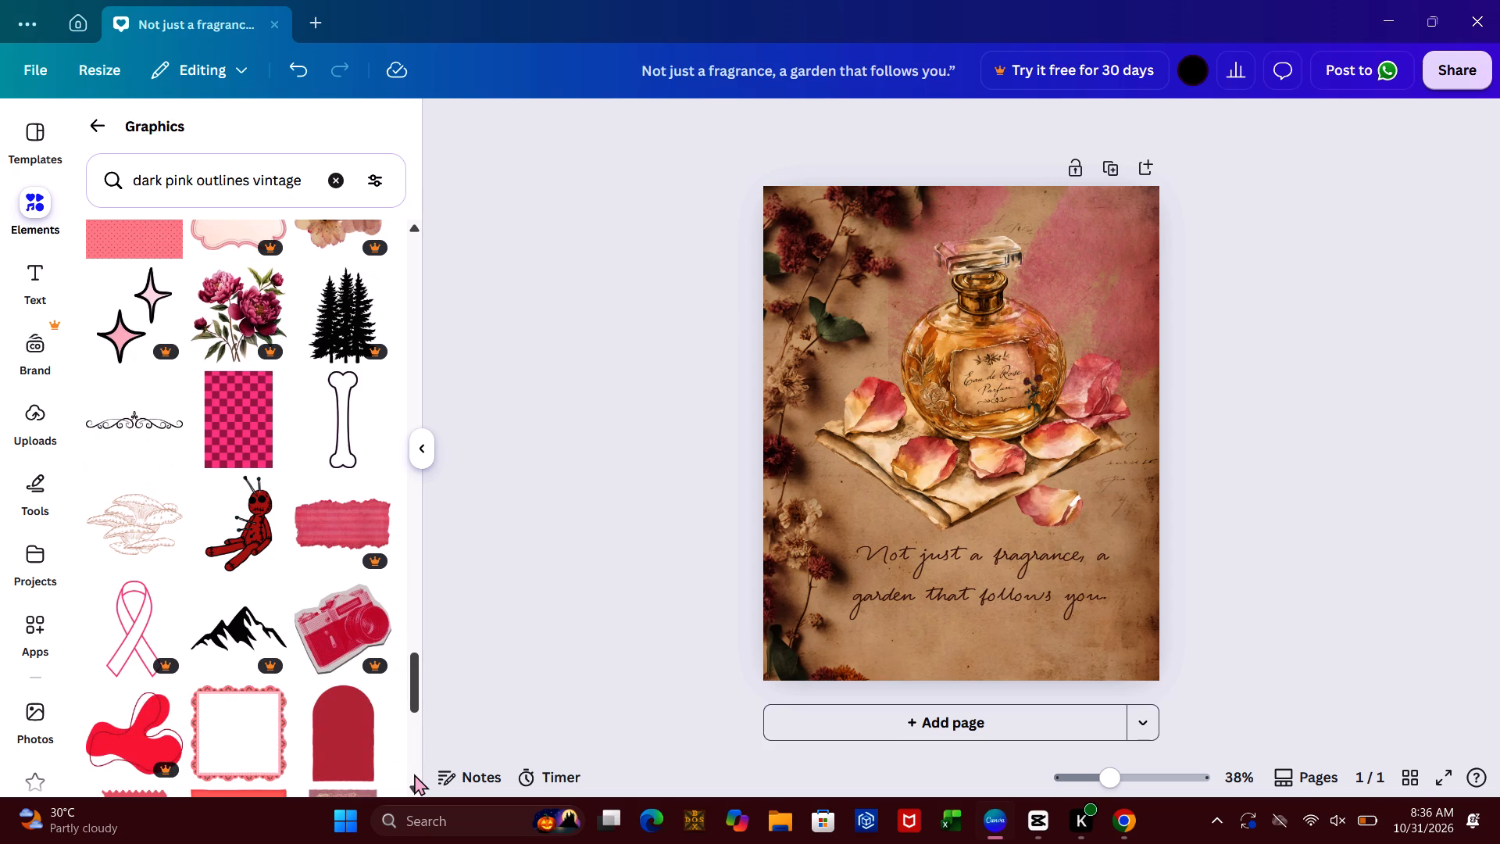
pyautogui.click(414, 774)
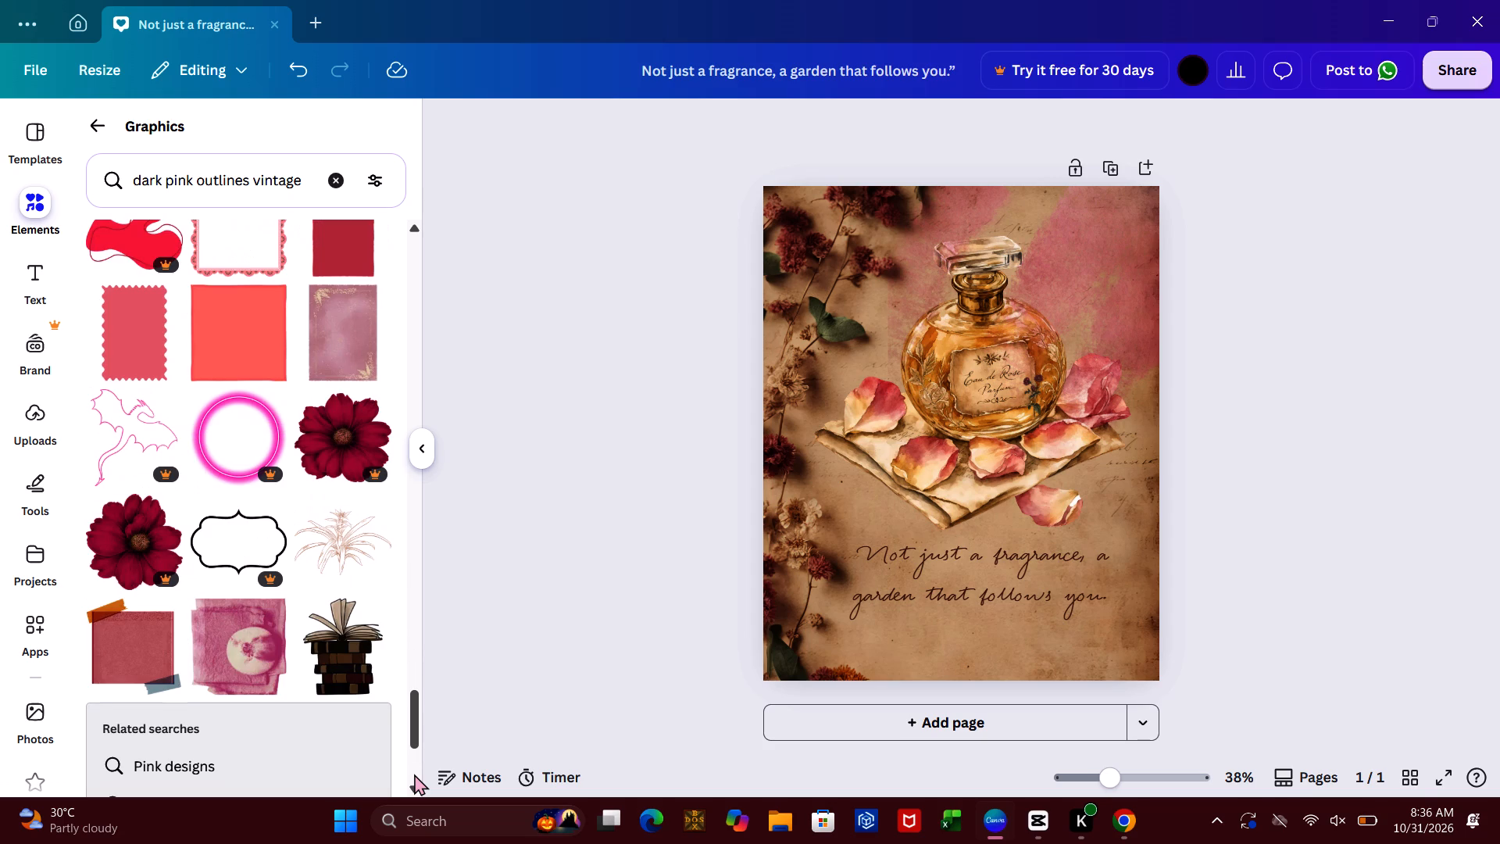
pyautogui.click(414, 774)
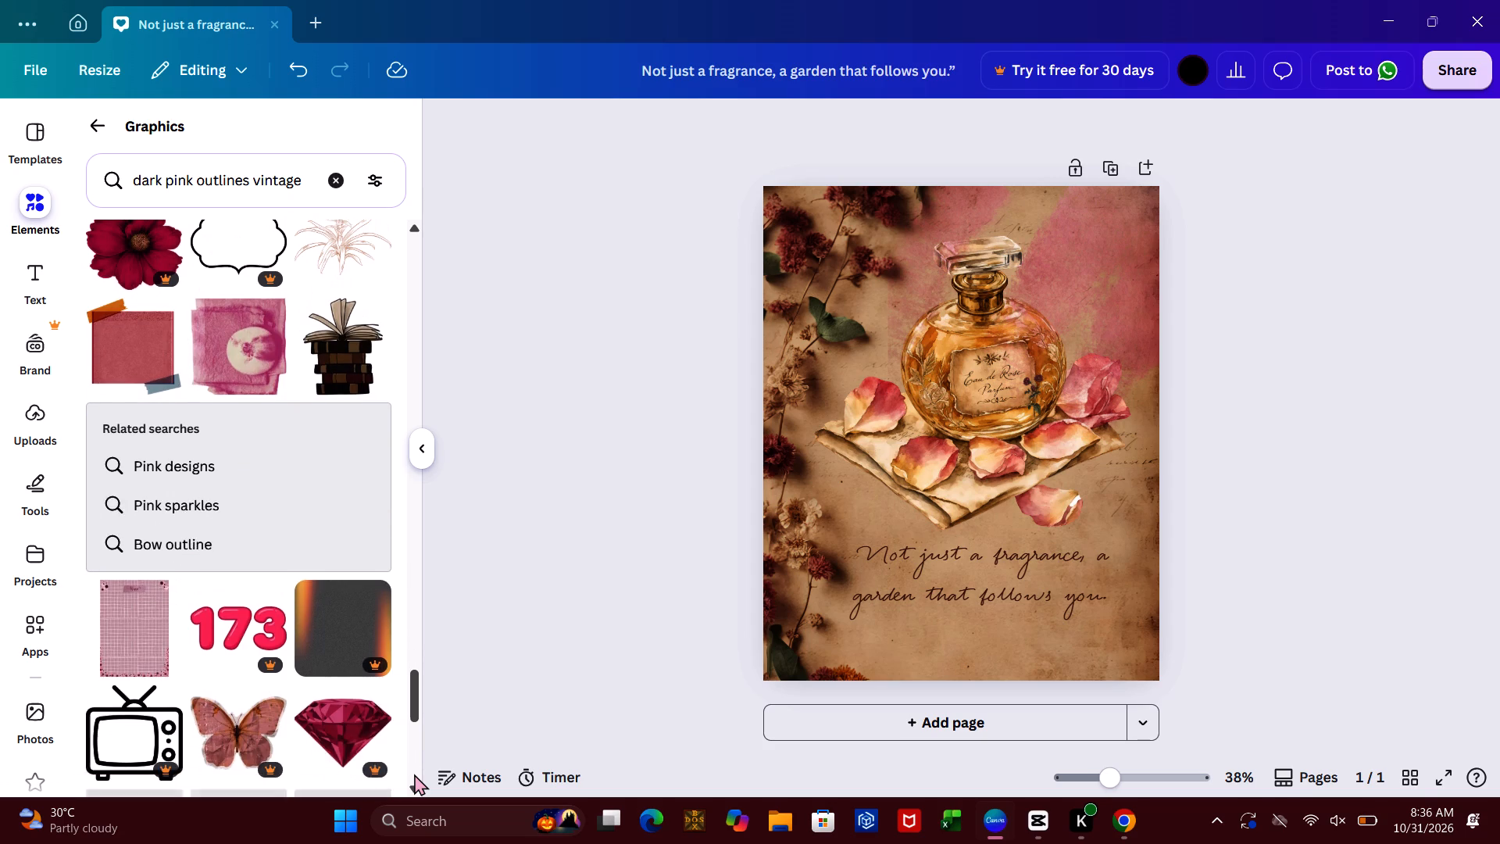
pyautogui.click(414, 774)
pyautogui.click(414, 774)
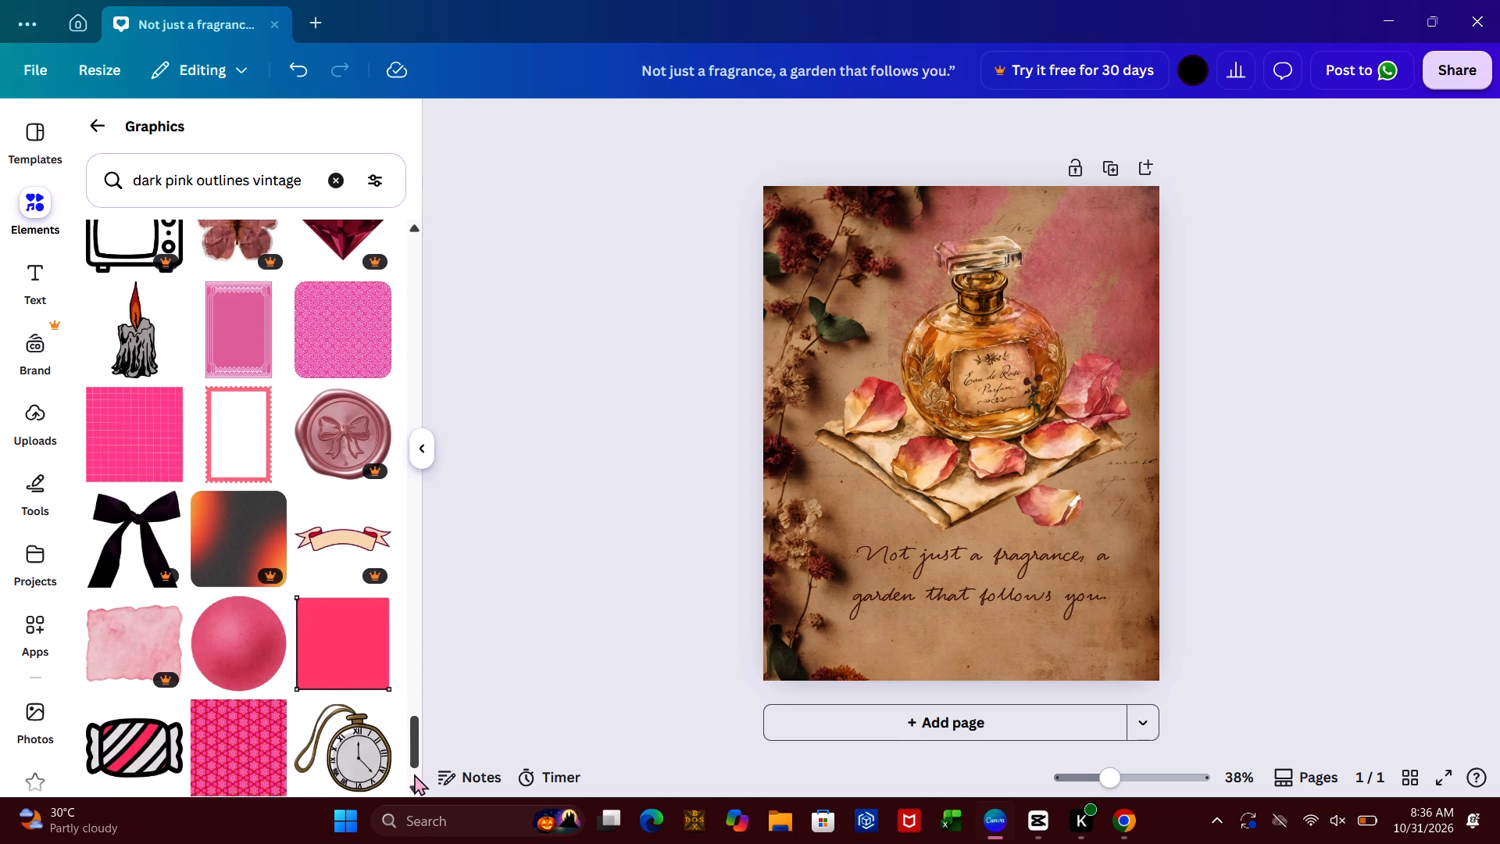
pyautogui.click(414, 774)
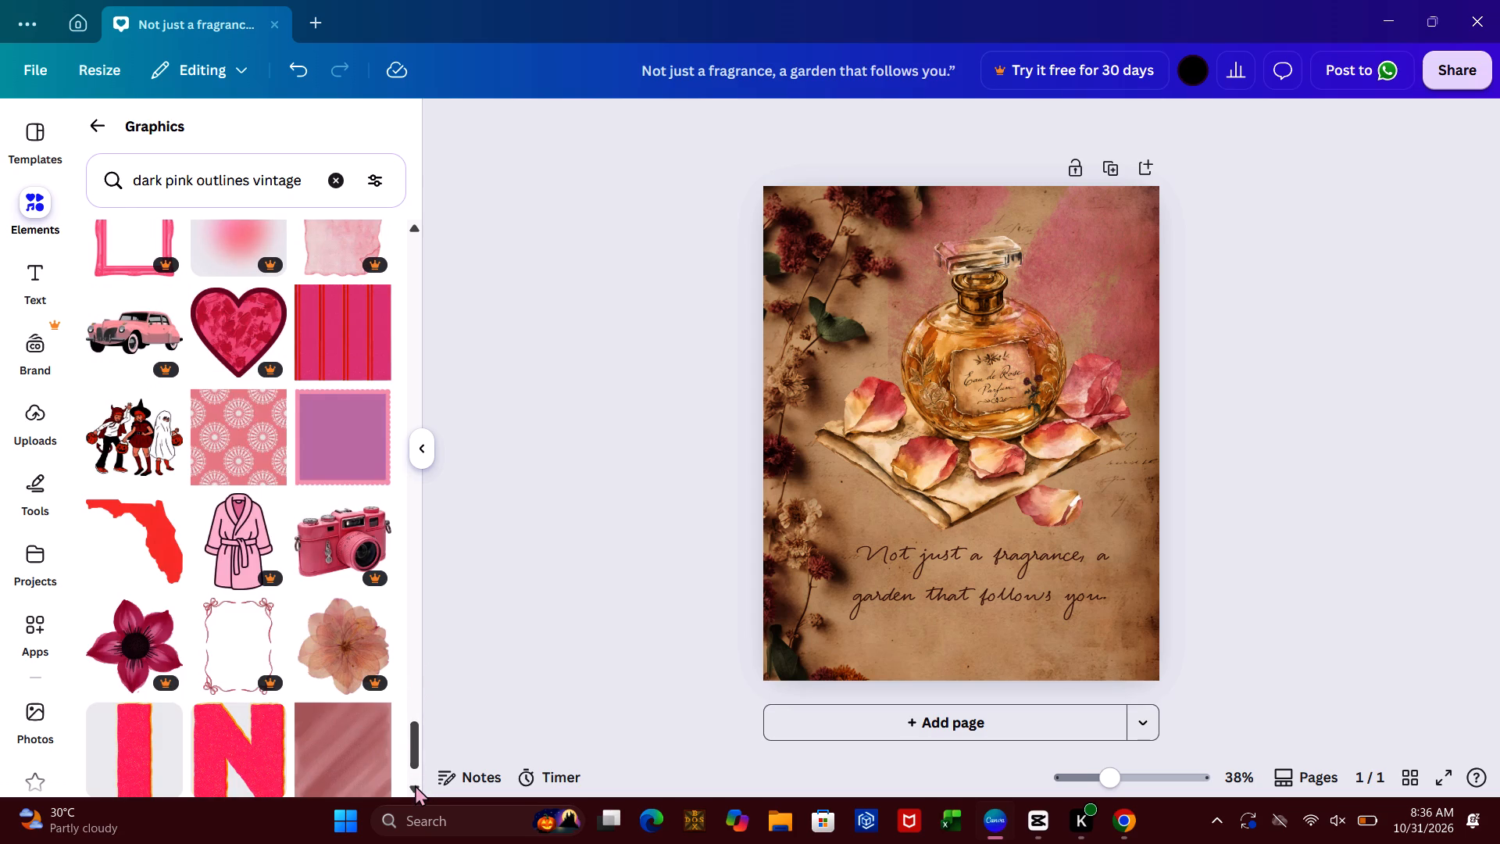
pyautogui.click(415, 785)
pyautogui.click(415, 785)
pyautogui.tripleClick(415, 785)
pyautogui.tripleClick(415, 785)
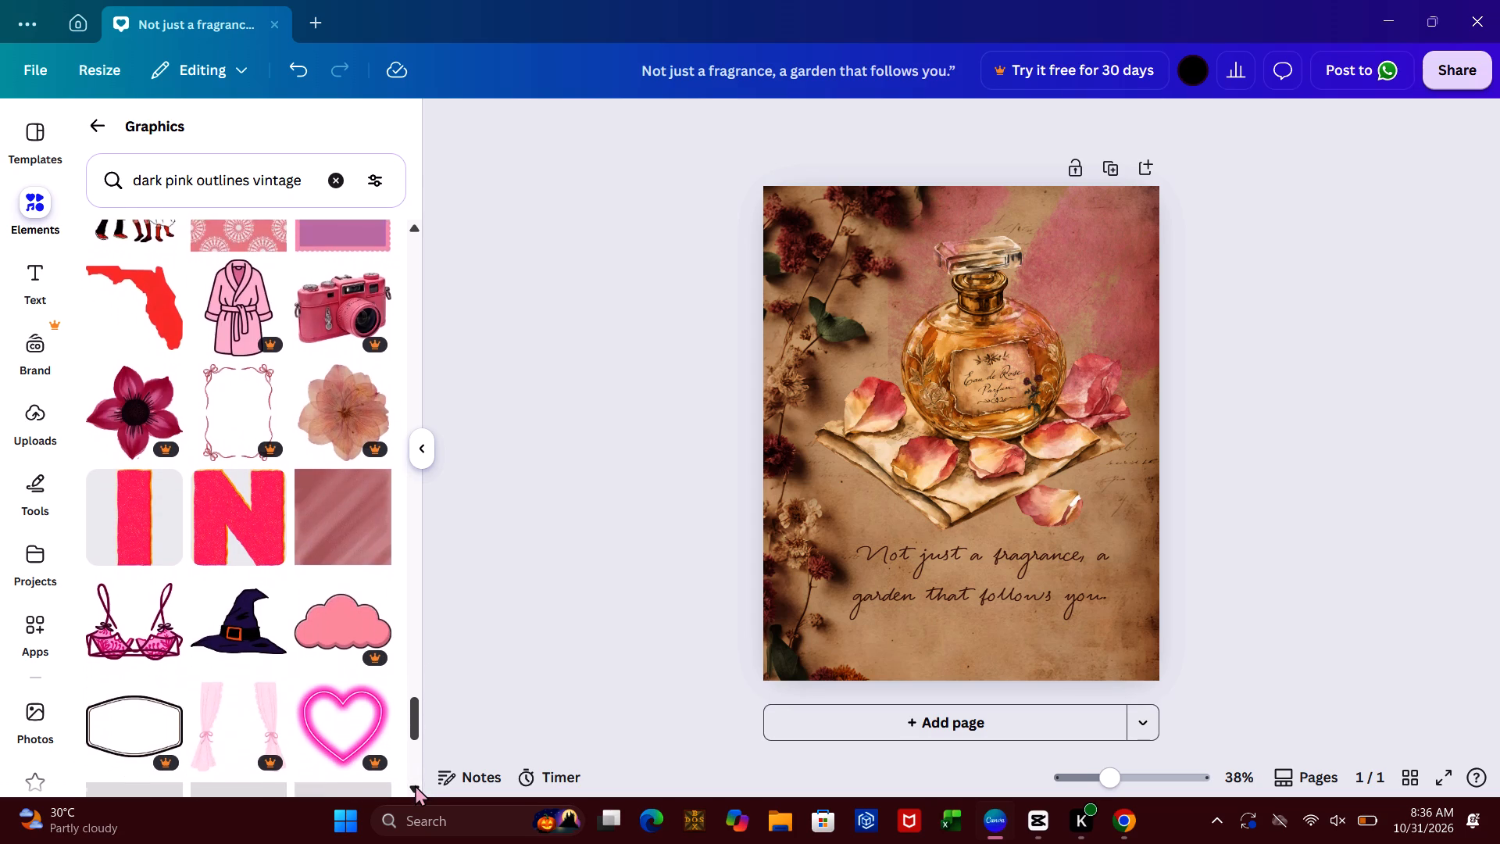
pyautogui.tripleClick(415, 785)
pyautogui.tripleClick(415, 785)
pyautogui.click(415, 785)
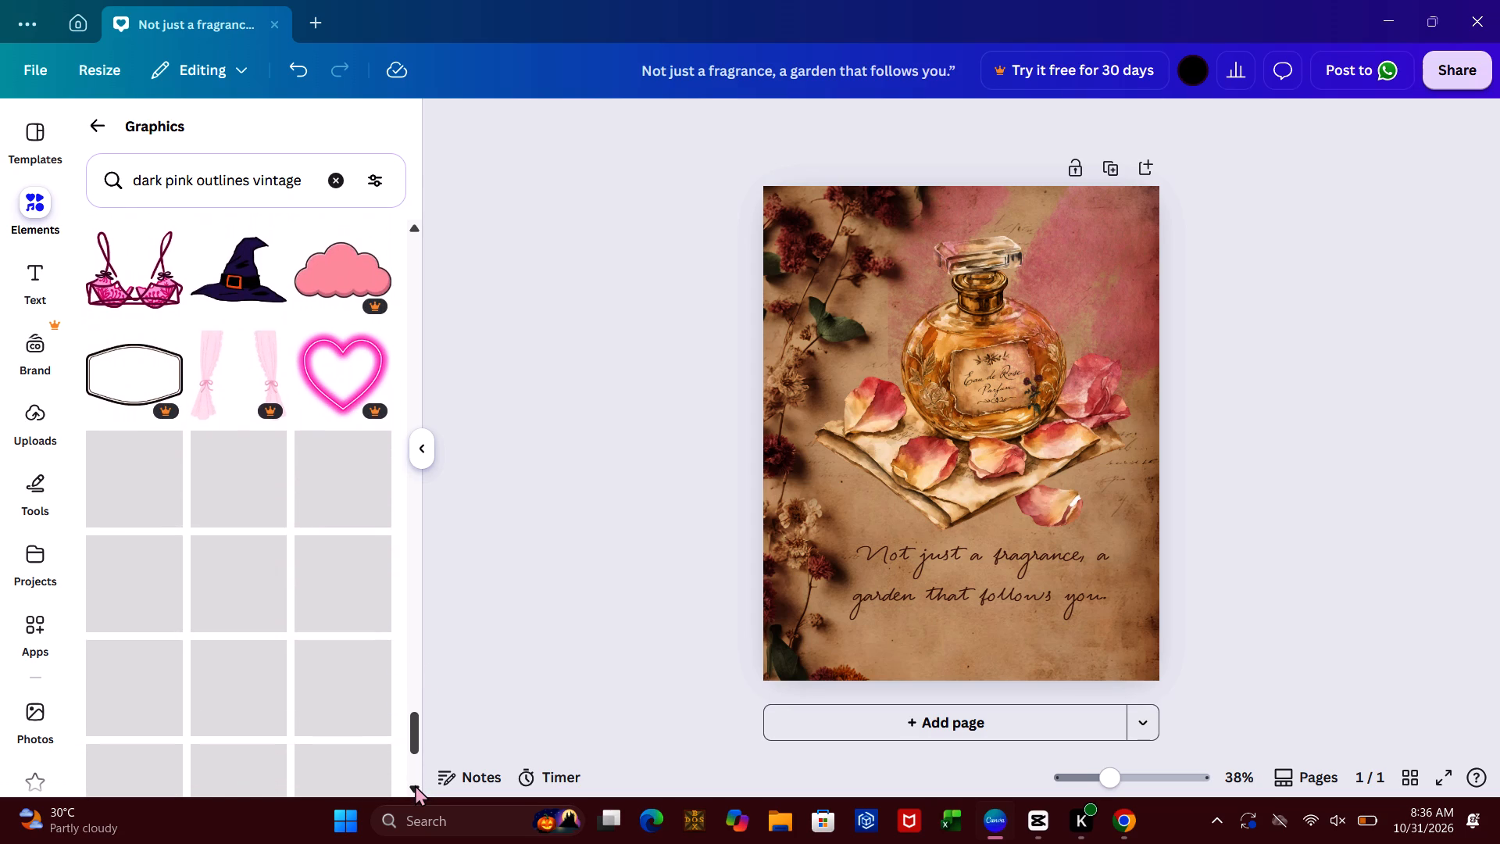
pyautogui.tripleClick(415, 785)
pyautogui.tripleClick(415, 785)
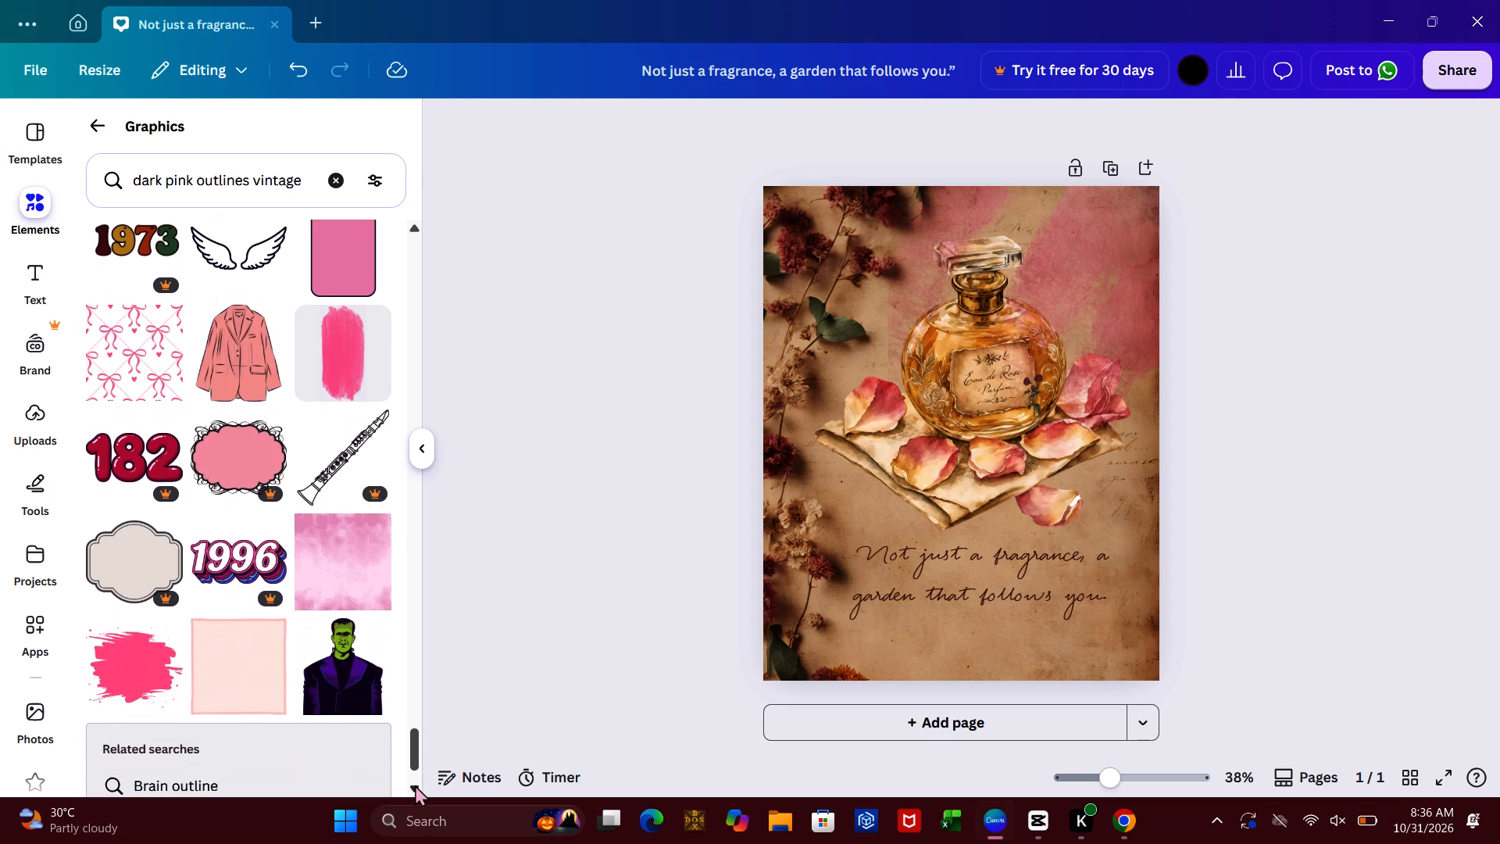
pyautogui.tripleClick(415, 785)
pyautogui.tripleClick(415, 785)
pyautogui.tripleClick(415, 785)
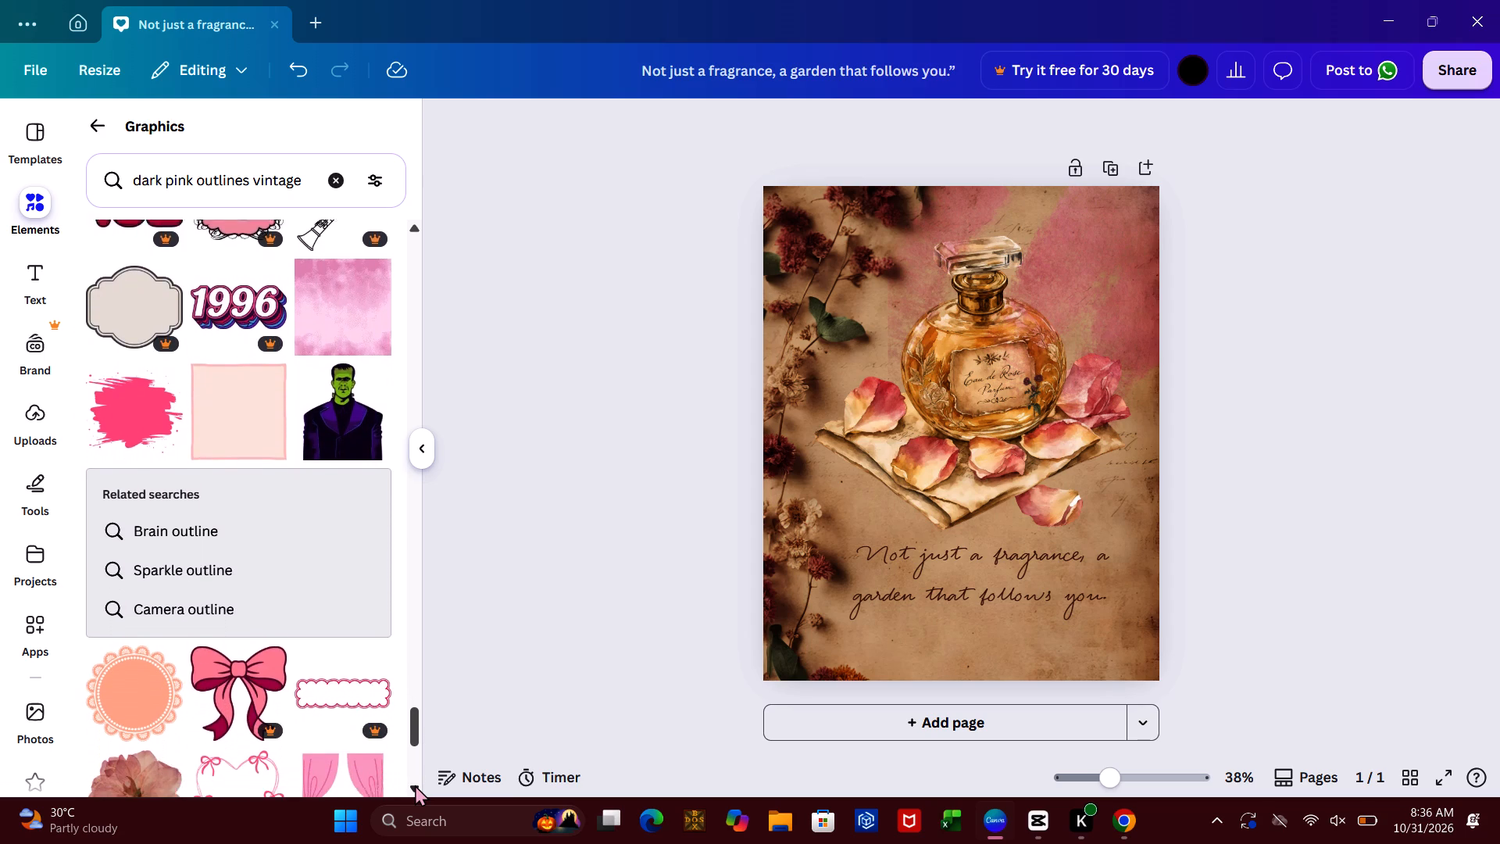
pyautogui.tripleClick(415, 785)
pyautogui.tripleClick(415, 785)
pyautogui.tripleClick(415, 785)
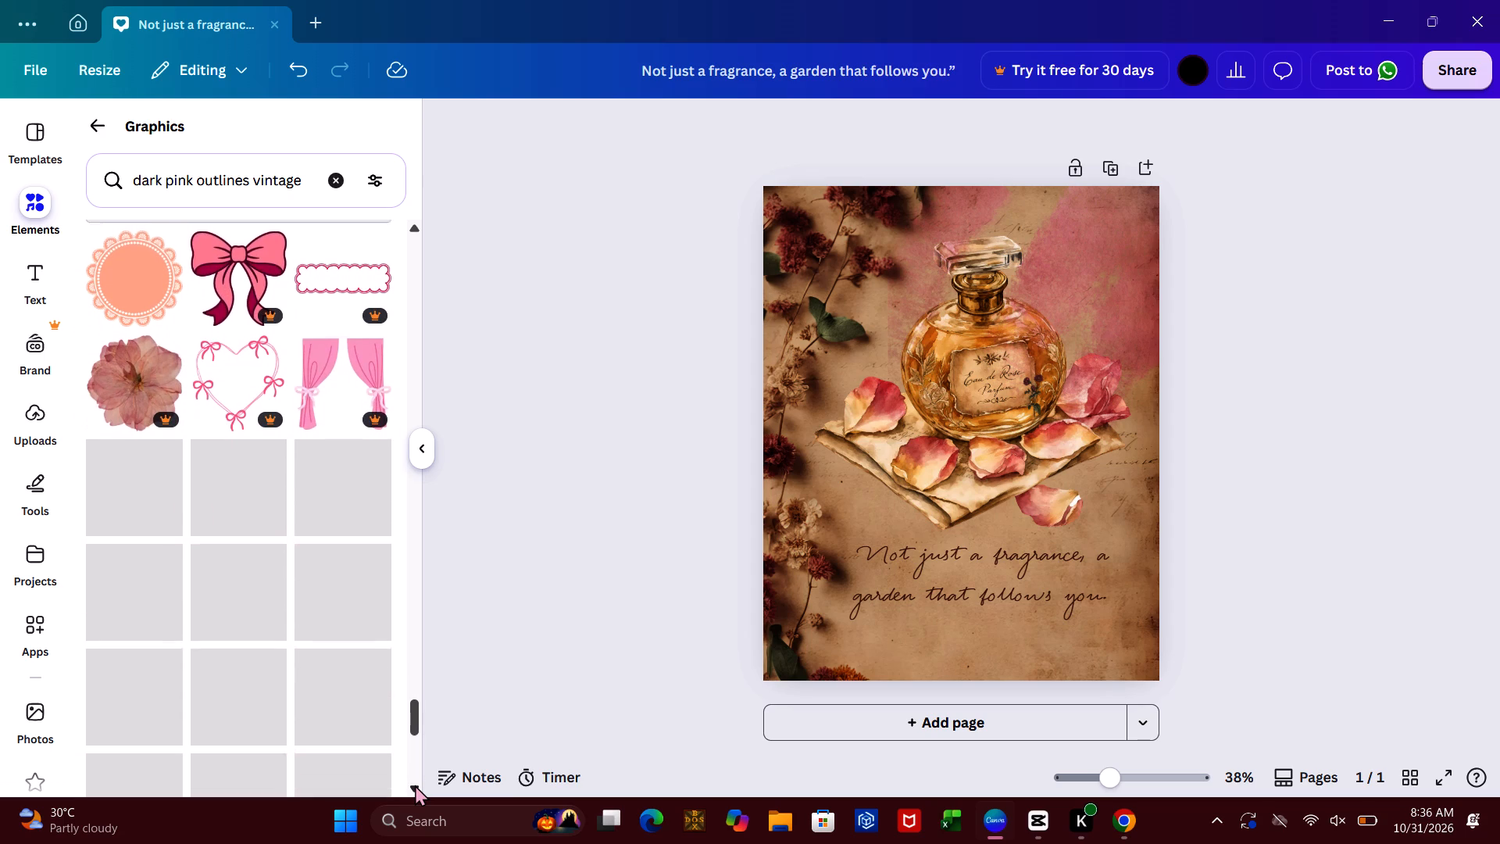
pyautogui.tripleClick(415, 785)
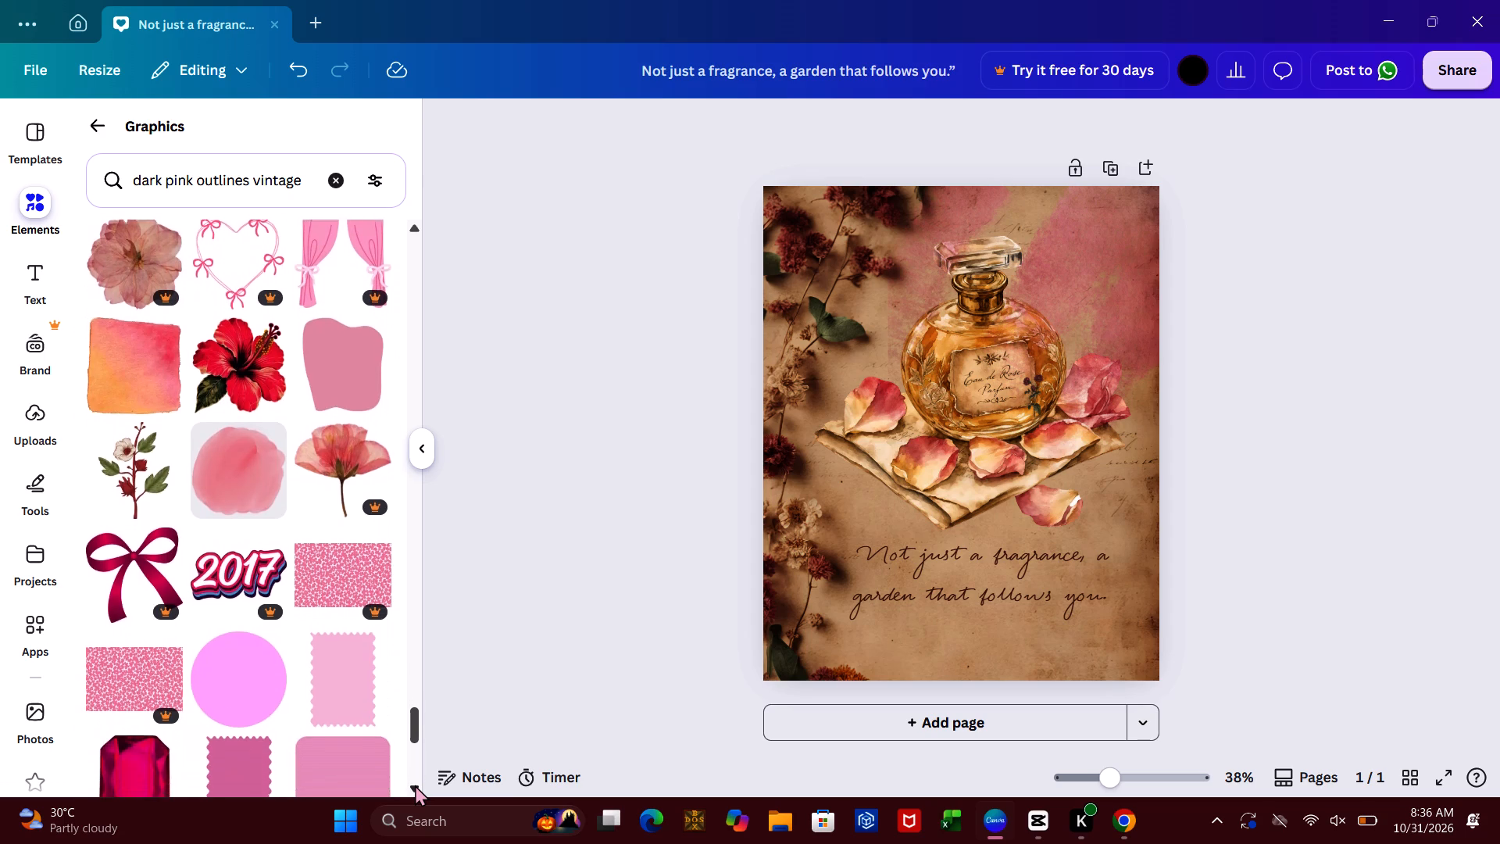
pyautogui.tripleClick(415, 785)
pyautogui.tripleClick(415, 785)
pyautogui.tripleClick(415, 785)
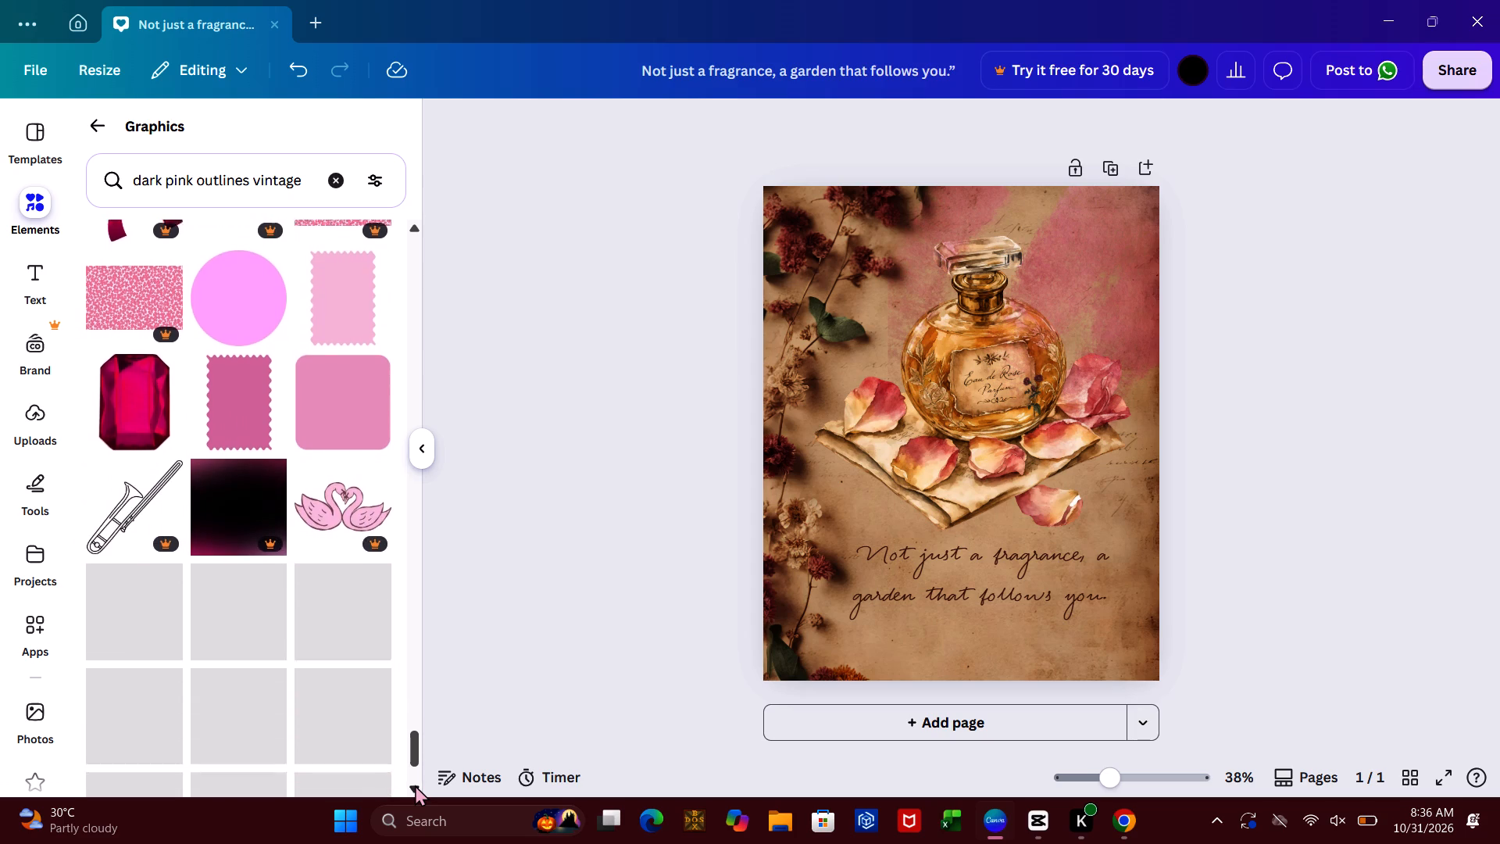
pyautogui.tripleClick(415, 785)
pyautogui.tripleClick(415, 785)
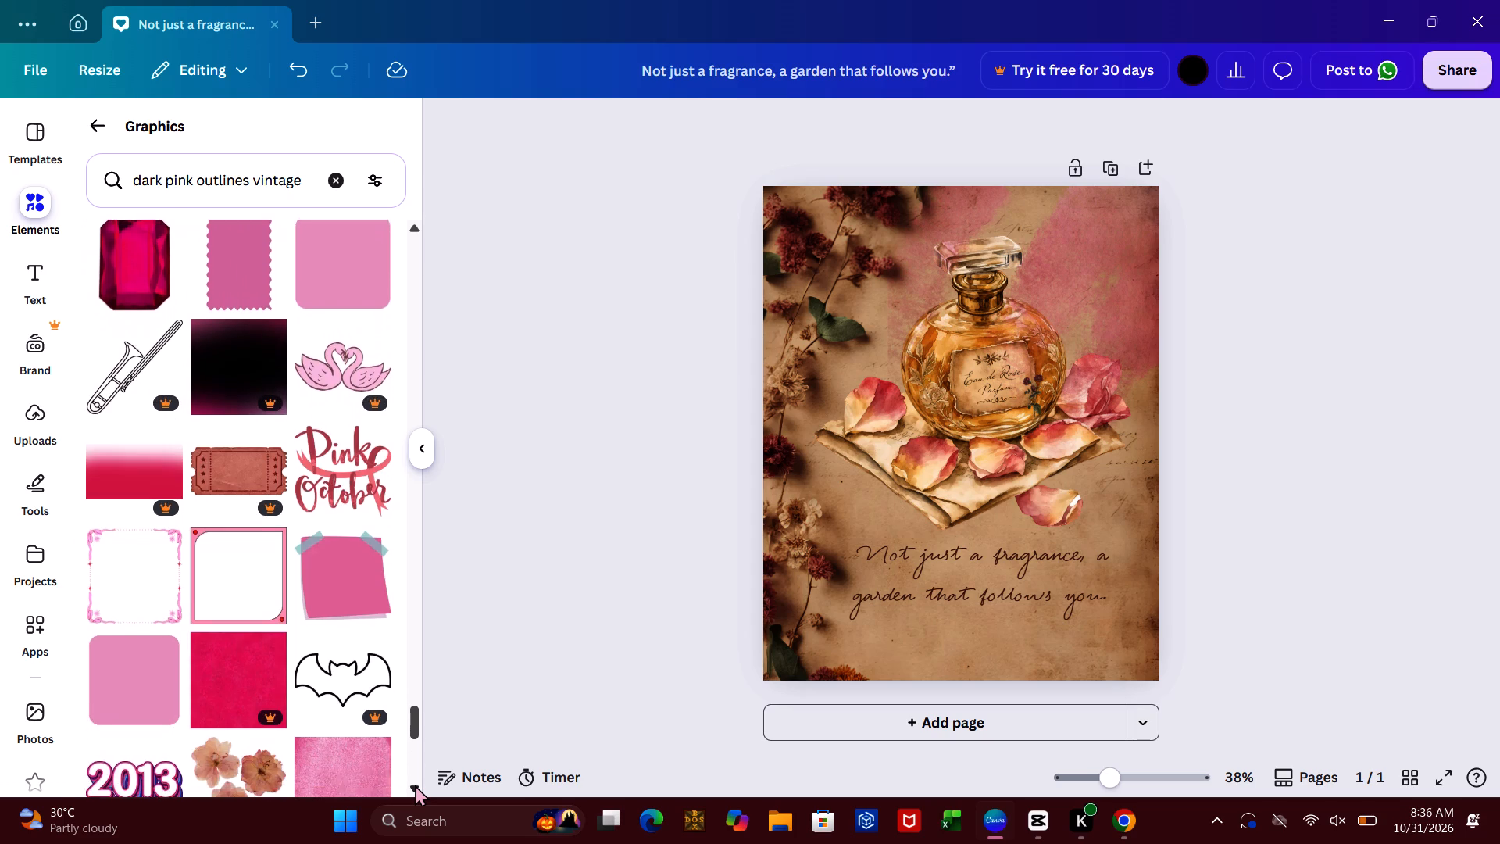
pyautogui.click(415, 785)
pyautogui.tripleClick(415, 785)
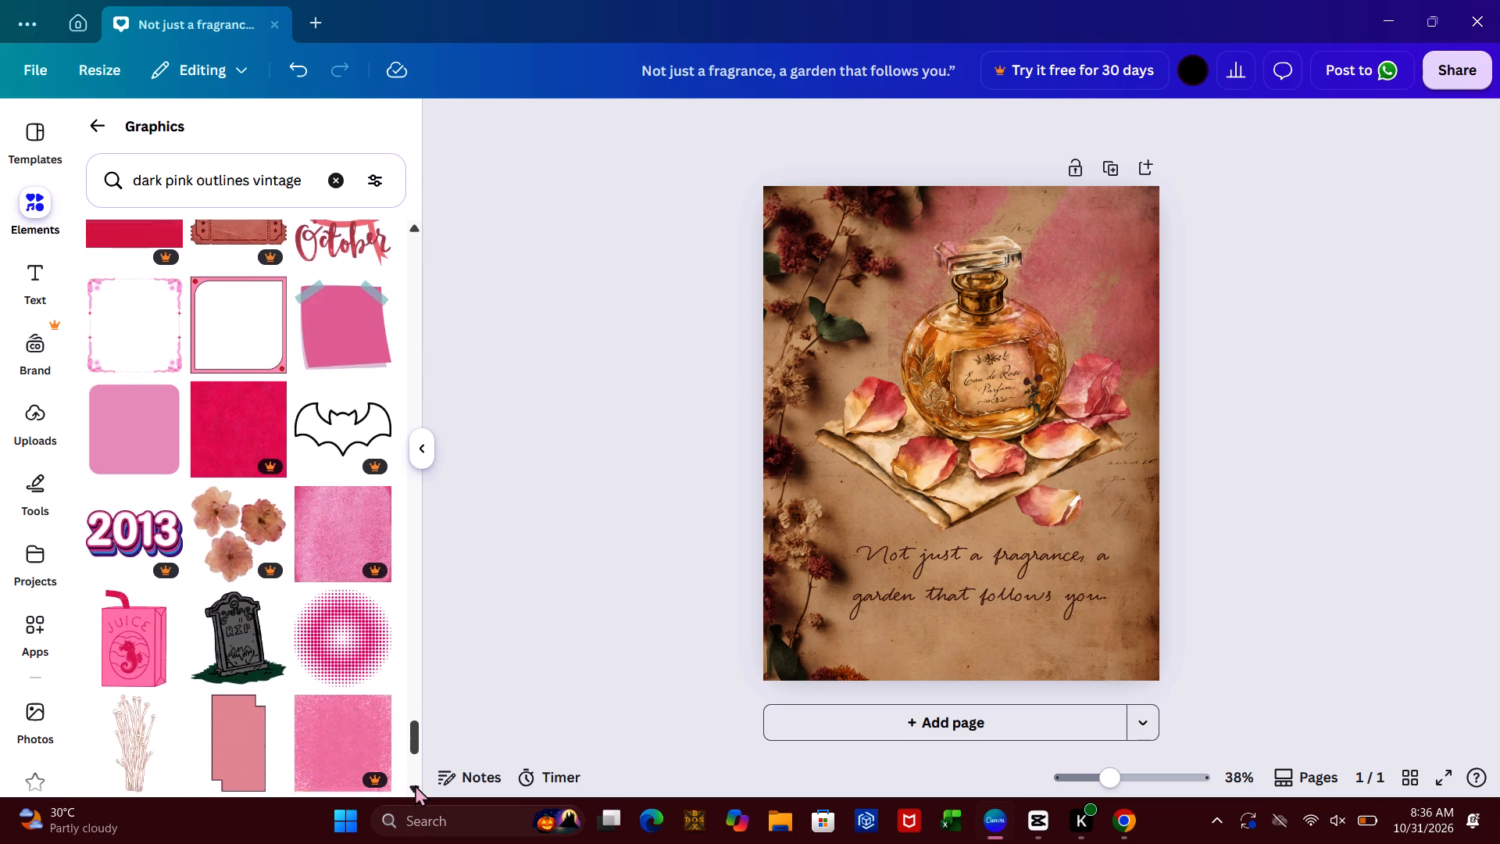
pyautogui.tripleClick(415, 785)
pyautogui.tripleClick(415, 785)
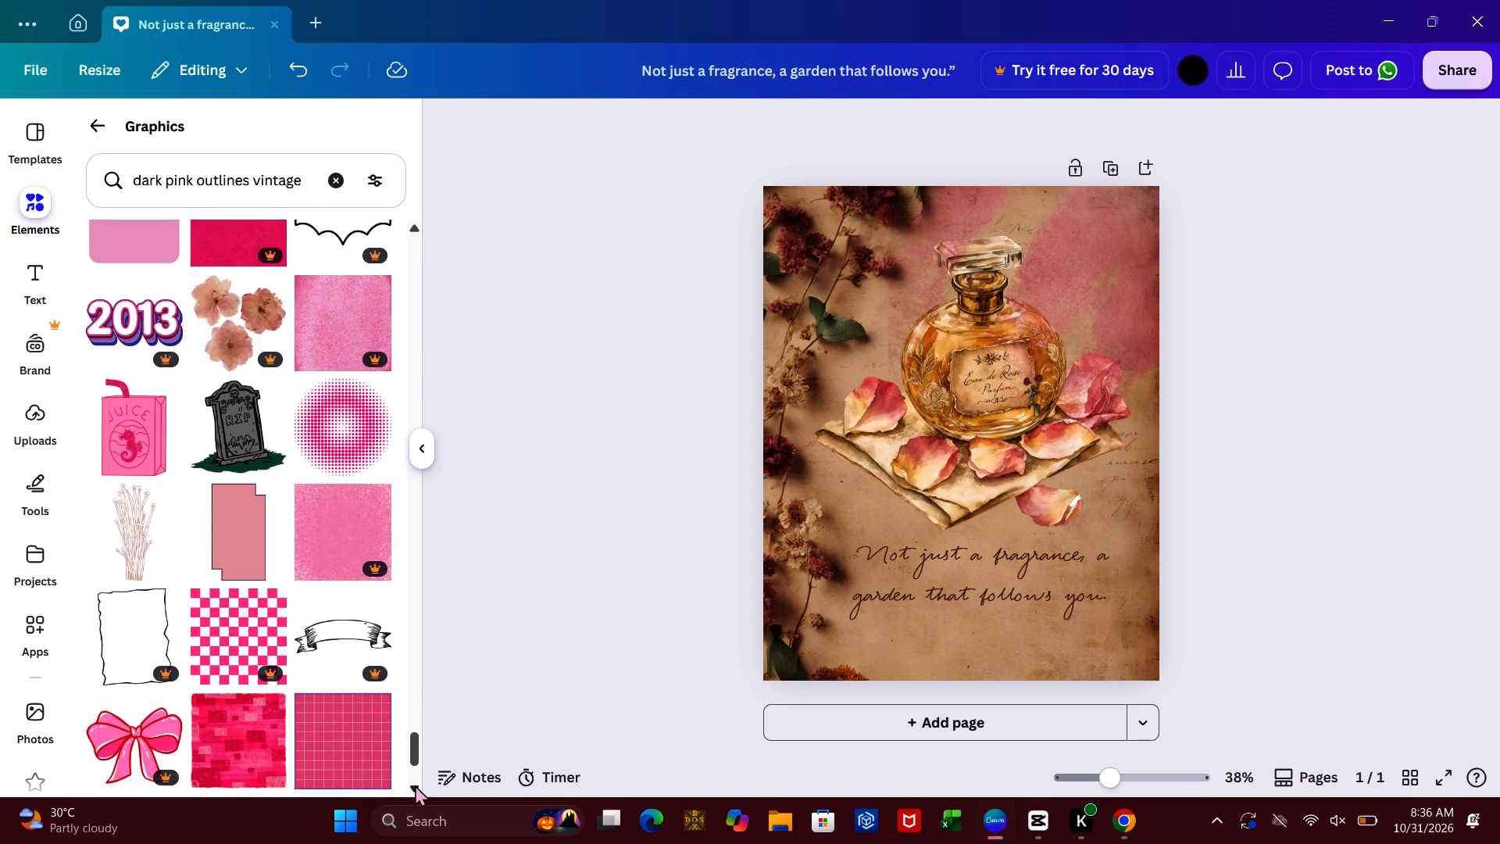
pyautogui.tripleClick(415, 785)
pyautogui.tripleClick(415, 785)
pyautogui.tripleClick(415, 785)
pyautogui.tripleClick(415, 785)
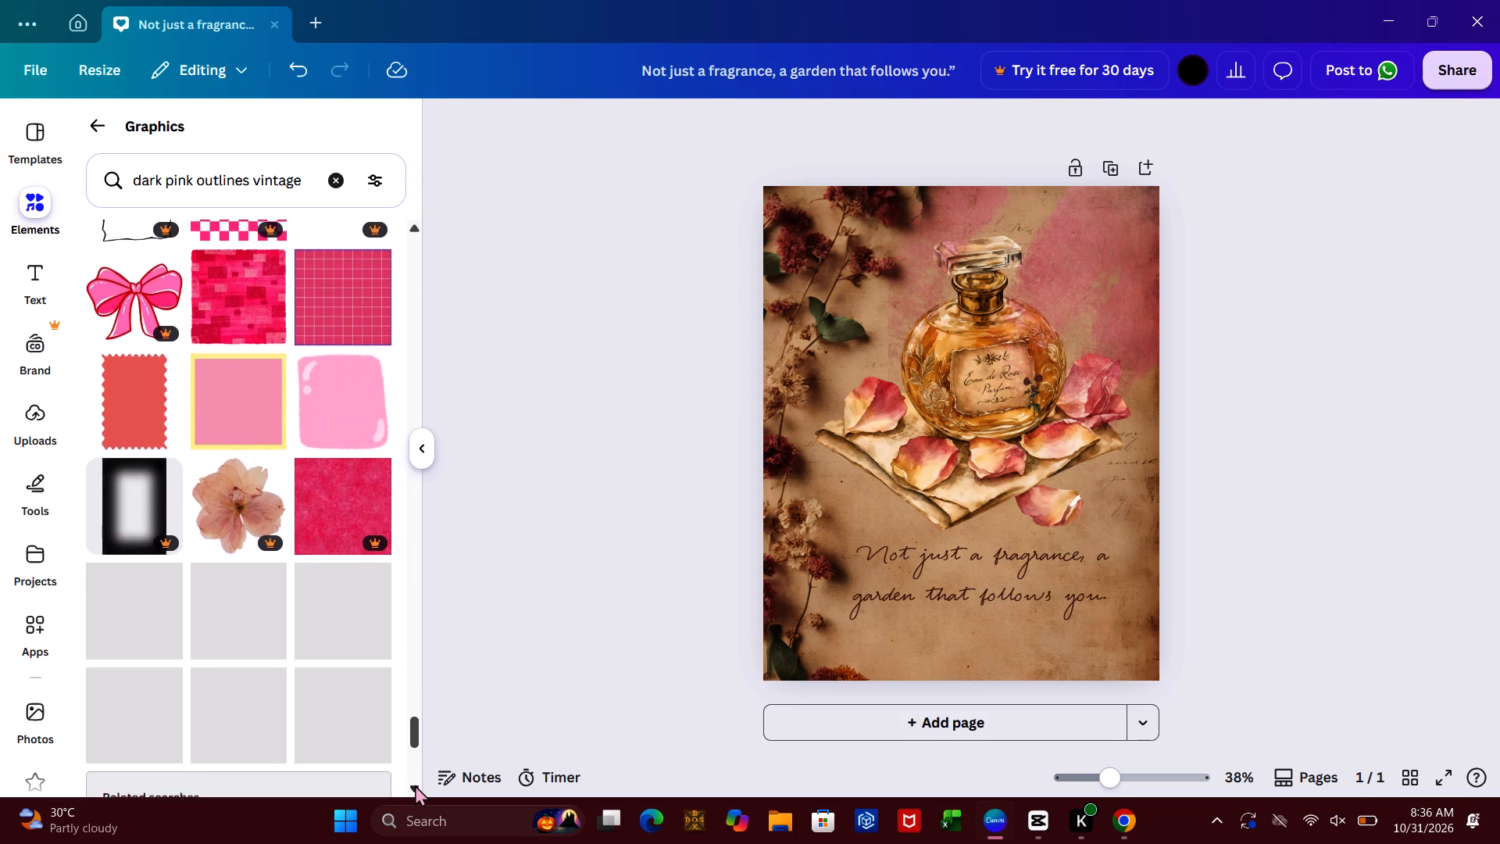
pyautogui.tripleClick(415, 785)
pyautogui.tripleClick(415, 785)
pyautogui.tripleClick(415, 785)
pyautogui.click(415, 785)
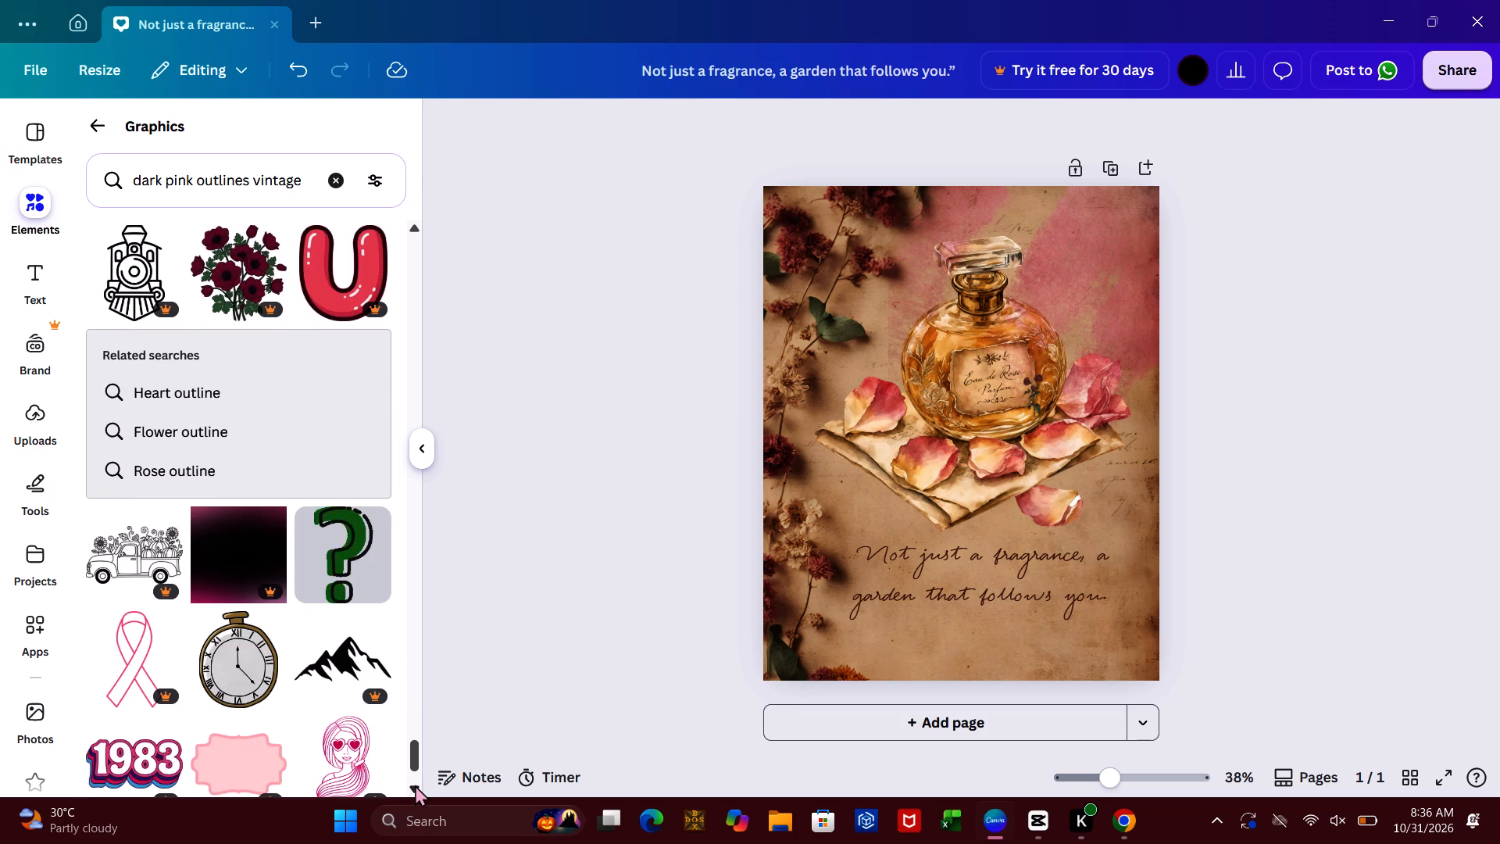
pyautogui.tripleClick(415, 785)
pyautogui.tripleClick(415, 785)
pyautogui.tripleClick(415, 785)
pyautogui.rightClick(415, 785)
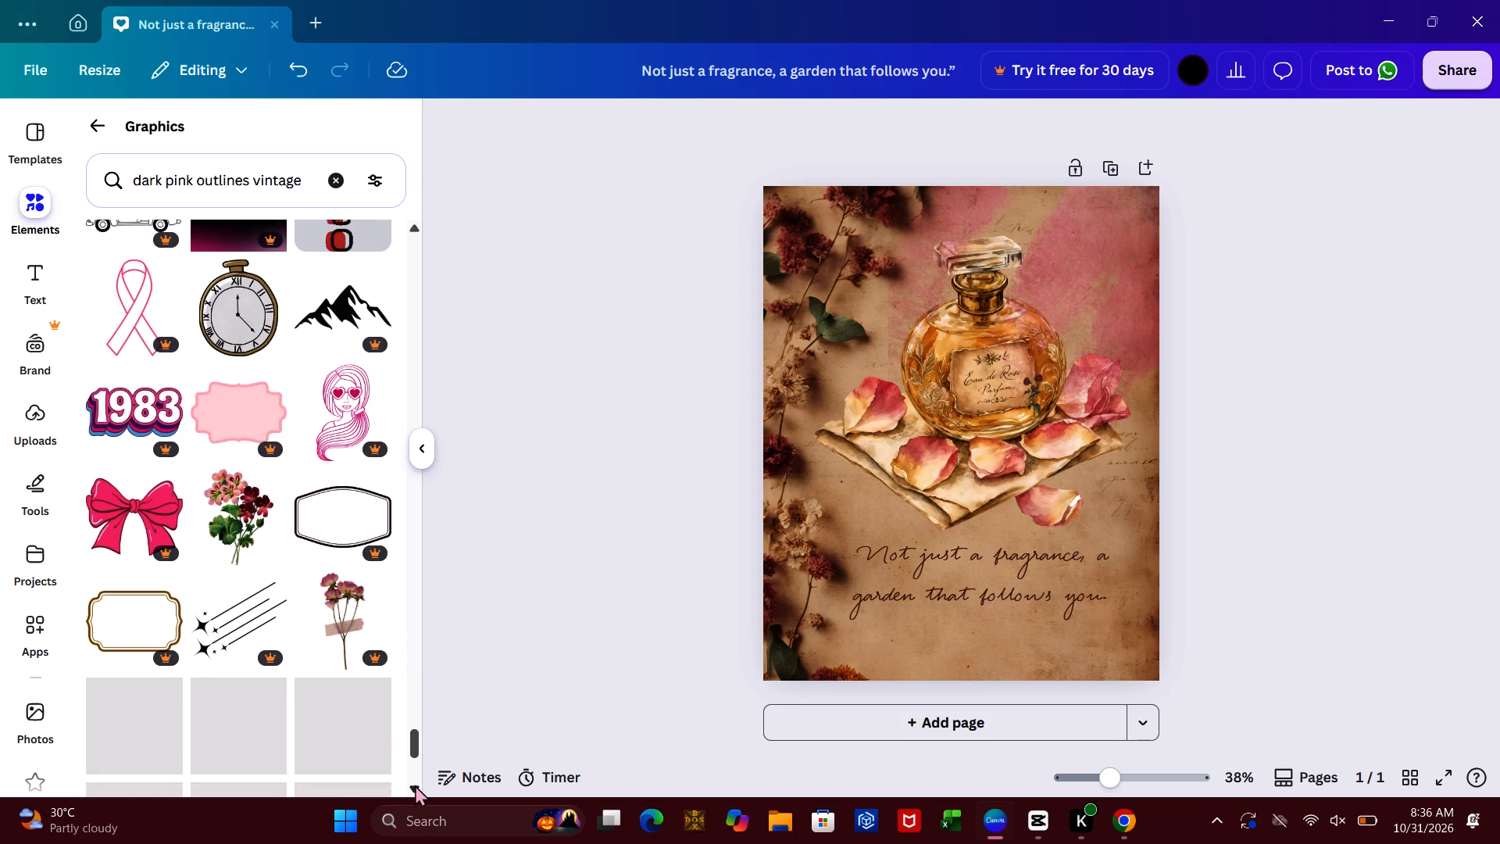
pyautogui.click(415, 785)
pyautogui.tripleClick(415, 785)
pyautogui.doubleClick(415, 785)
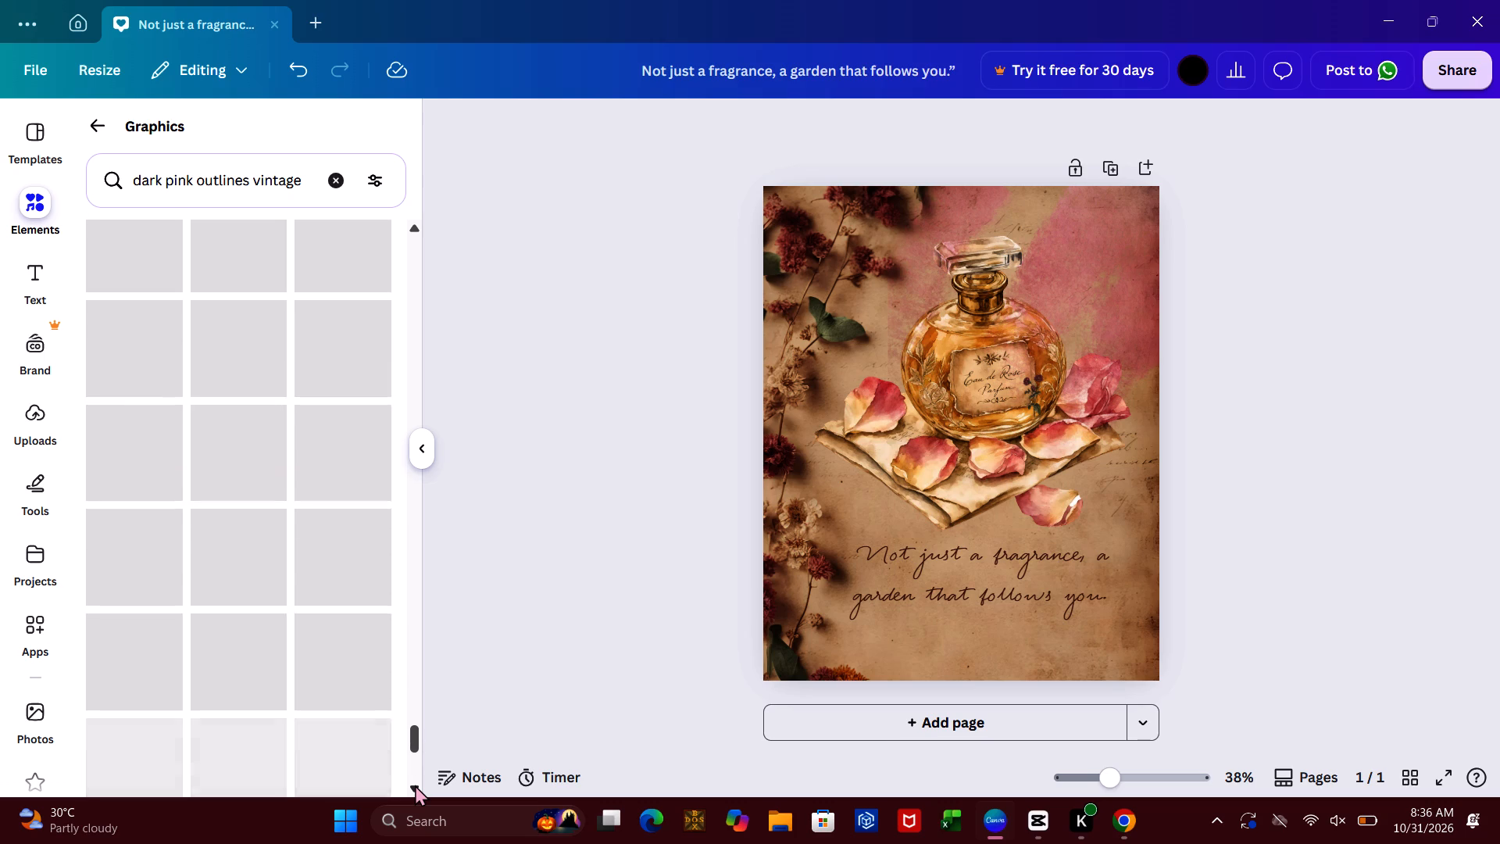
pyautogui.tripleClick(415, 785)
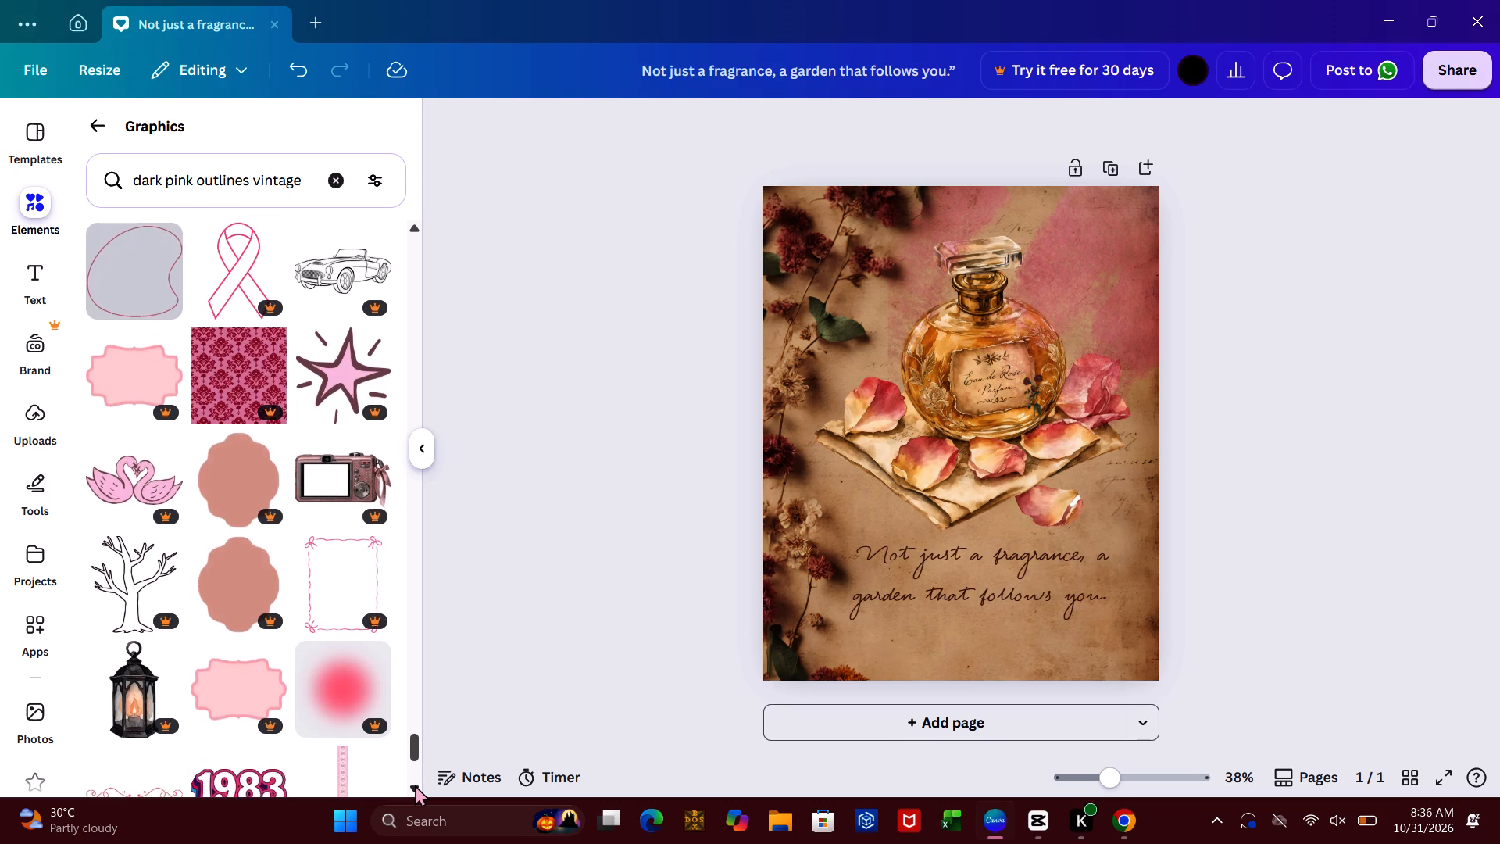
pyautogui.tripleClick(415, 785)
pyautogui.tripleClick(415, 785)
pyautogui.tripleClick(415, 785)
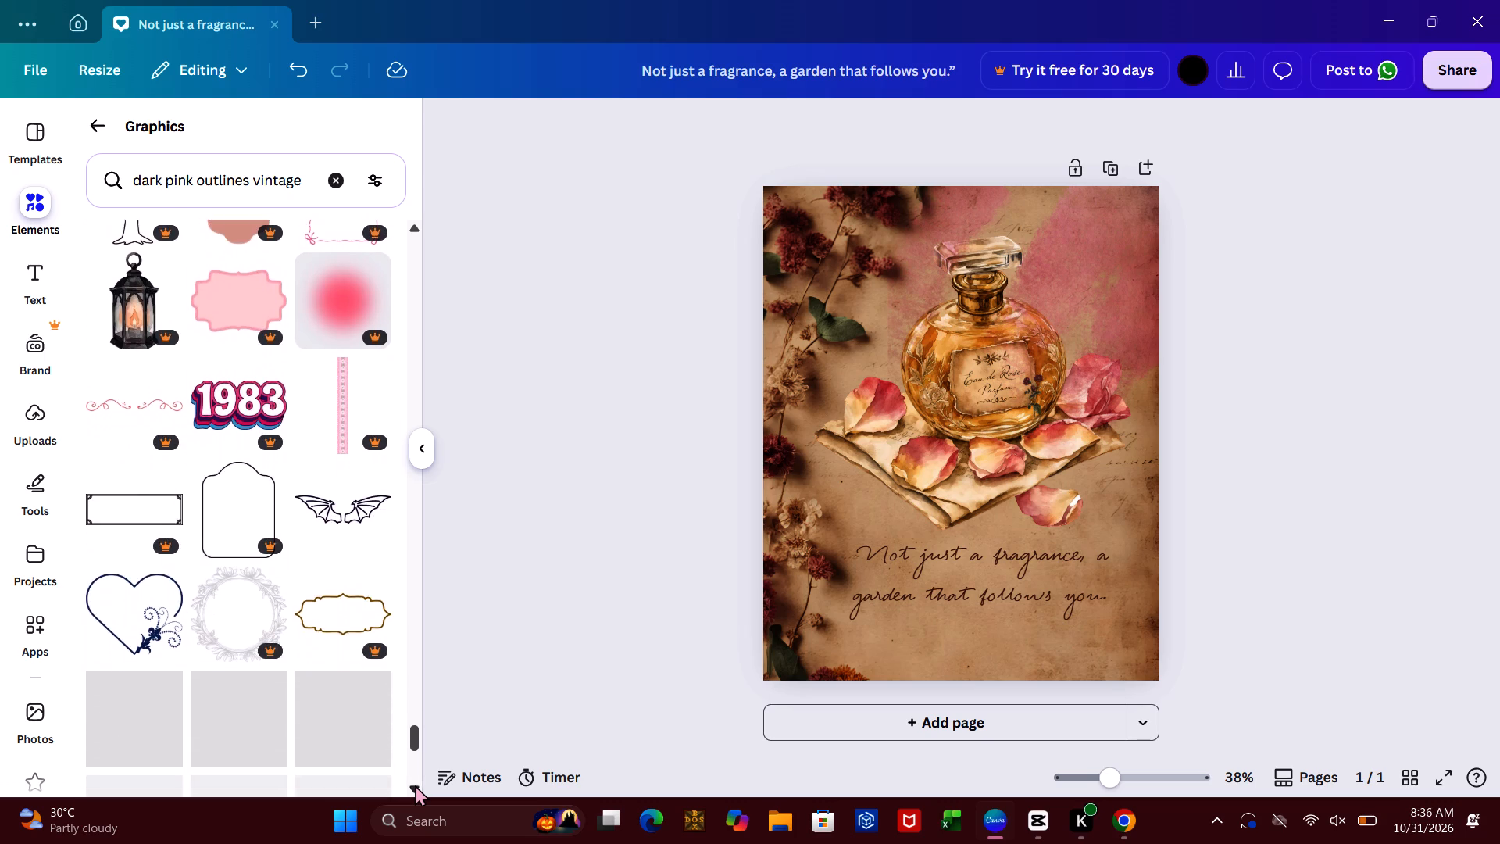
pyautogui.tripleClick(415, 785)
pyautogui.tripleClick(415, 785)
pyautogui.click(415, 785)
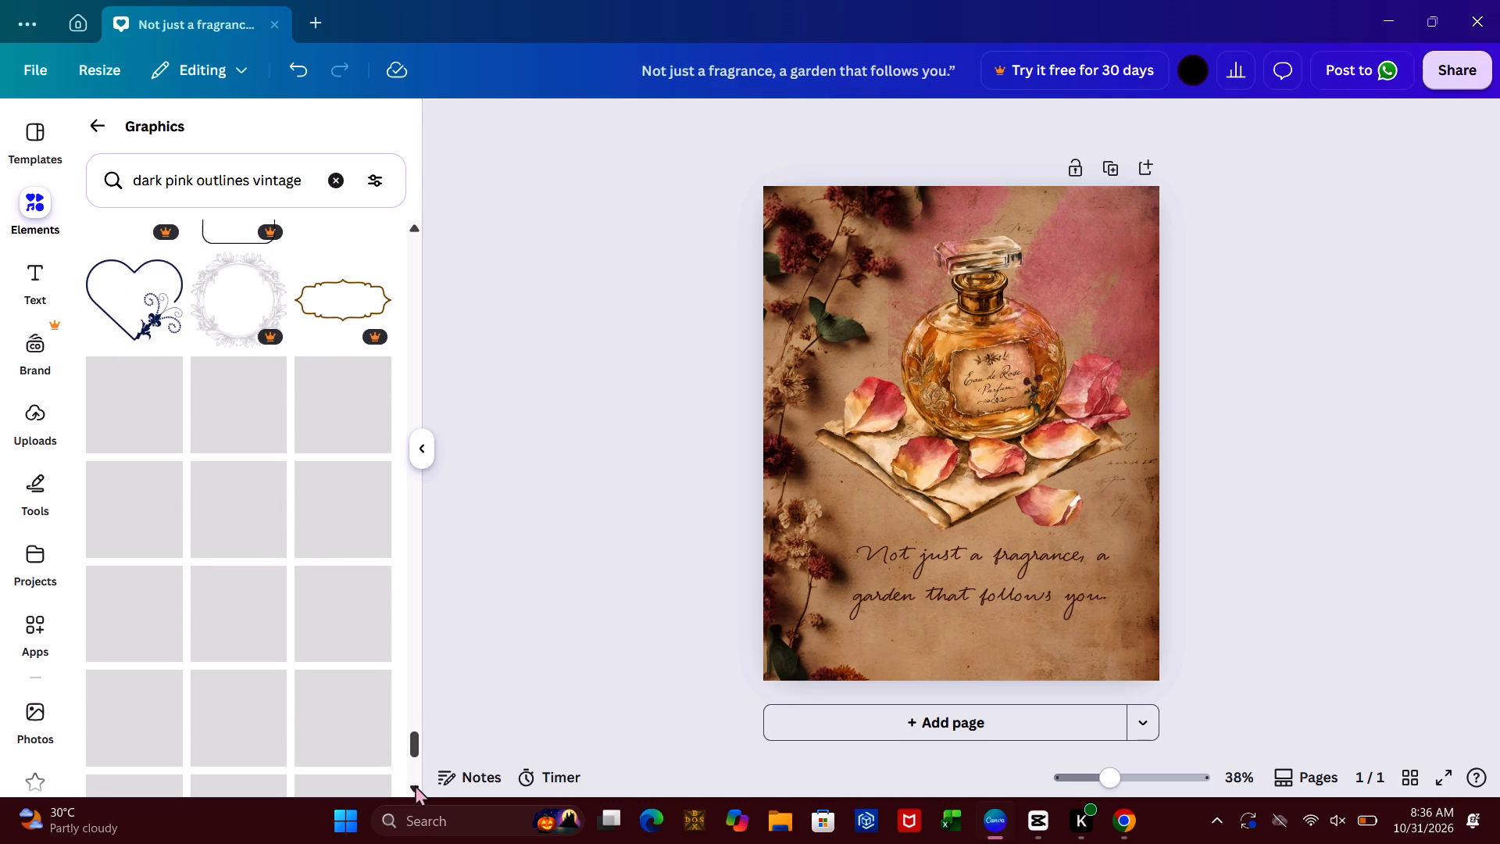
pyautogui.tripleClick(415, 785)
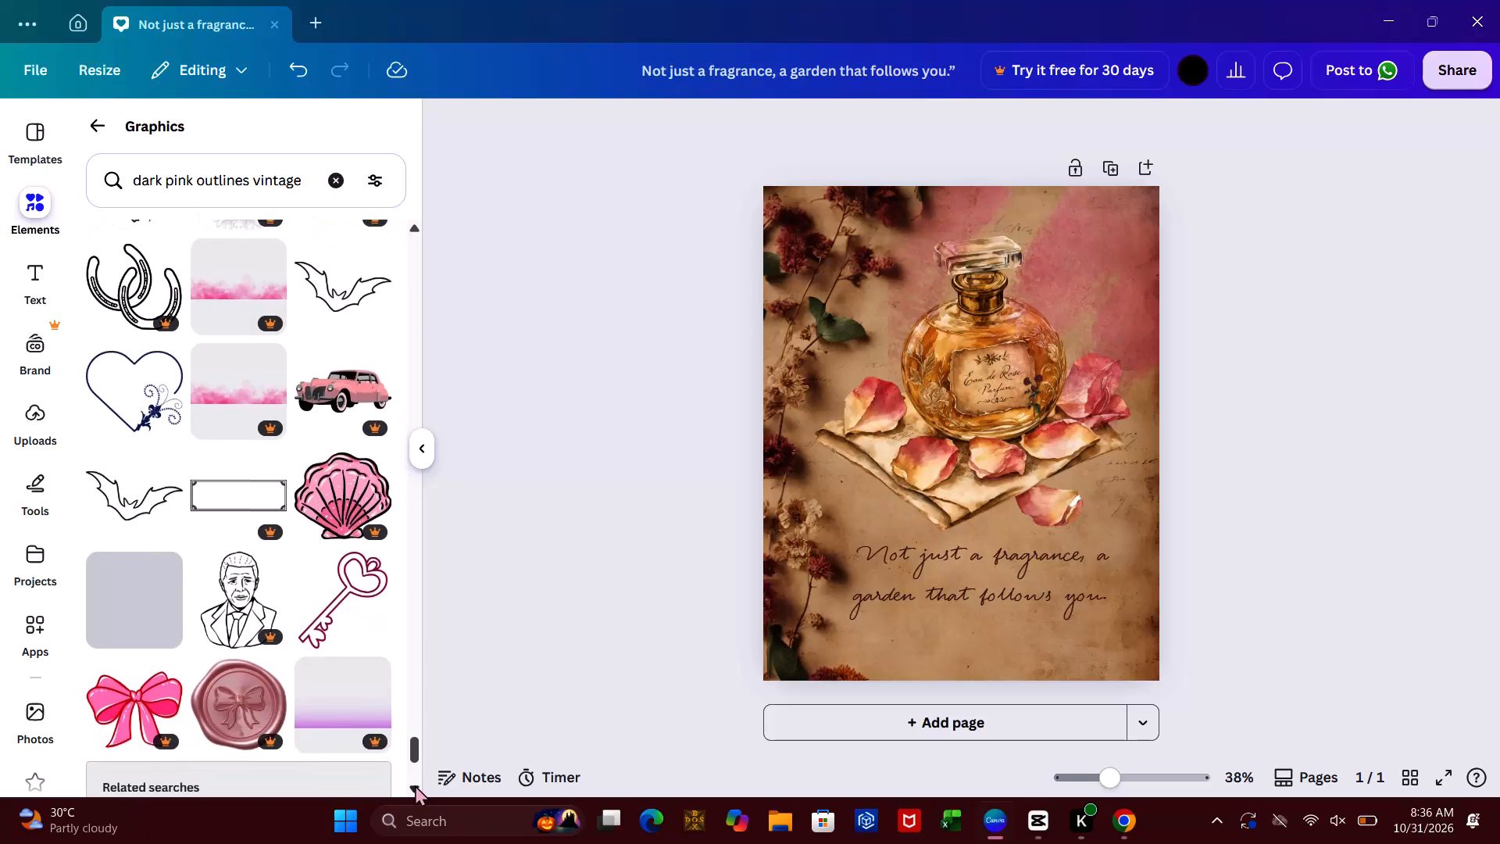
pyautogui.click(415, 785)
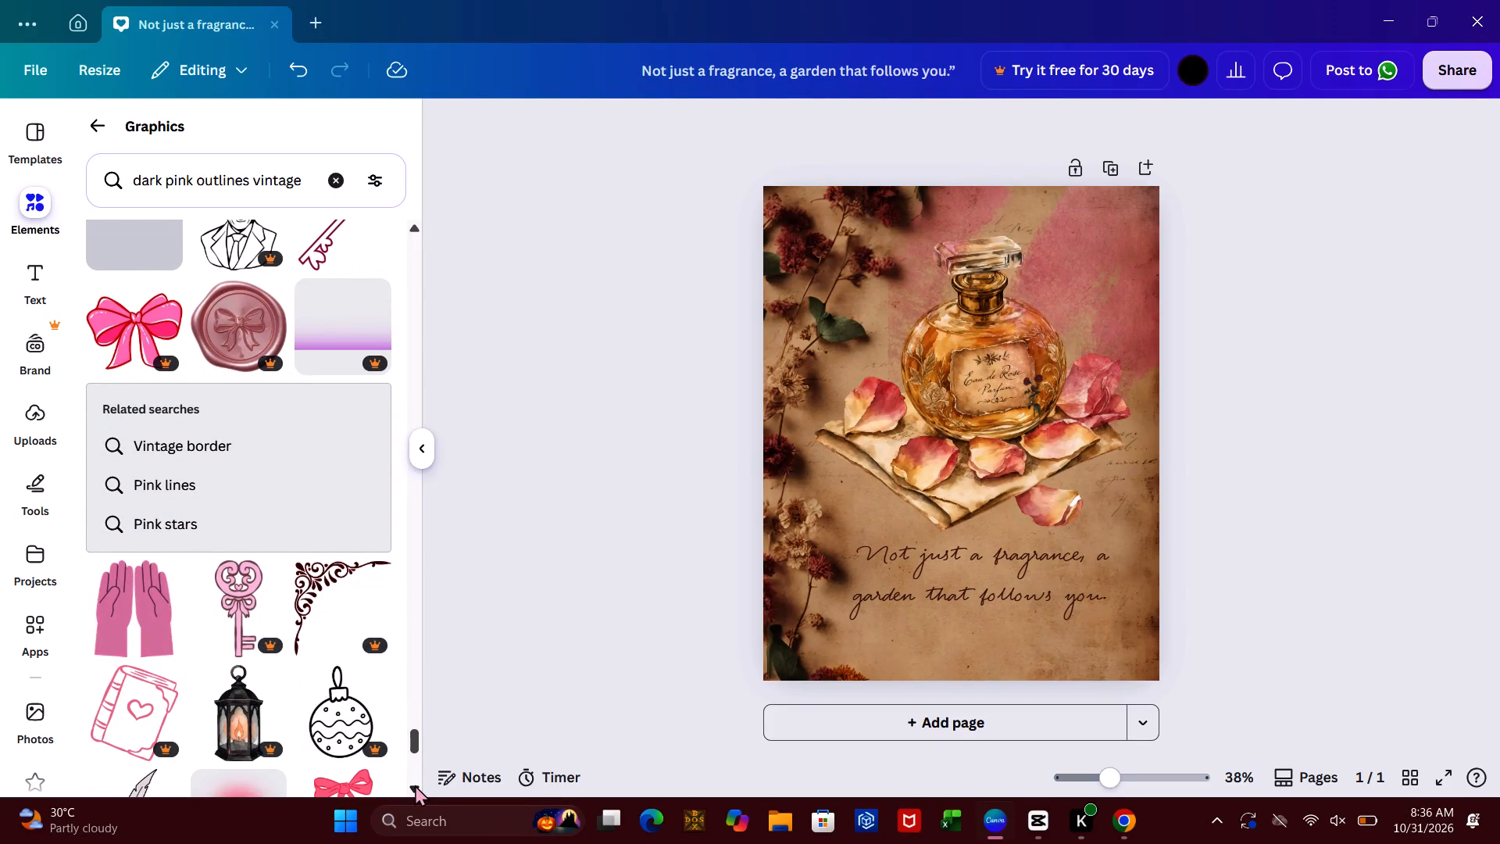
pyautogui.tripleClick(415, 785)
pyautogui.doubleClick(415, 785)
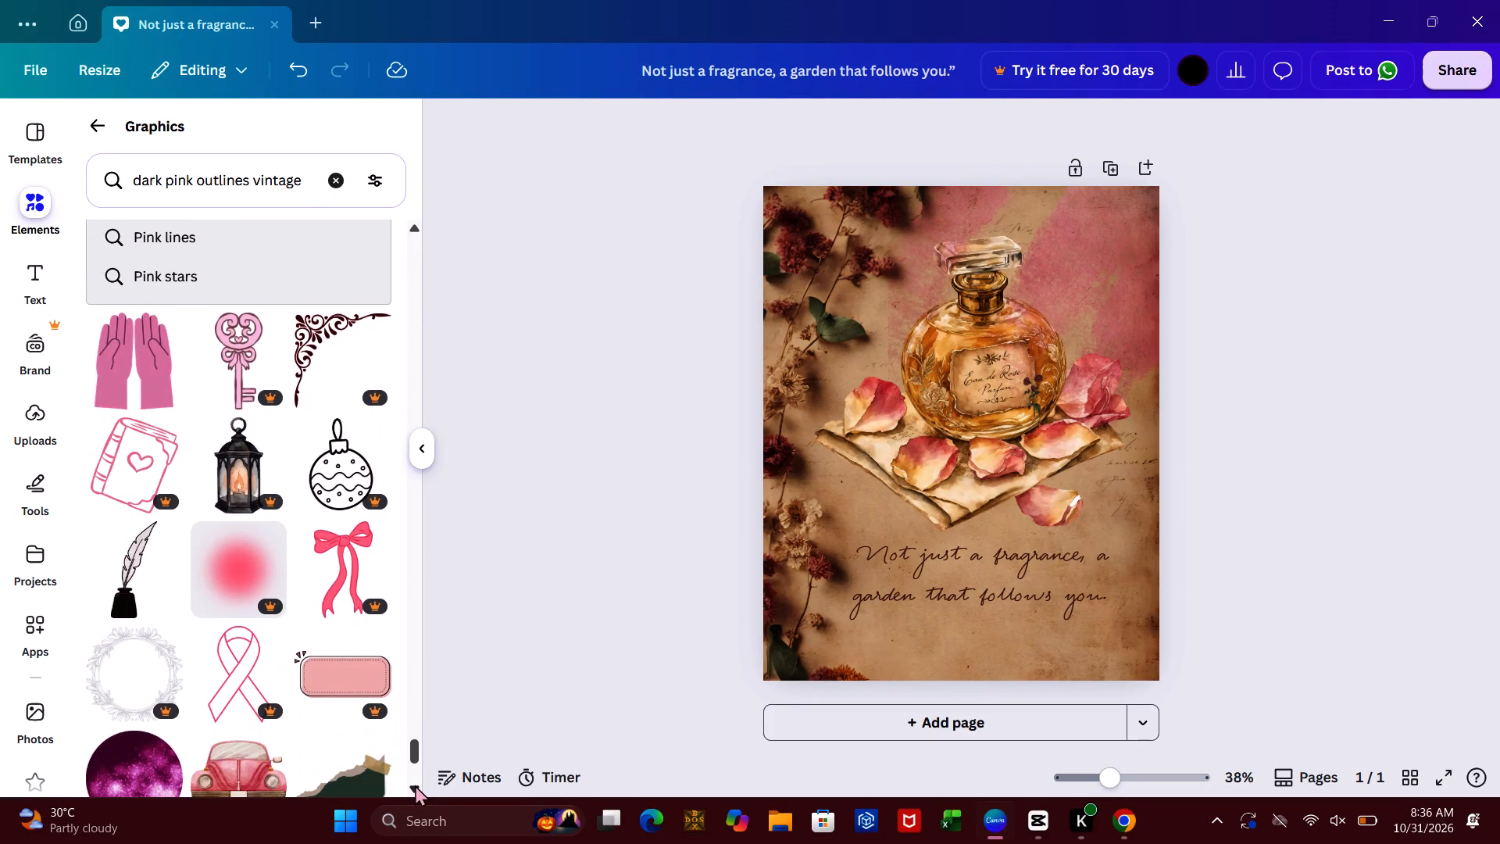
# Add the feather quill in a black inkwell graphic from the "dark pink outlines vintage" results to the design.
pyautogui.tripleClick(415, 785)
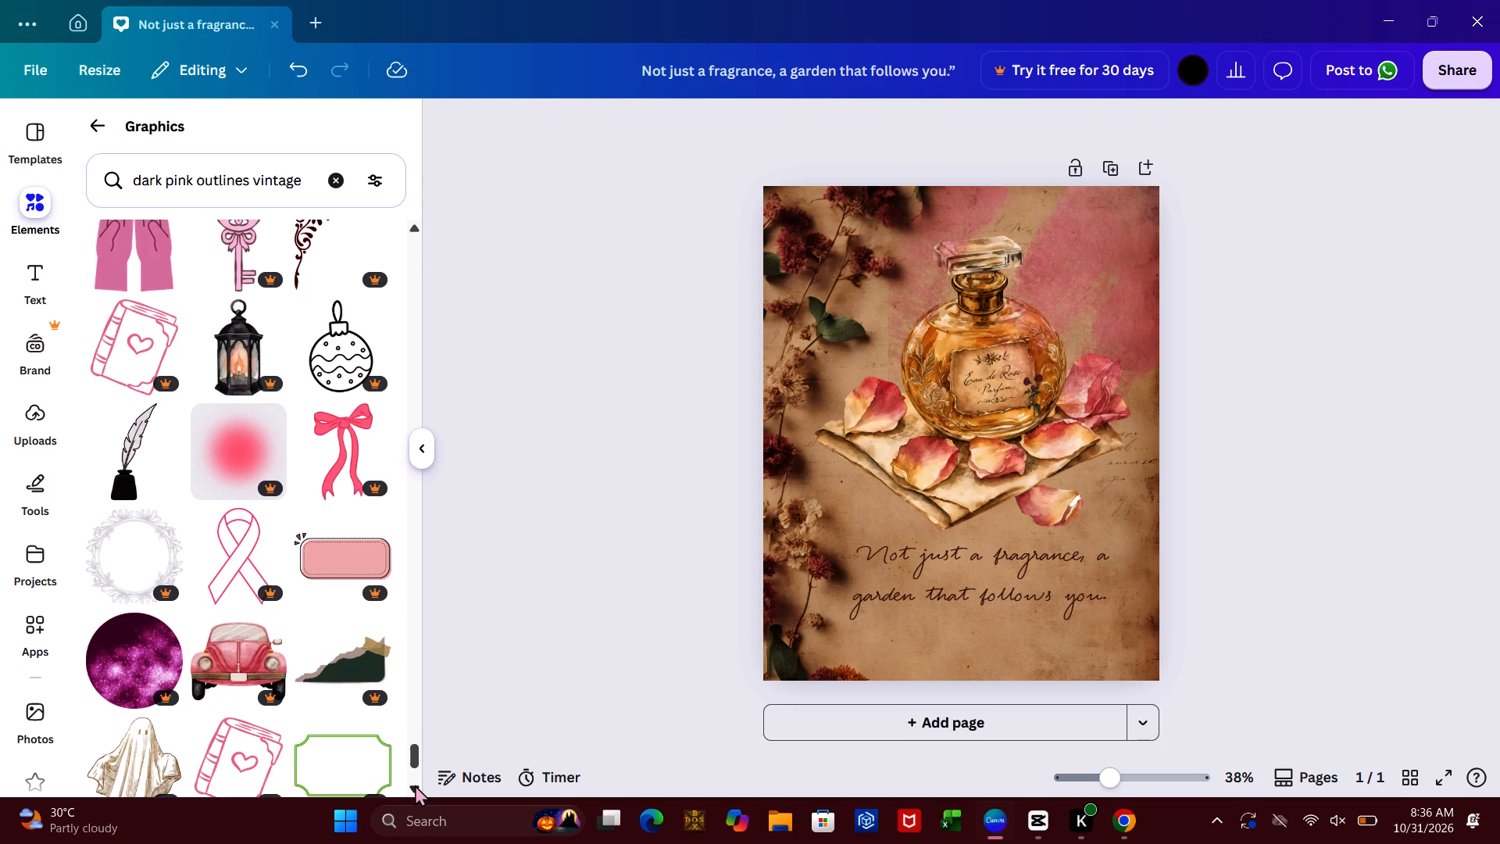
pyautogui.click(118, 481)
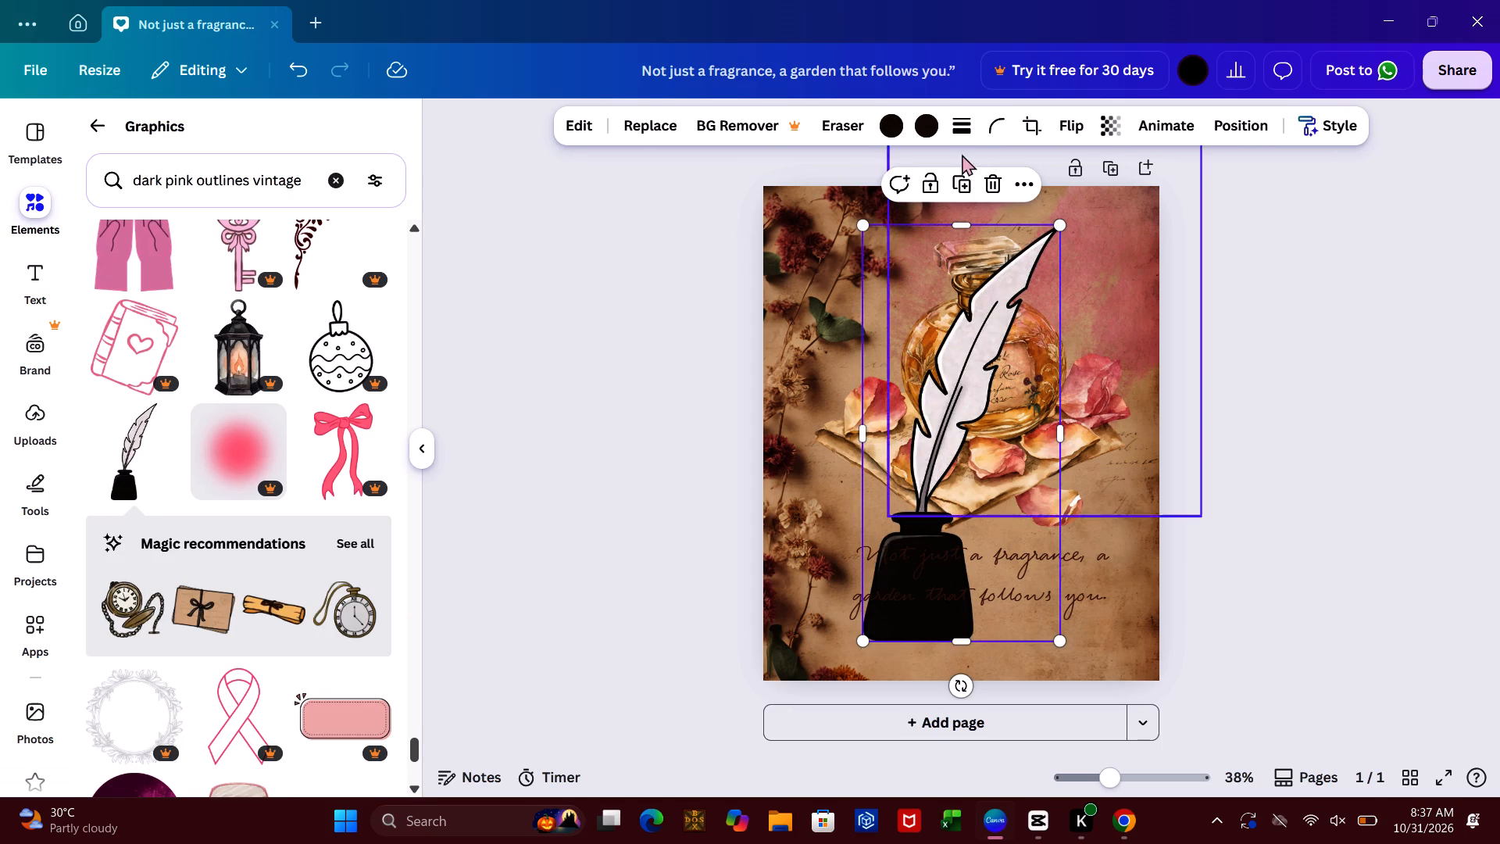
# Warm the quill and inkwell graphic by raising its white balance temperature to 100.
pyautogui.click(598, 120)
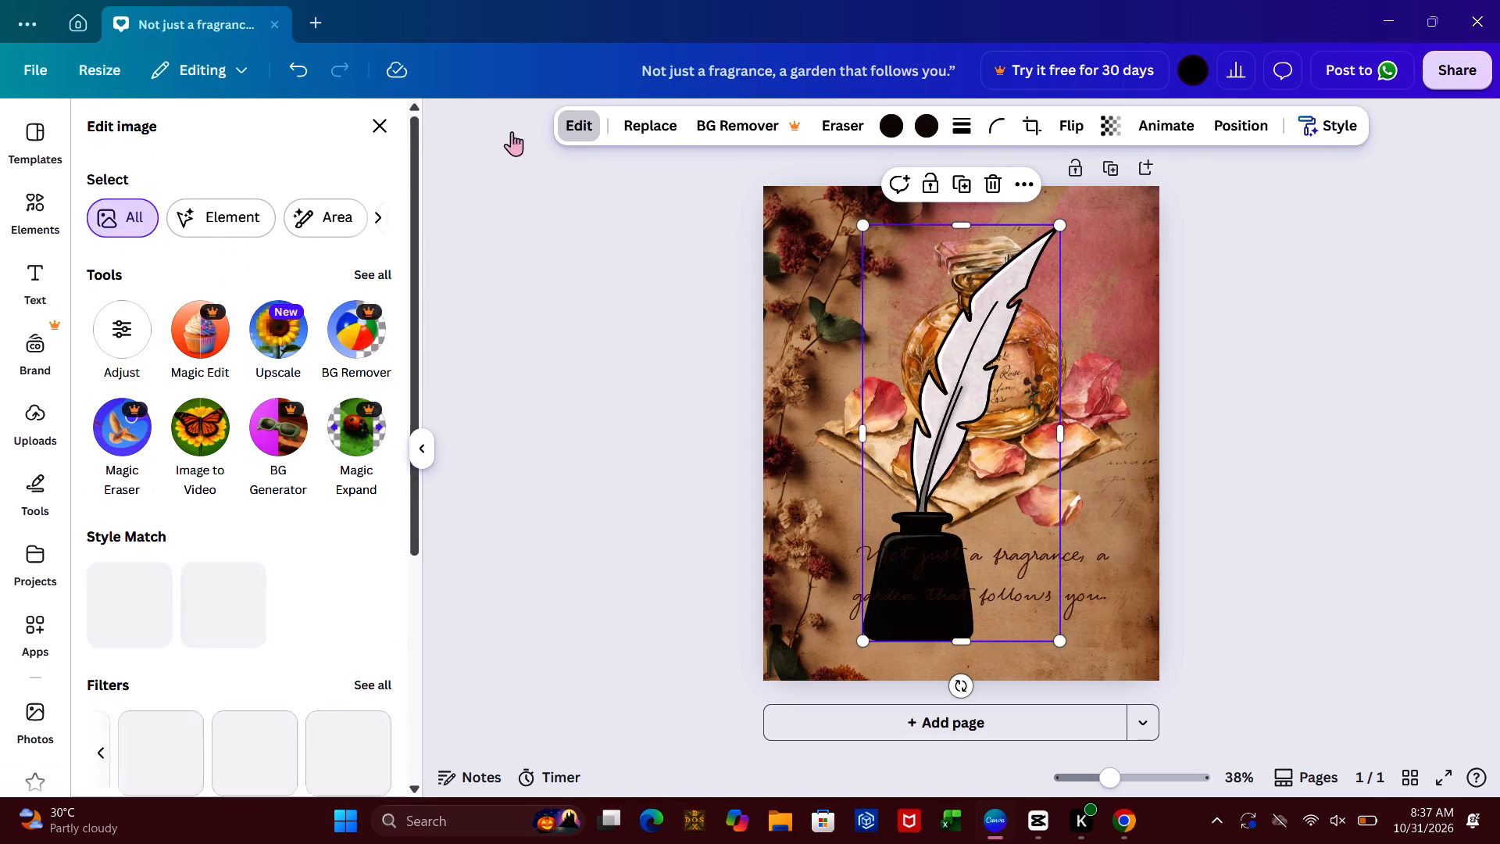
pyautogui.click(137, 332)
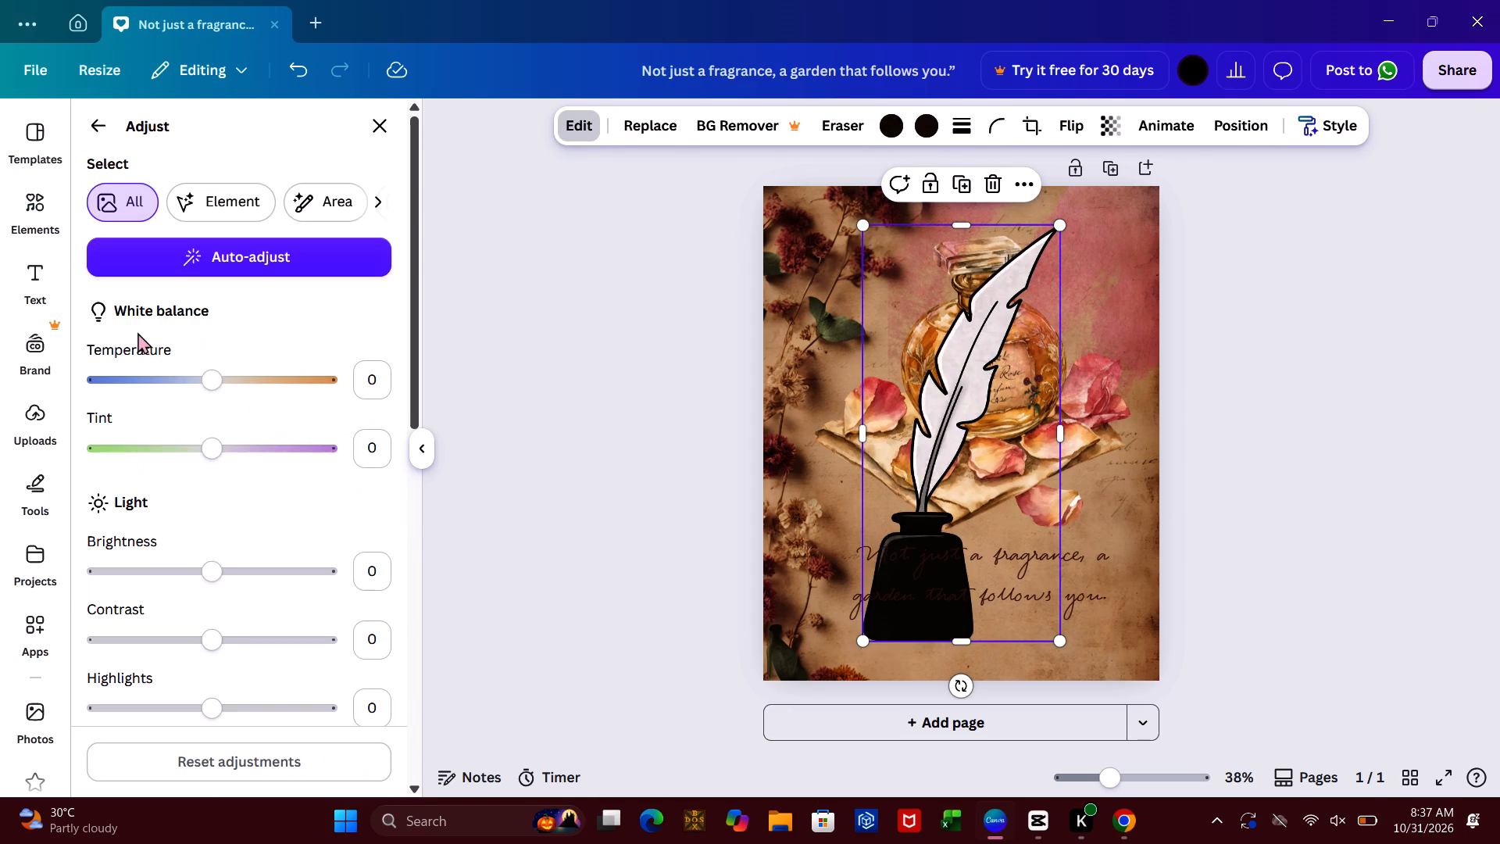
pyautogui.click(286, 378)
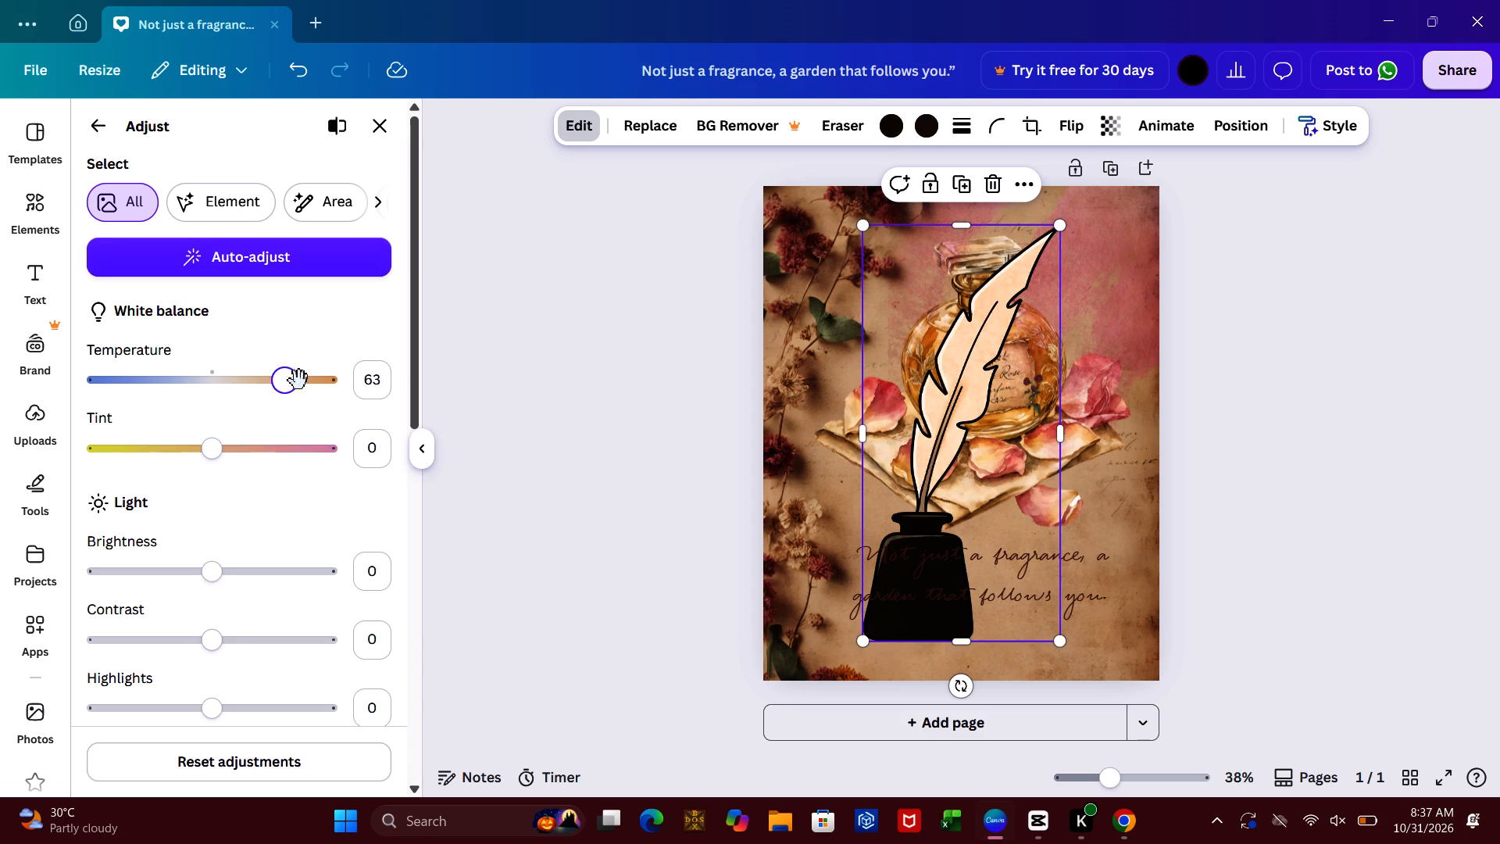
pyautogui.click(267, 382)
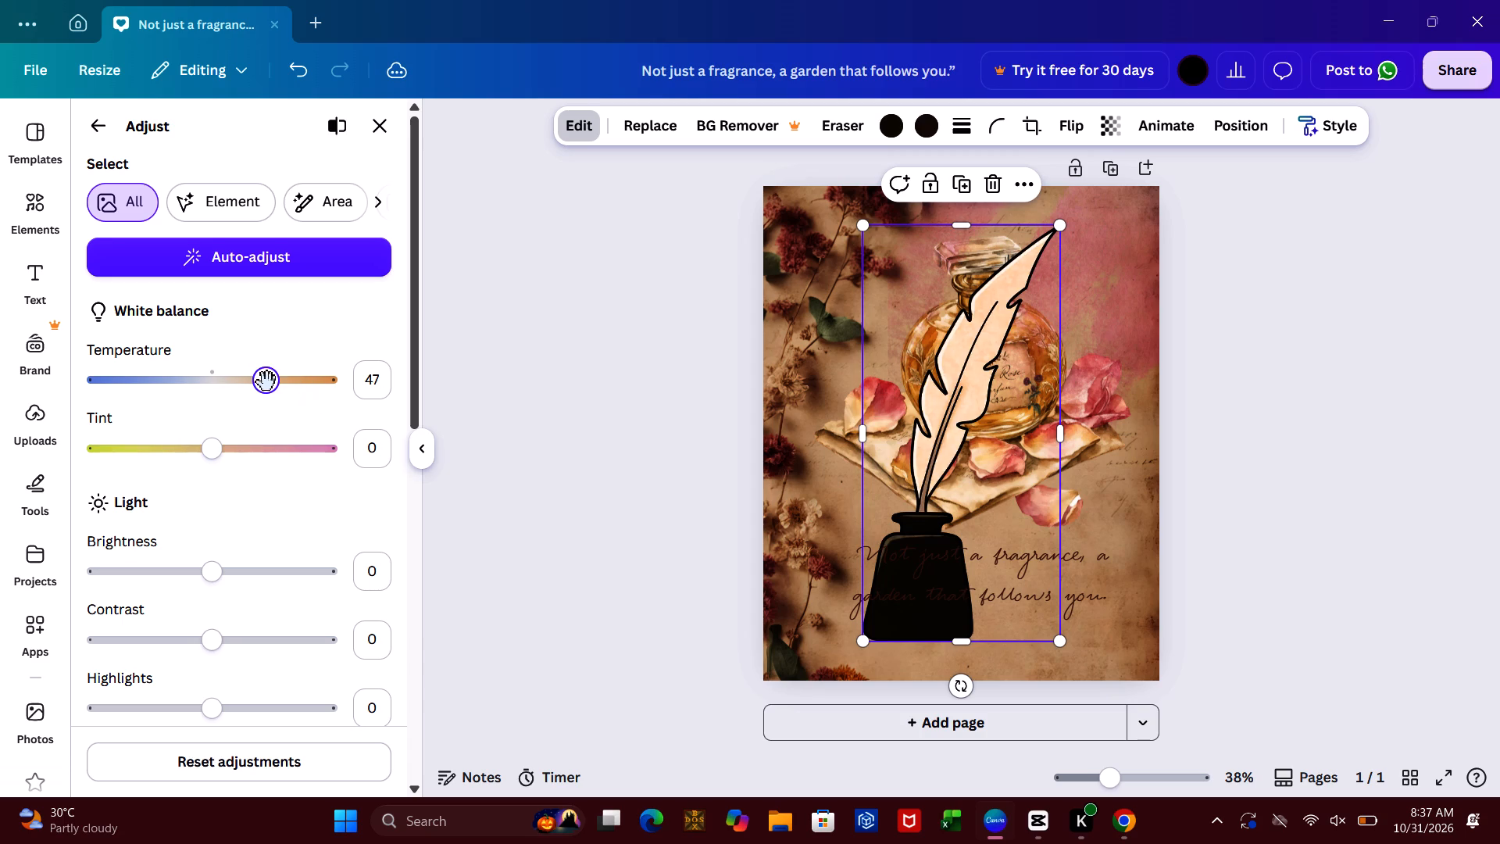
pyautogui.click(302, 382)
pyautogui.click(334, 379)
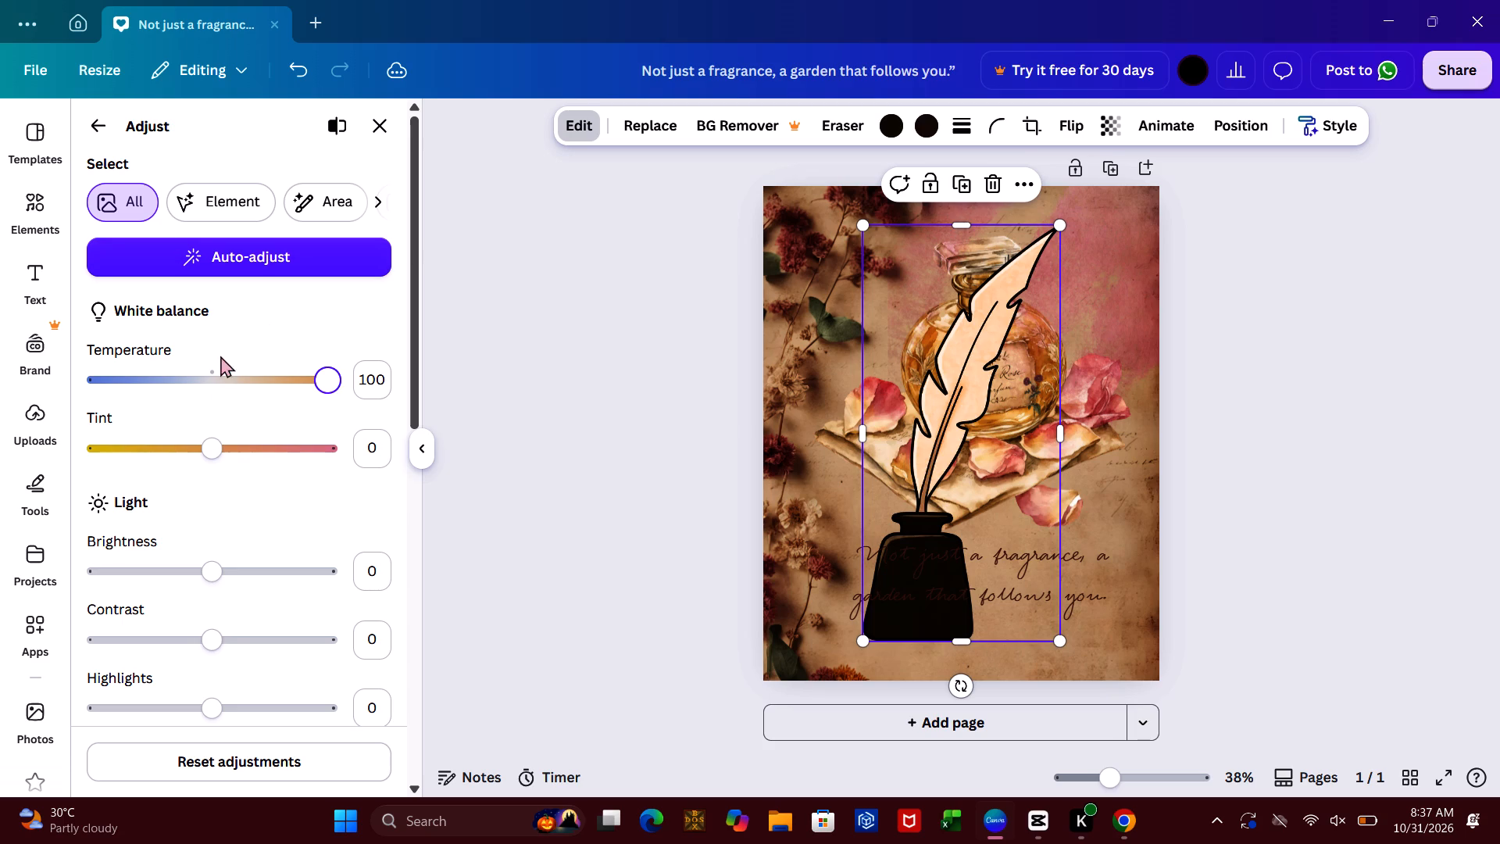
# Try pinker and yellower tints on the quill and inkwell graphic, settling on a tint of -25.
pyautogui.click(248, 443)
pyautogui.click(284, 454)
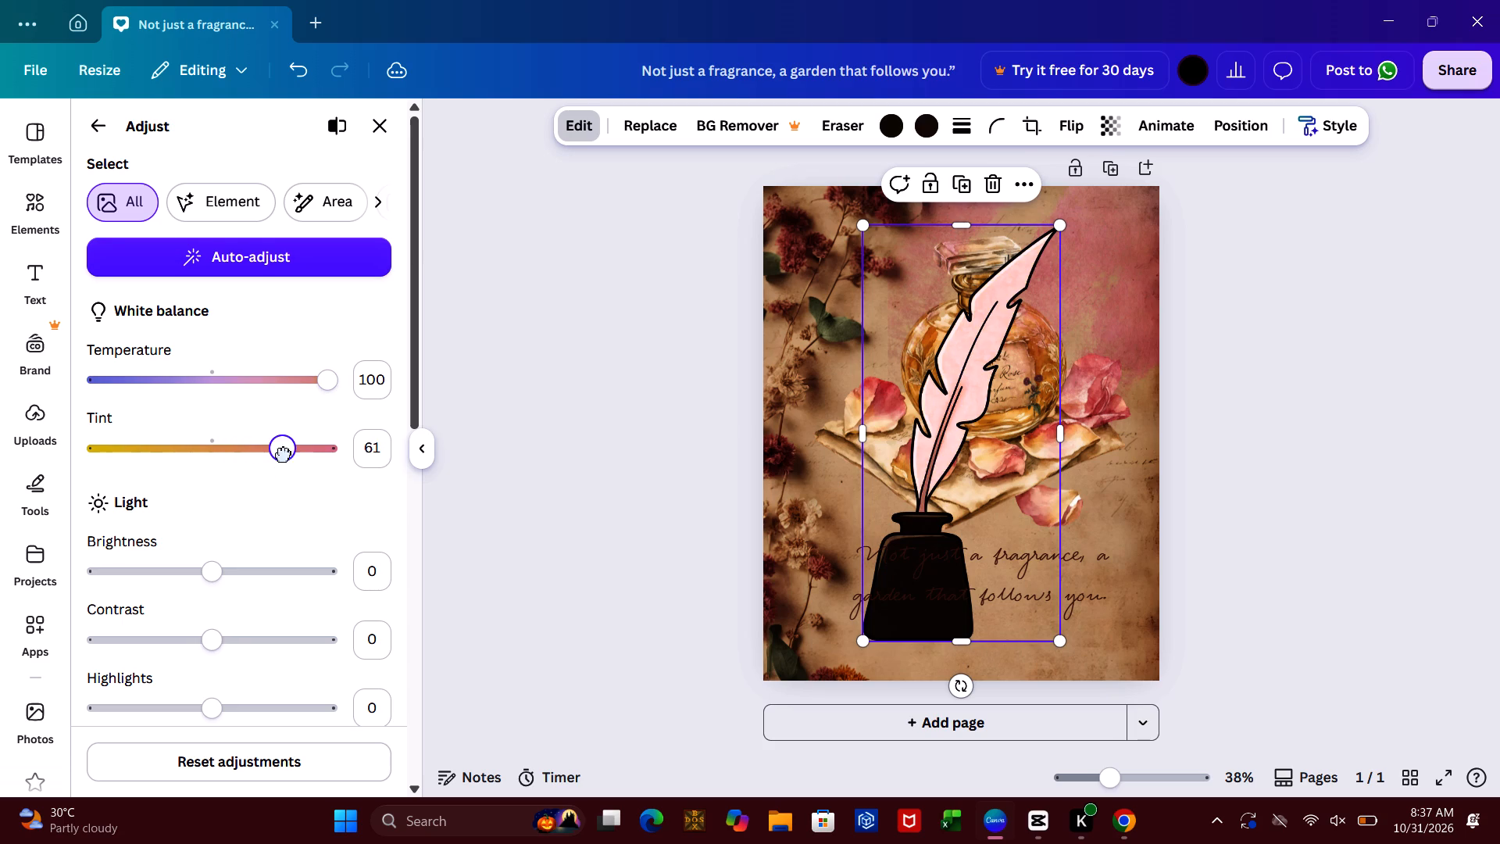
pyautogui.click(130, 442)
pyautogui.click(183, 443)
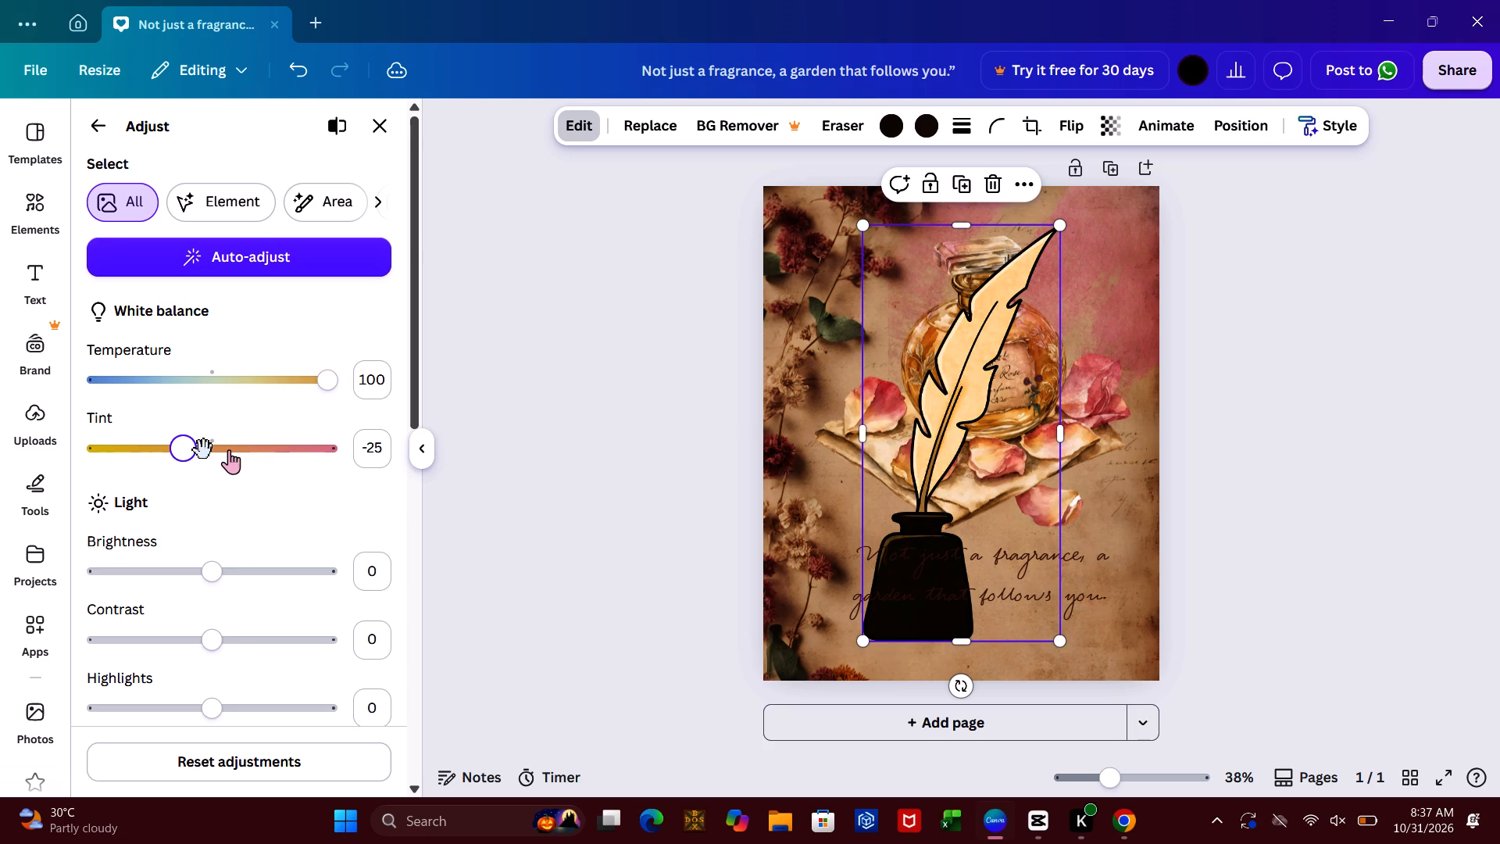
pyautogui.click(229, 449)
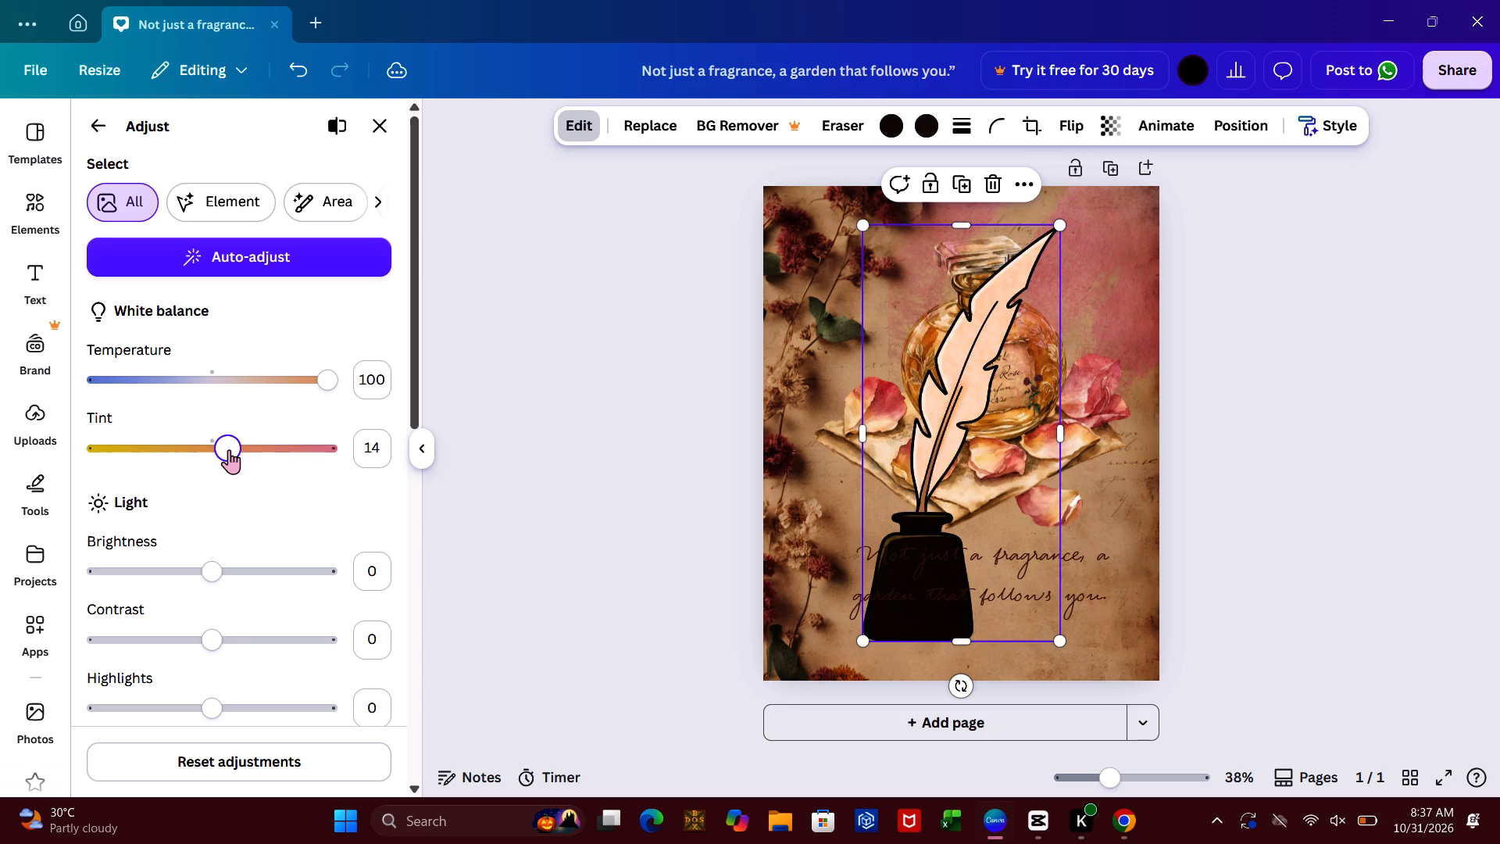
pyautogui.click(125, 442)
pyautogui.click(161, 442)
pyautogui.click(171, 445)
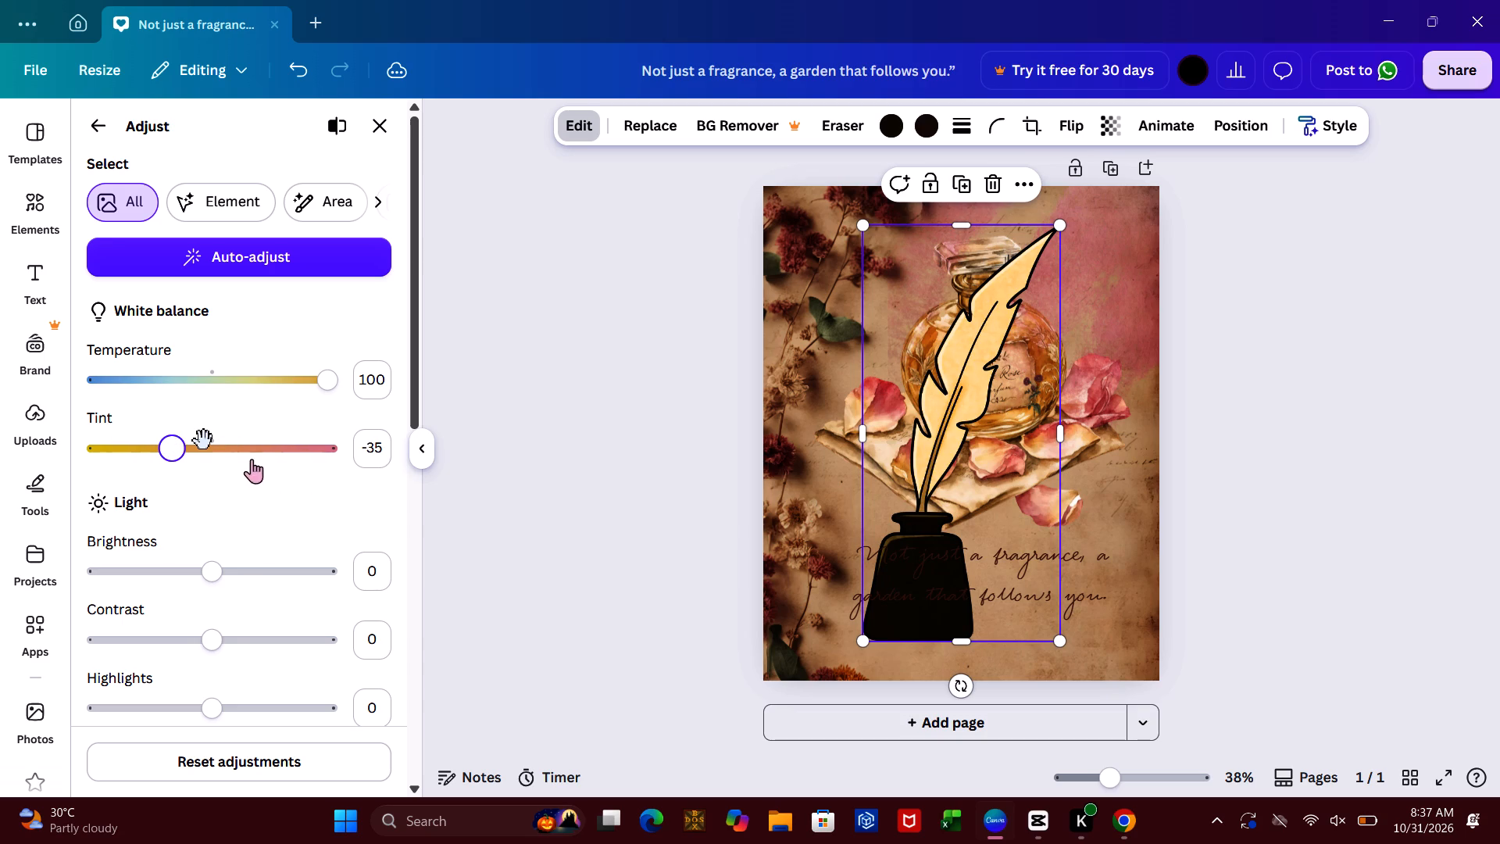
pyautogui.click(202, 449)
pyautogui.click(216, 449)
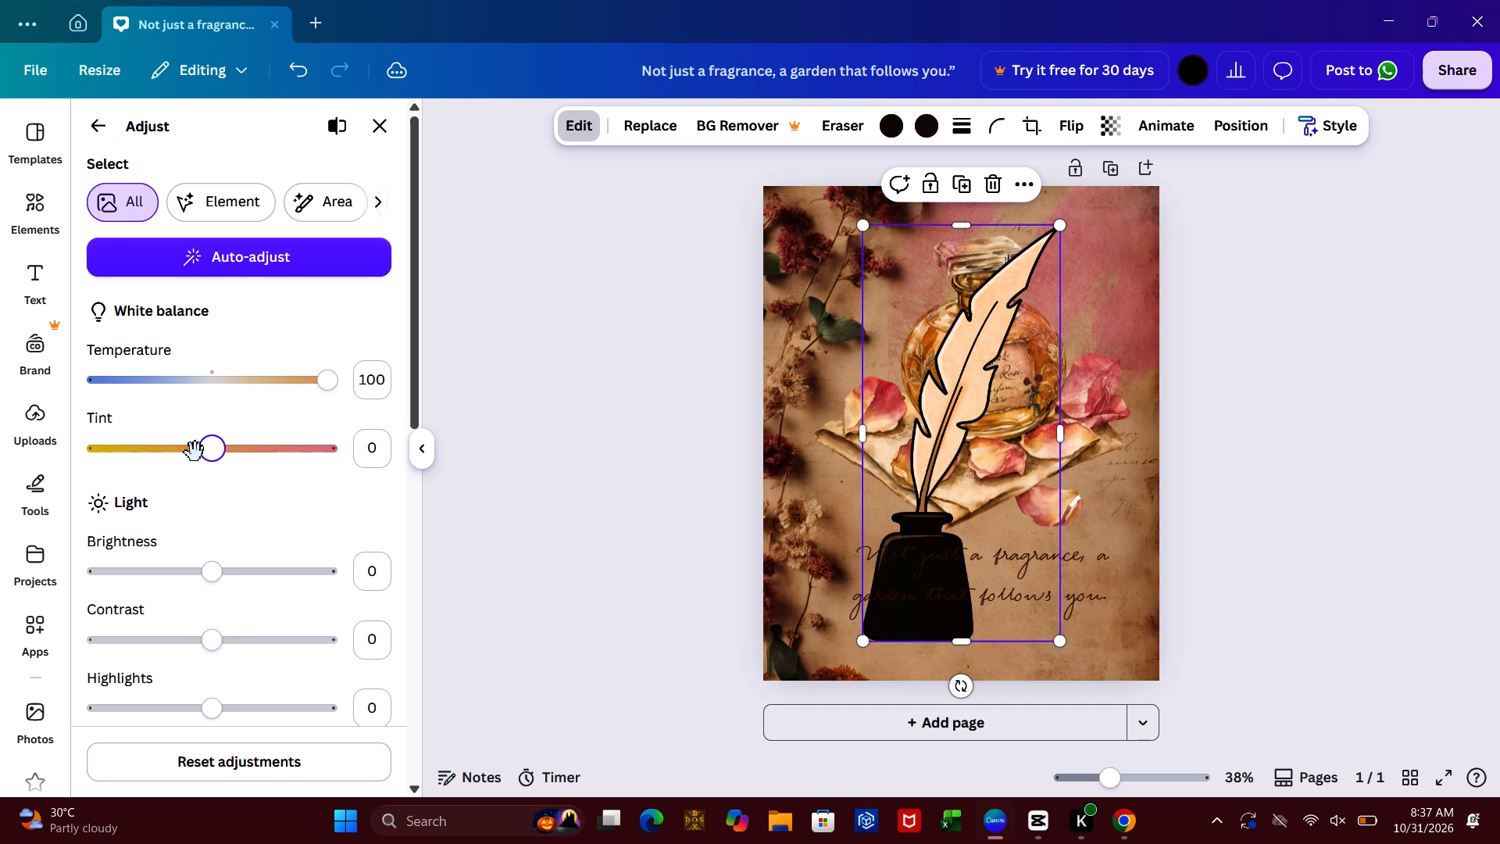
pyautogui.moveTo(195, 452); pyautogui.dragTo(179, 580)
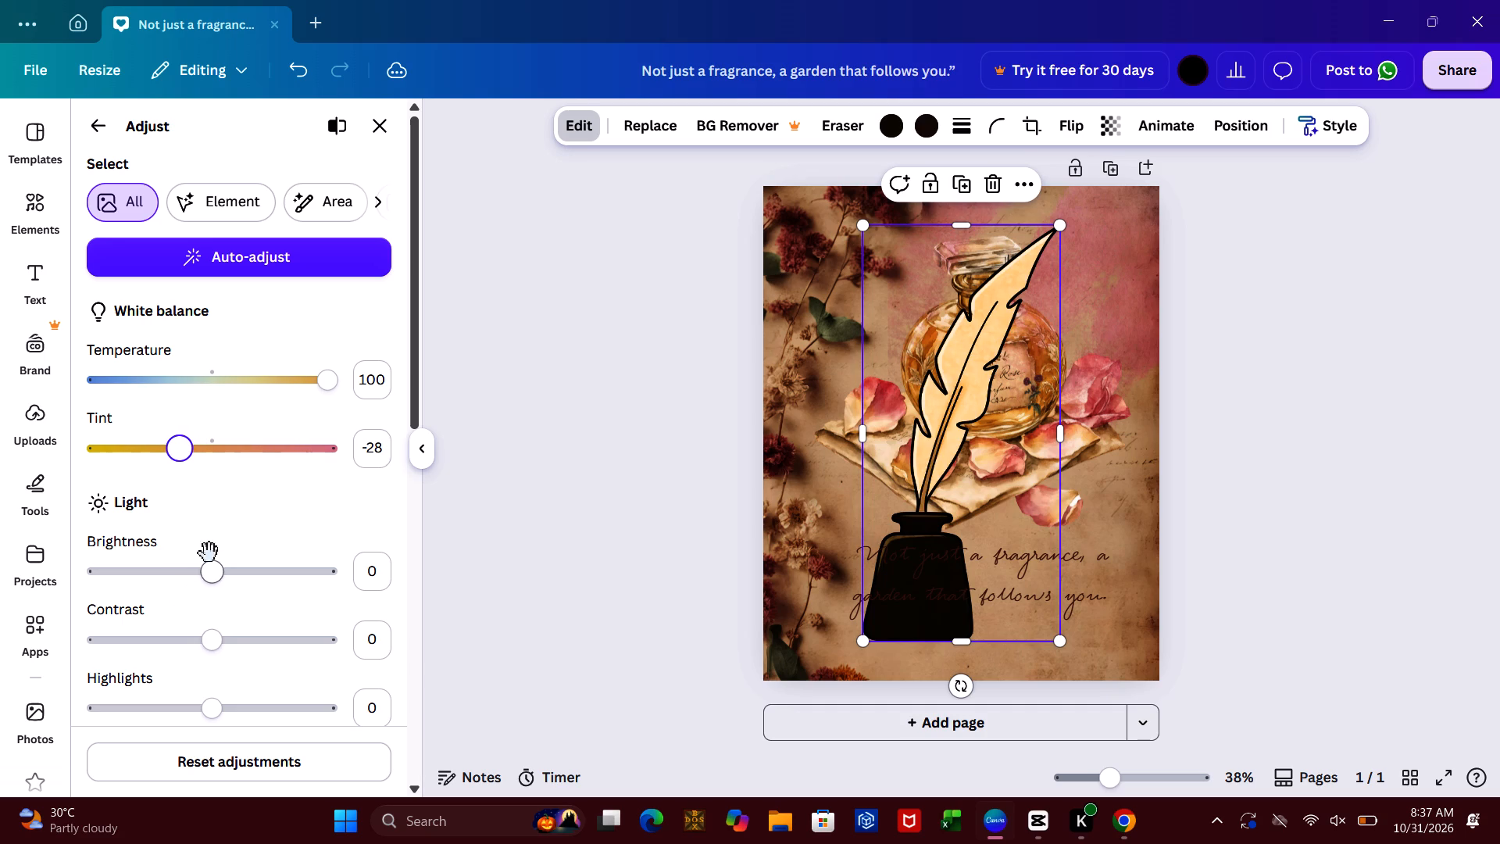
pyautogui.click(226, 445)
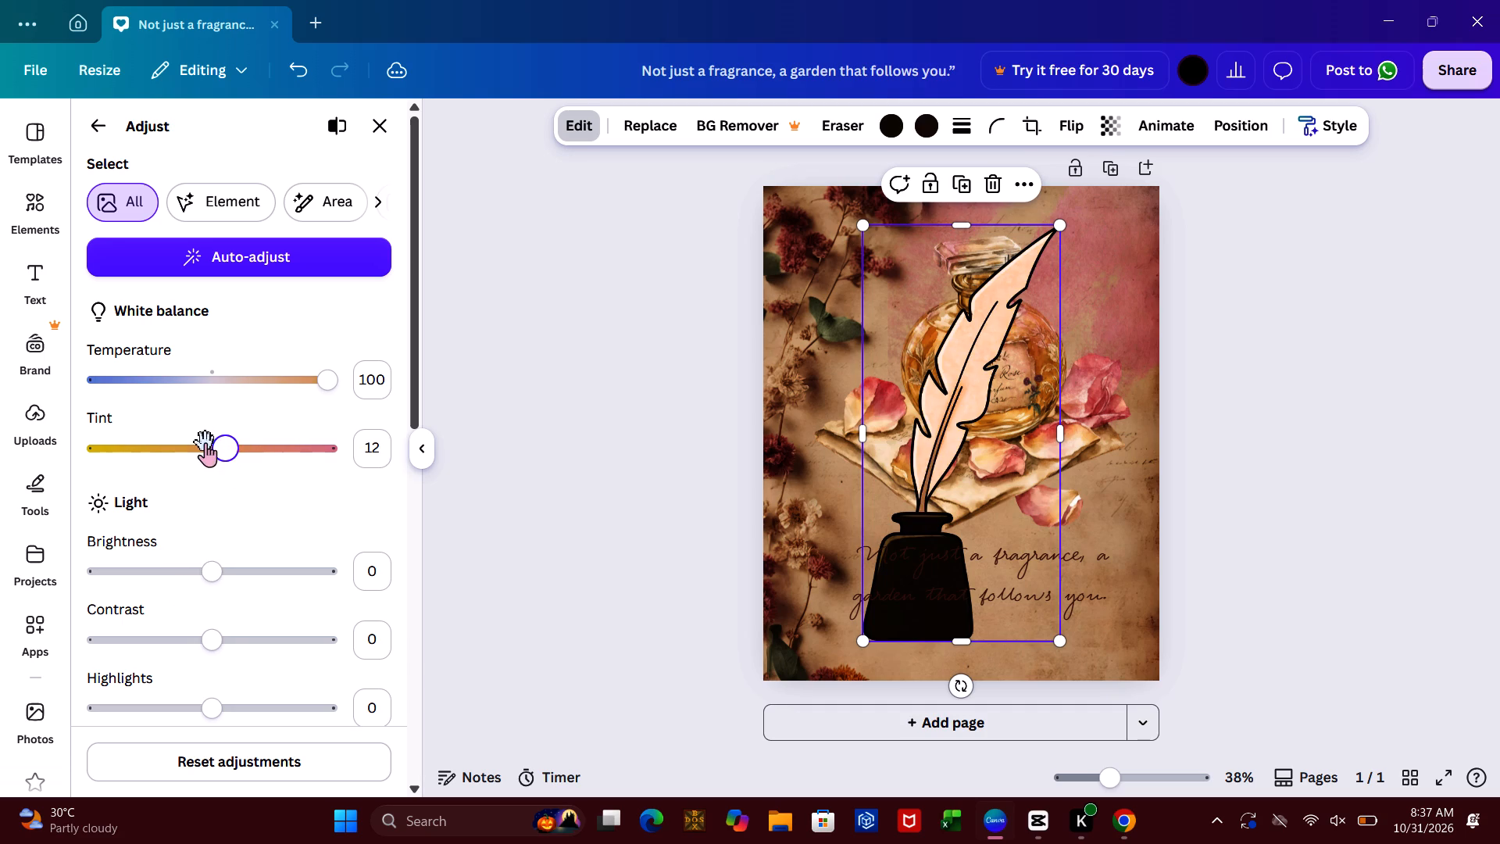
pyautogui.click(205, 442)
pyautogui.click(183, 446)
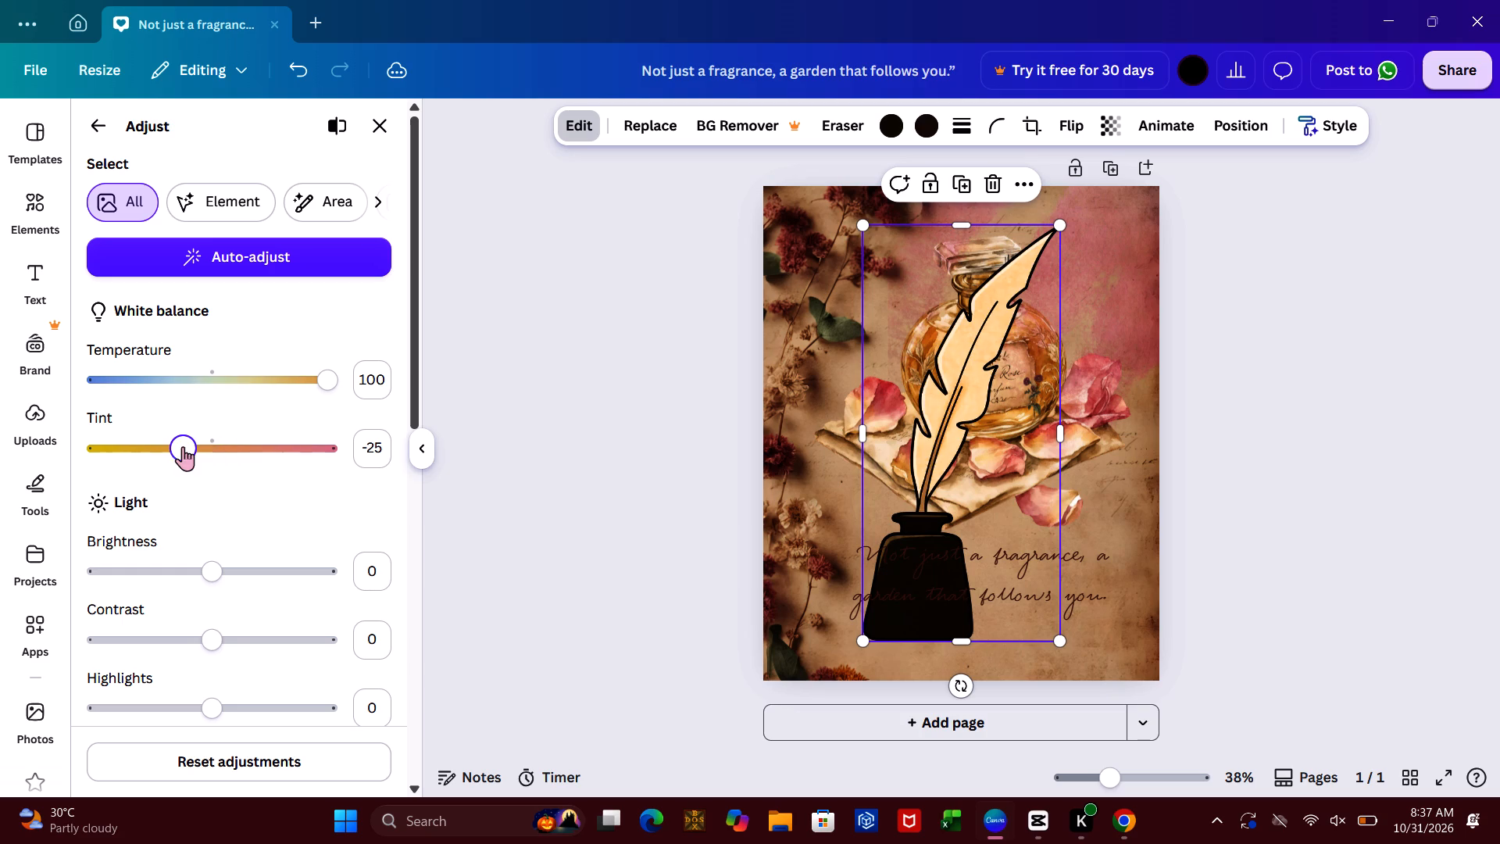
# Darken and soften the quill and inkwell graphic with brightness at -31 and contrast at -67.
pyautogui.click(166, 575)
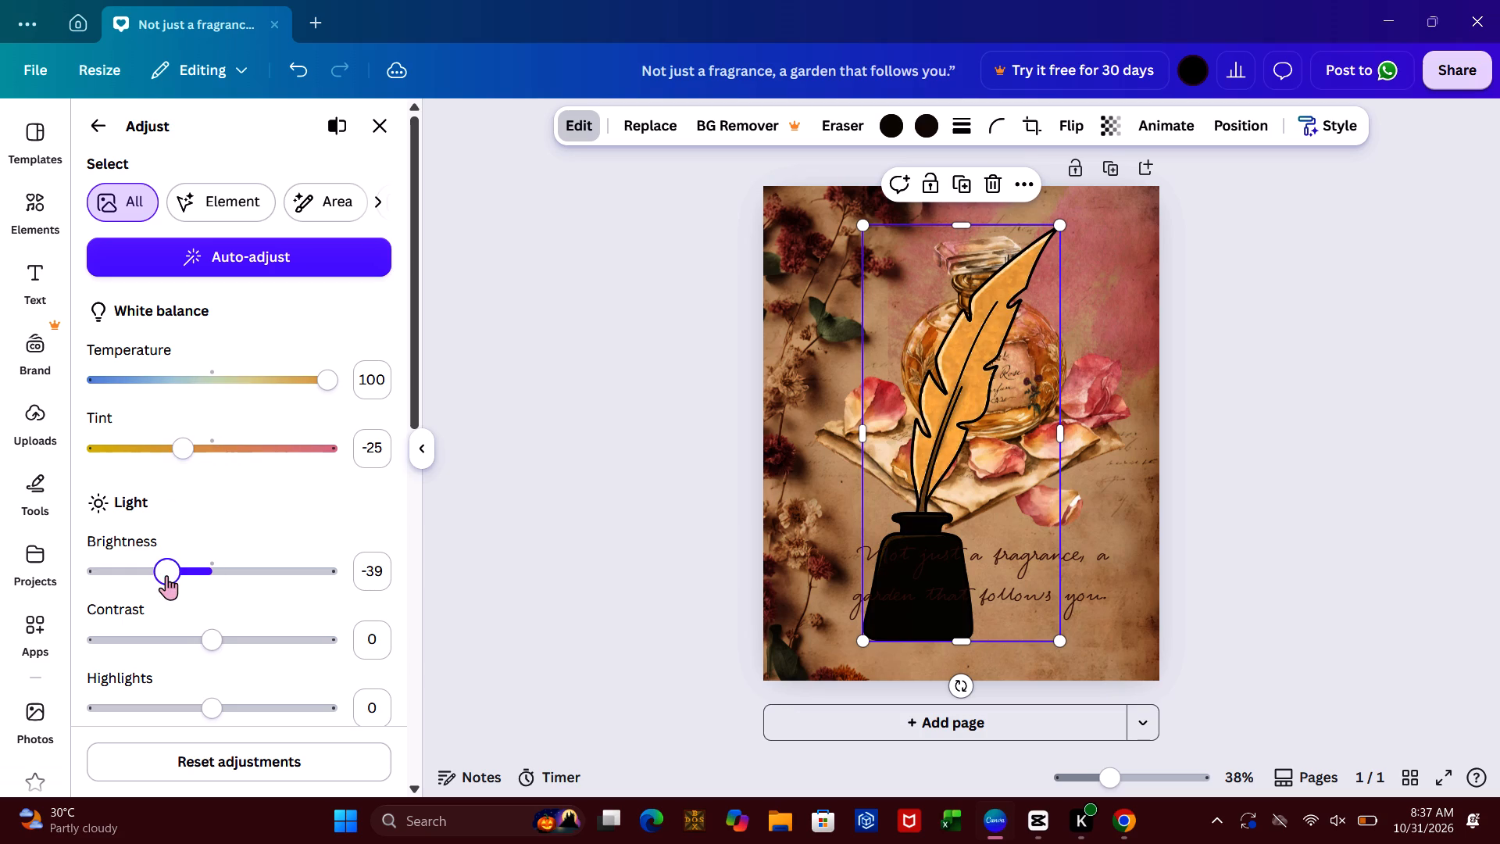
pyautogui.click(186, 574)
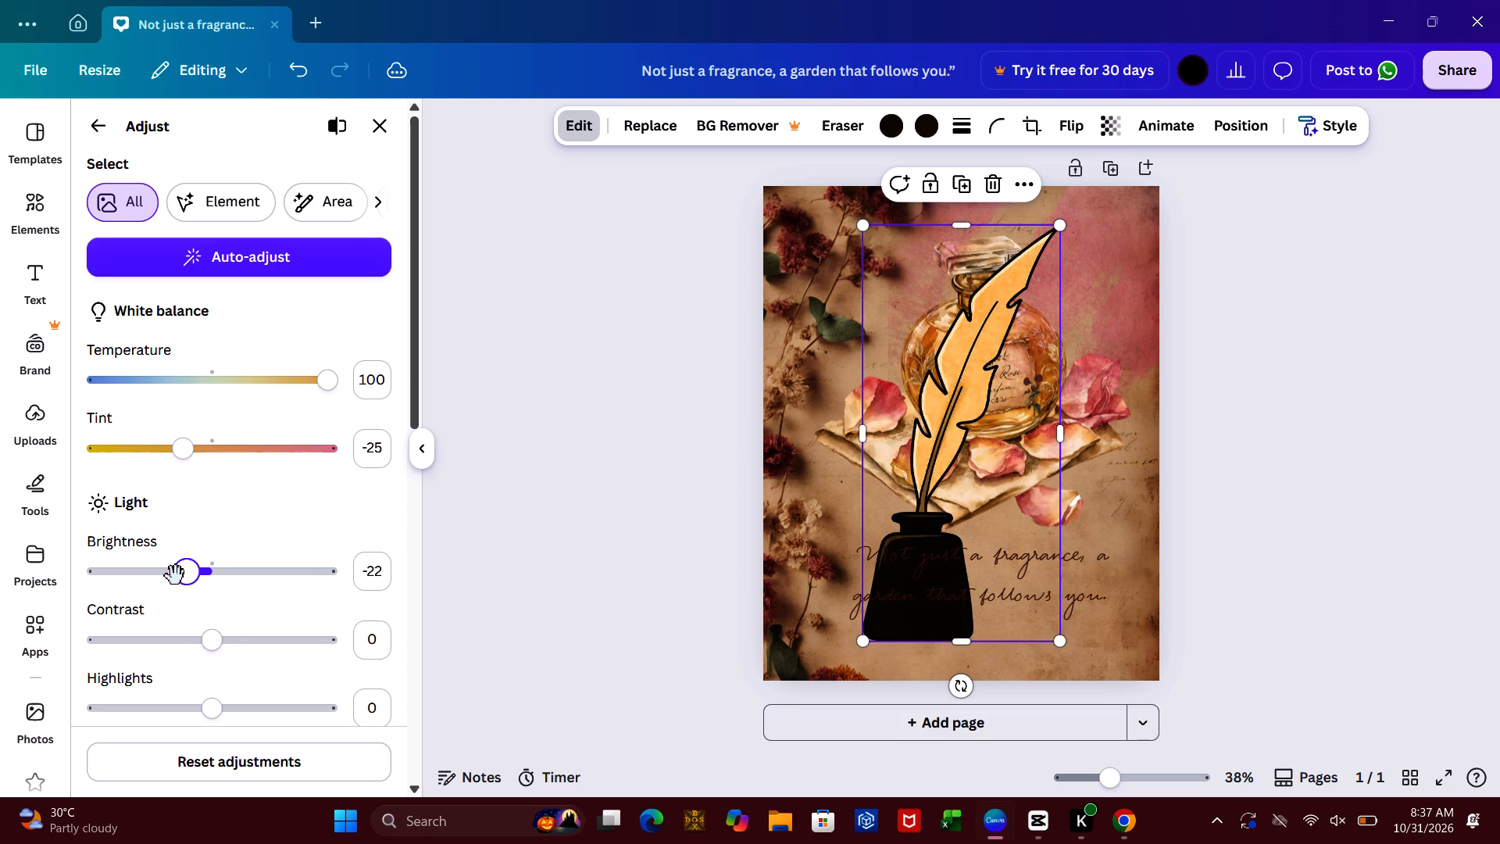
pyautogui.click(175, 577)
pyautogui.click(168, 642)
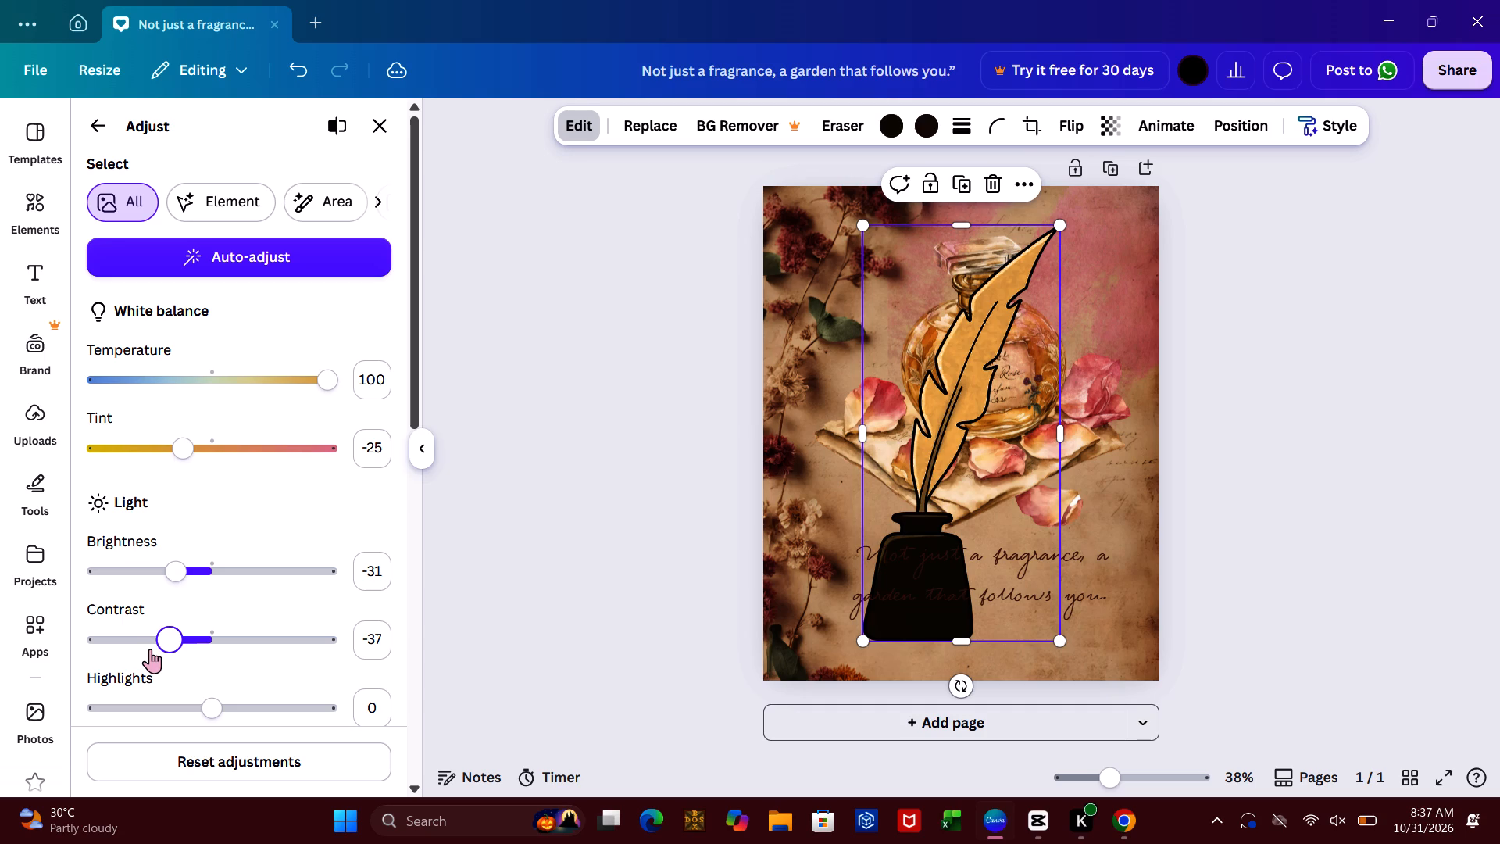
pyautogui.click(150, 649)
pyautogui.click(133, 646)
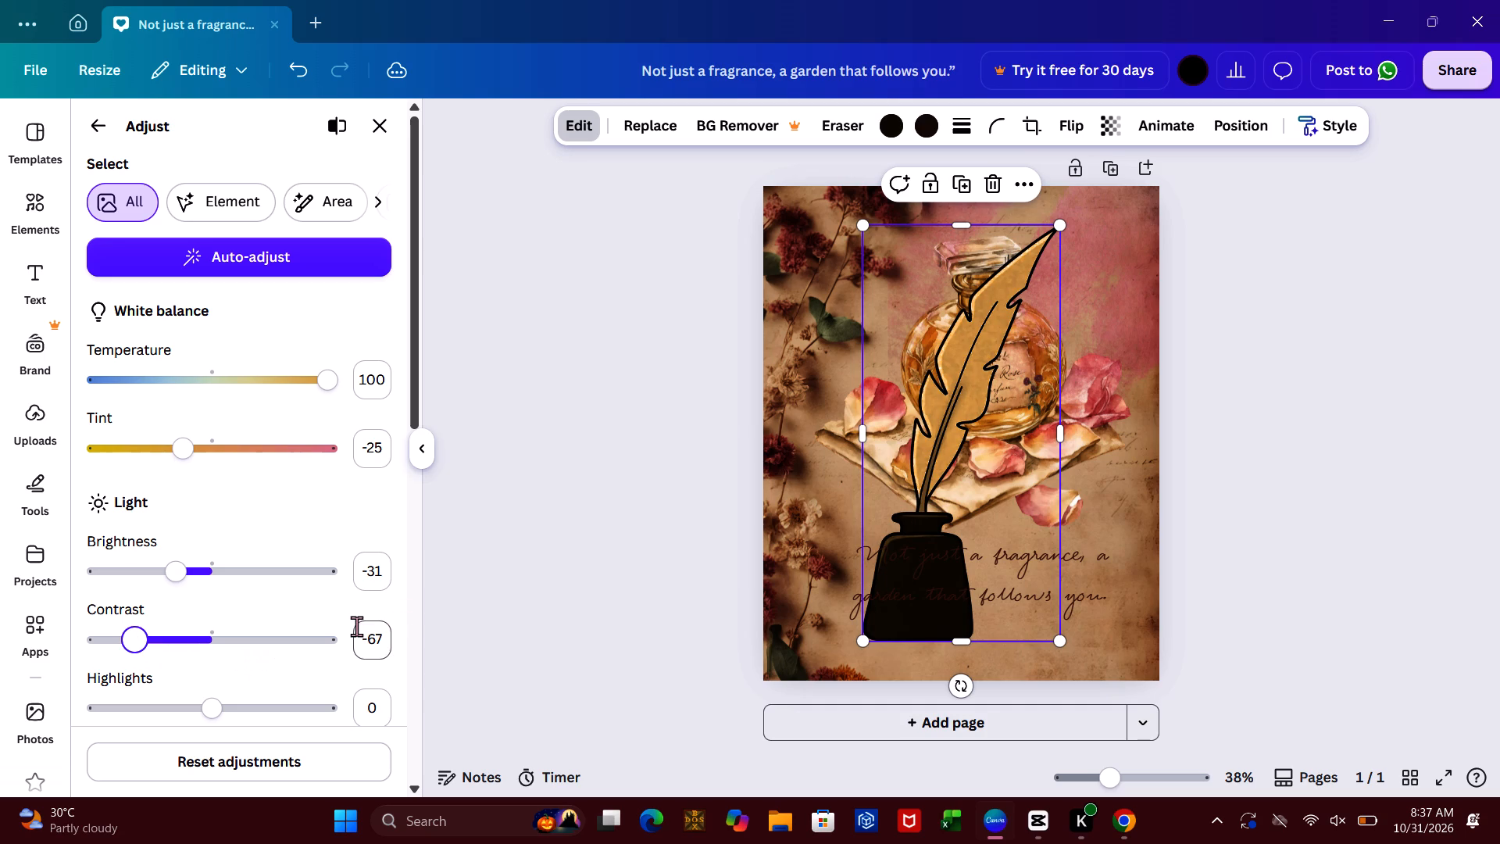
# Set the quill and inkwell graphic's highlights to -26 and its blacks to 100.
pyautogui.click(268, 696)
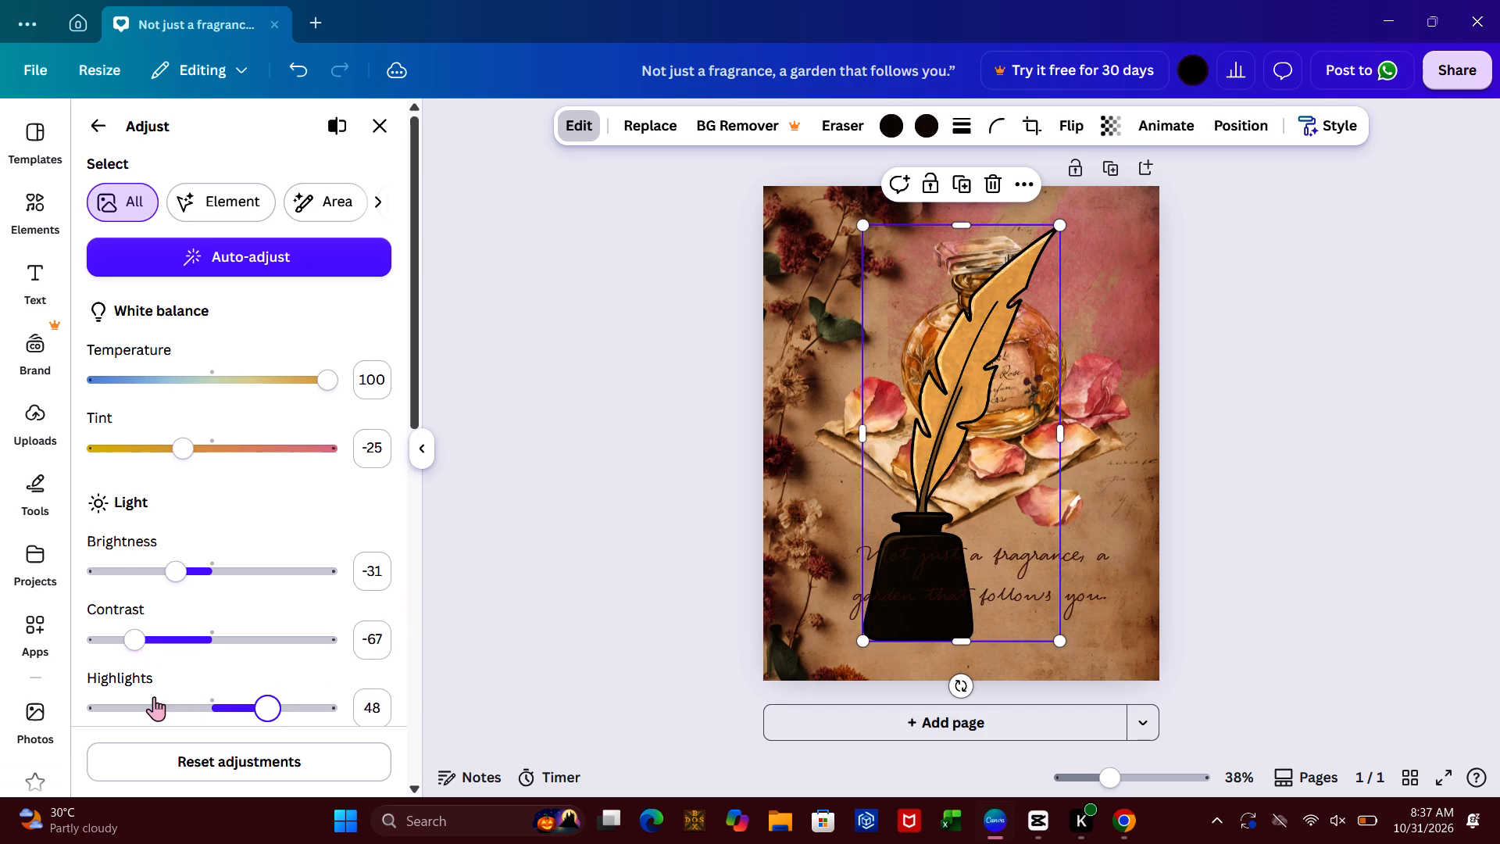
pyautogui.click(154, 696)
pyautogui.click(181, 699)
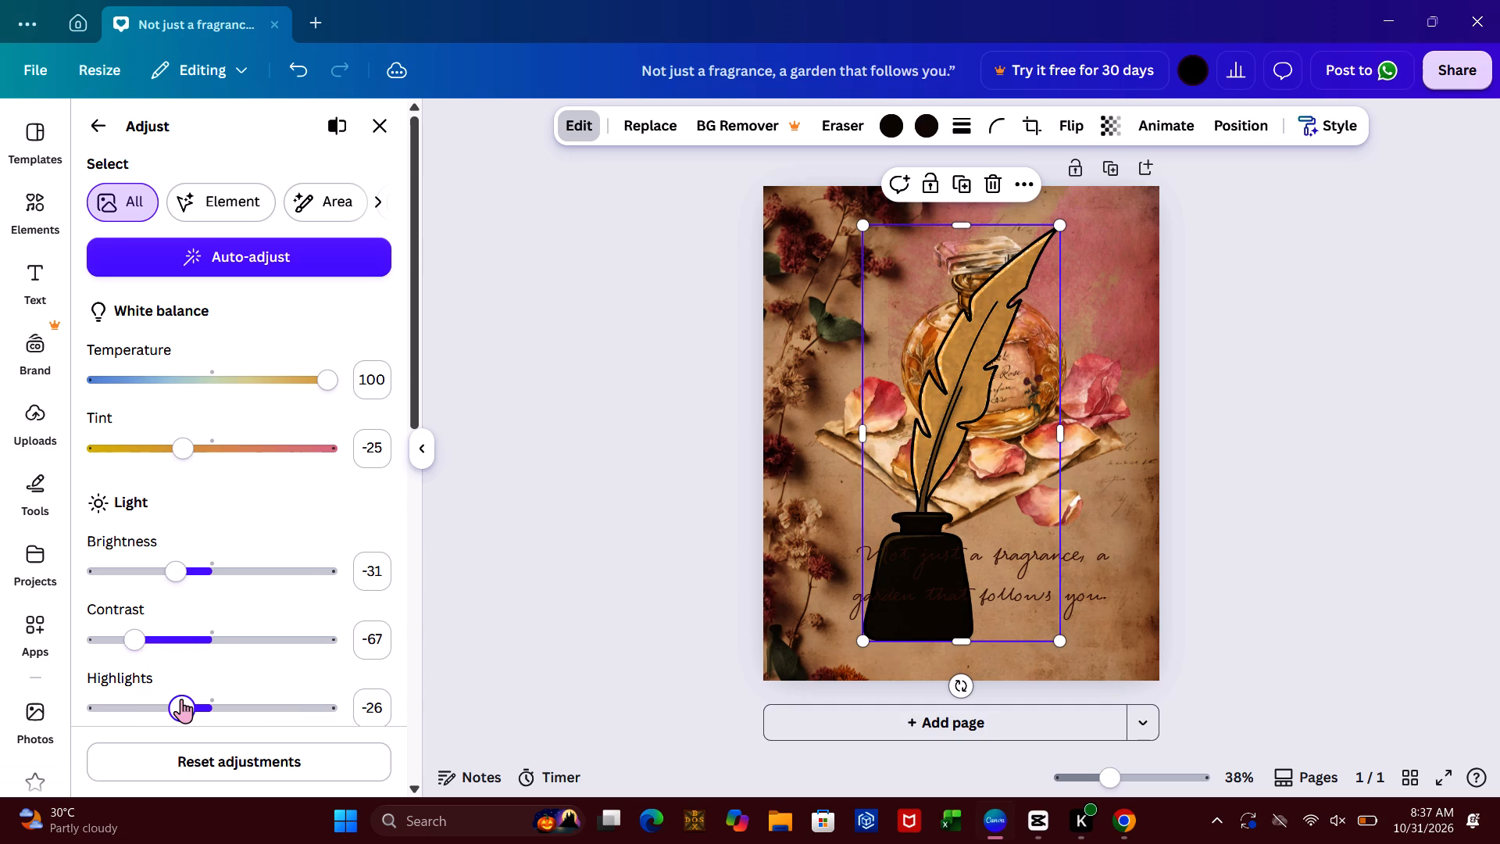
pyautogui.click(409, 649)
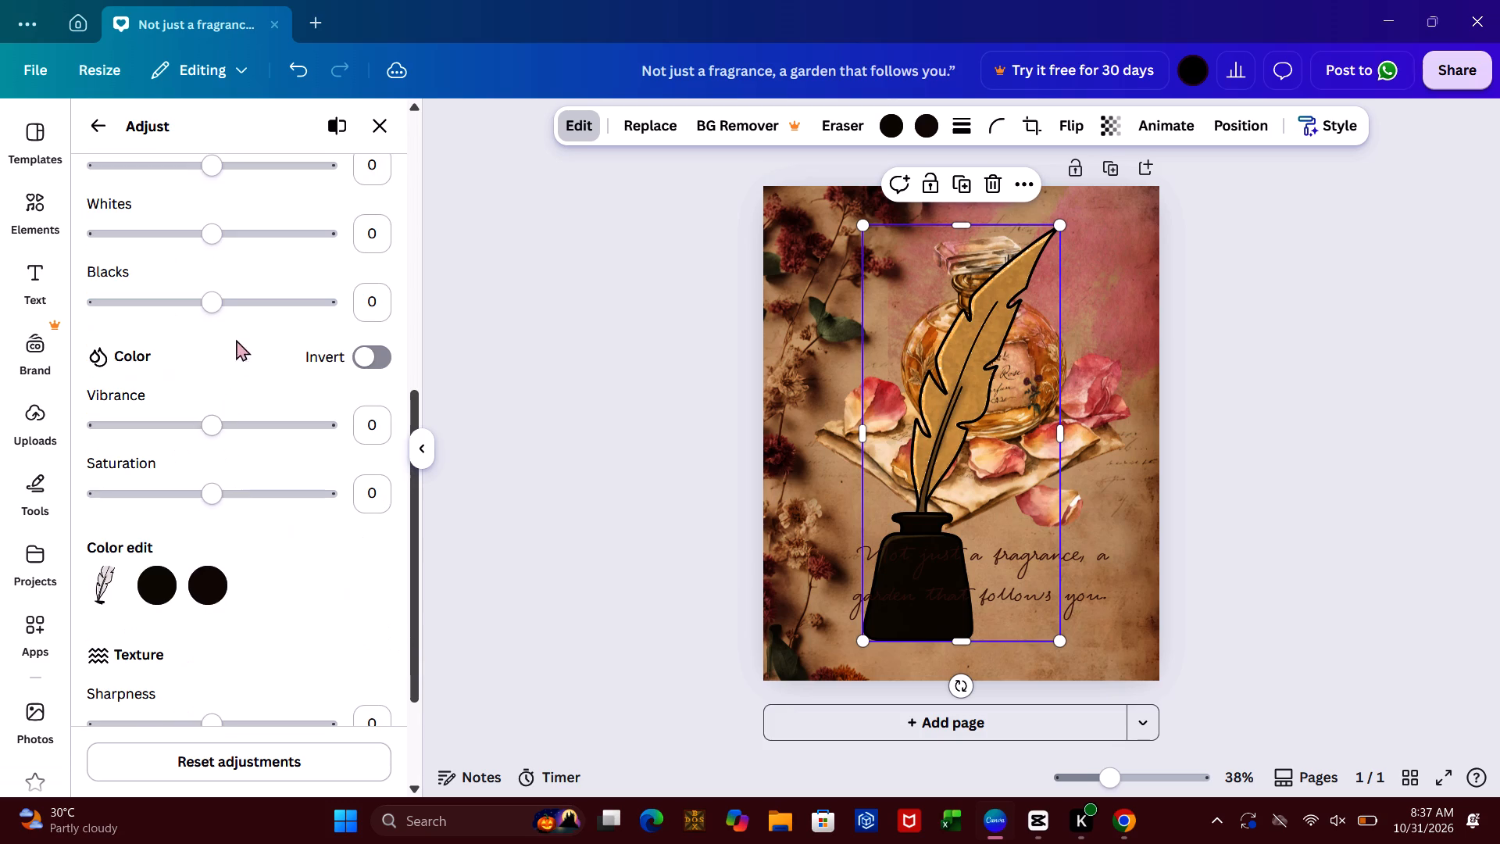
pyautogui.click(238, 311)
pyautogui.click(265, 303)
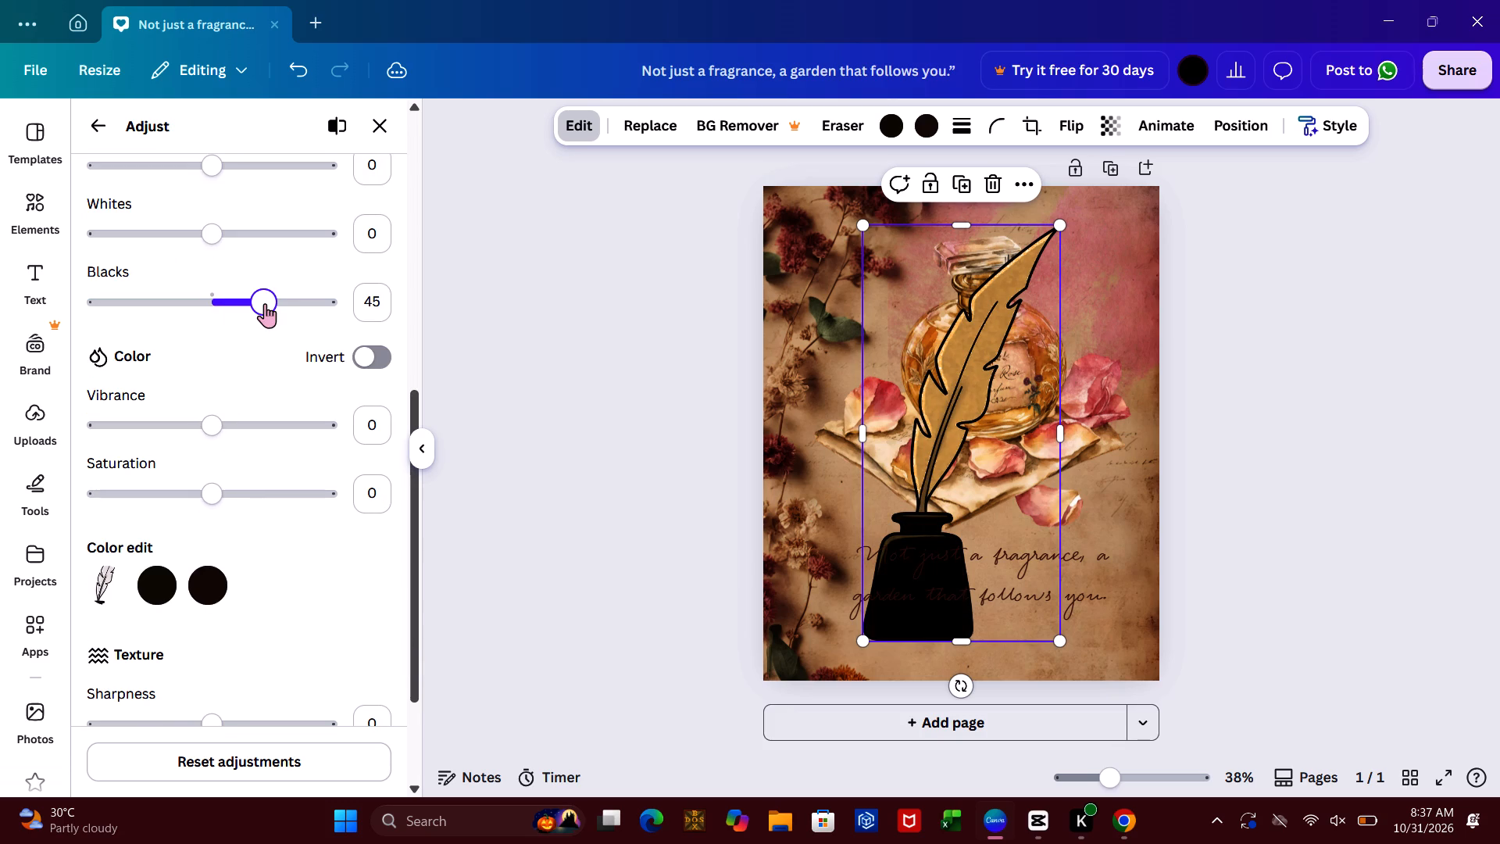
pyautogui.click(315, 292)
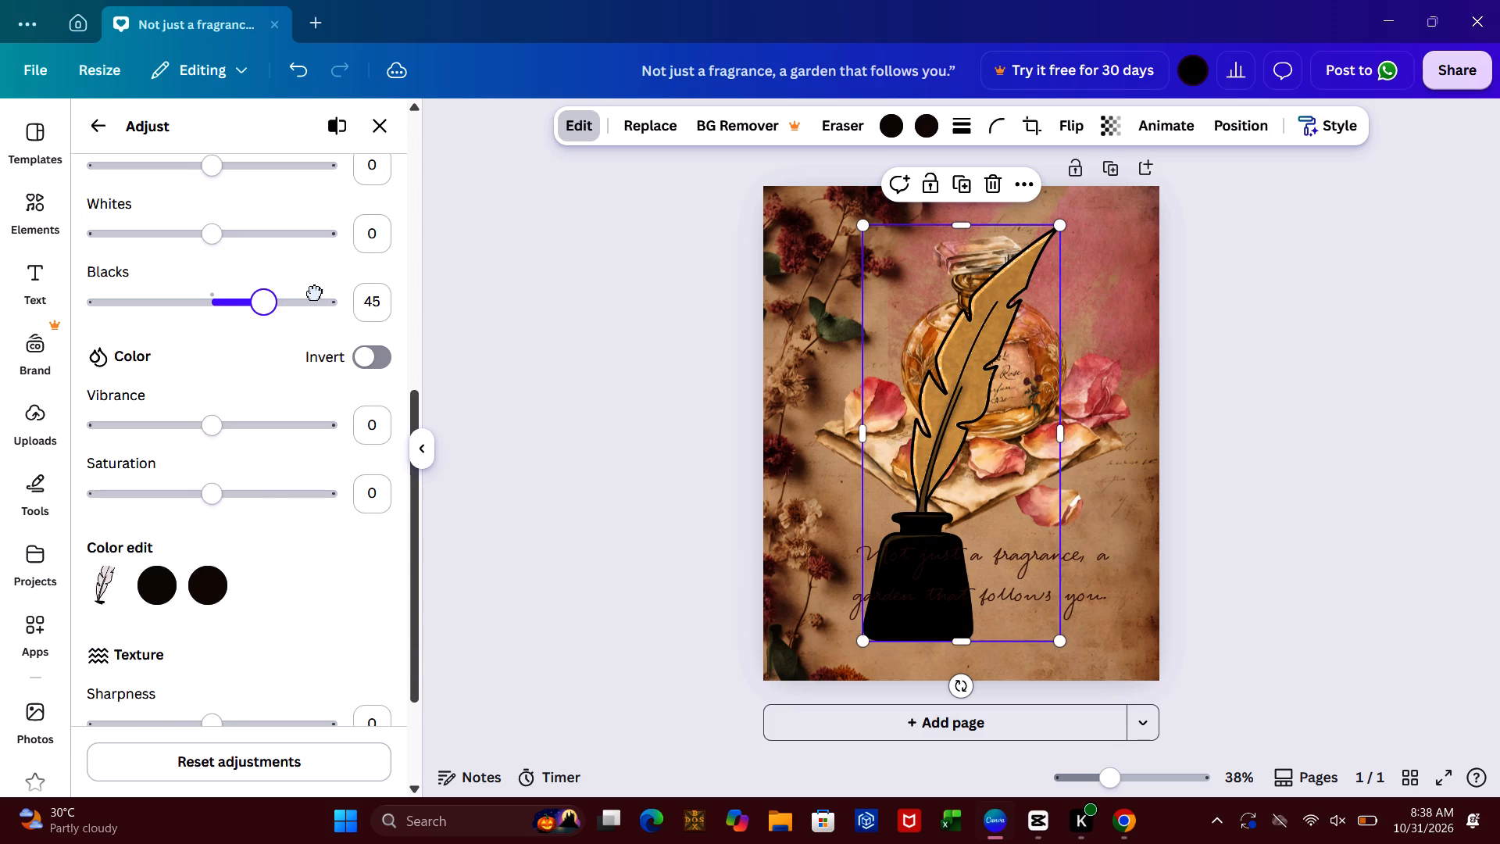
pyautogui.click(334, 293)
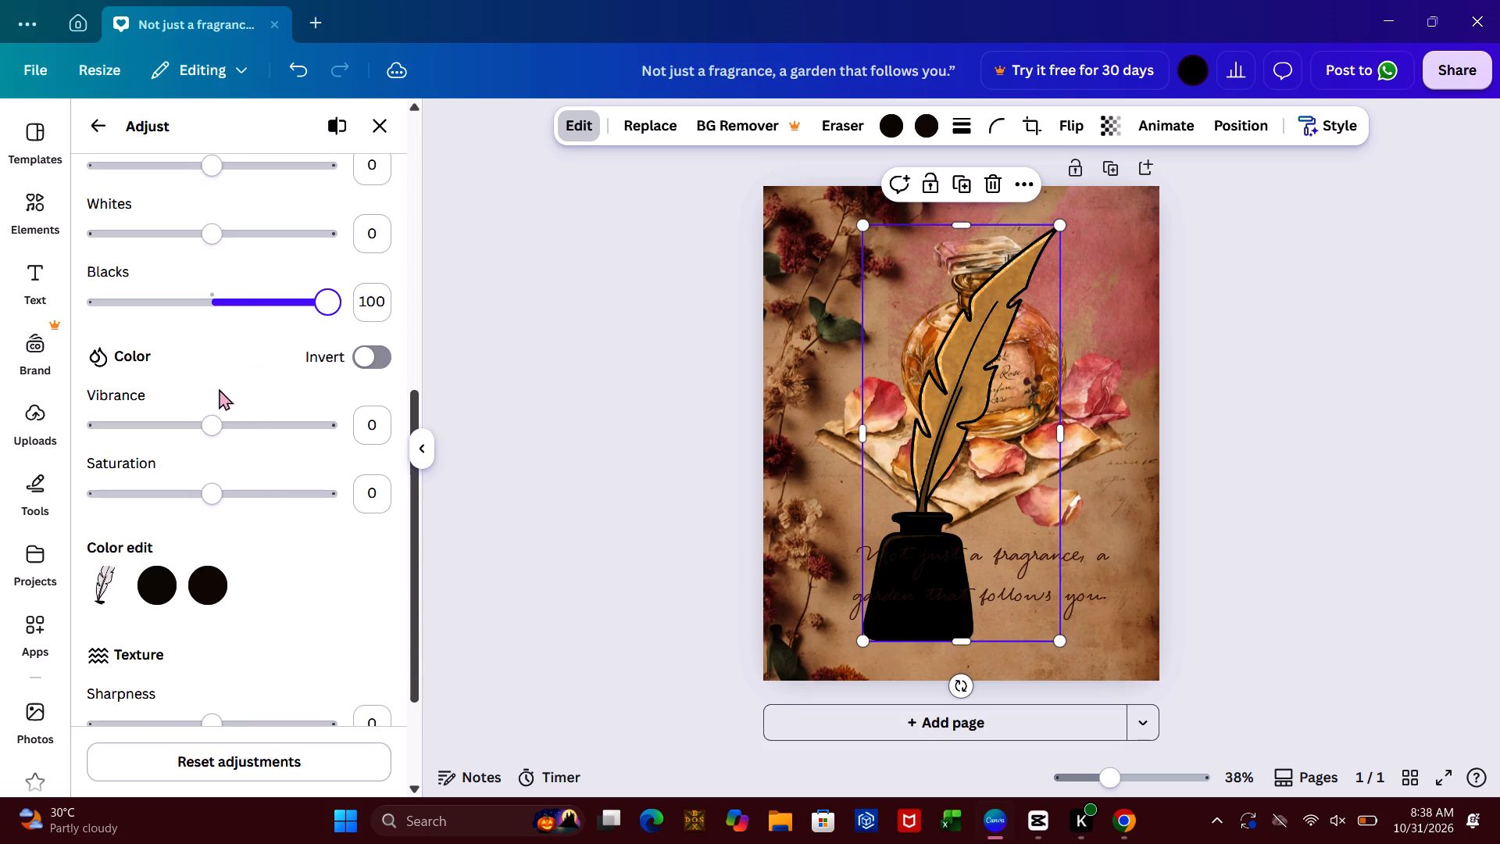
# Tune the quill and inkwell graphic's color with vibrance at -23 and saturation at 10.
pyautogui.click(252, 413)
pyautogui.click(120, 421)
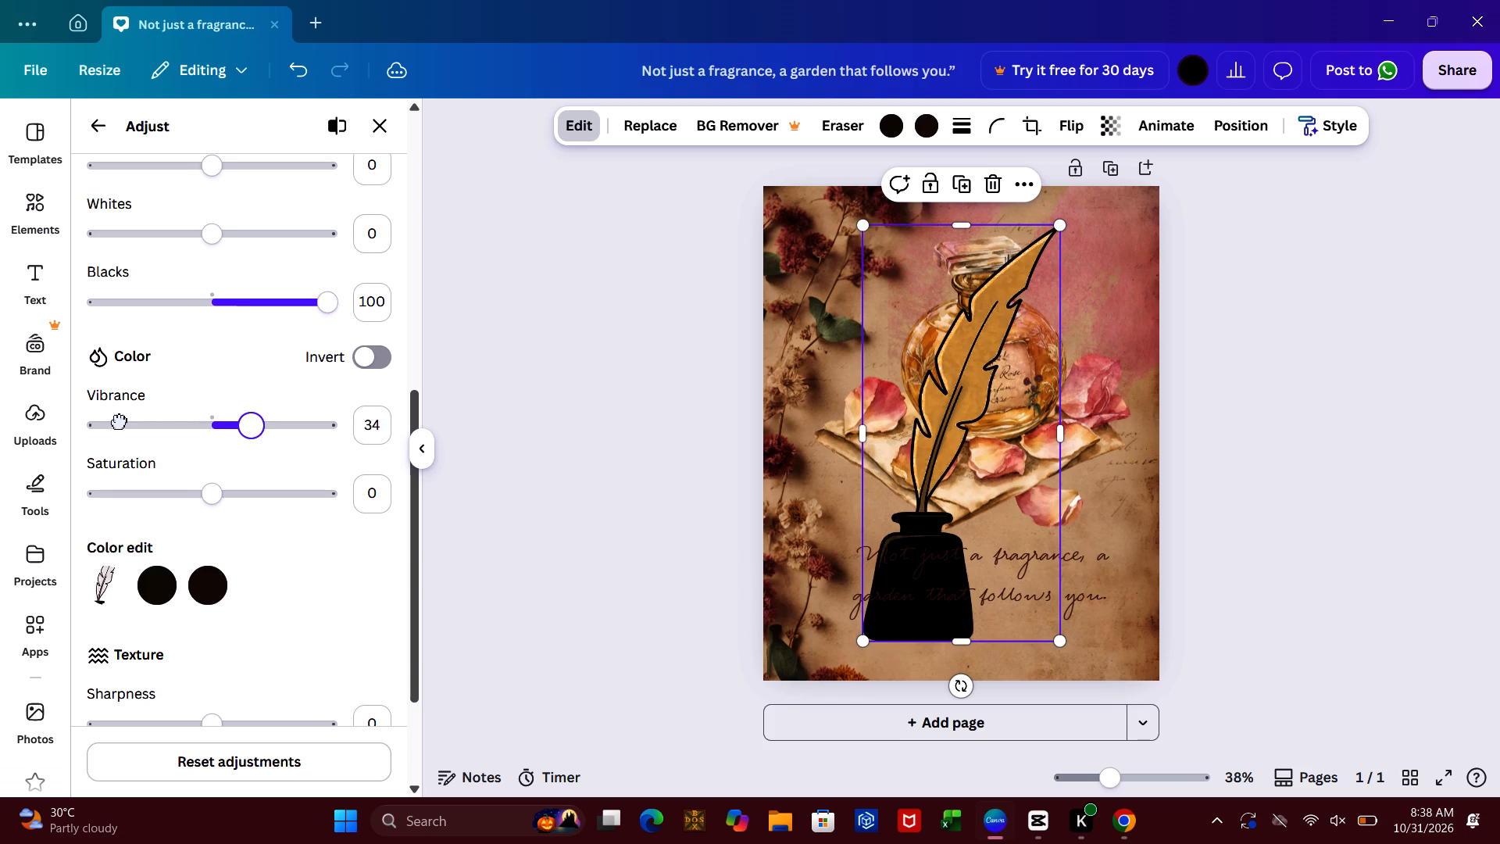
pyautogui.click(159, 420)
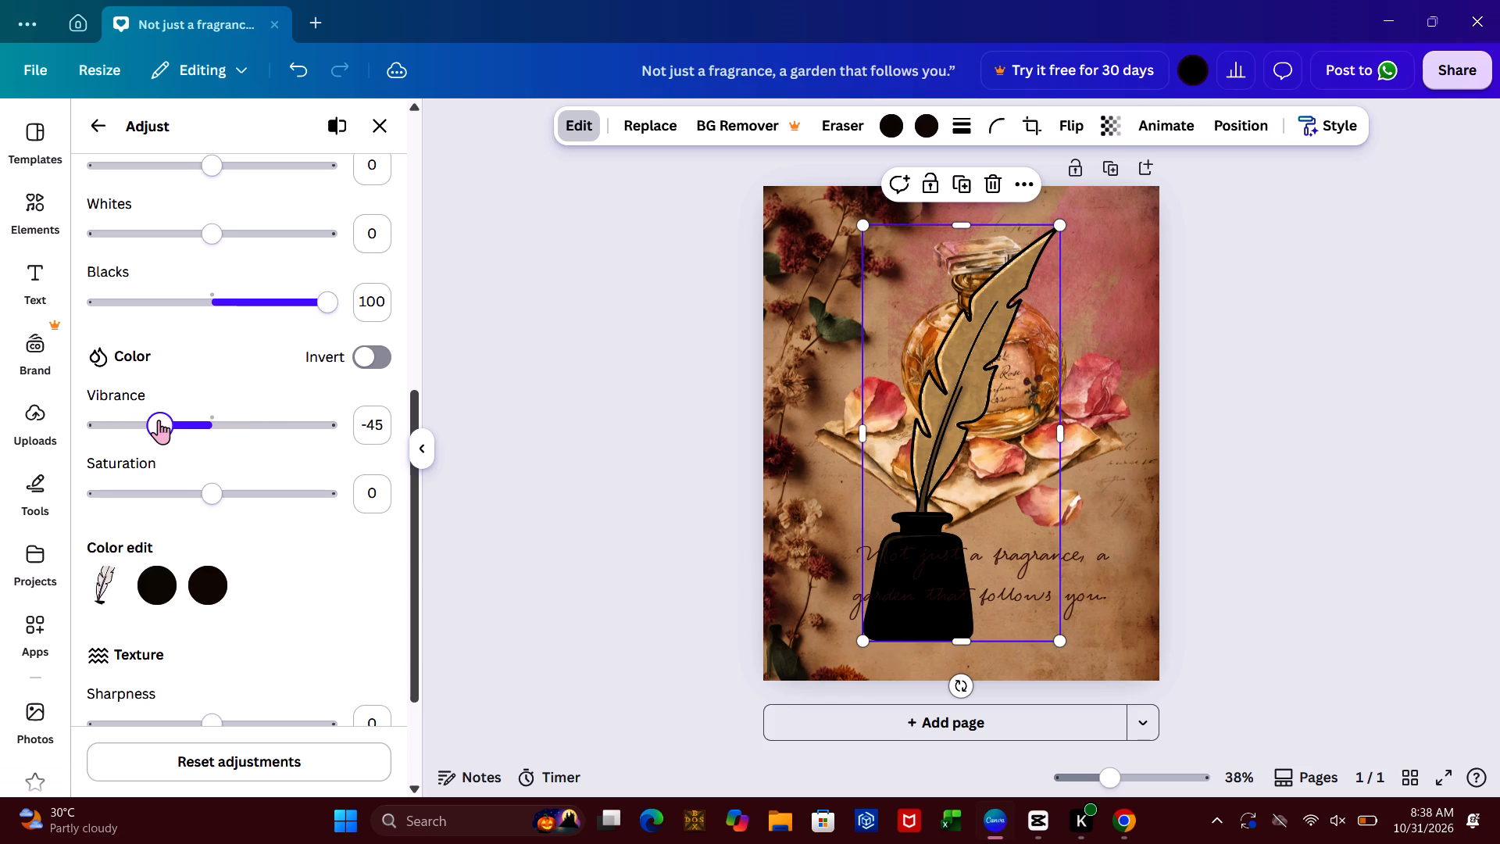
pyautogui.click(185, 424)
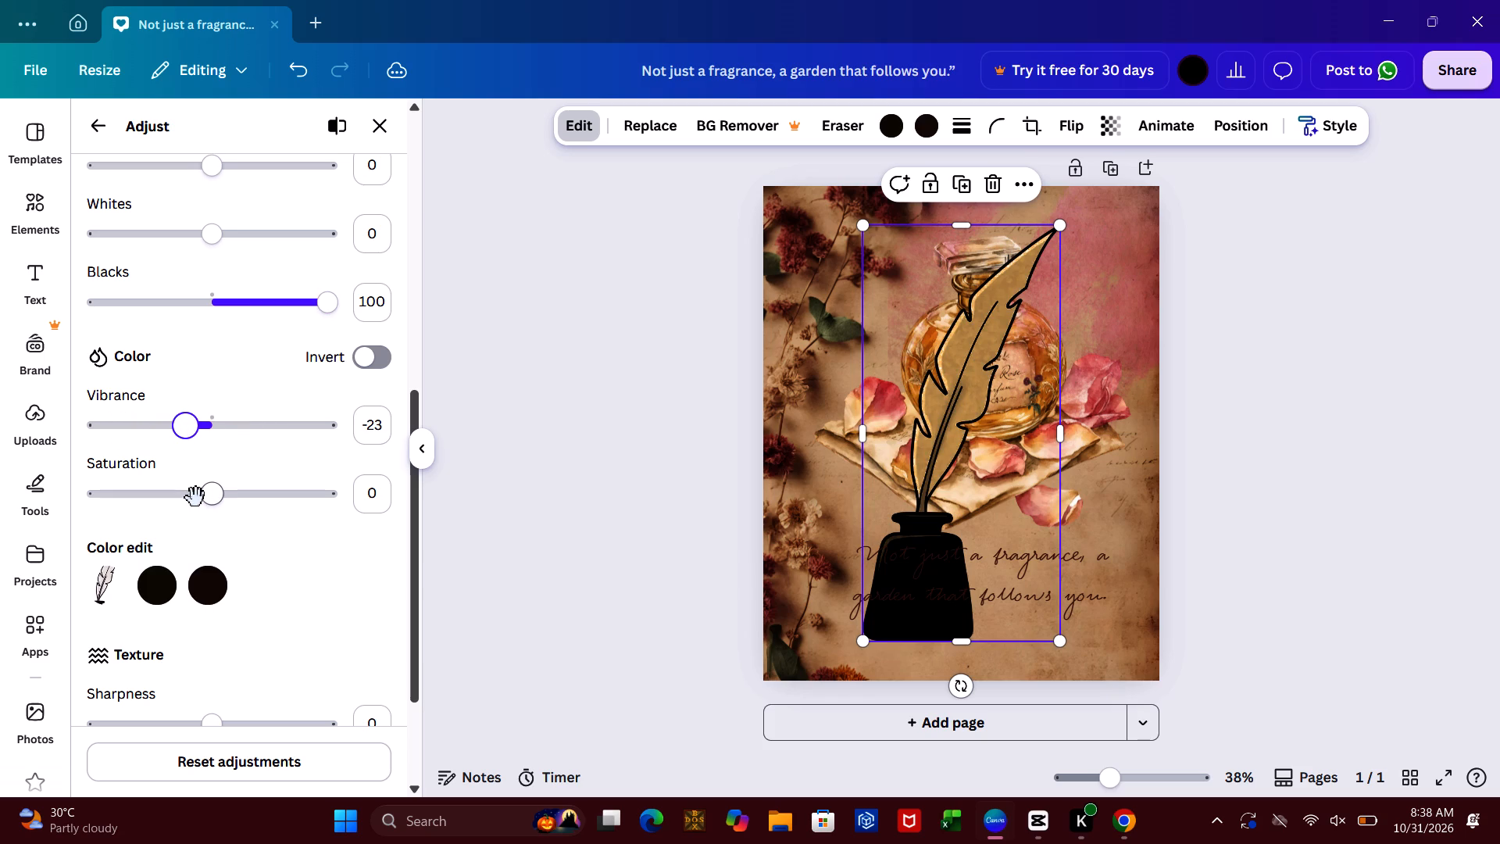
pyautogui.click(196, 499)
pyautogui.click(224, 502)
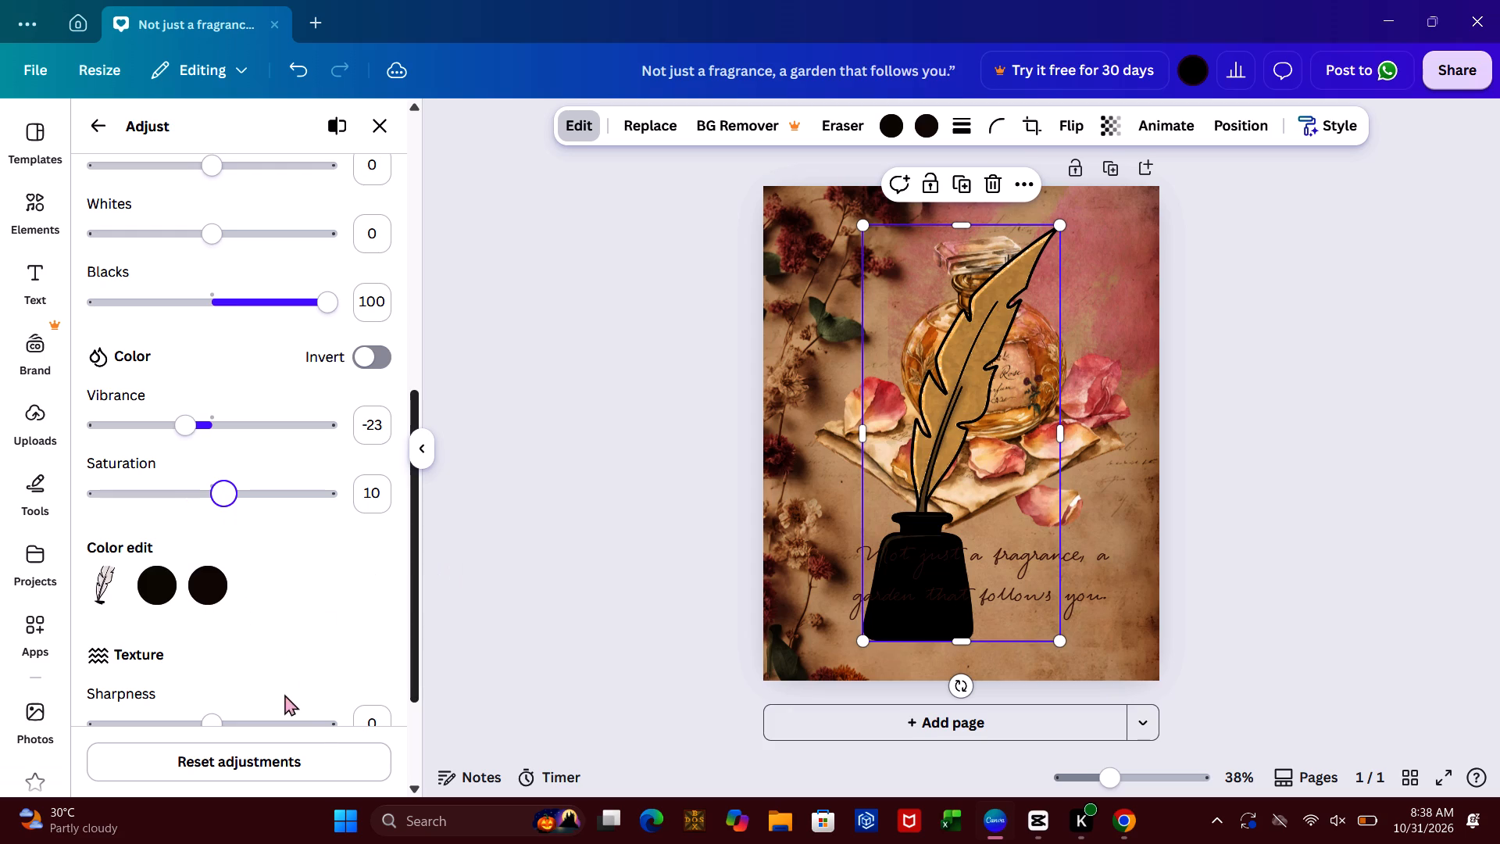
# Set the quill and inkwell graphic's sharpness to -51 and finish adjusting the image.
pyautogui.click(322, 710)
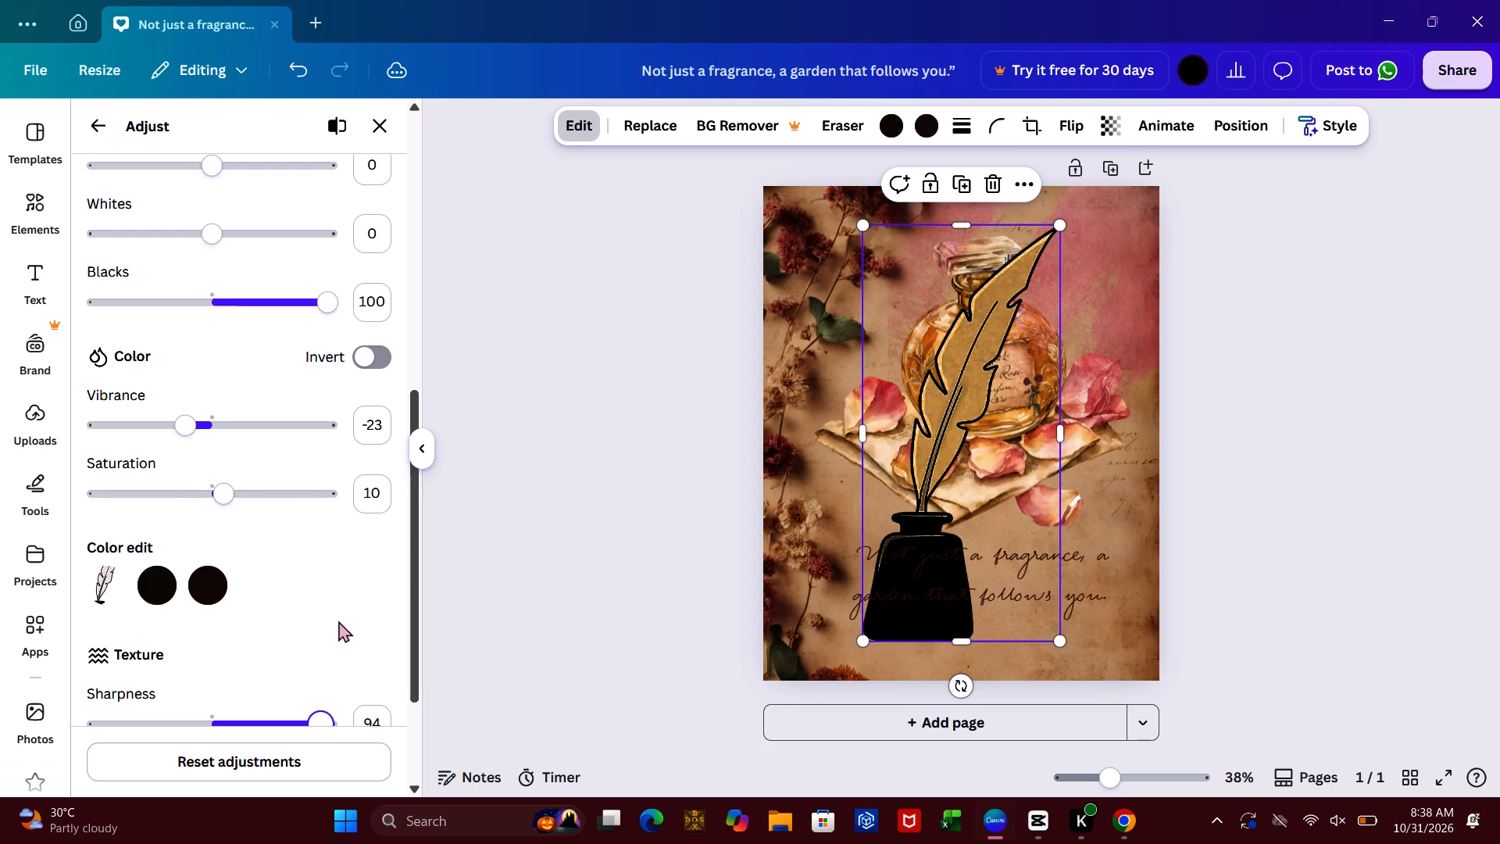
pyautogui.click(152, 710)
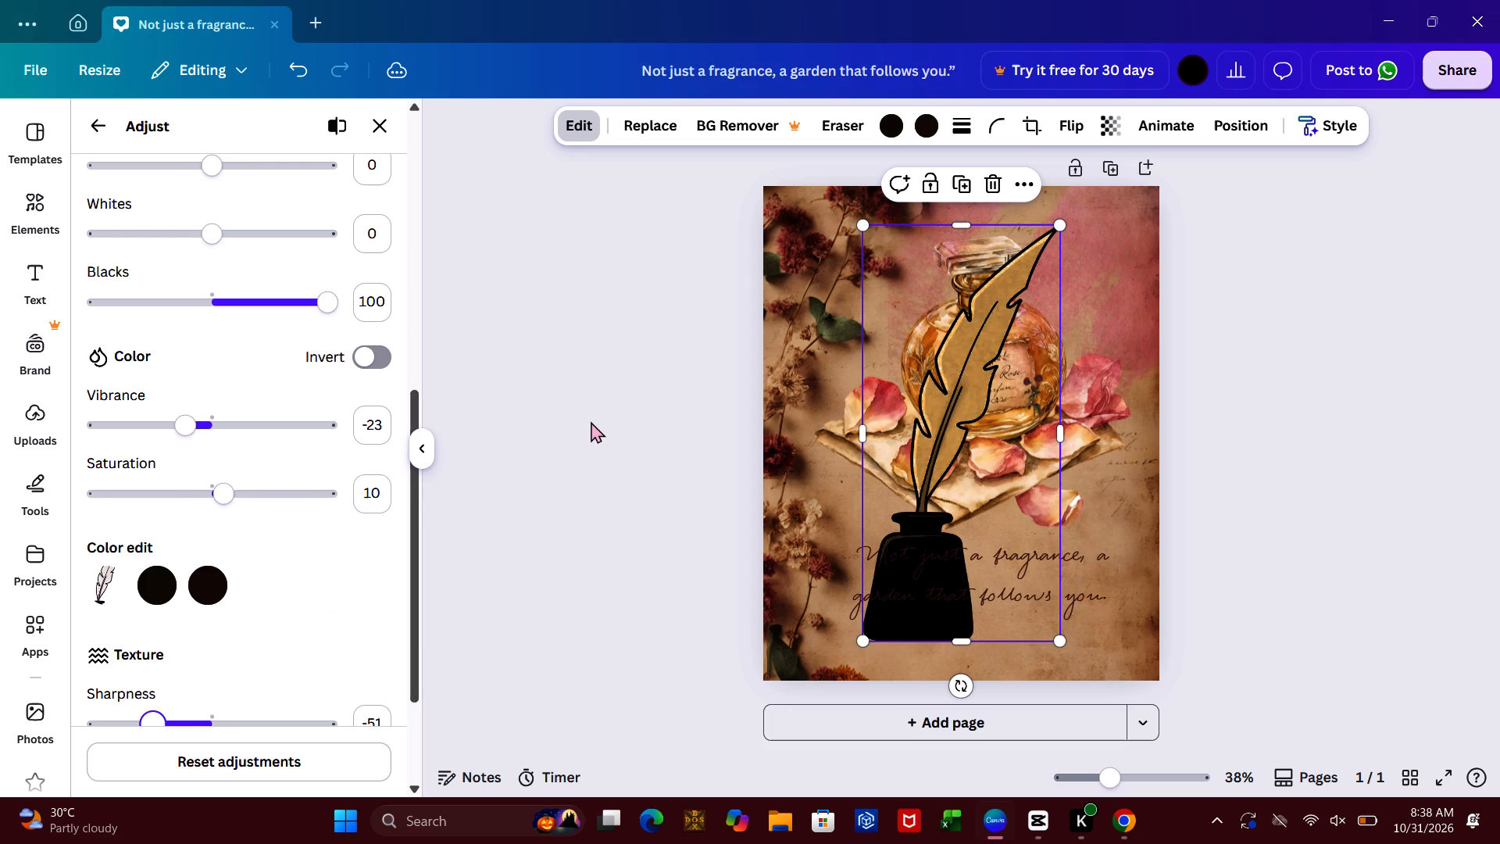
pyautogui.click(591, 421)
pyautogui.click(591, 421)
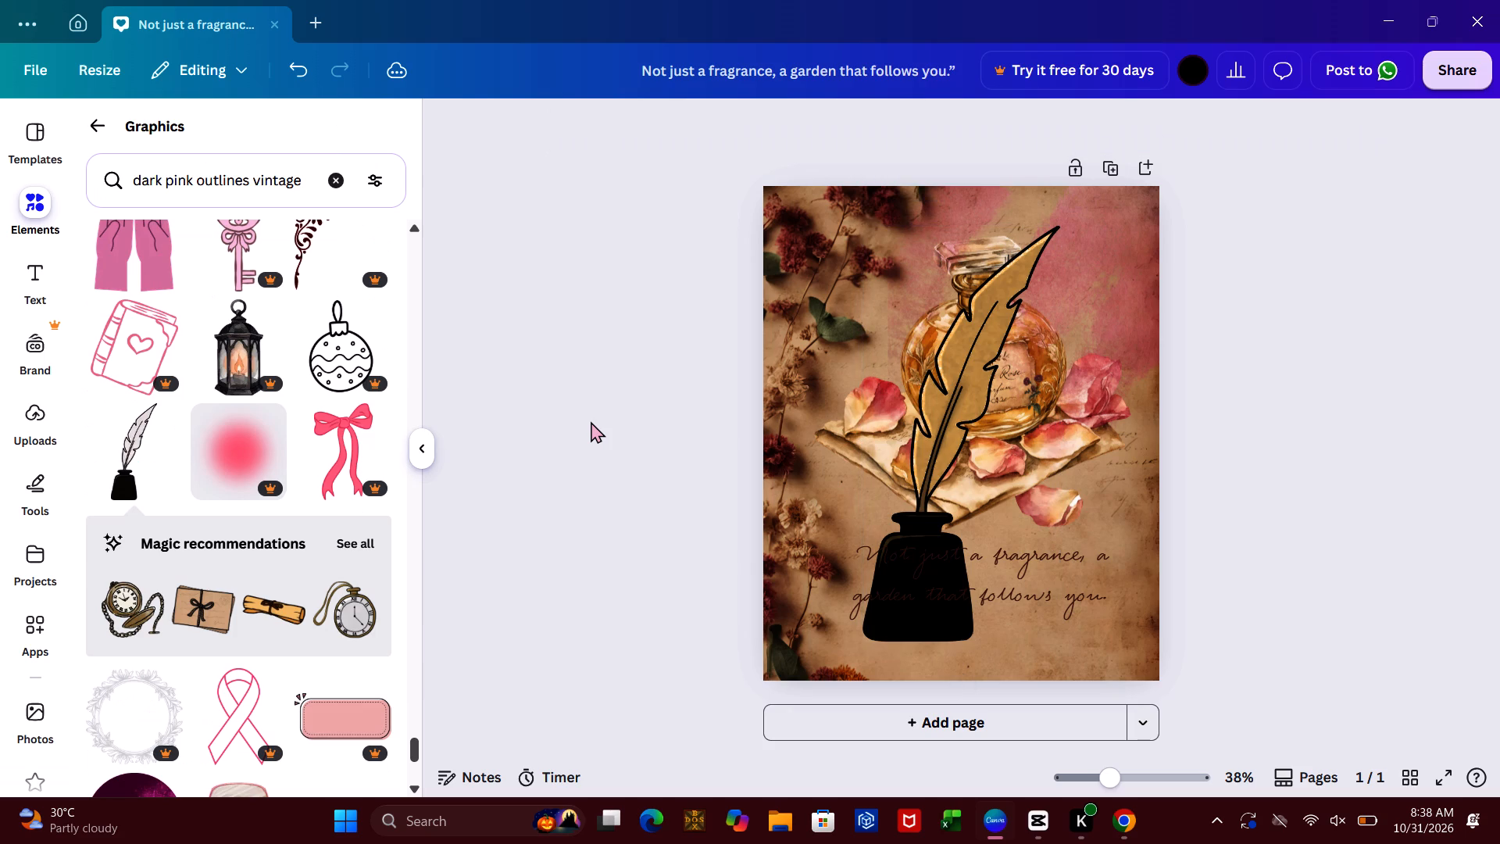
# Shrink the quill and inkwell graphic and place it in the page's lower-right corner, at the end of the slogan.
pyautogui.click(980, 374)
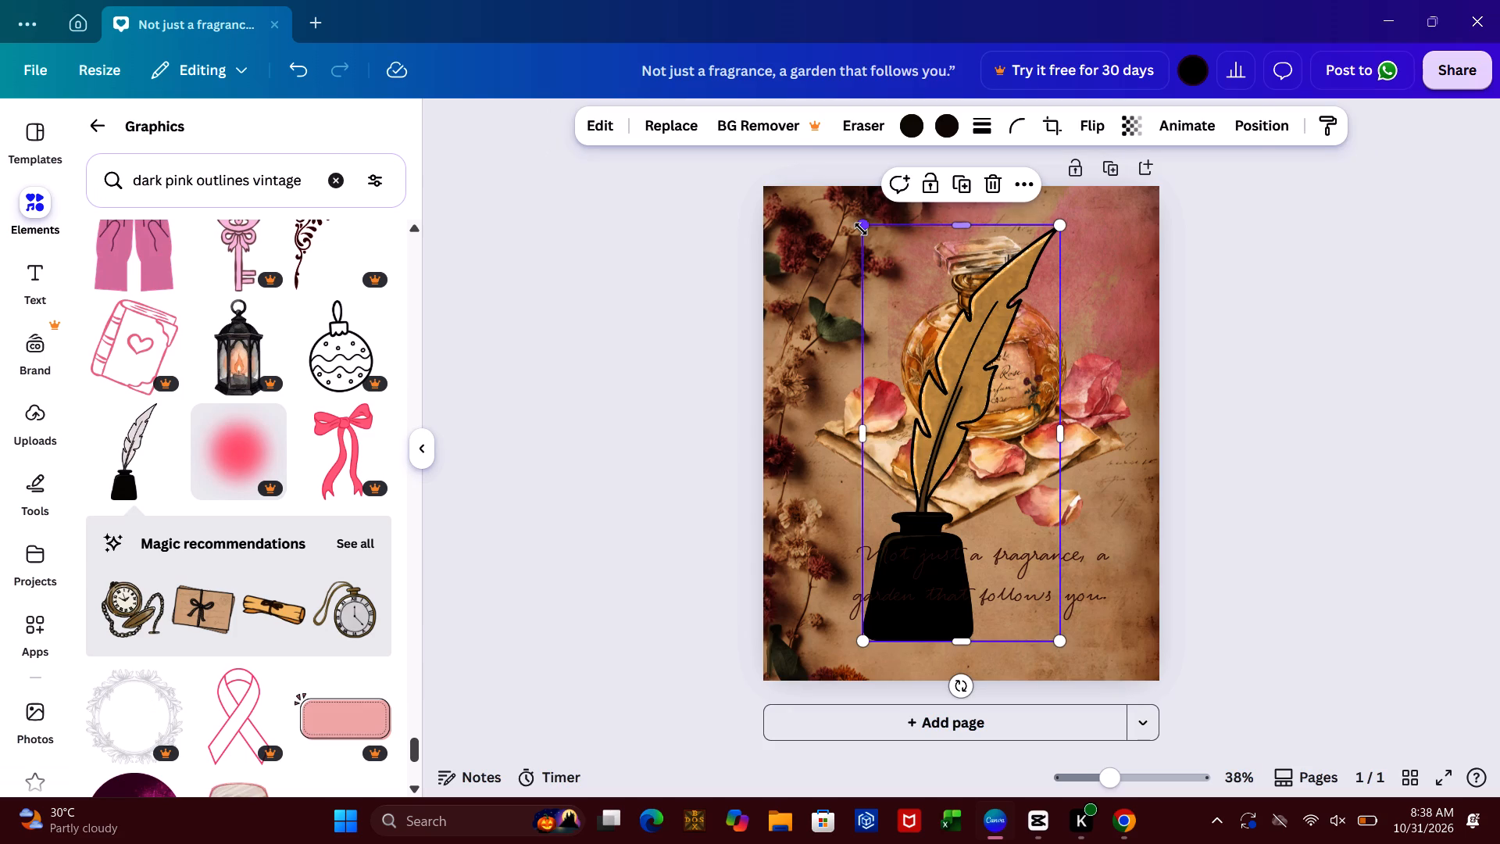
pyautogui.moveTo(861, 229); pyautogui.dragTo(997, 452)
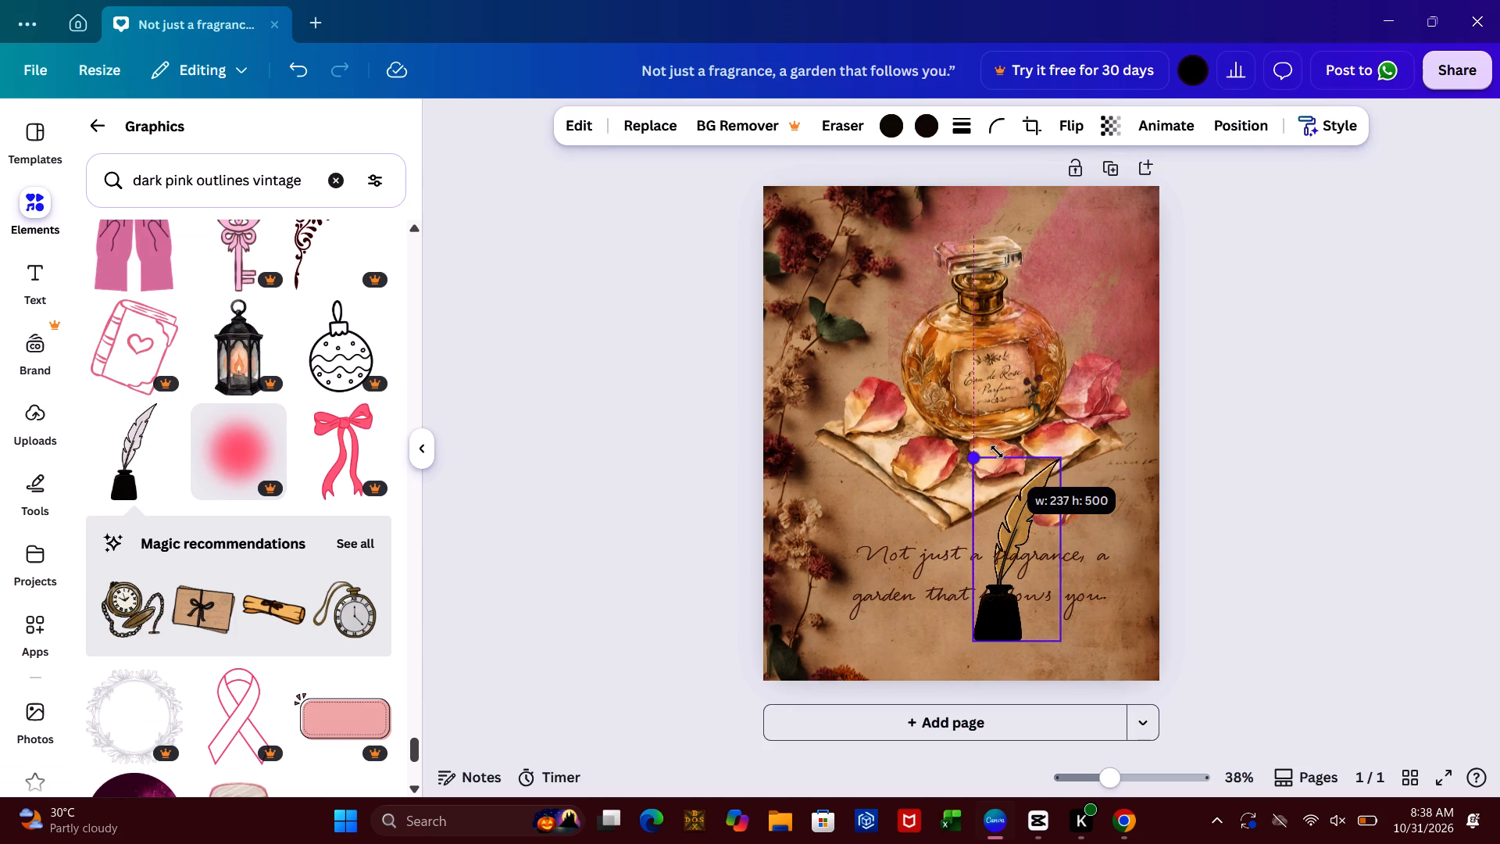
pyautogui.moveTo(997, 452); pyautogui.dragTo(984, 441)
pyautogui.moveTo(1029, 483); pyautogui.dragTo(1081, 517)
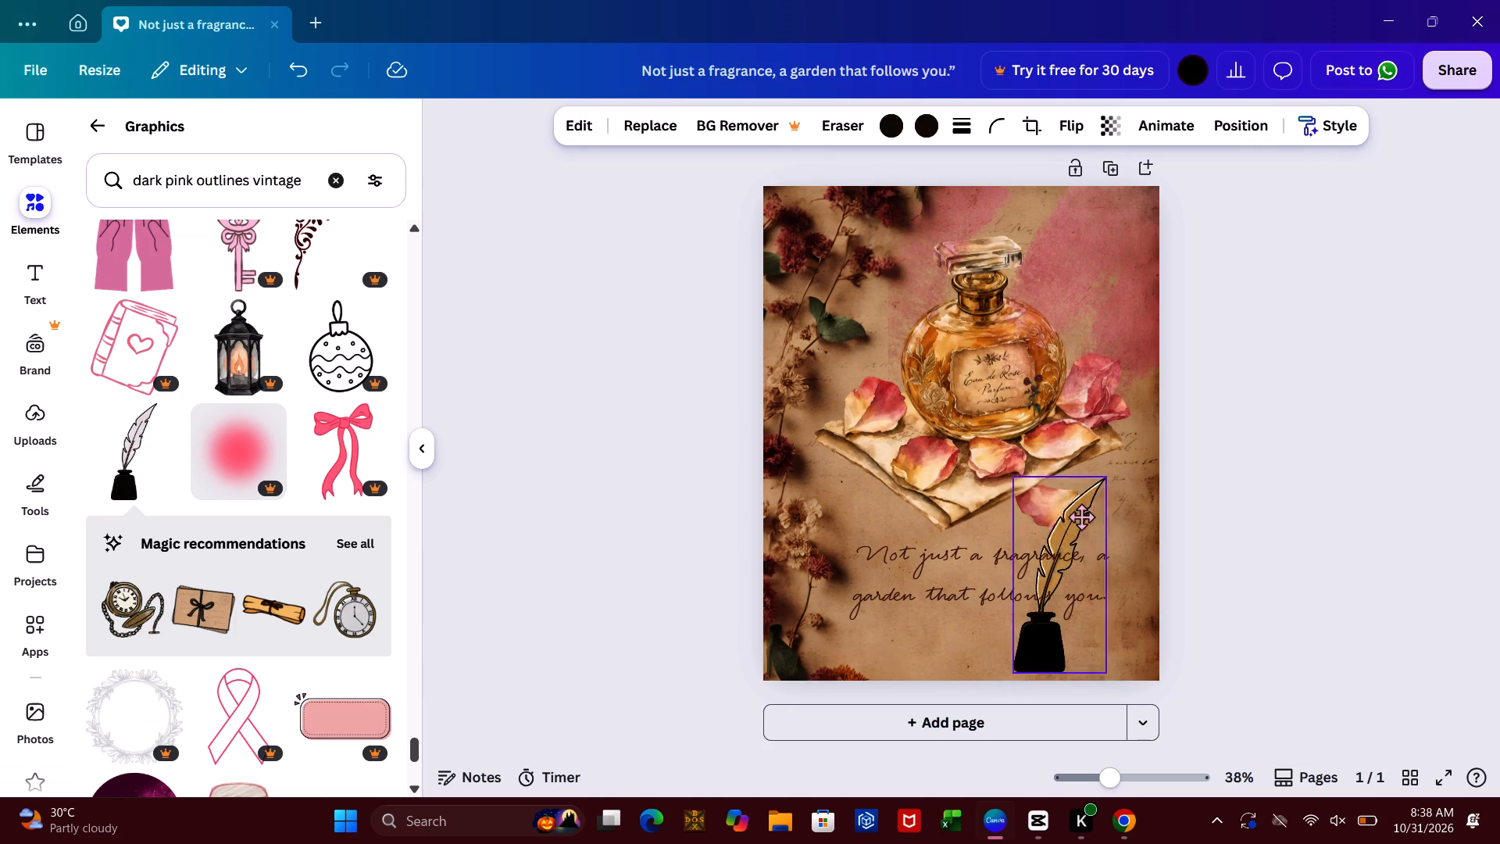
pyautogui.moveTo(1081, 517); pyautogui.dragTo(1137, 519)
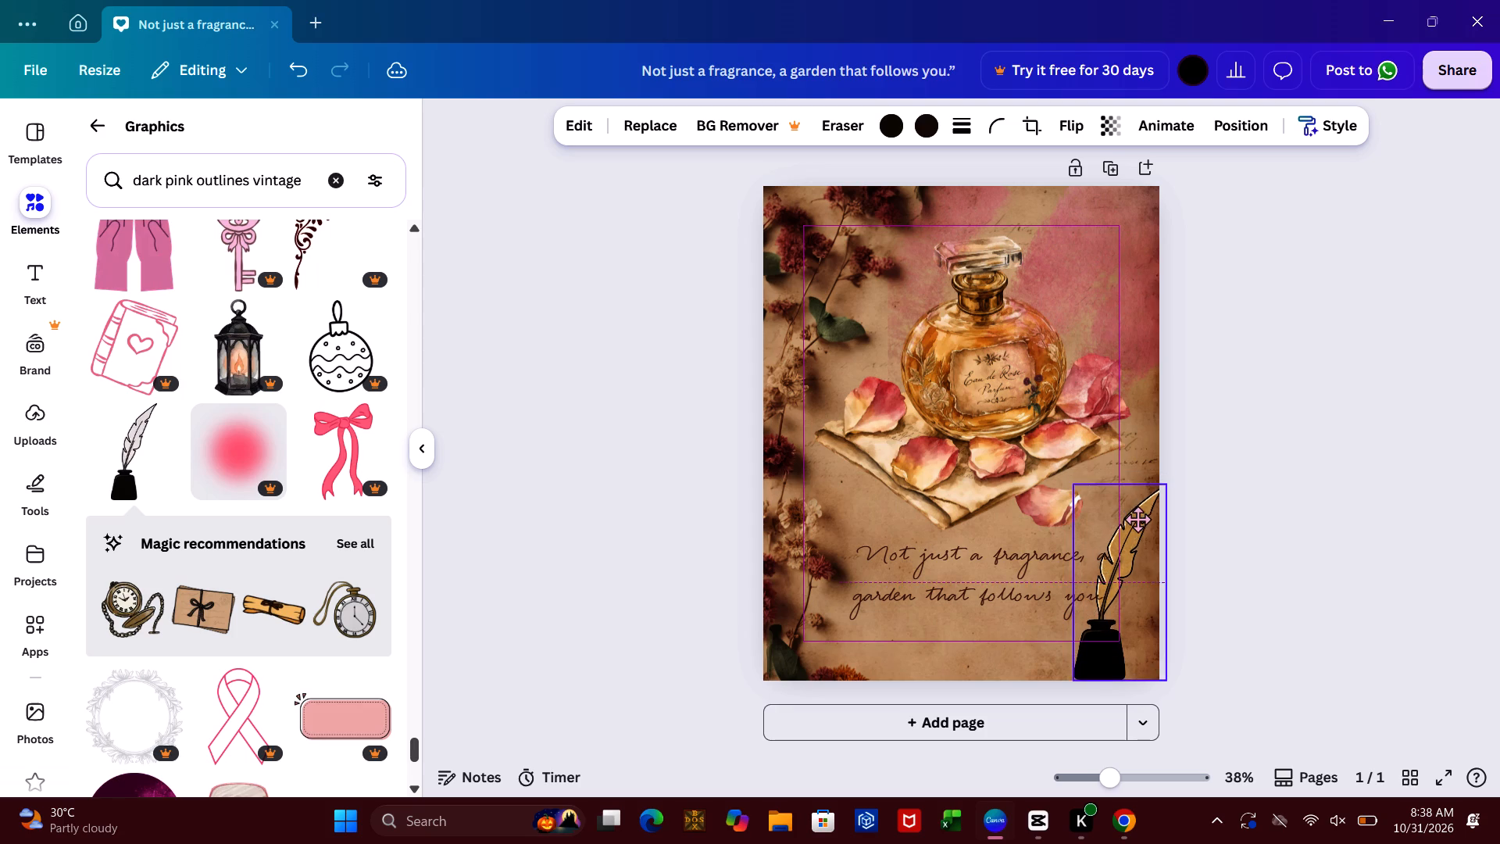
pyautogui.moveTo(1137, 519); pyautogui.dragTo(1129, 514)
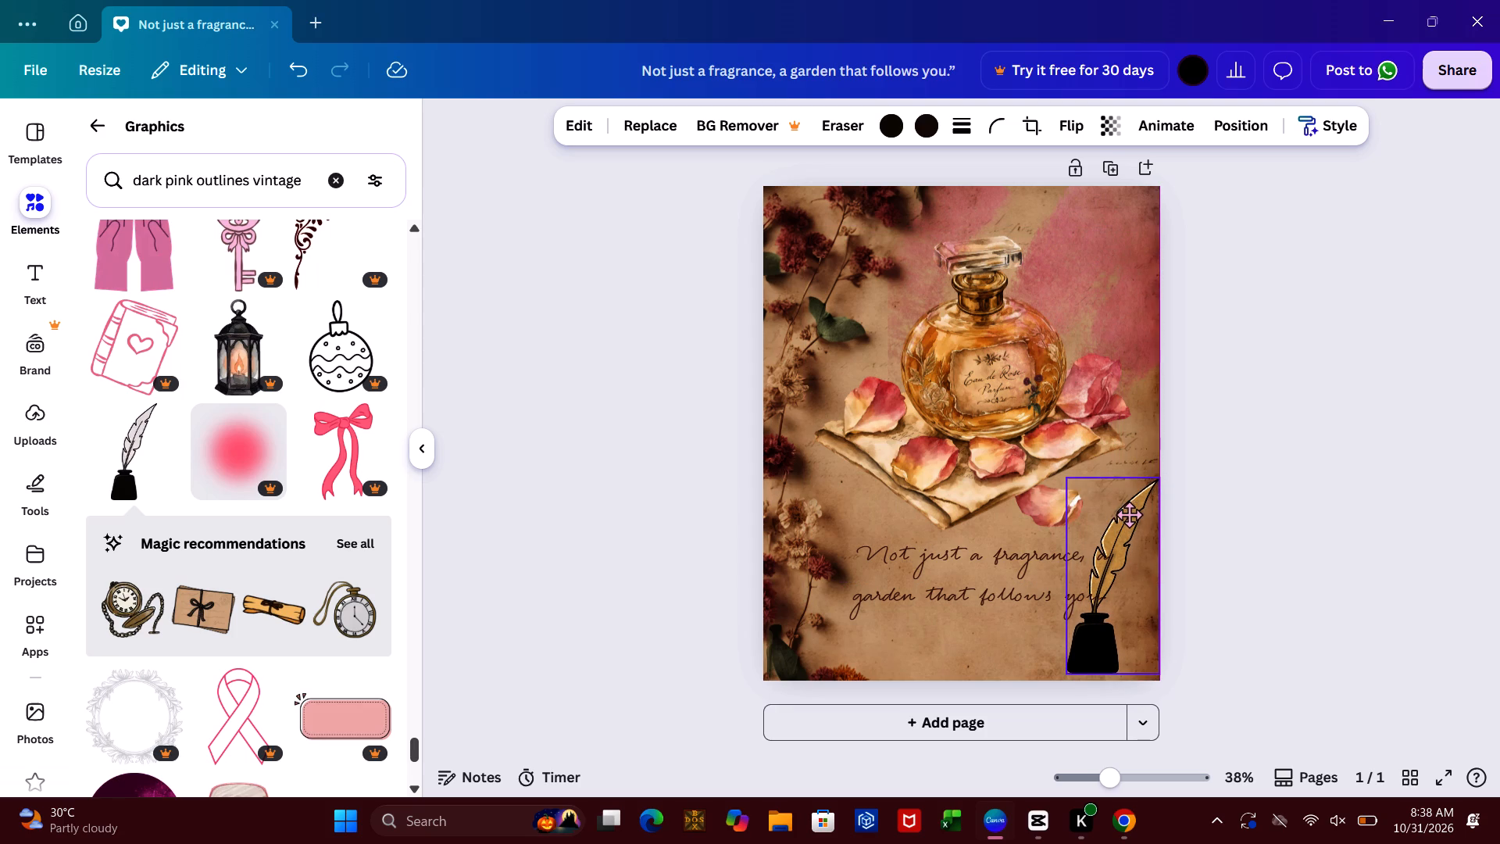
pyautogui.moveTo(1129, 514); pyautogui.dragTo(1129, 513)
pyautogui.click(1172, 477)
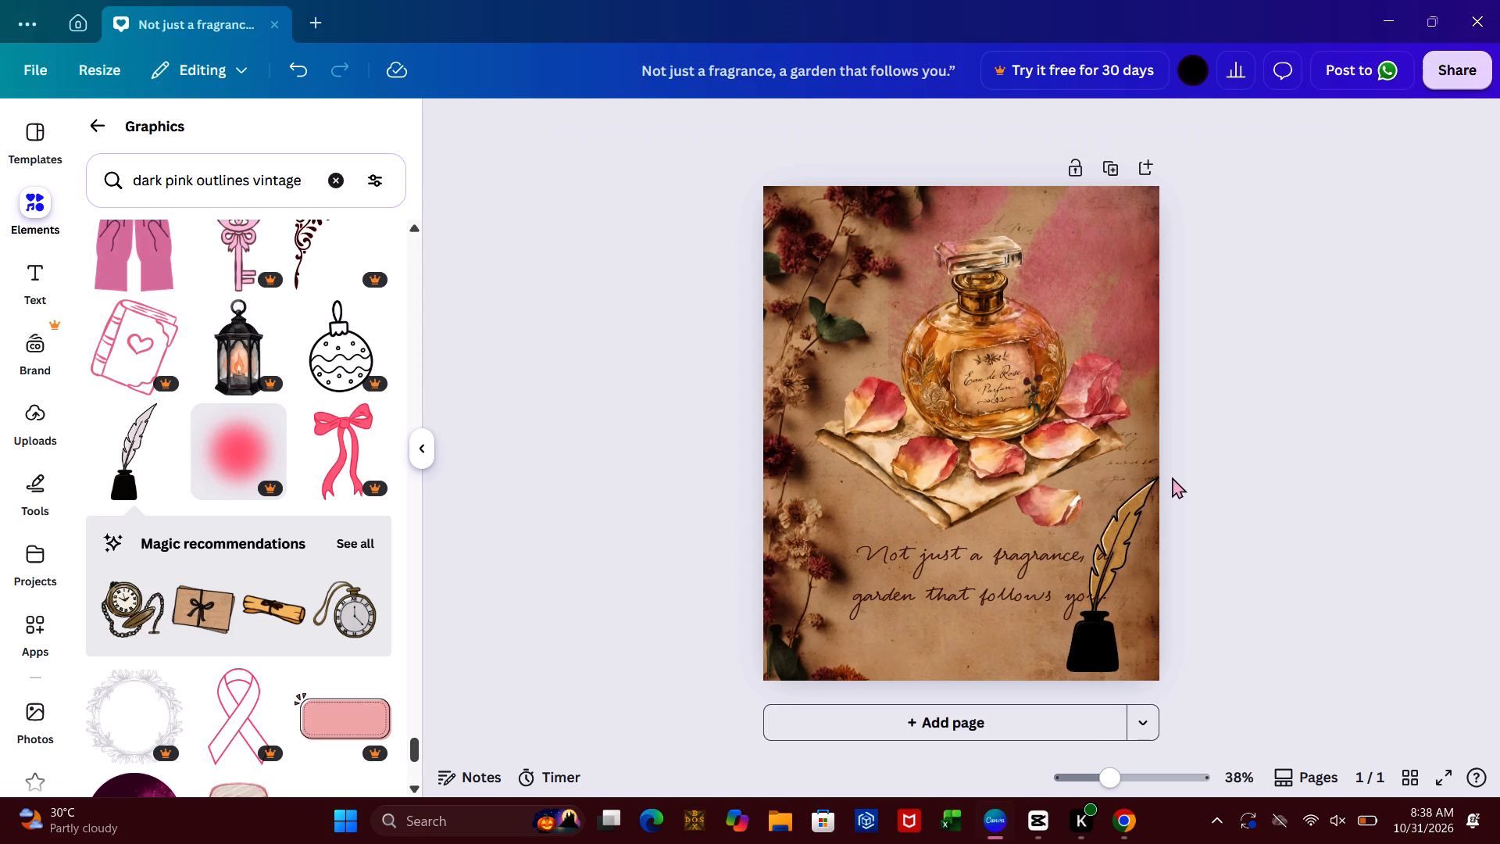
# Reduce the slogan text to size 55.4 and position it under the parchment and petals, left of the quill.
pyautogui.moveTo(1010, 592); pyautogui.dragTo(999, 573)
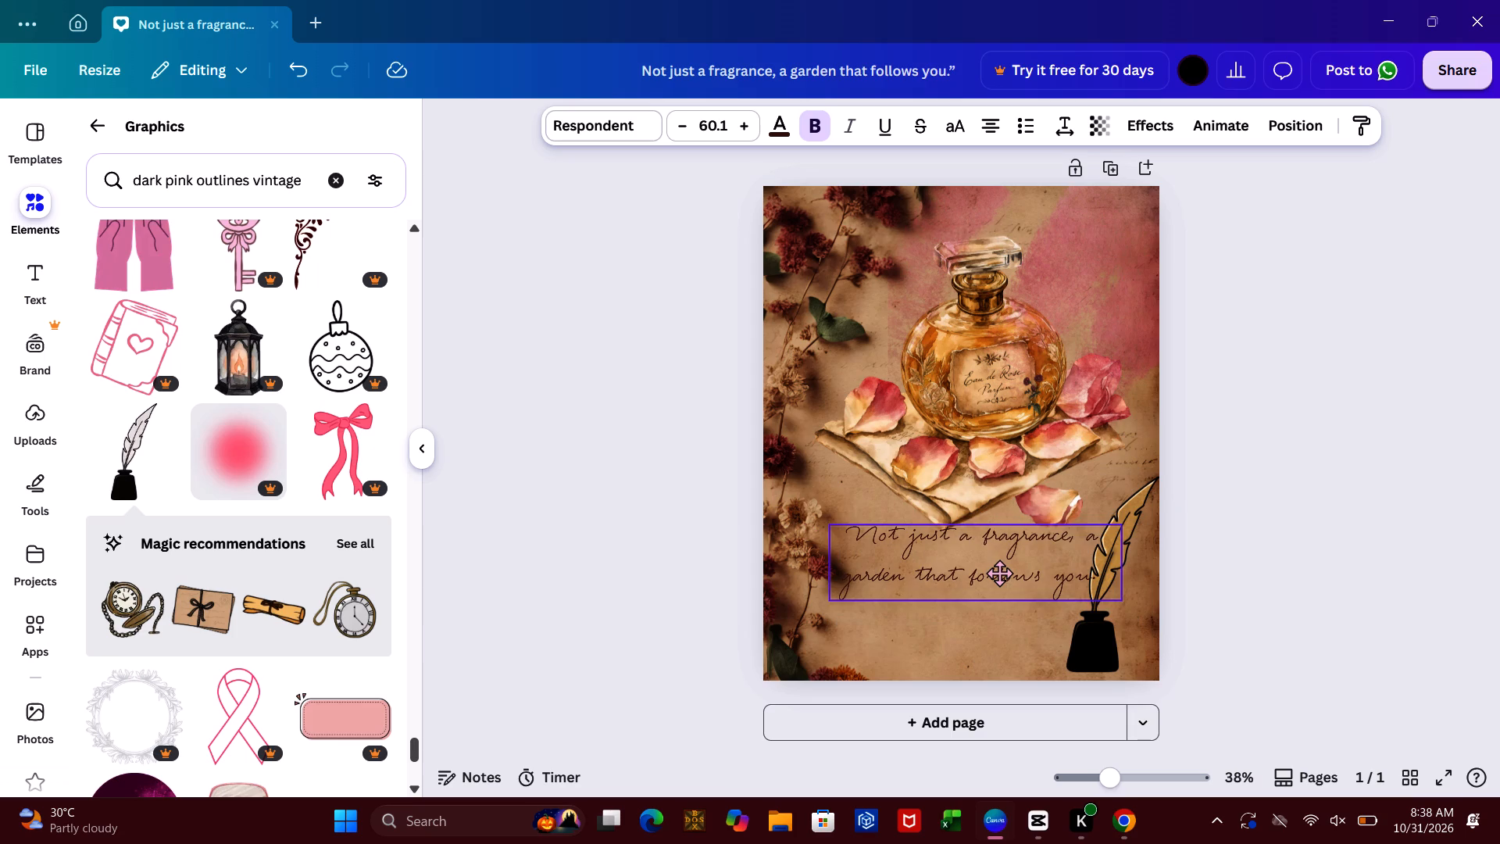
pyautogui.moveTo(999, 573); pyautogui.dragTo(988, 587)
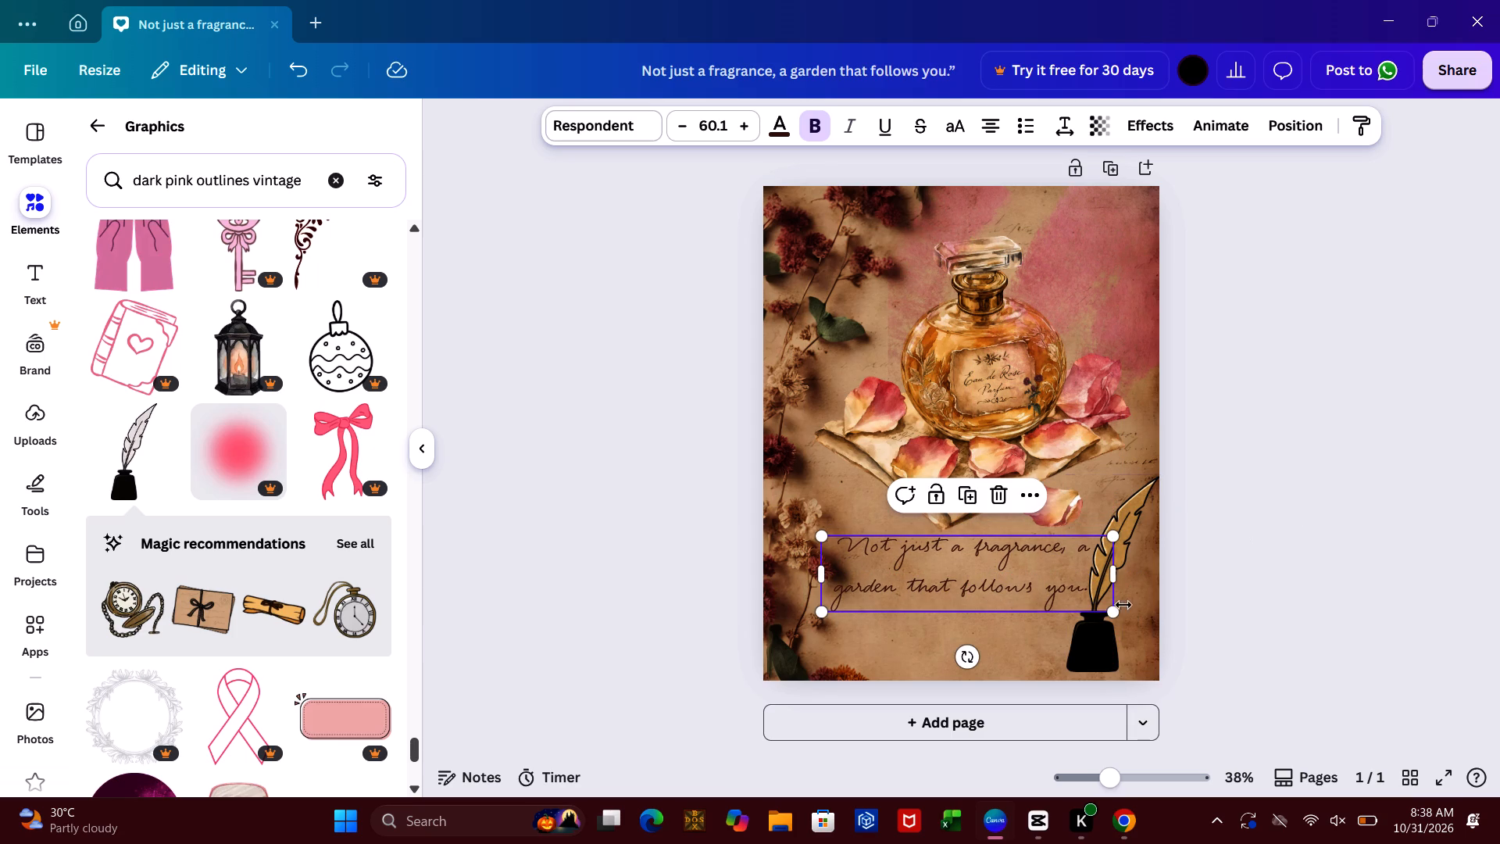
pyautogui.moveTo(1109, 606); pyautogui.dragTo(1088, 595)
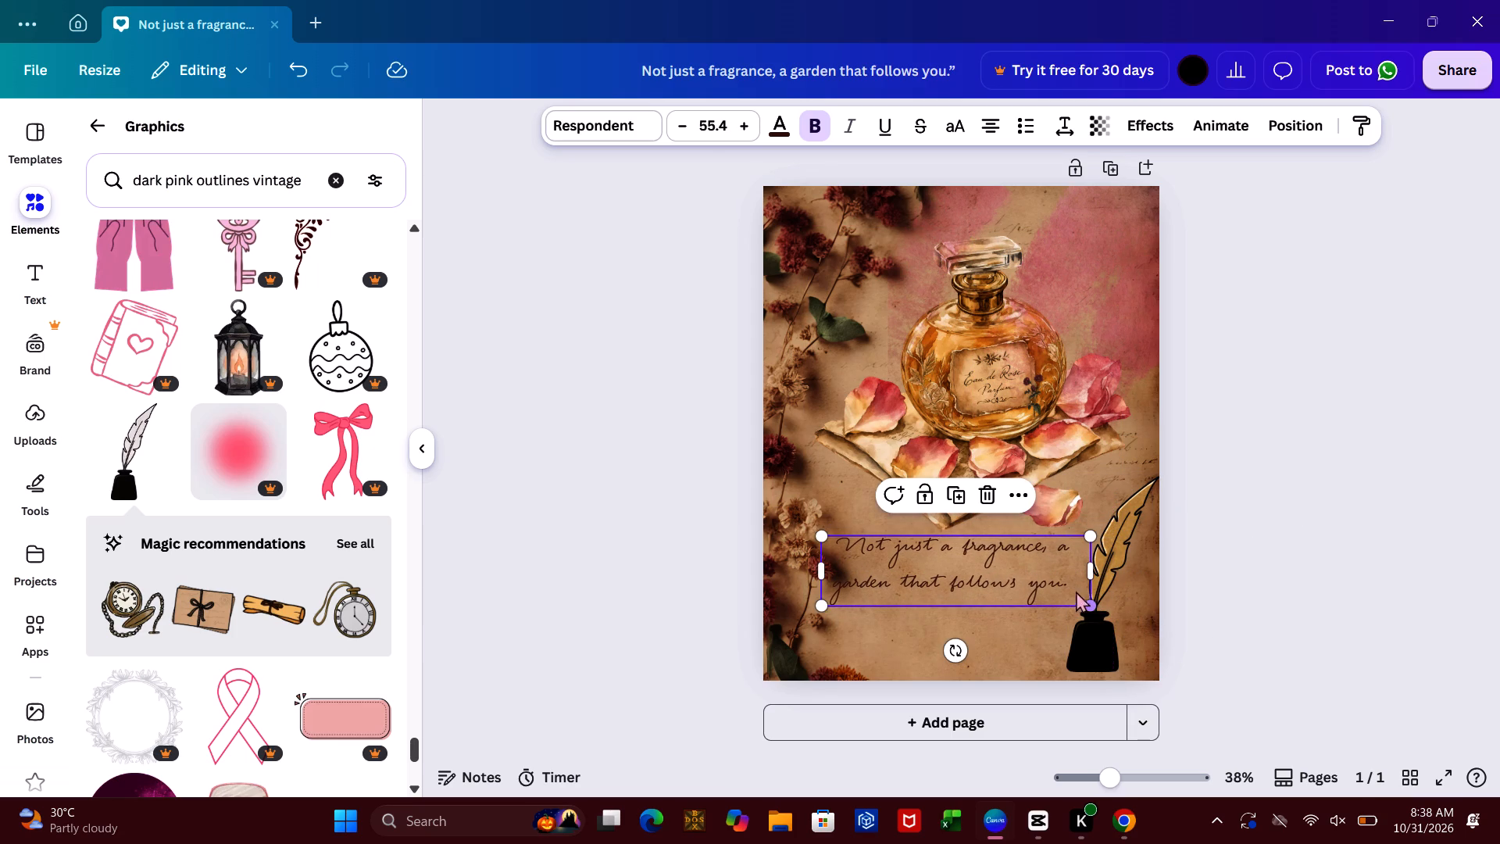
pyautogui.moveTo(1051, 579); pyautogui.dragTo(1069, 576)
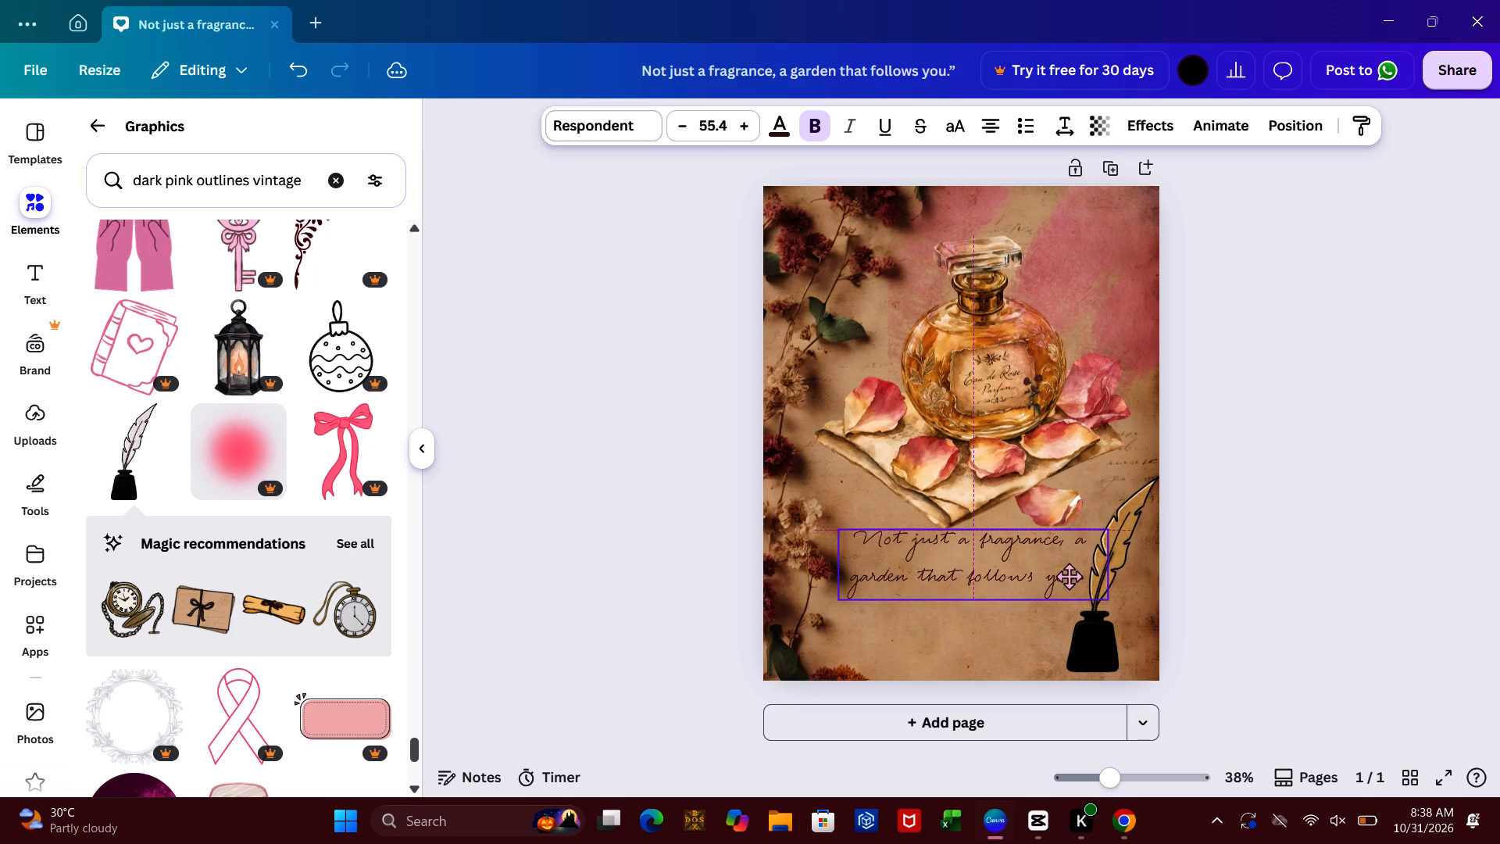
pyautogui.moveTo(1069, 576); pyautogui.dragTo(1069, 582)
pyautogui.click(1270, 472)
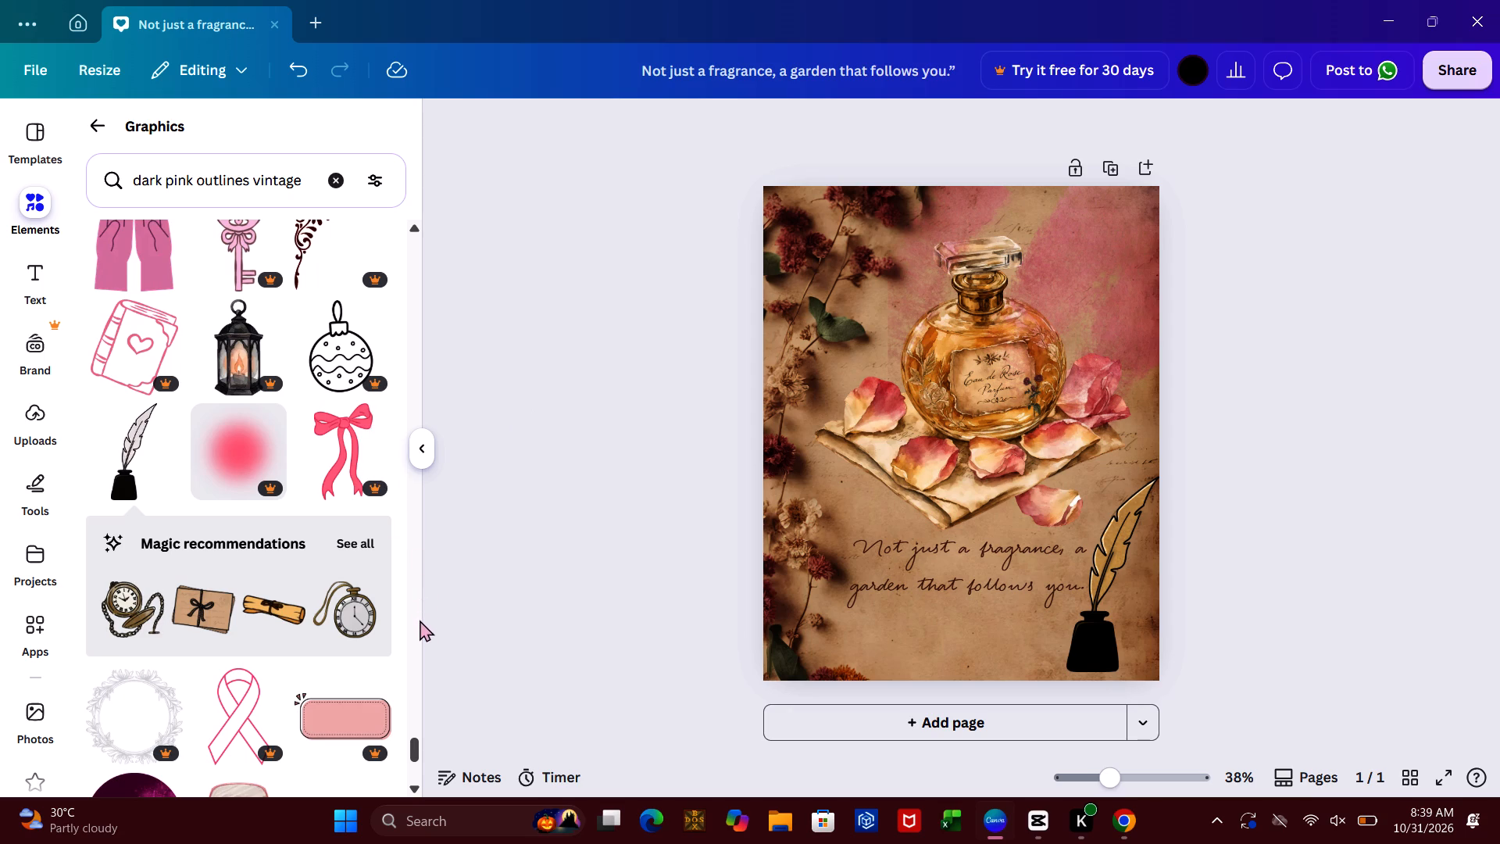
# Browse the "dark pink outlines vintage" graphics results for another ornament that suits the perfume post.
pyautogui.click(410, 658)
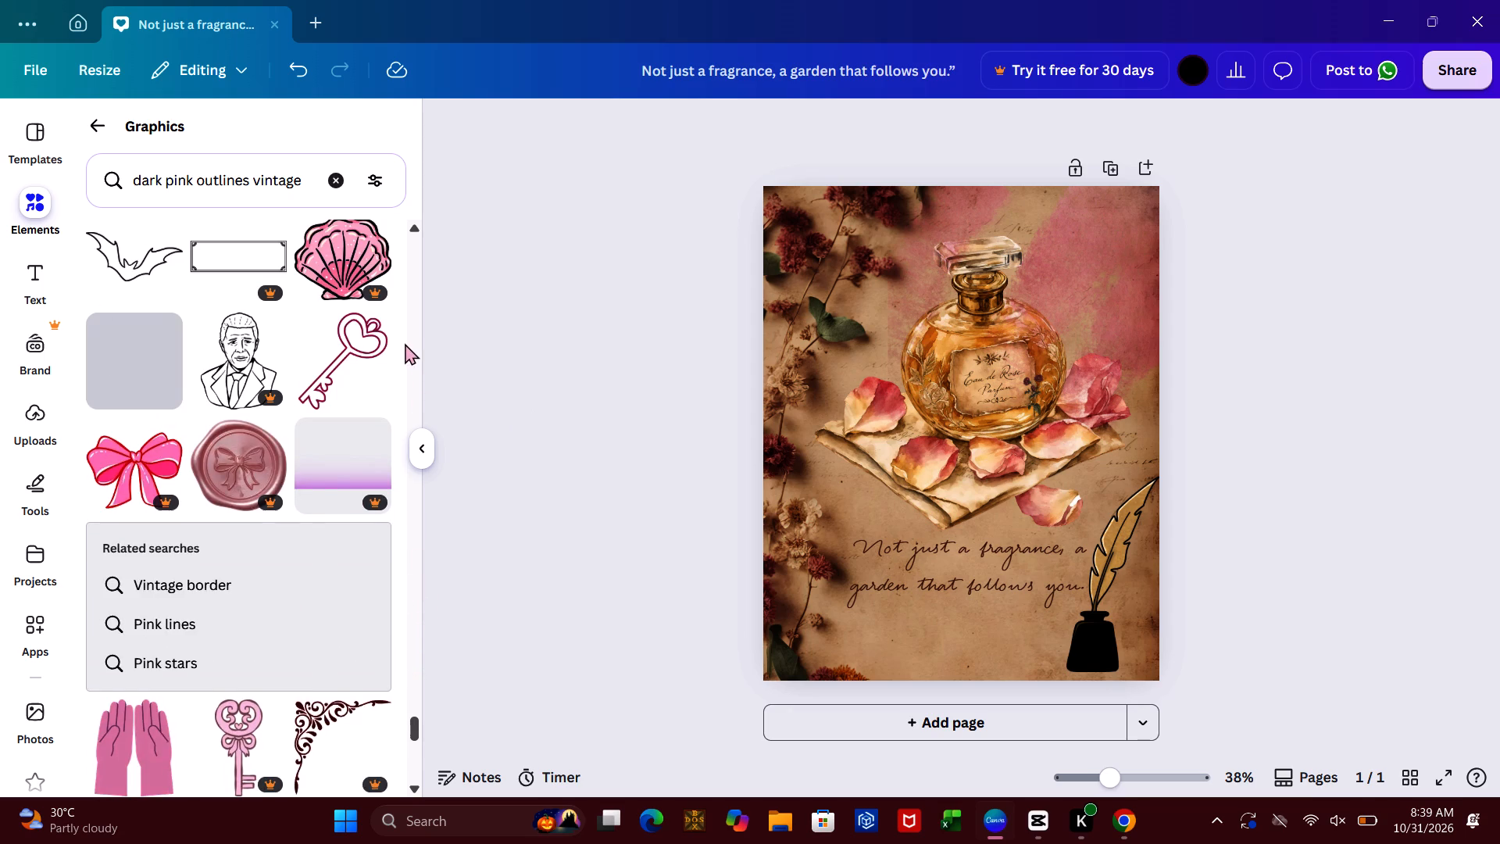
pyautogui.click(408, 342)
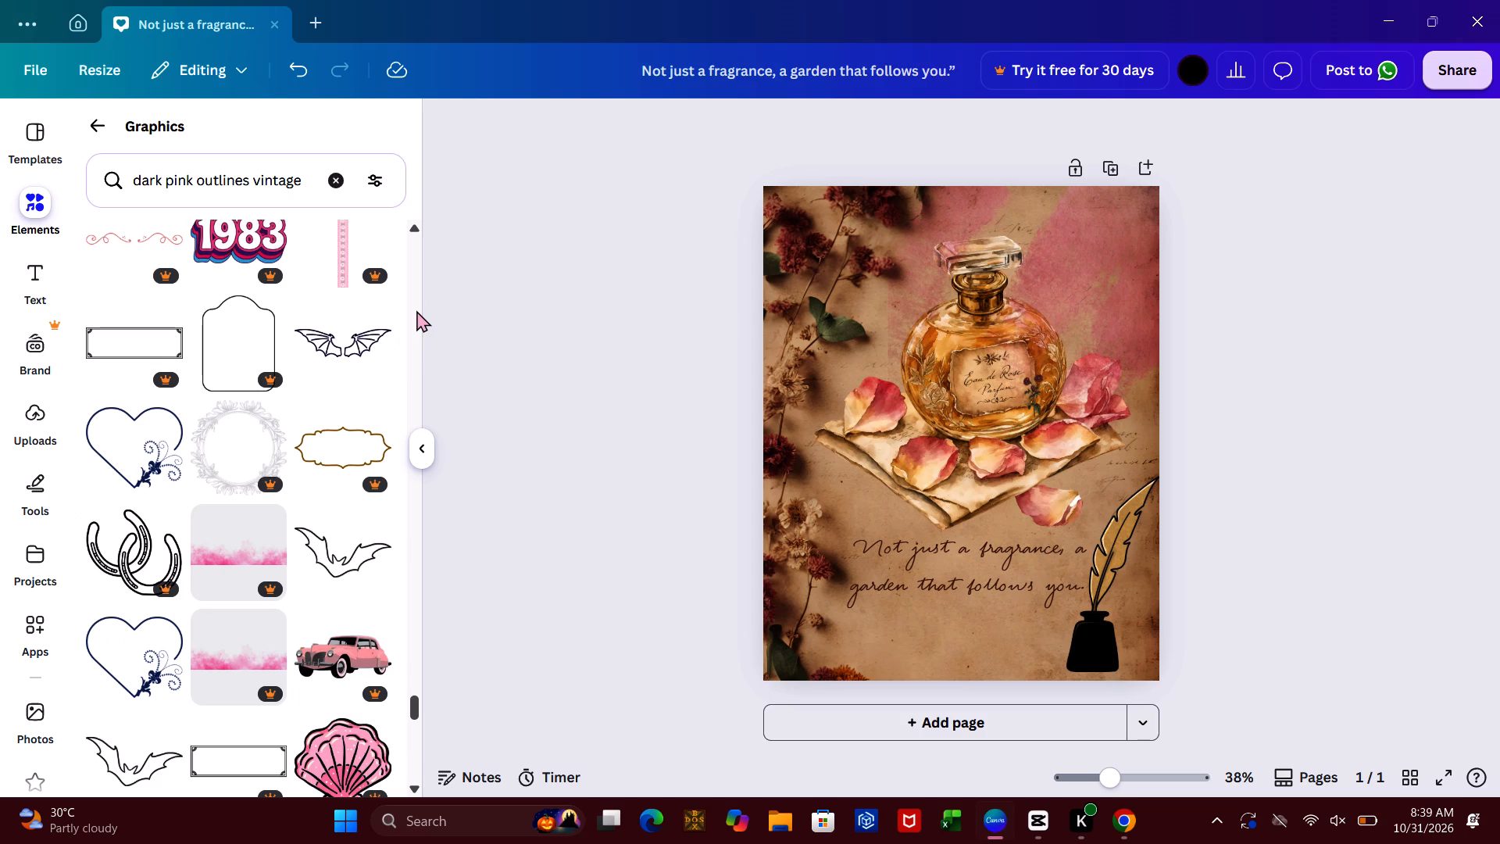
pyautogui.click(416, 310)
pyautogui.click(416, 310)
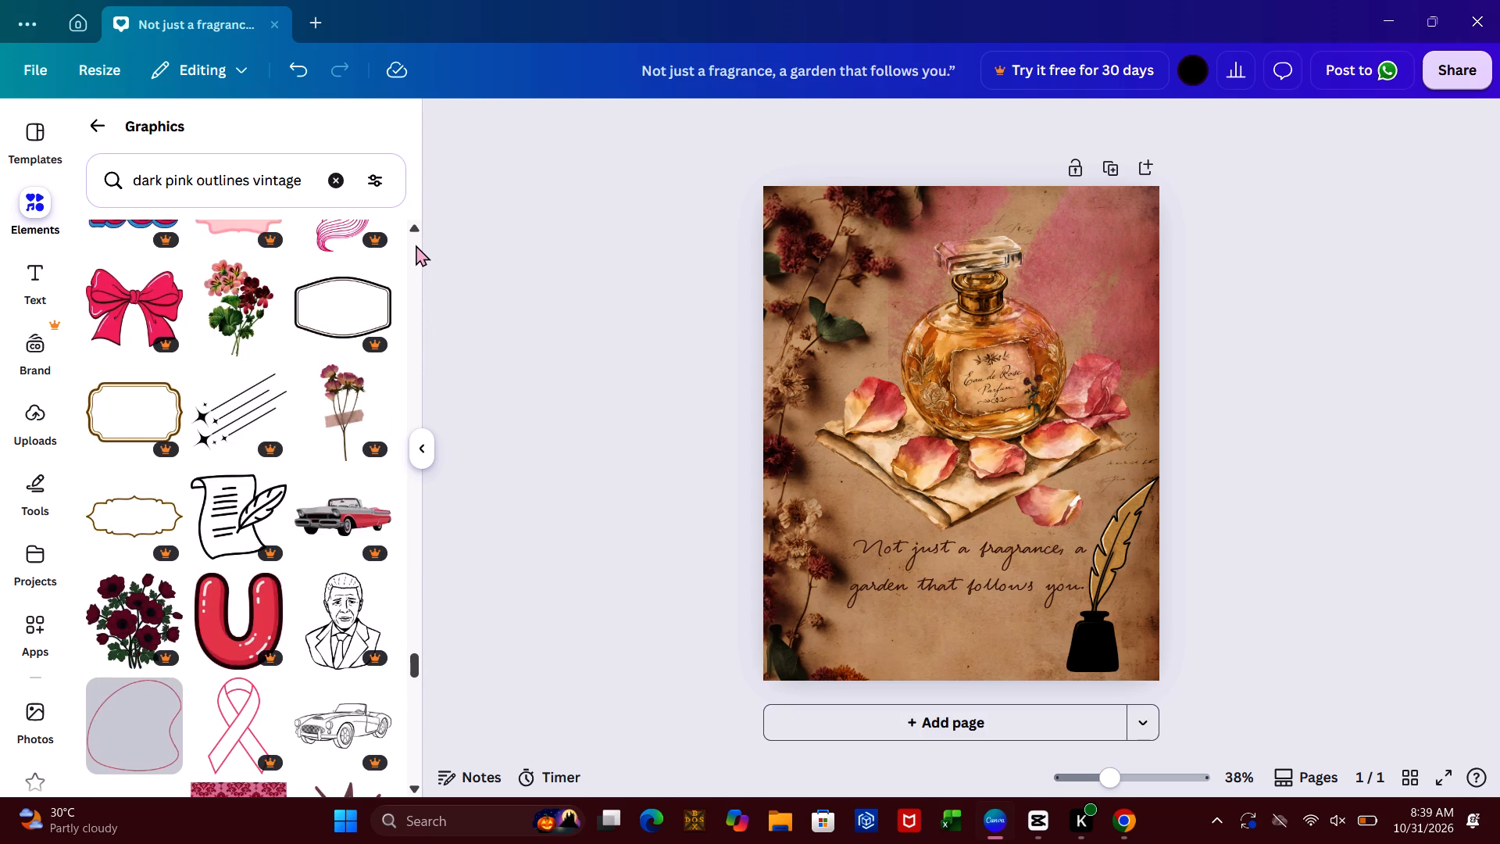
pyautogui.tripleClick(416, 245)
pyautogui.tripleClick(416, 245)
pyautogui.tripleClick(416, 245)
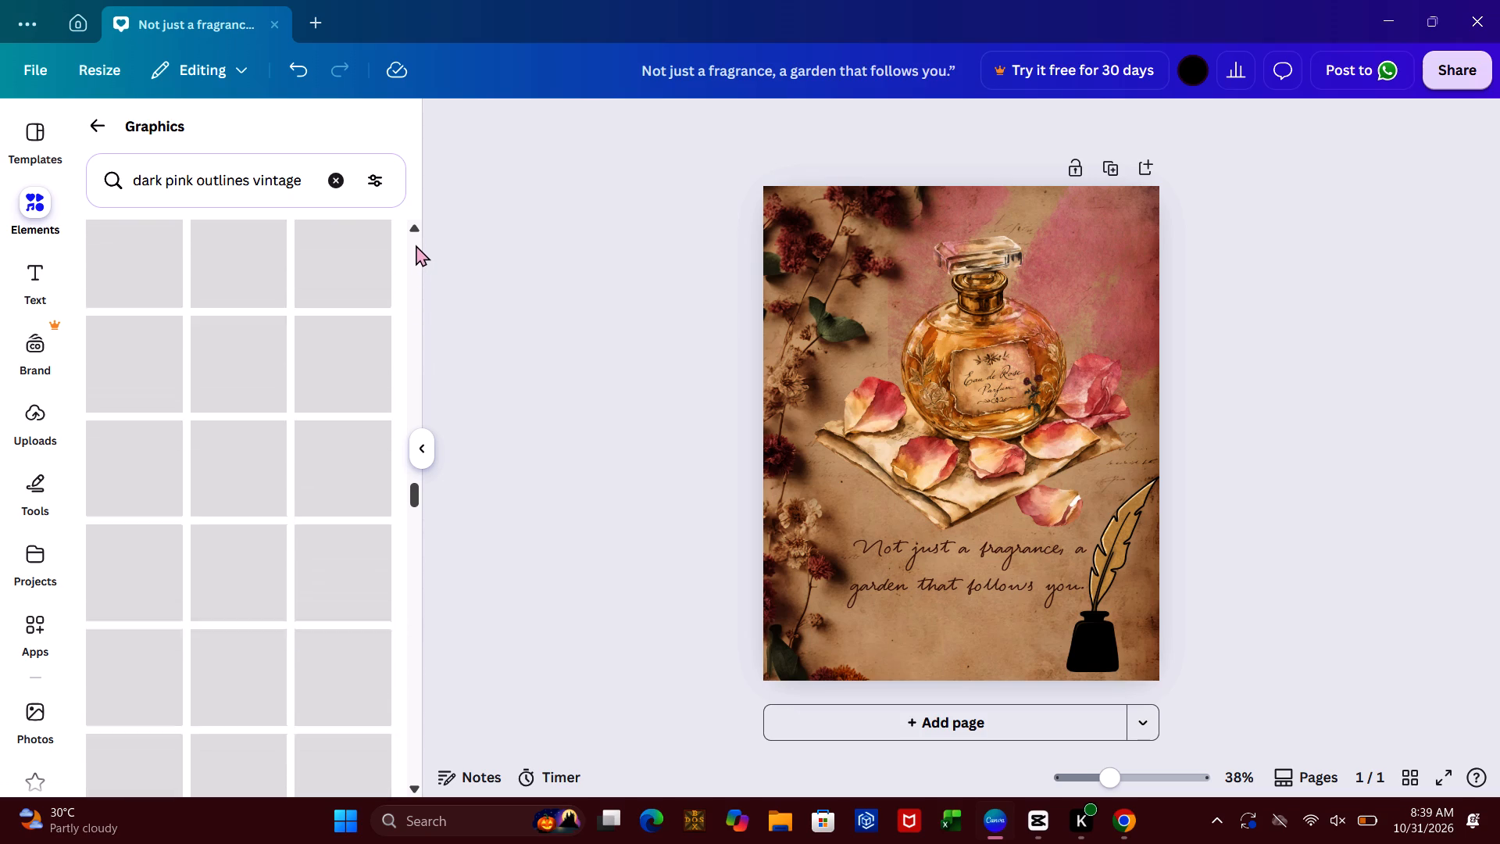
pyautogui.tripleClick(416, 245)
pyautogui.tripleClick(416, 245)
pyautogui.tripleClick(416, 245)
pyautogui.click(416, 245)
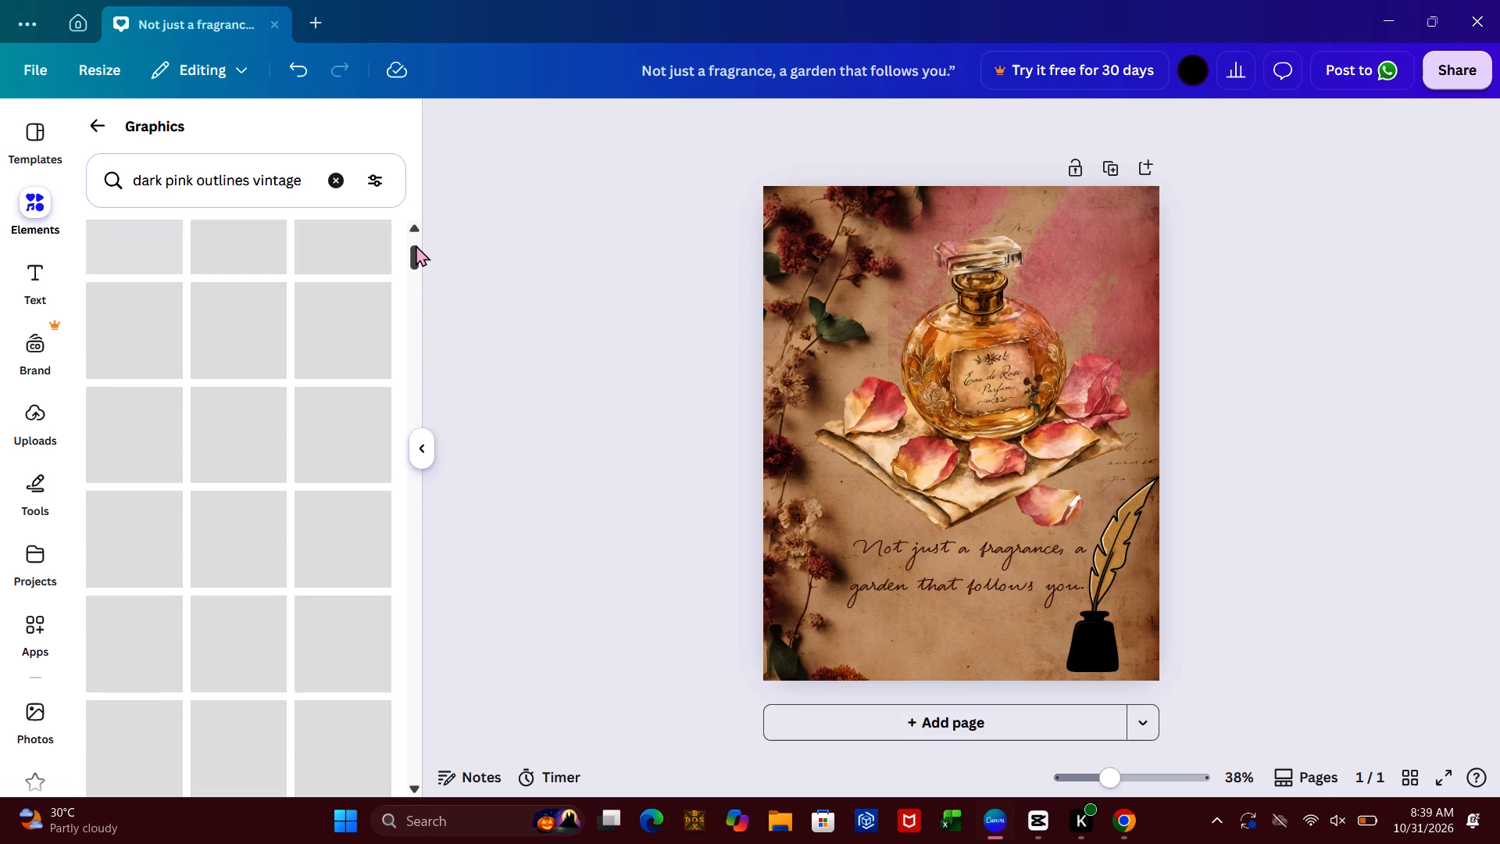
pyautogui.tripleClick(416, 245)
pyautogui.tripleClick(416, 245)
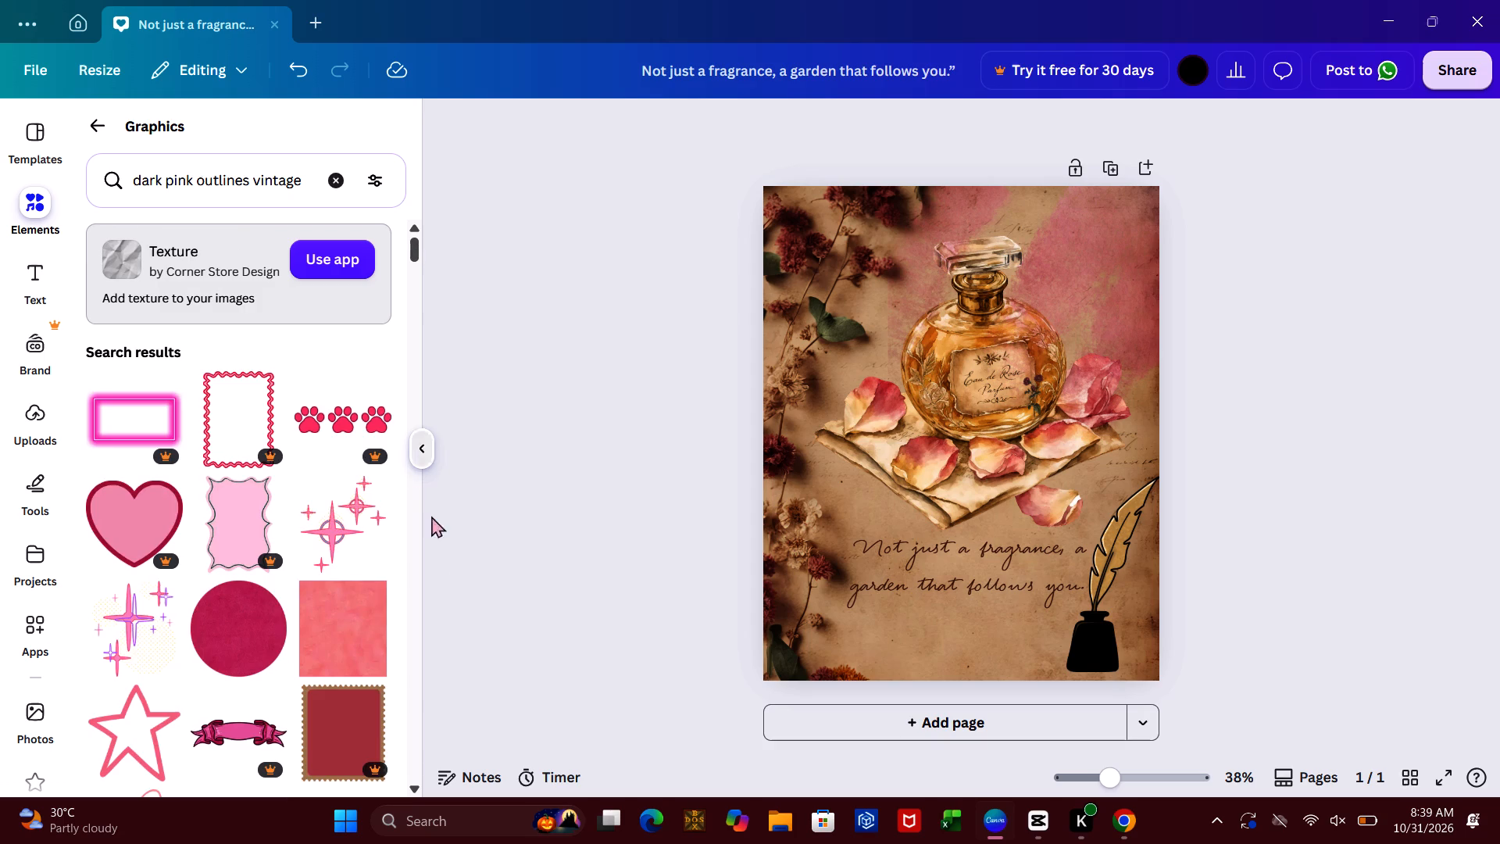
pyautogui.click(420, 563)
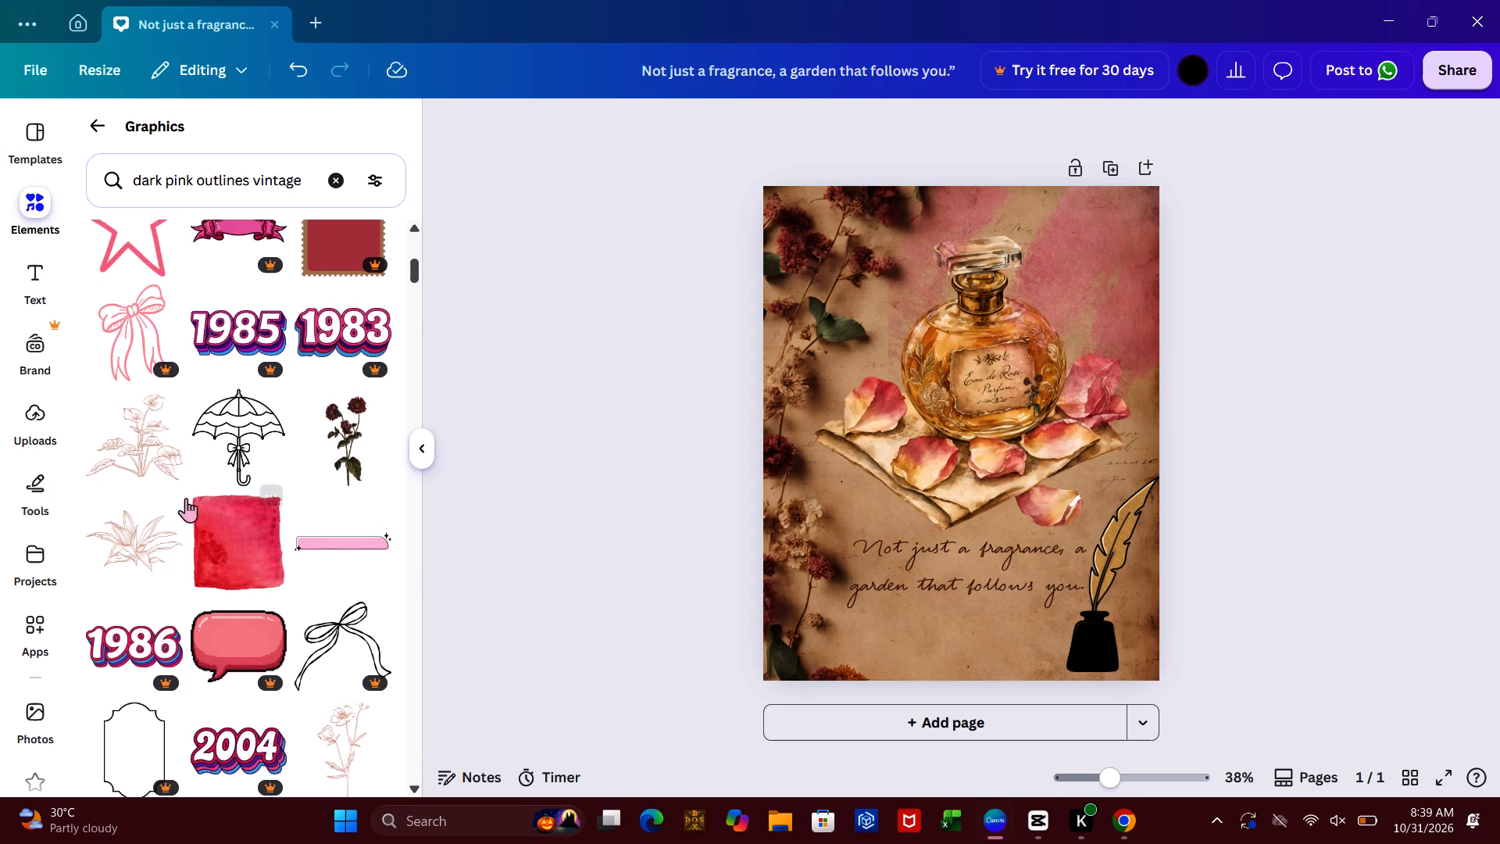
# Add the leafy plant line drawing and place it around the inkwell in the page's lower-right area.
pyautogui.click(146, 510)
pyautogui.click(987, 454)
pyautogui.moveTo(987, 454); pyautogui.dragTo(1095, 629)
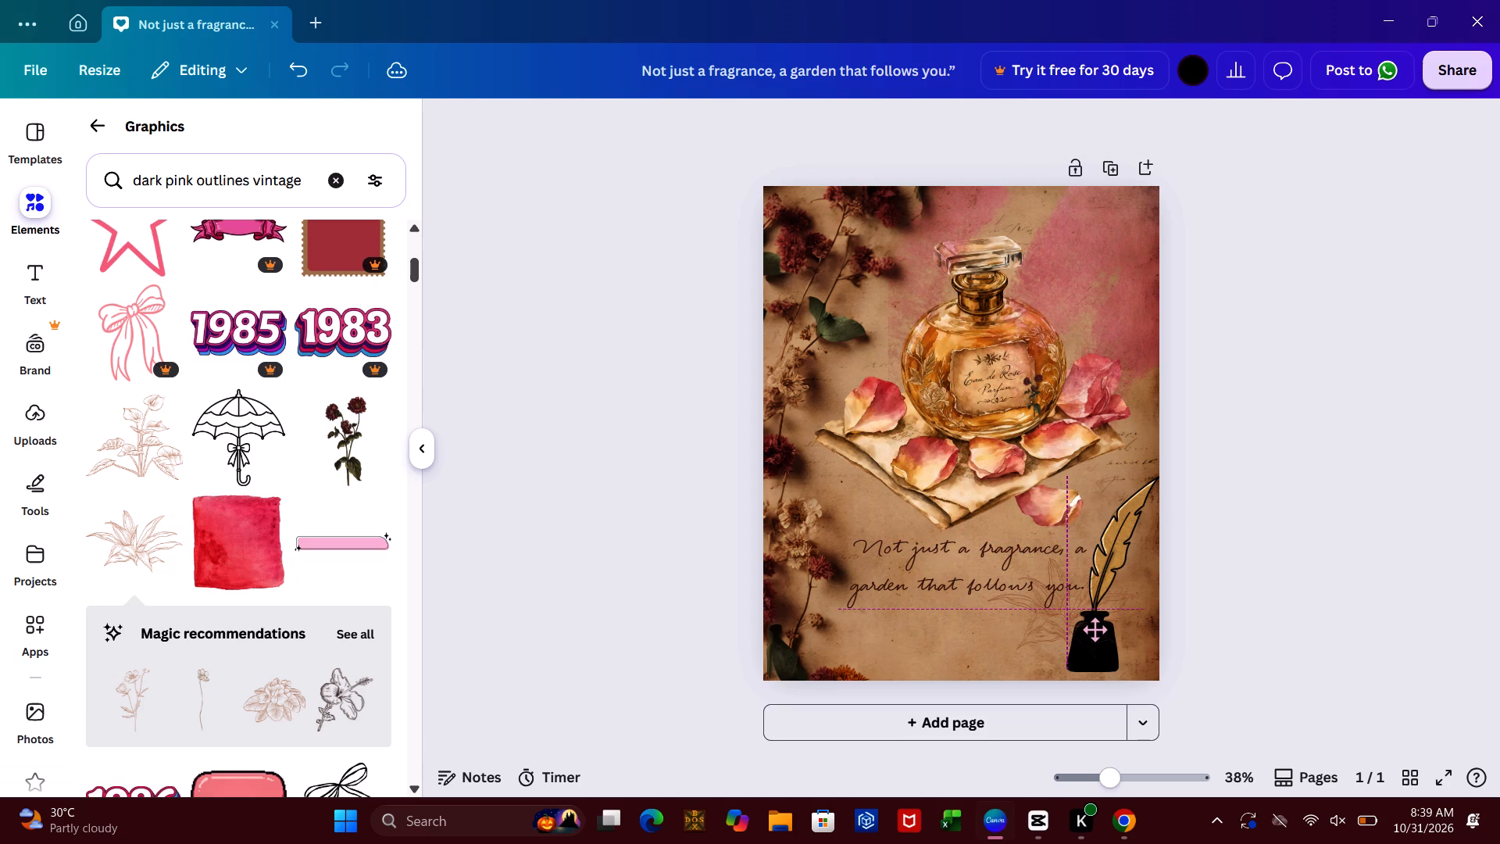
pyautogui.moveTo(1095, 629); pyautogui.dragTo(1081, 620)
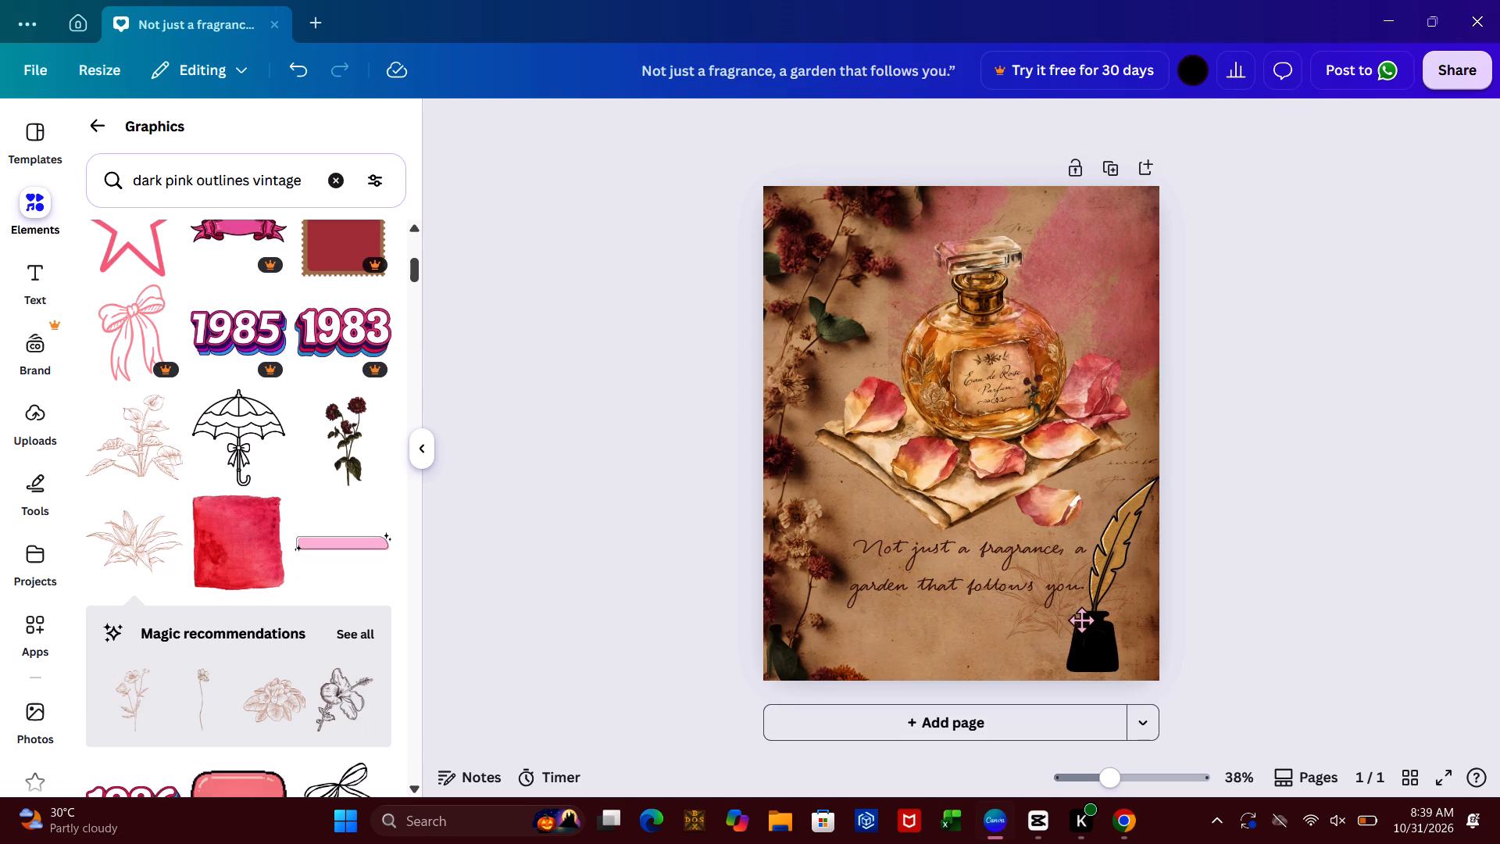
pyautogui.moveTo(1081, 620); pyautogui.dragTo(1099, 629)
# Delete the quill and inkwell graphic from the page.
pyautogui.click(1121, 524)
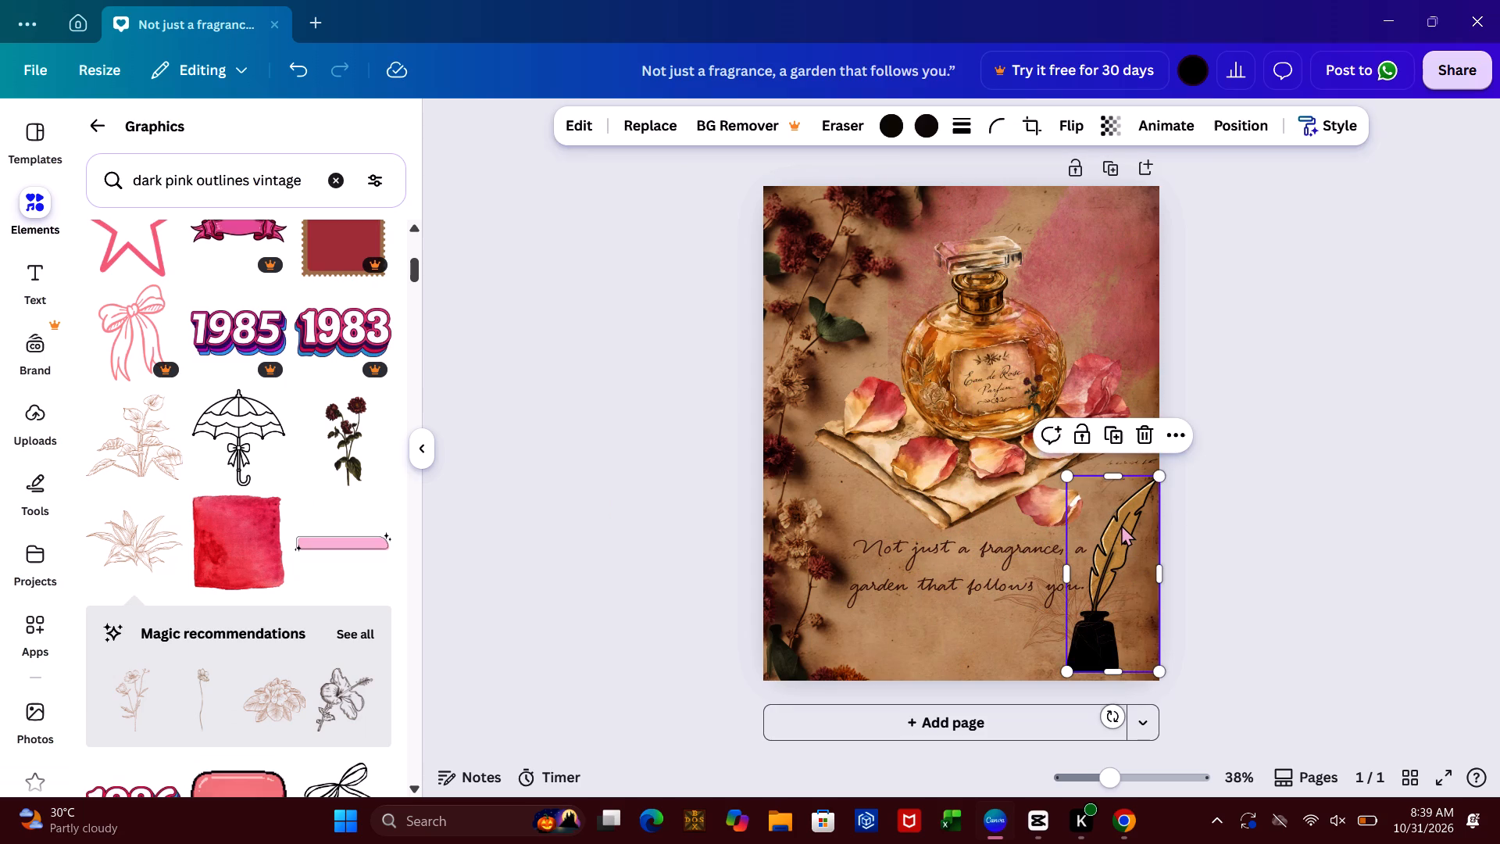
pyautogui.click(1148, 437)
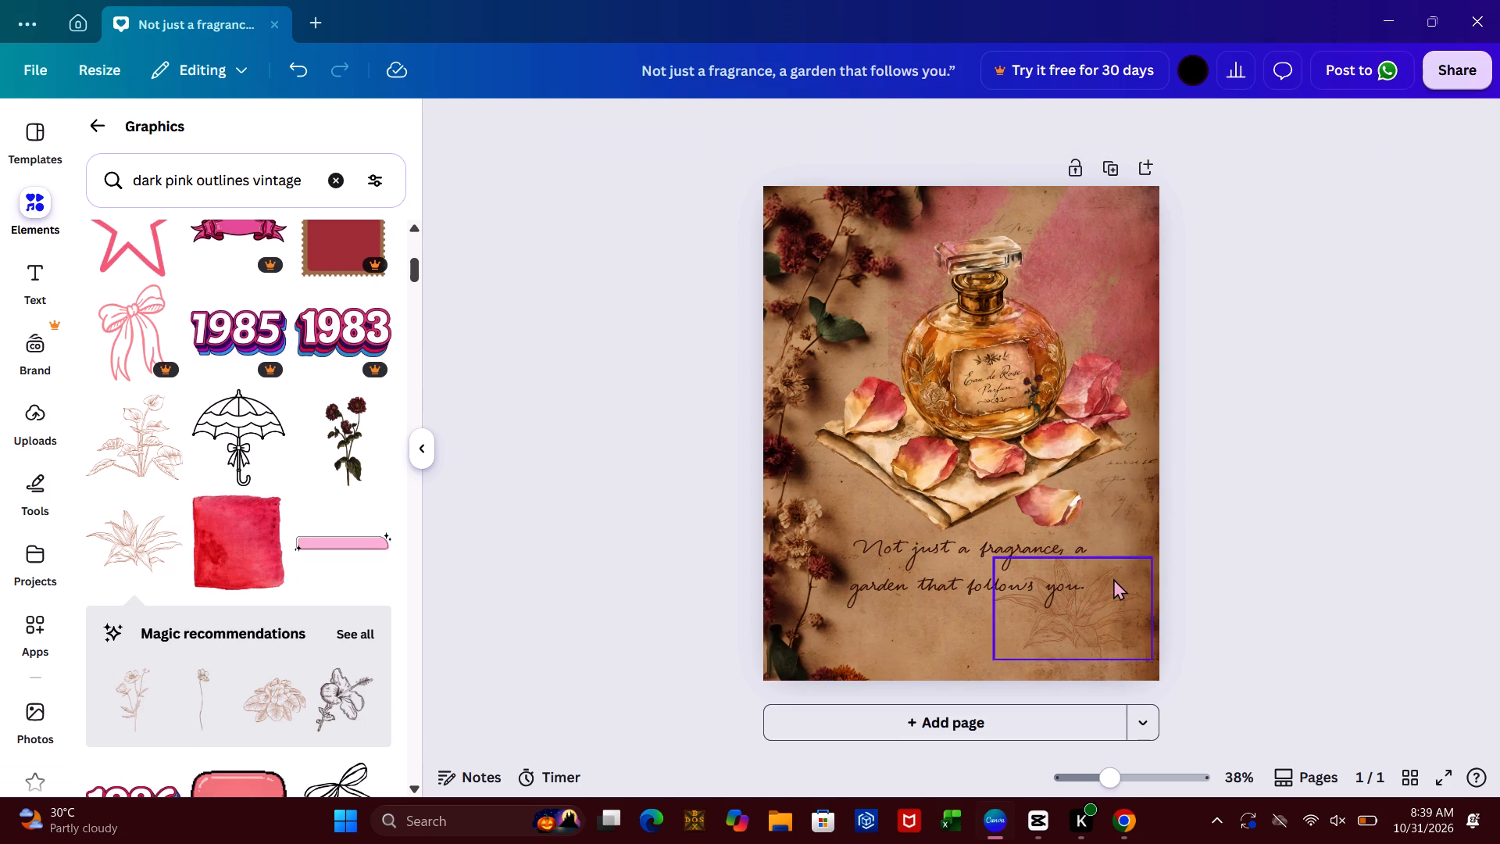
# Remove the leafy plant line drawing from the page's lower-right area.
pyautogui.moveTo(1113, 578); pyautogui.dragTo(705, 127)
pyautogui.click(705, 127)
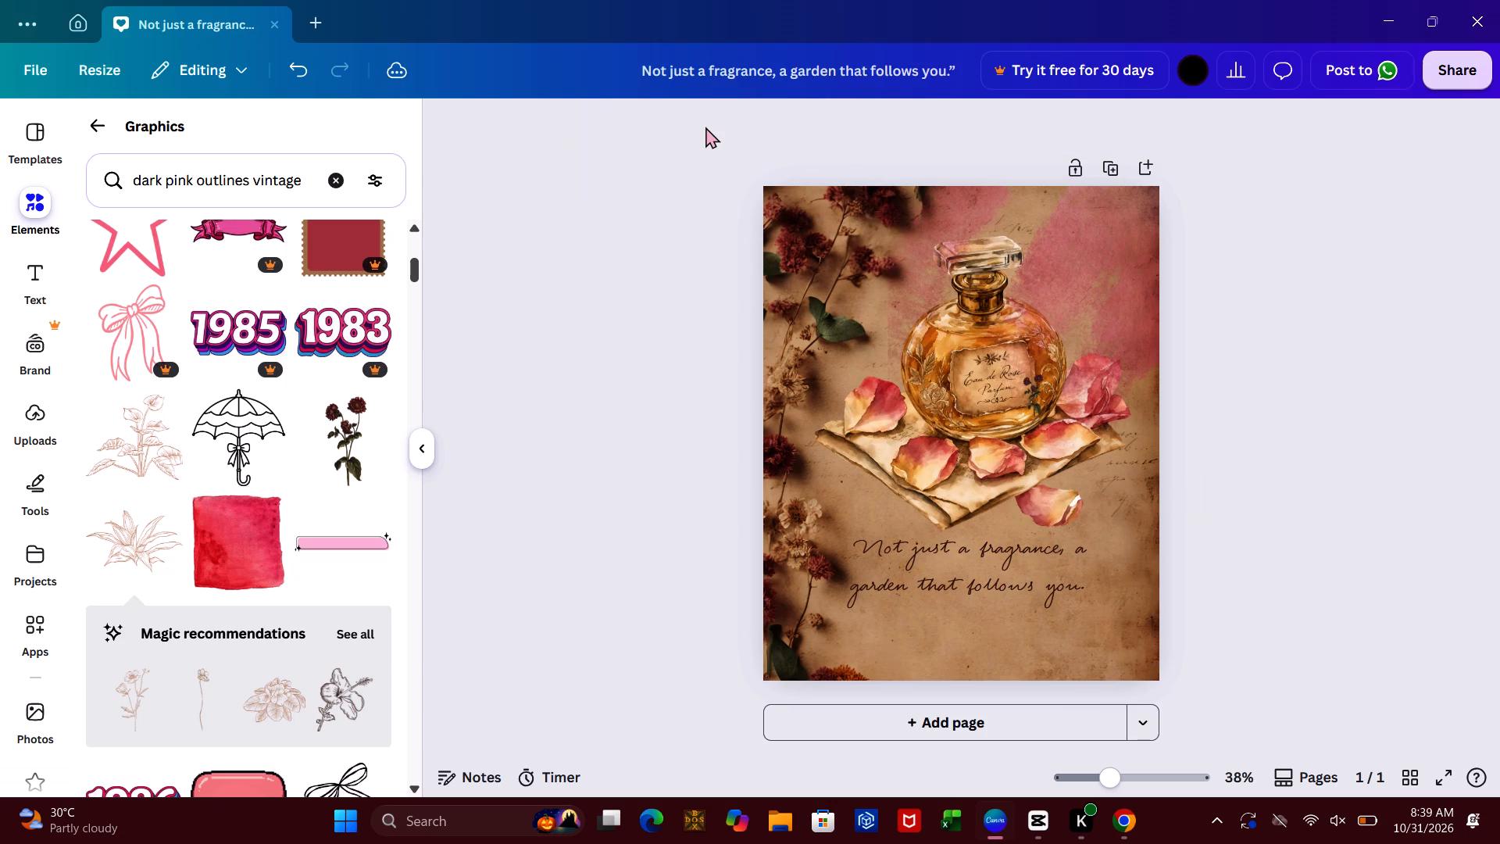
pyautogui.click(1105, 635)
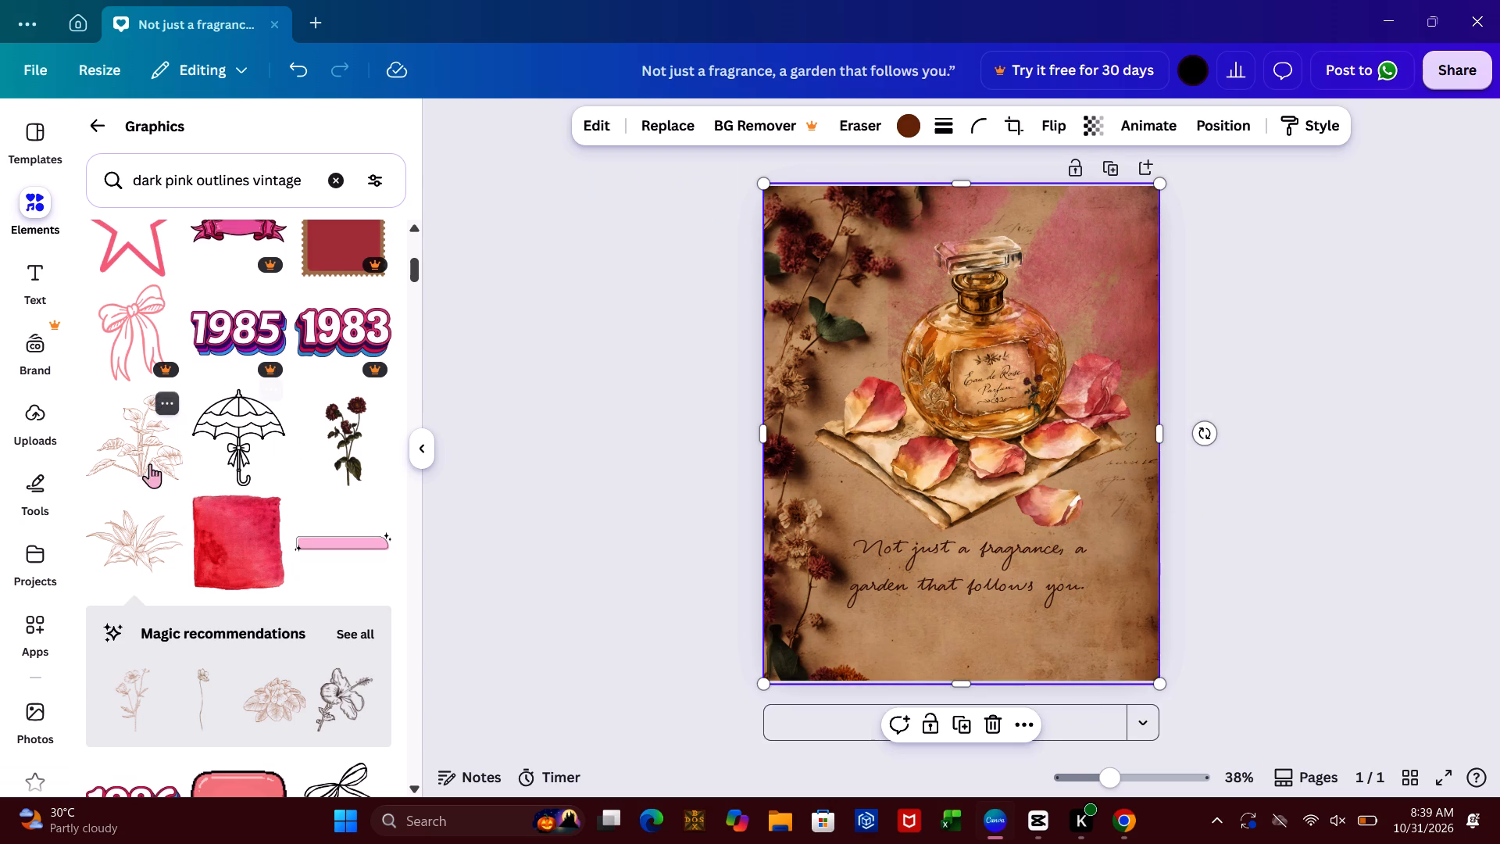
# Add the floral corner border from the leafy plant drawing's full recommendations and place it in the page's lower-right corner.
pyautogui.click(151, 515)
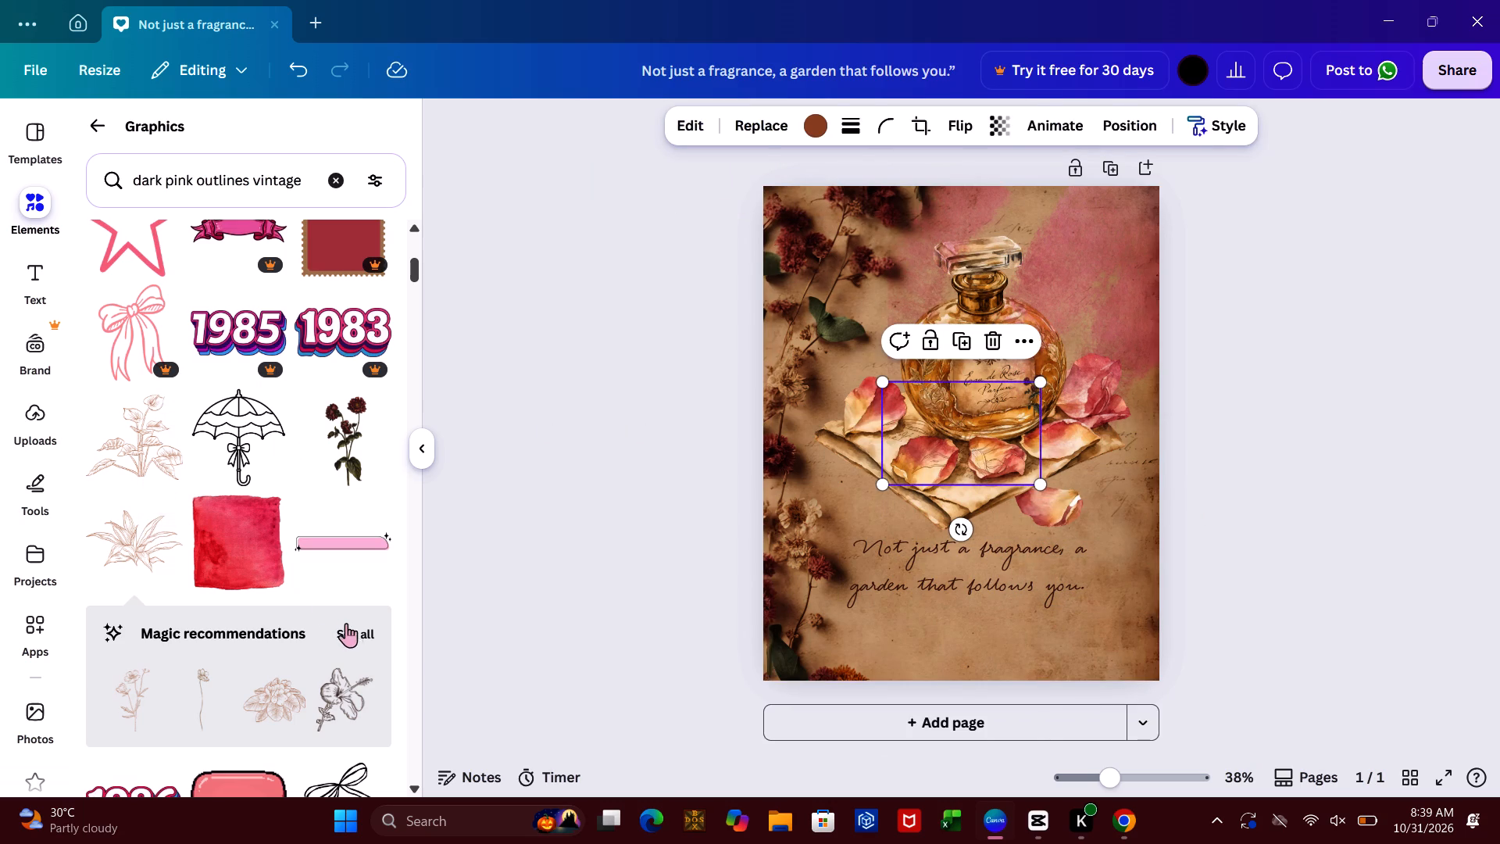
pyautogui.click(362, 629)
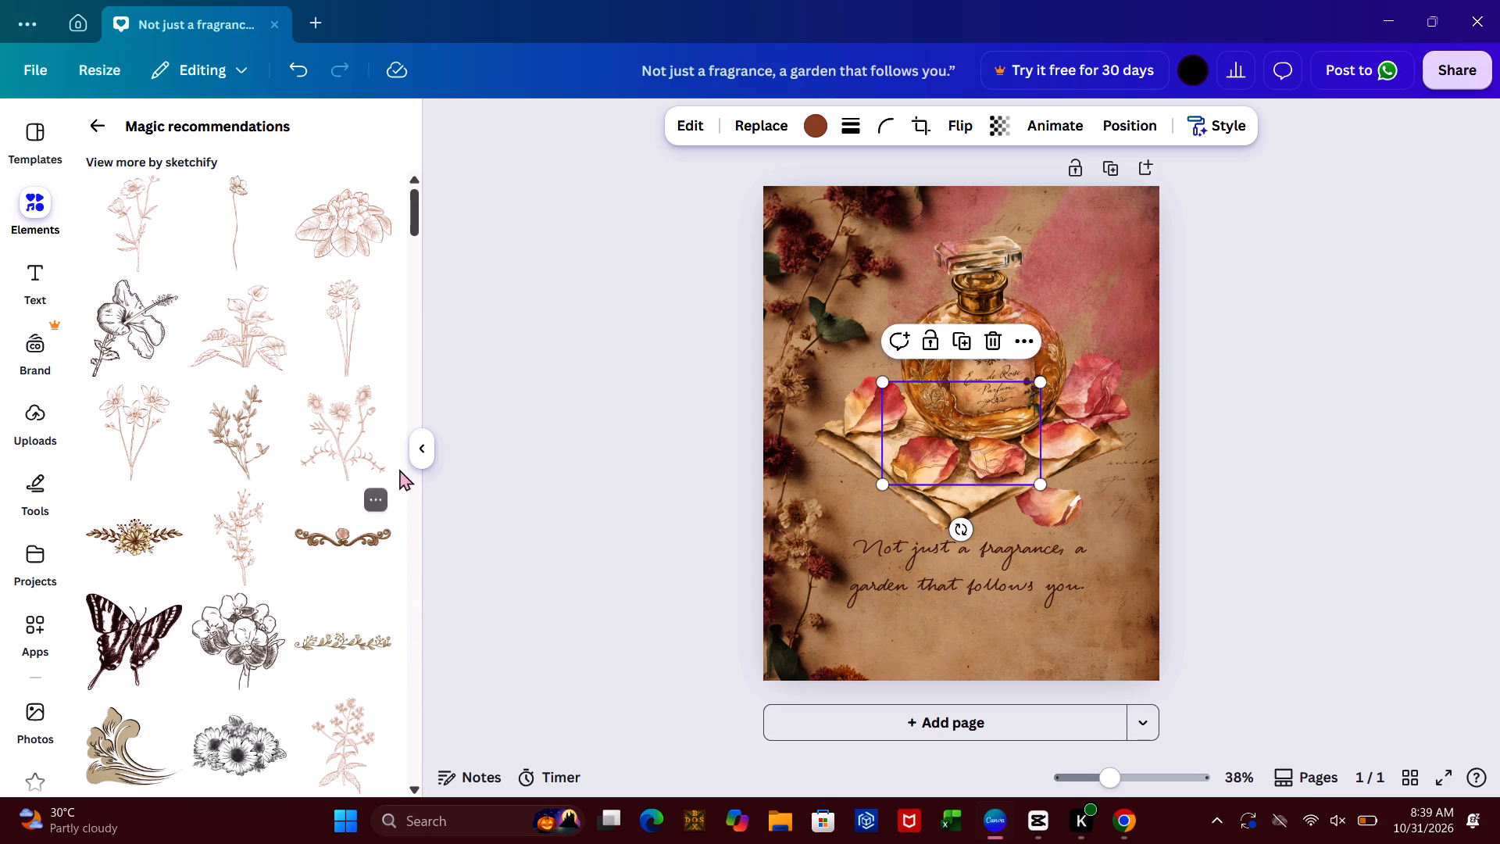
pyautogui.click(409, 566)
pyautogui.click(384, 549)
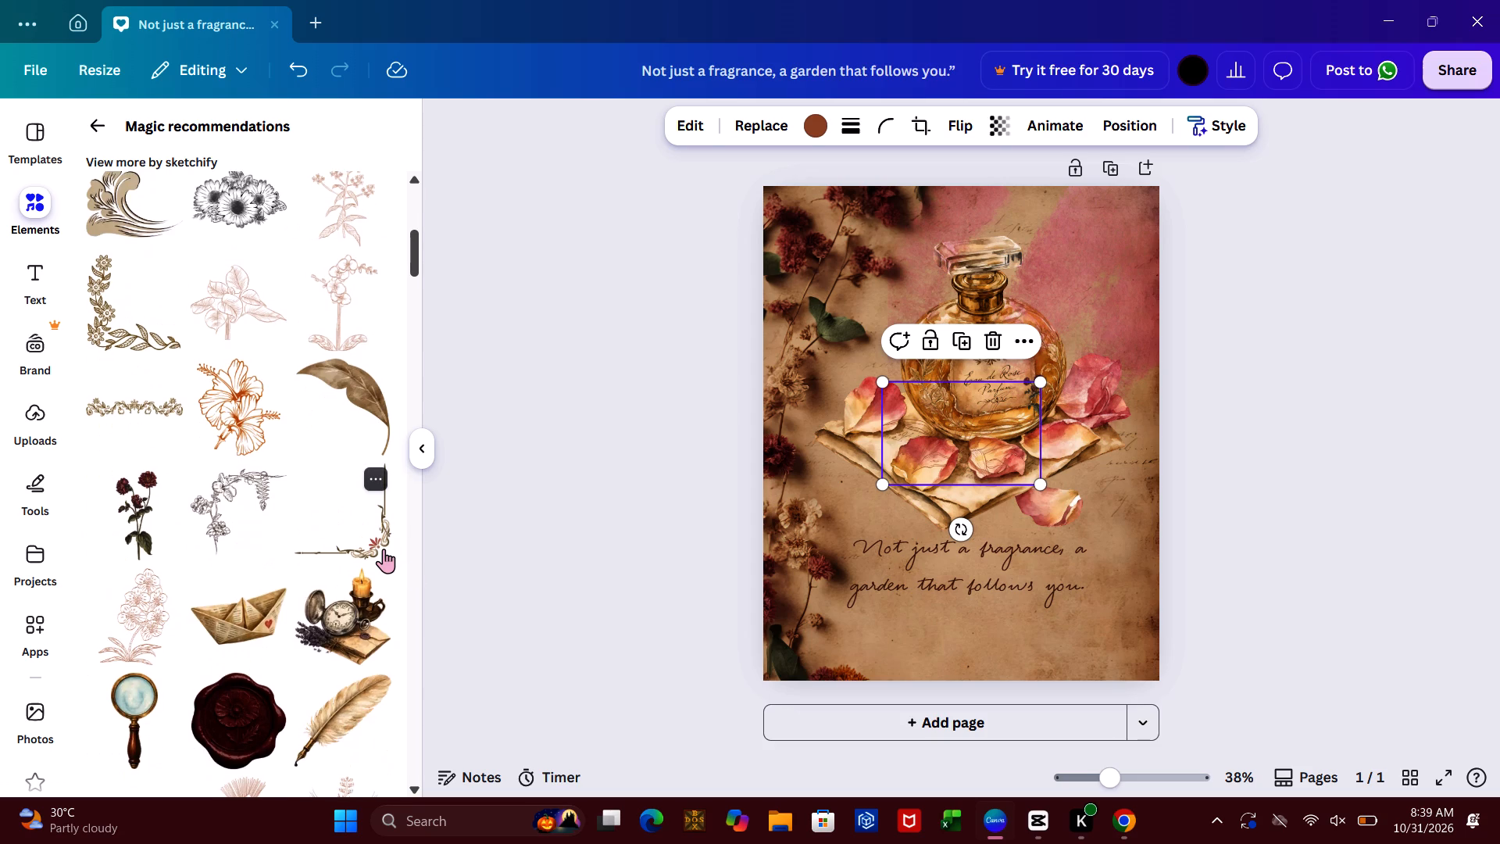
pyautogui.moveTo(905, 485); pyautogui.dragTo(1016, 646)
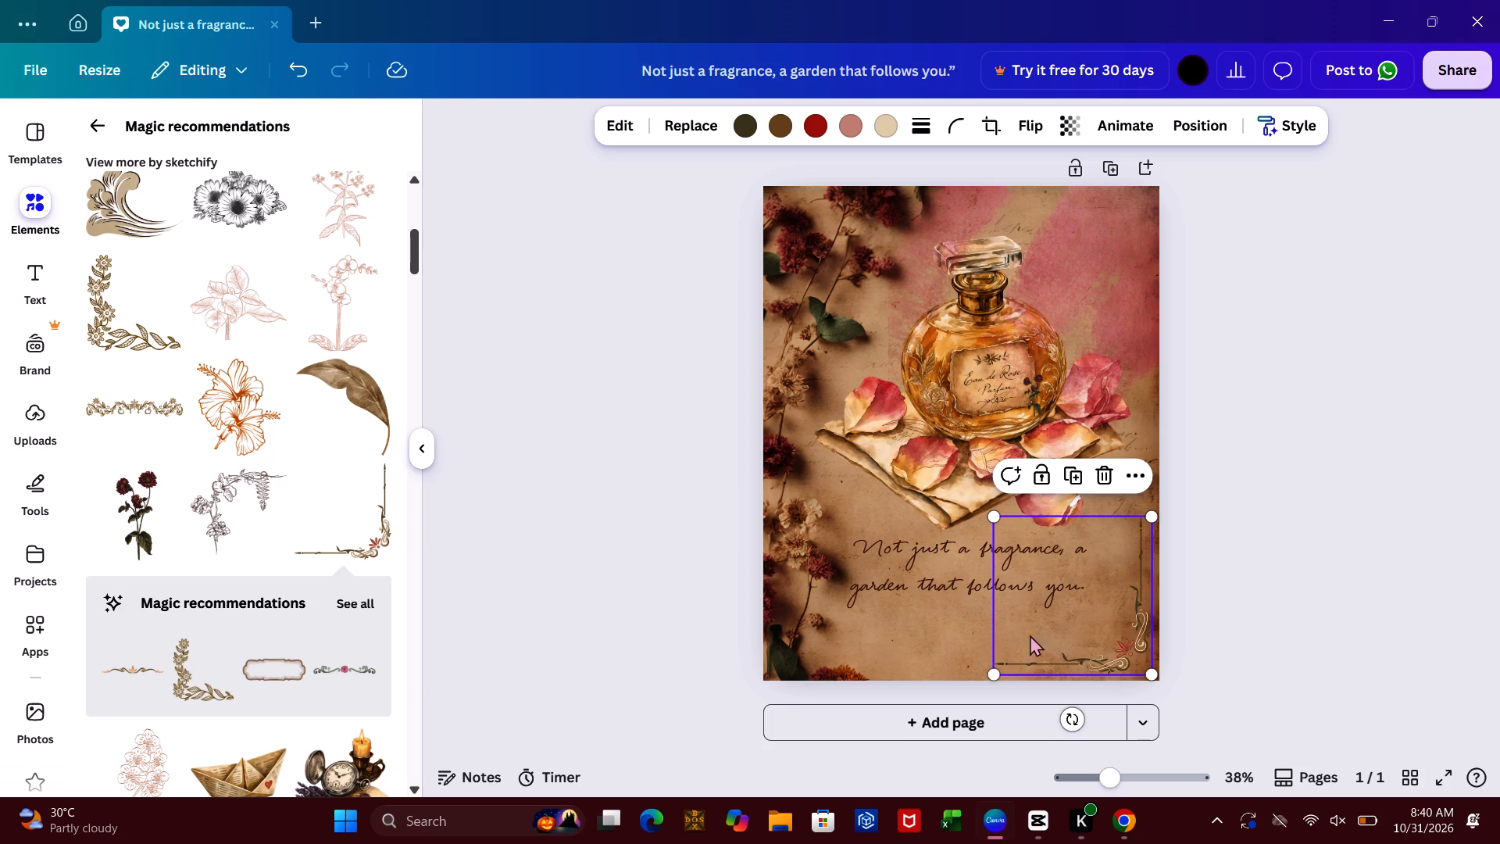
# Warm the floral corner border by setting its white balance temperature to 22.
pyautogui.click(624, 125)
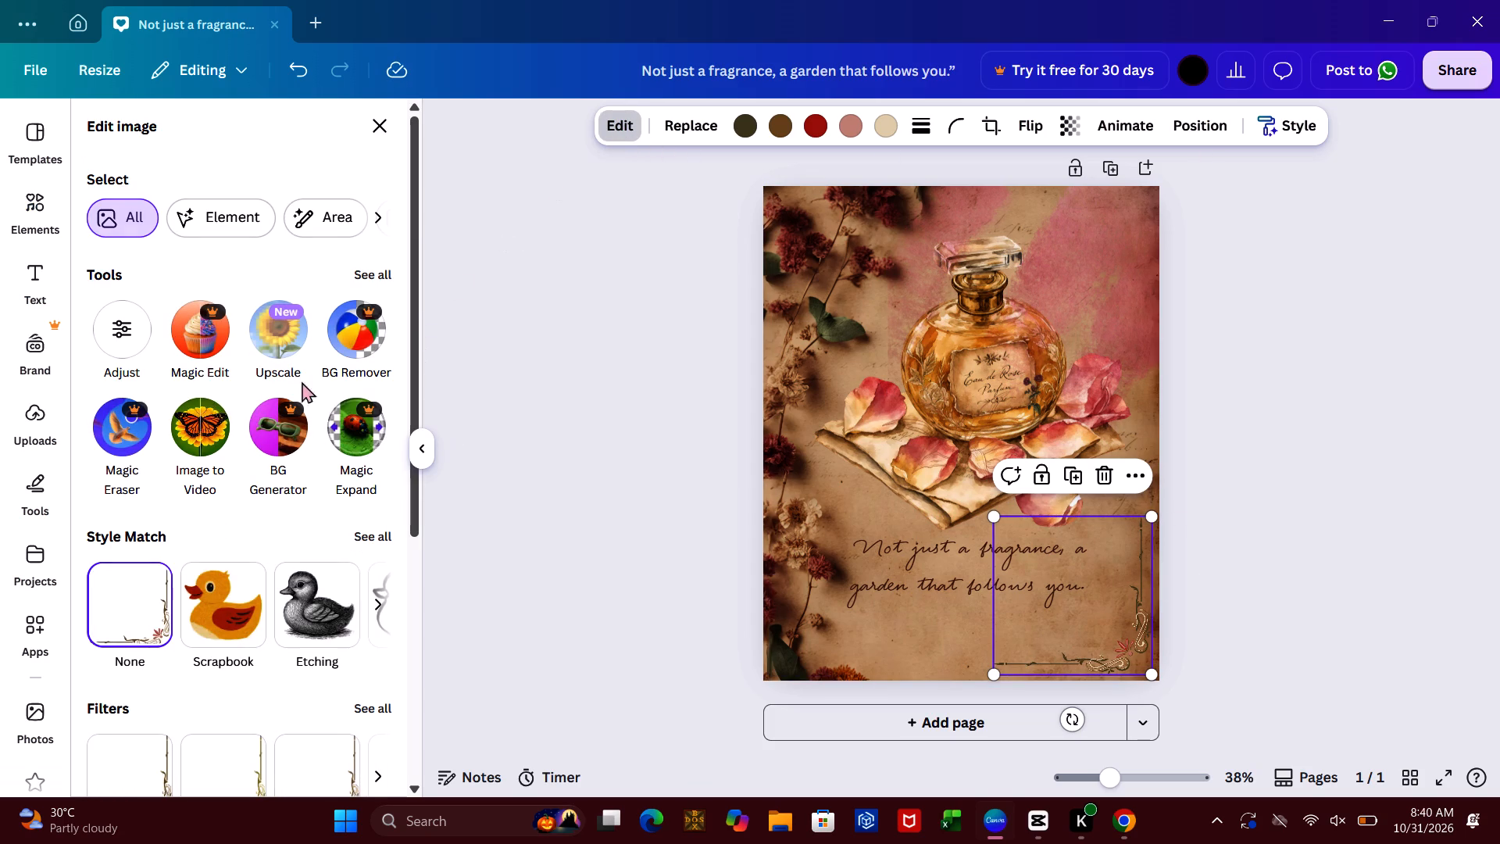
pyautogui.click(112, 341)
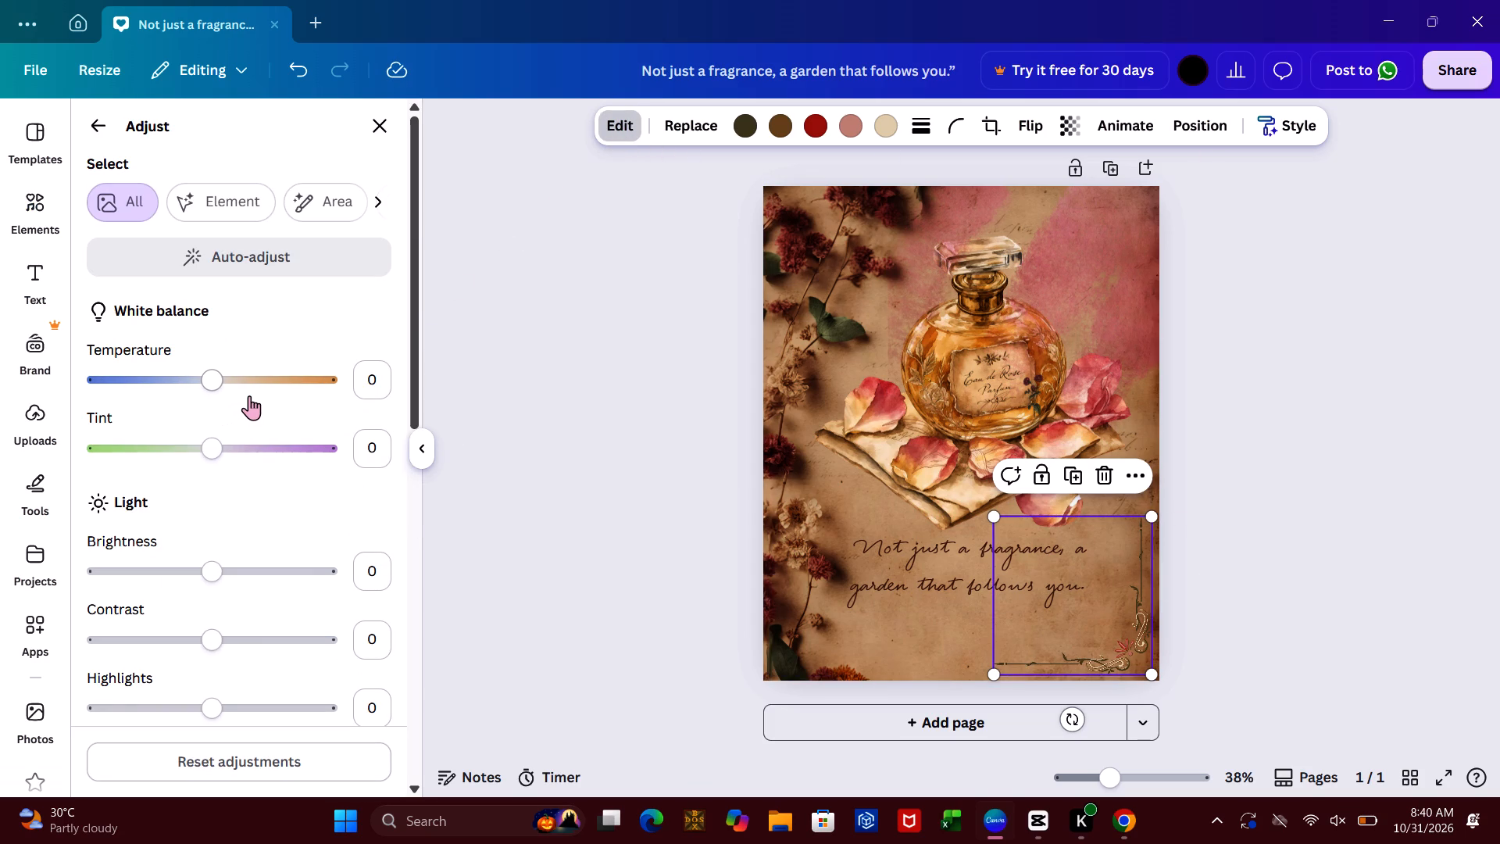
pyautogui.click(260, 380)
pyautogui.click(301, 380)
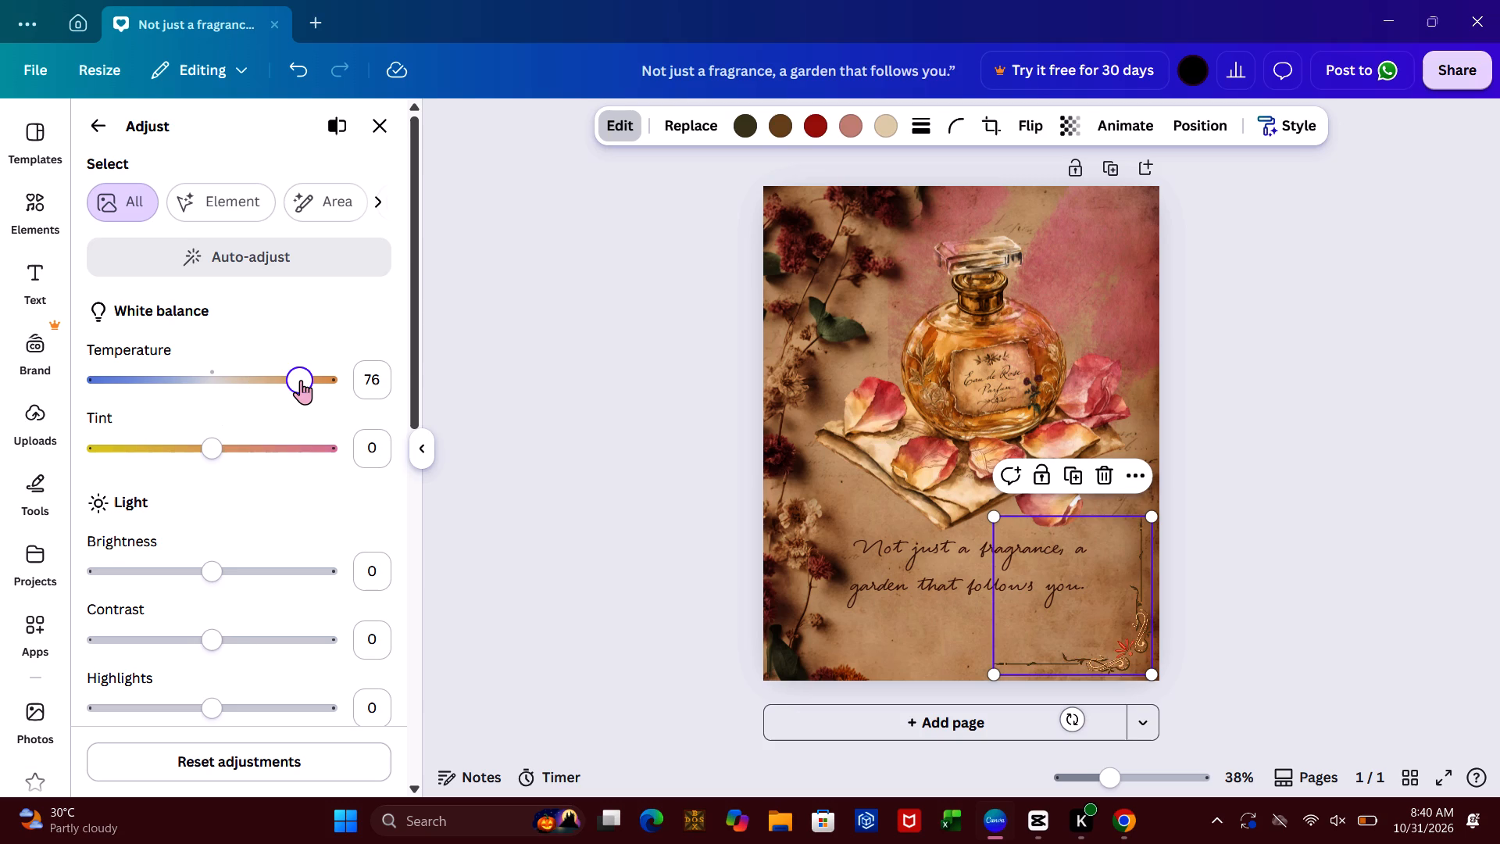
pyautogui.click(238, 378)
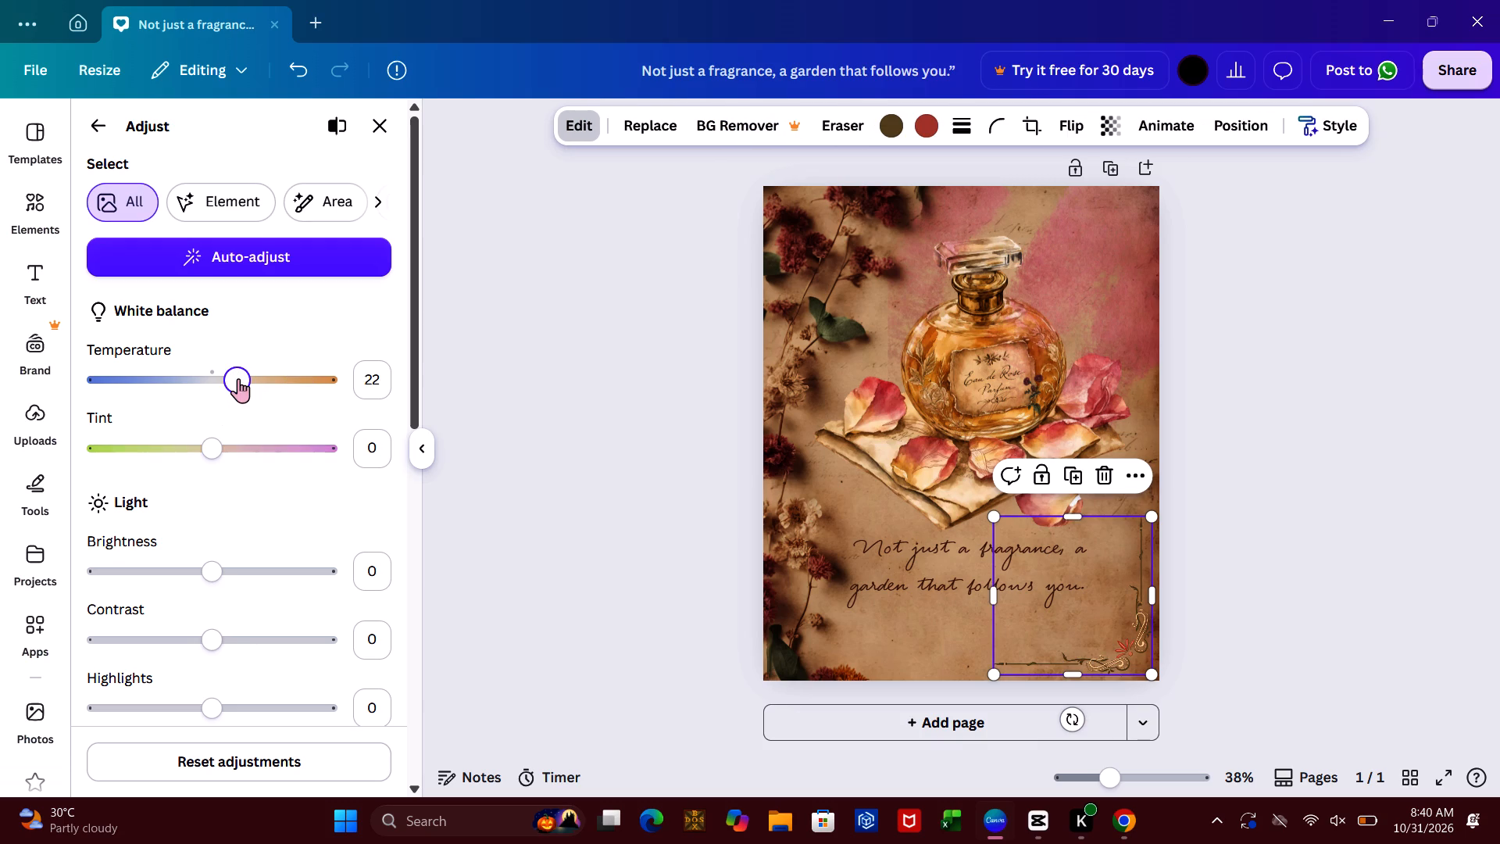
# Darken and soften the floral corner border with brightness at -14 and contrast at -31.
pyautogui.click(278, 573)
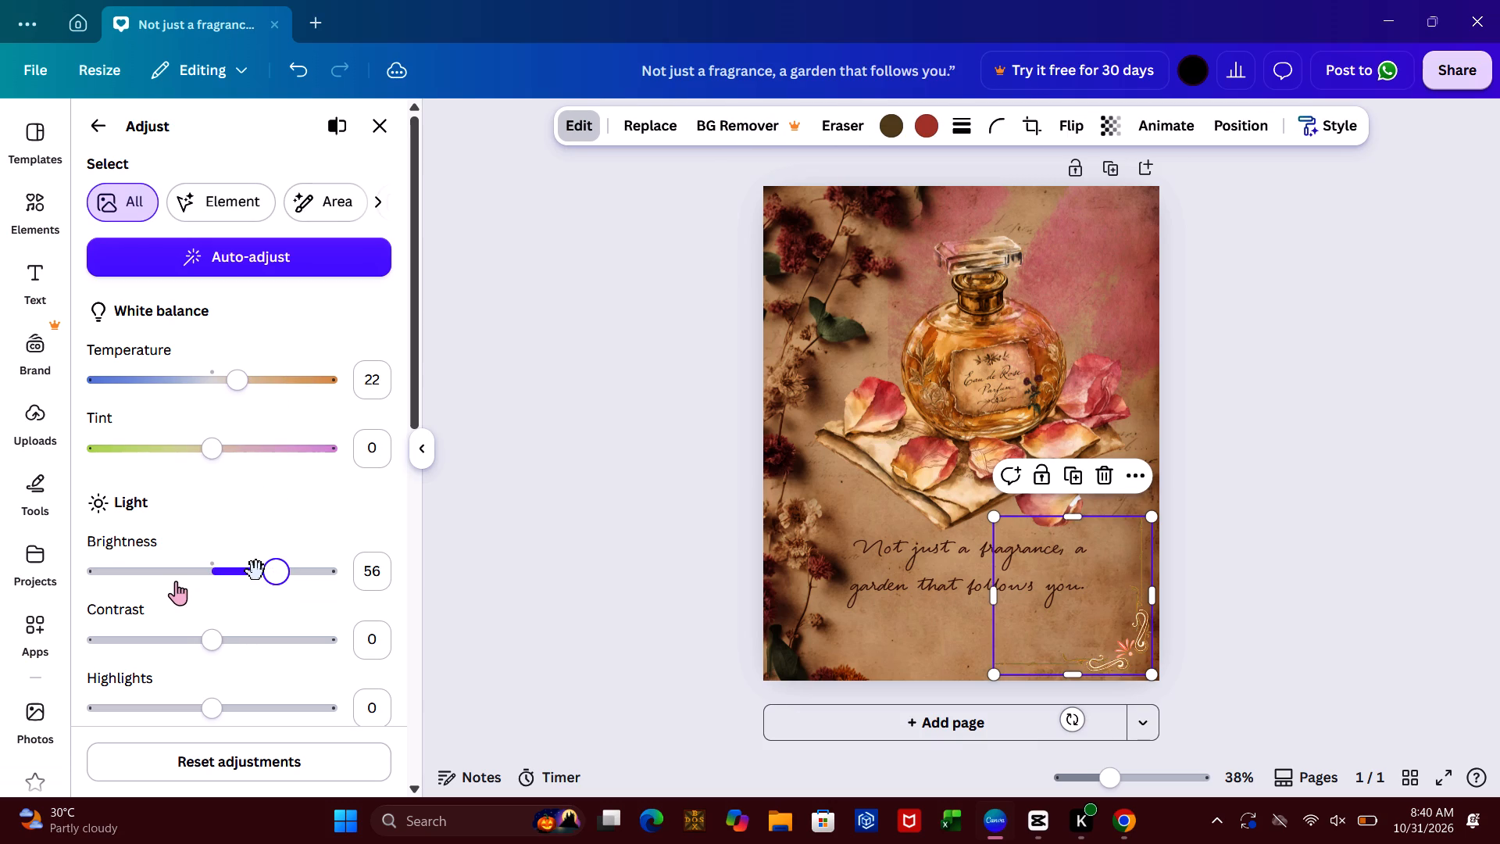
pyautogui.click(176, 581)
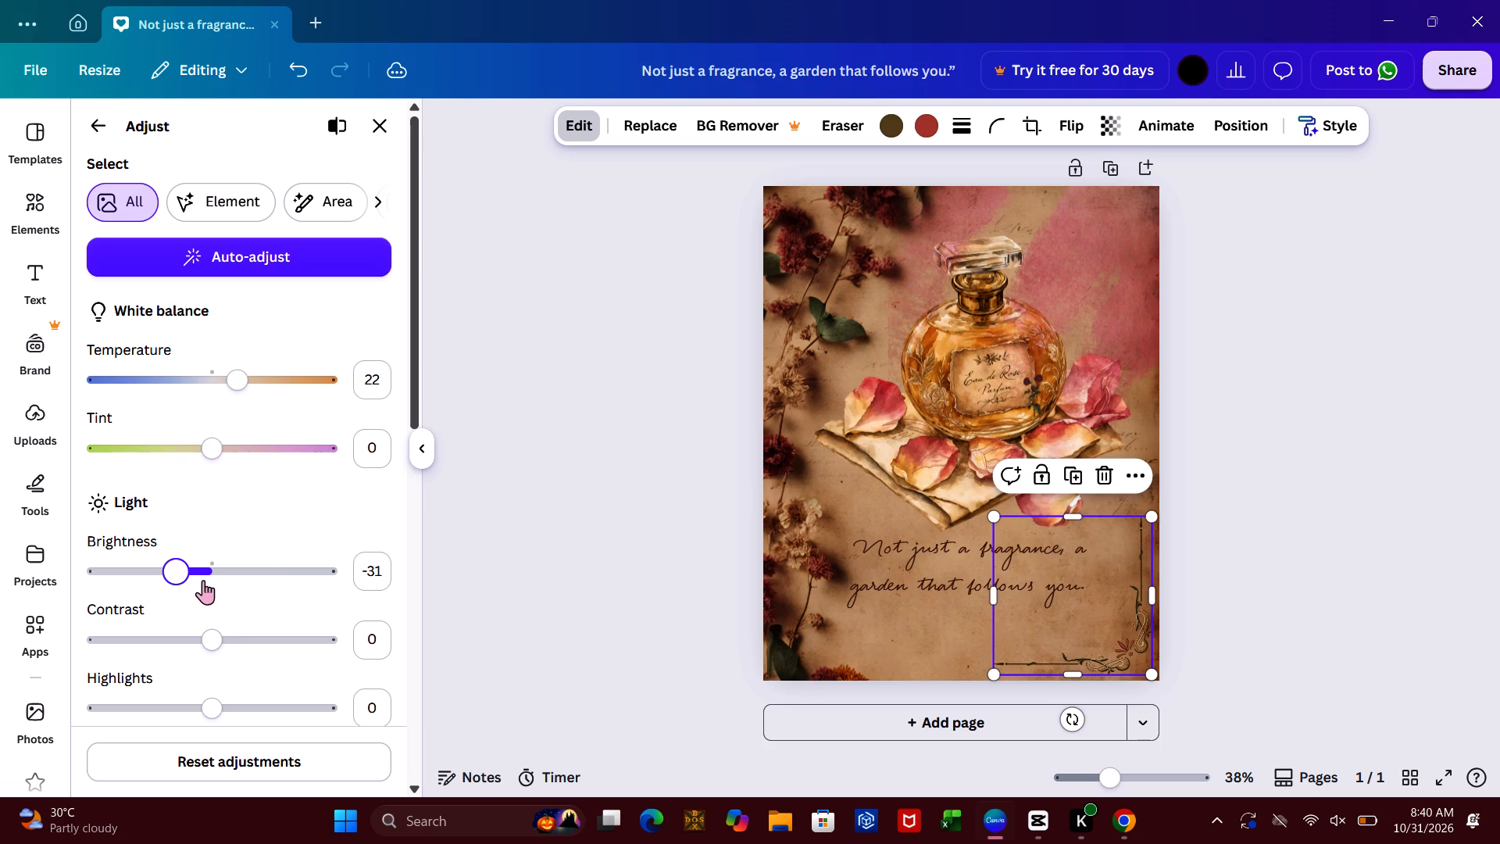
pyautogui.click(195, 574)
pyautogui.click(175, 642)
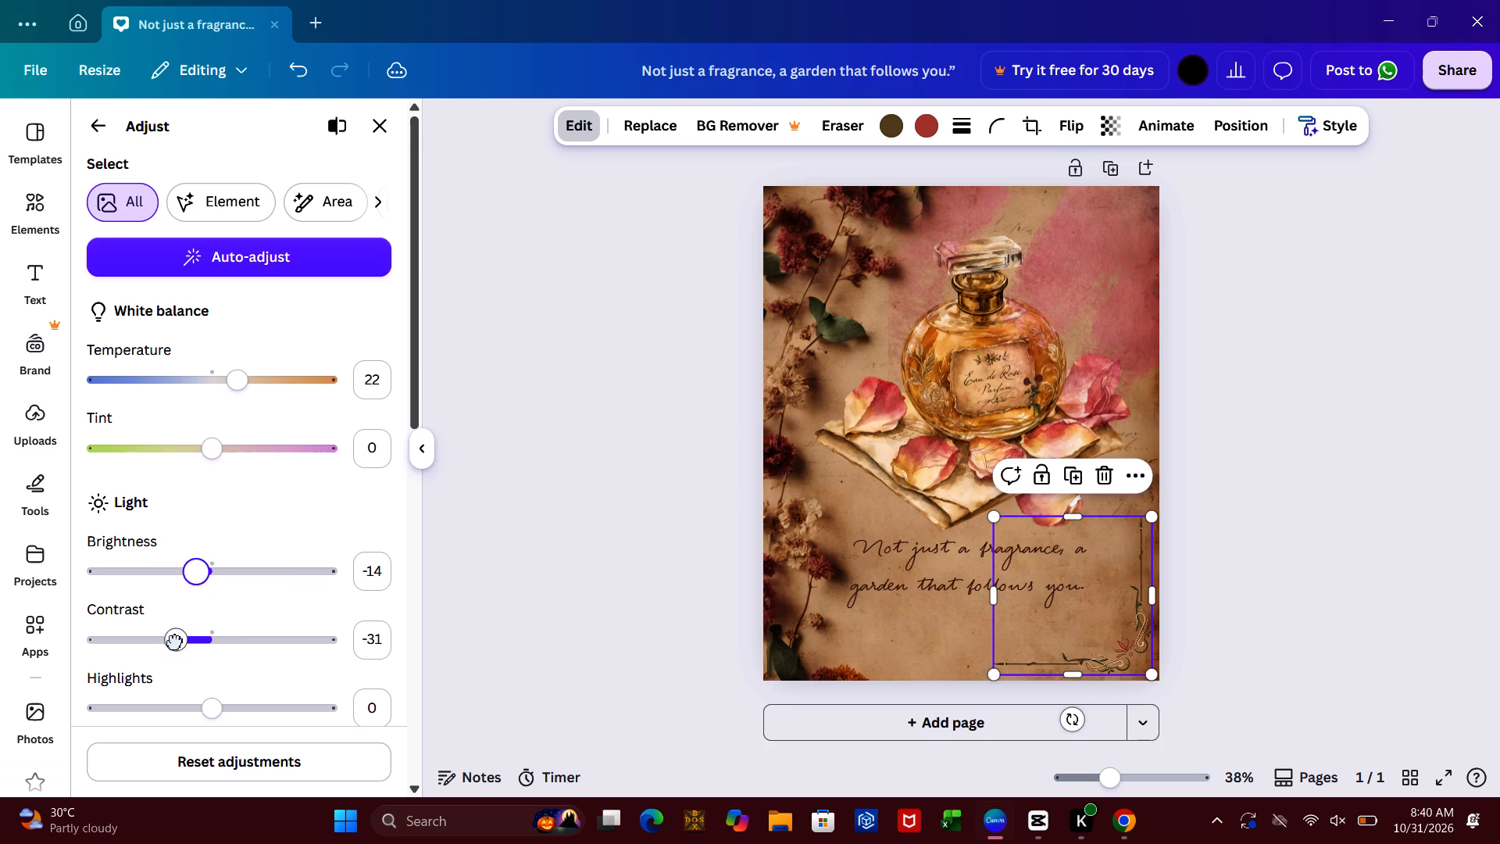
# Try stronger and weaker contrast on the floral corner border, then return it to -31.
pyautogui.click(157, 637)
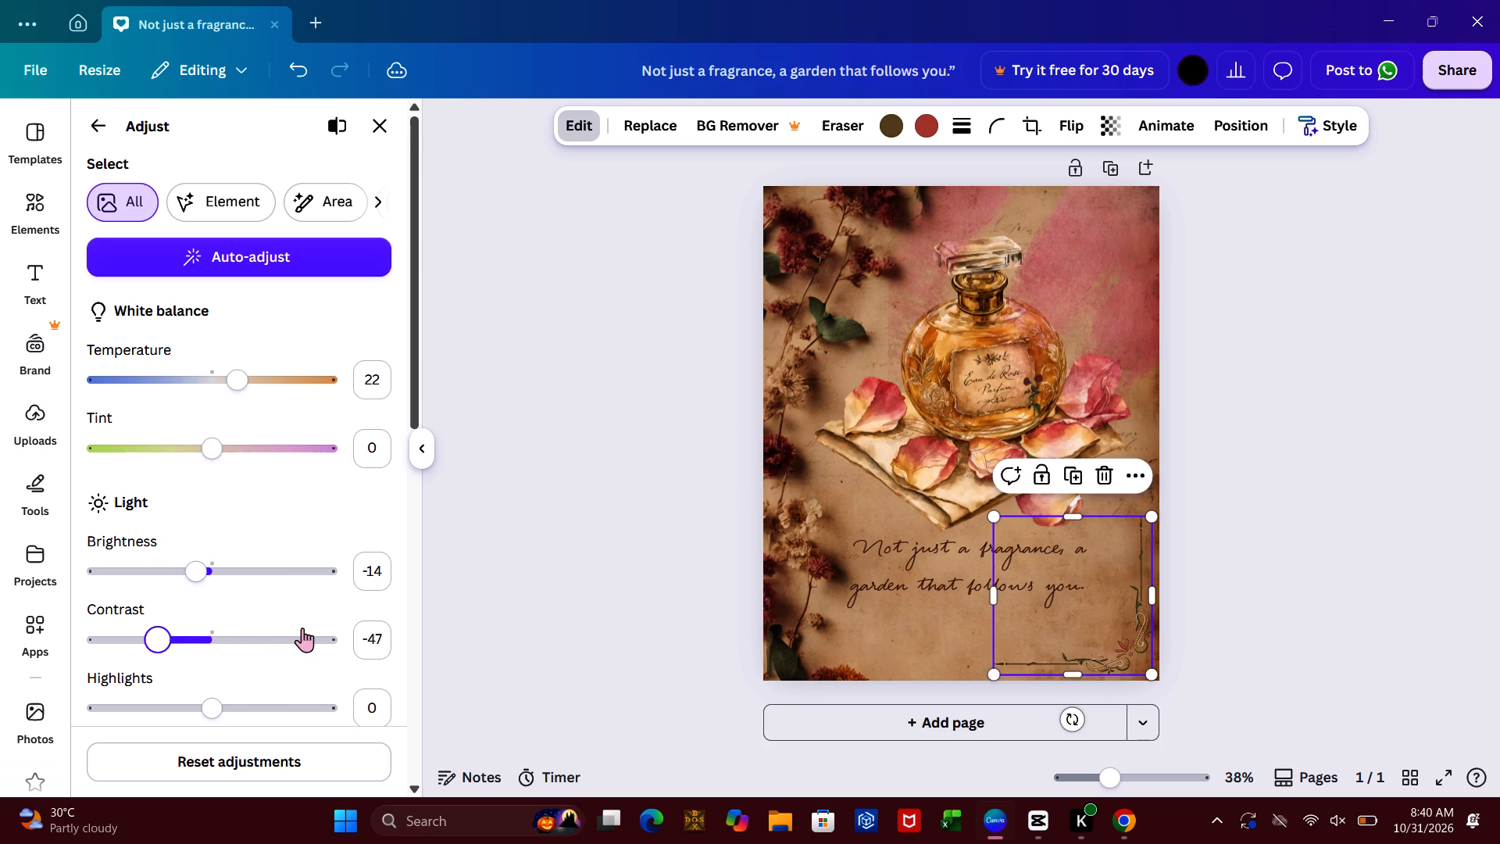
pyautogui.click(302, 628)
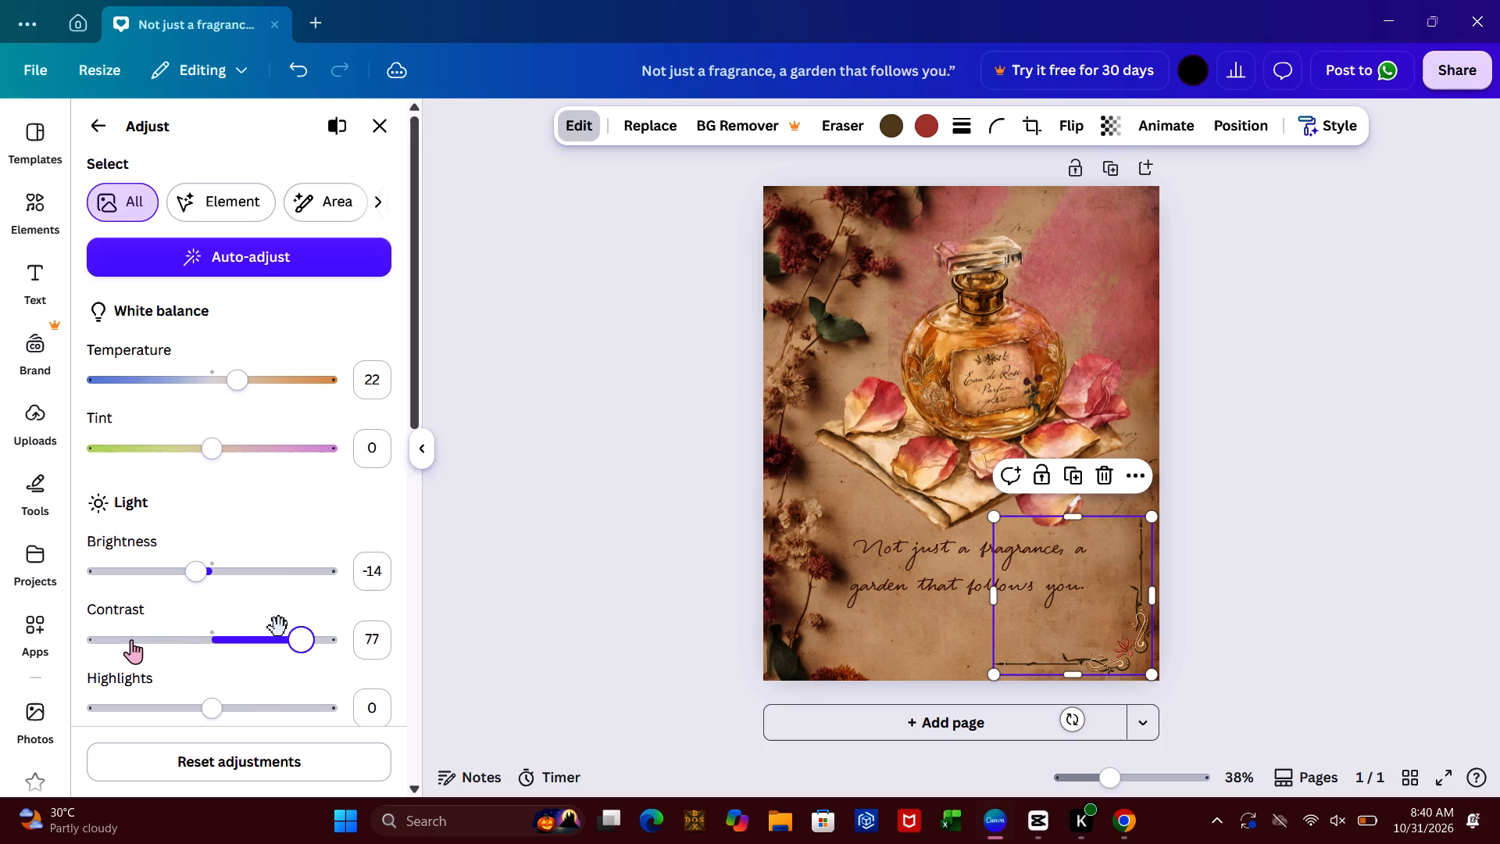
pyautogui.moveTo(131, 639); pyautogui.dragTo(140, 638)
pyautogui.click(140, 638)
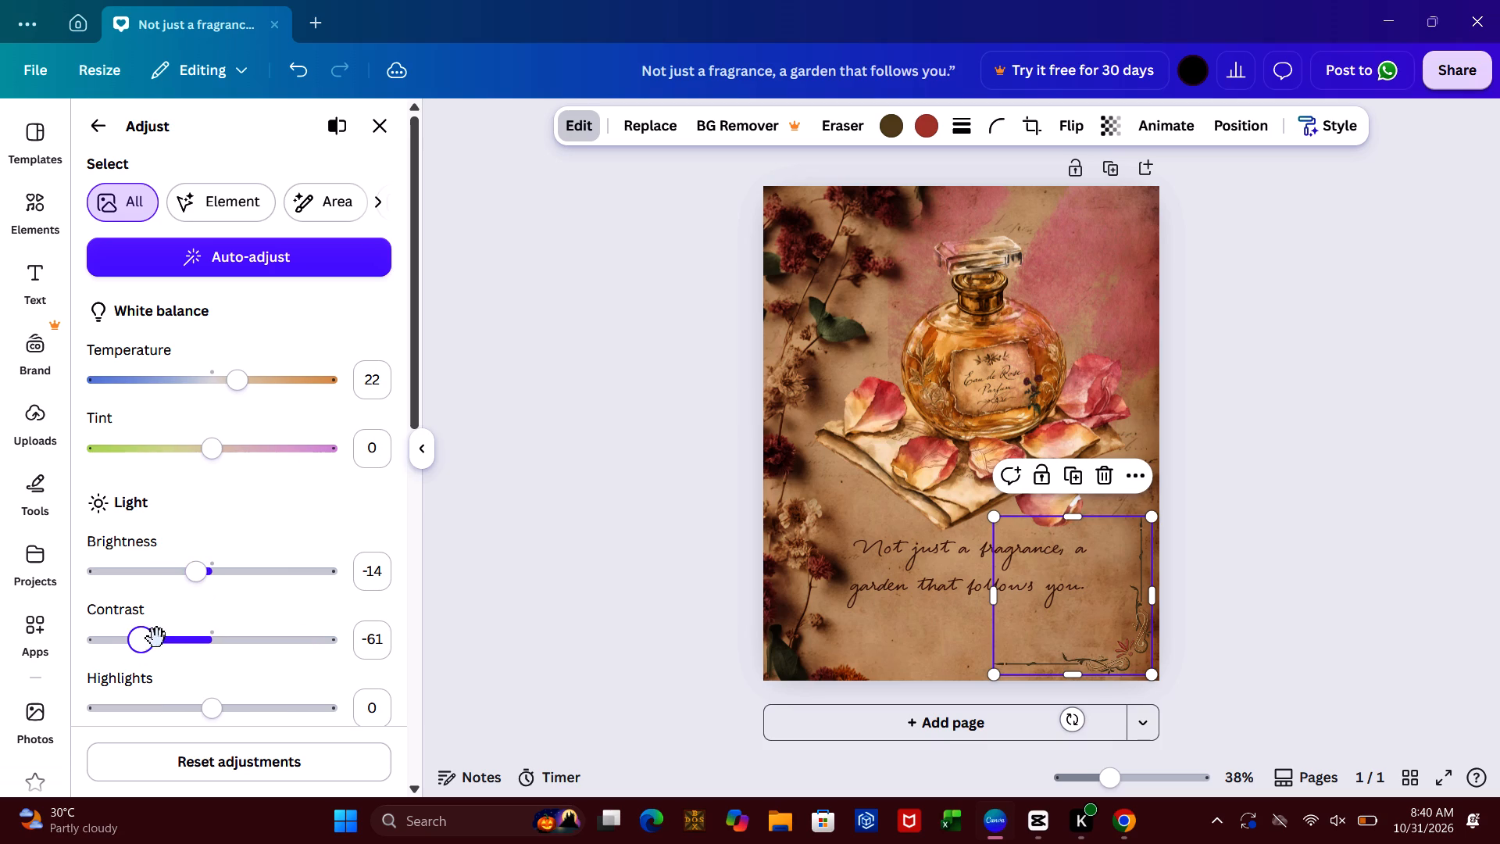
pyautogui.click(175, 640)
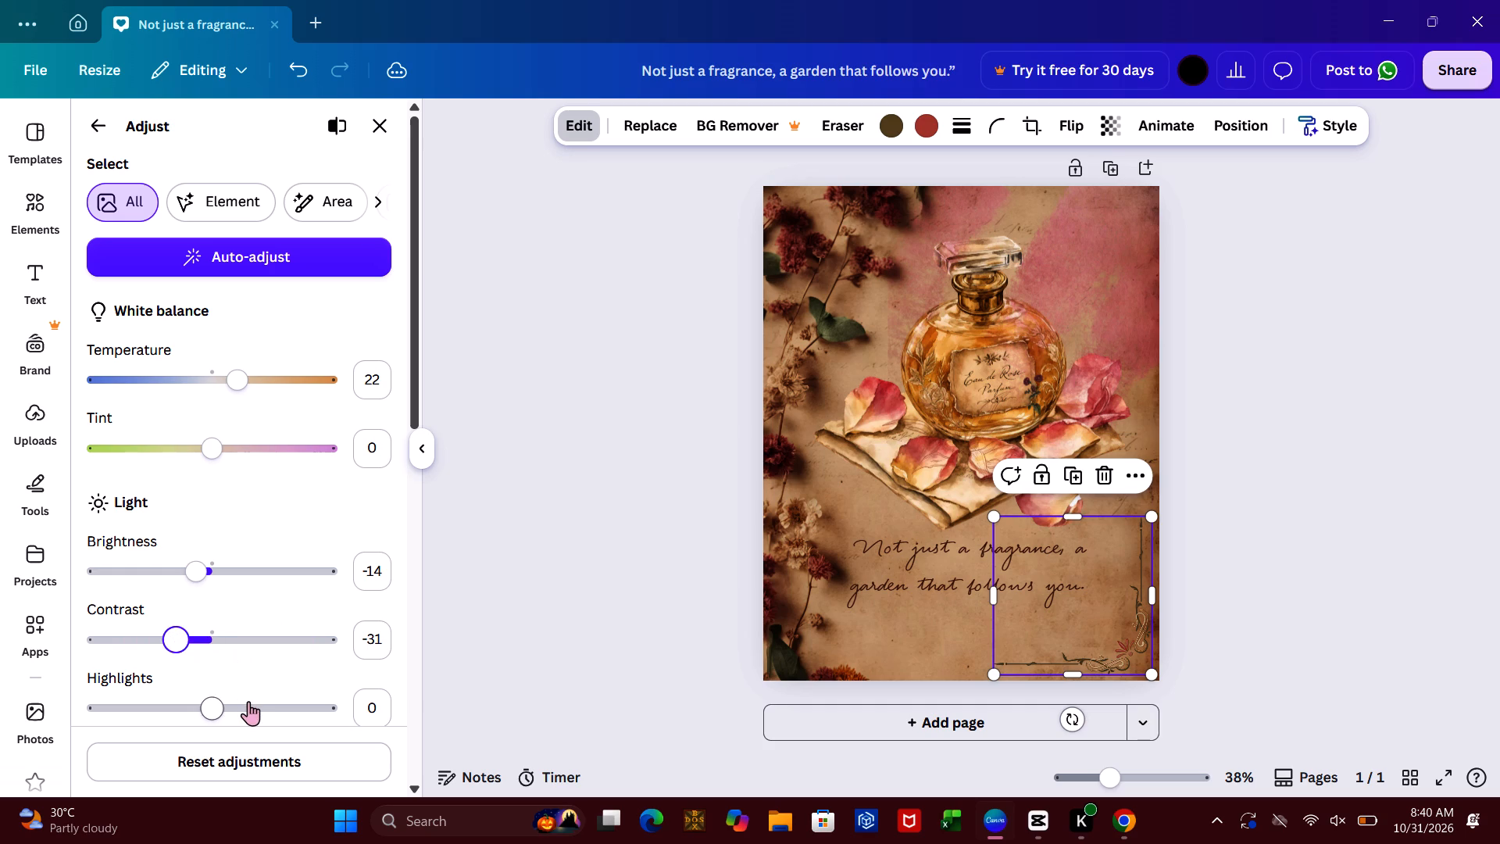
# Brighten the floral corner border's highlights to 31.
pyautogui.click(248, 701)
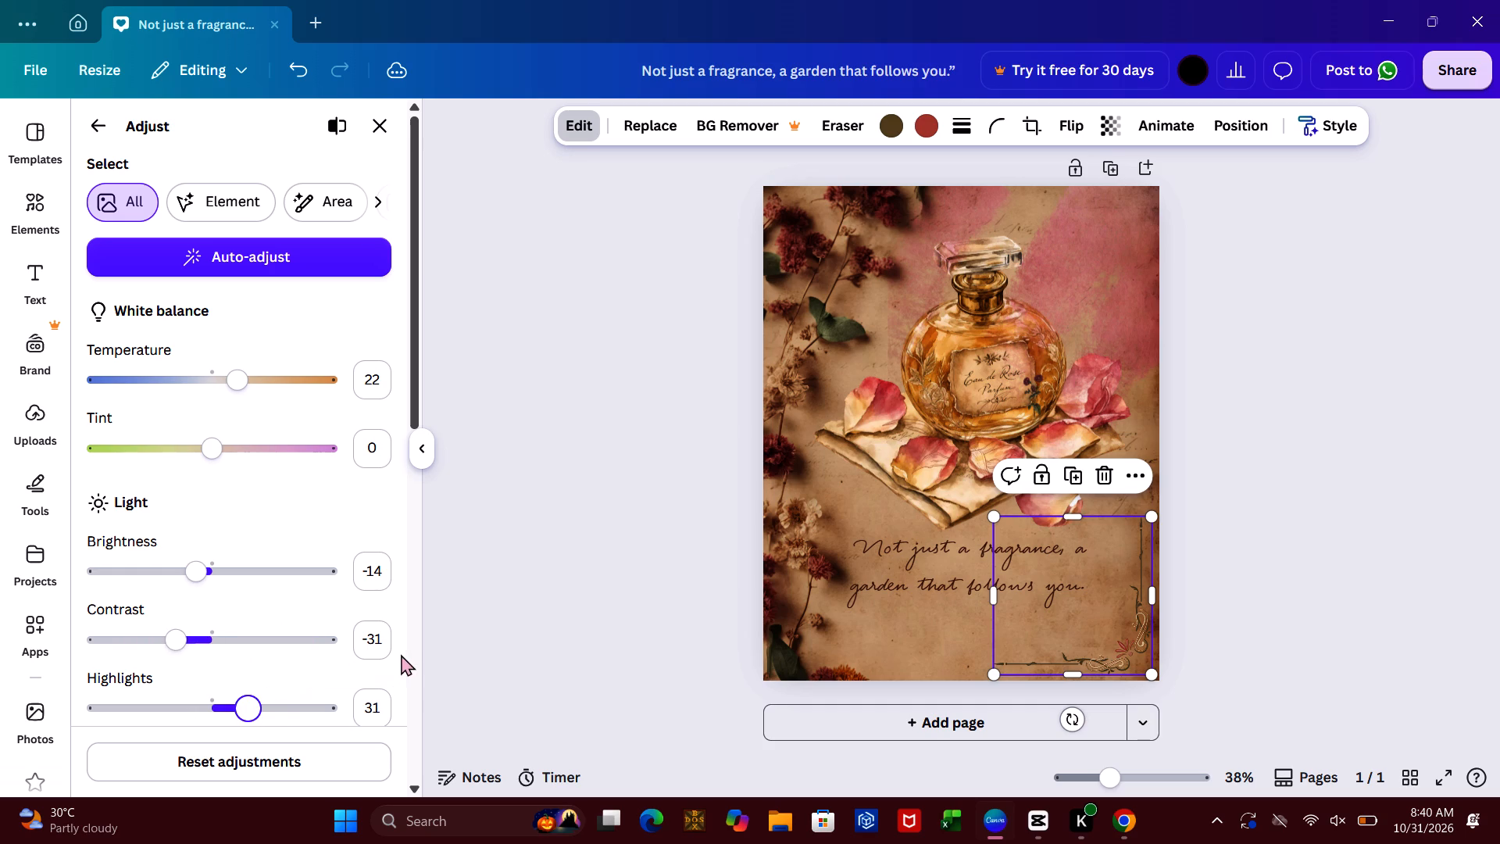
# Set the floral corner border's saturation to -14 and its vibrance to 61.
pyautogui.click(409, 653)
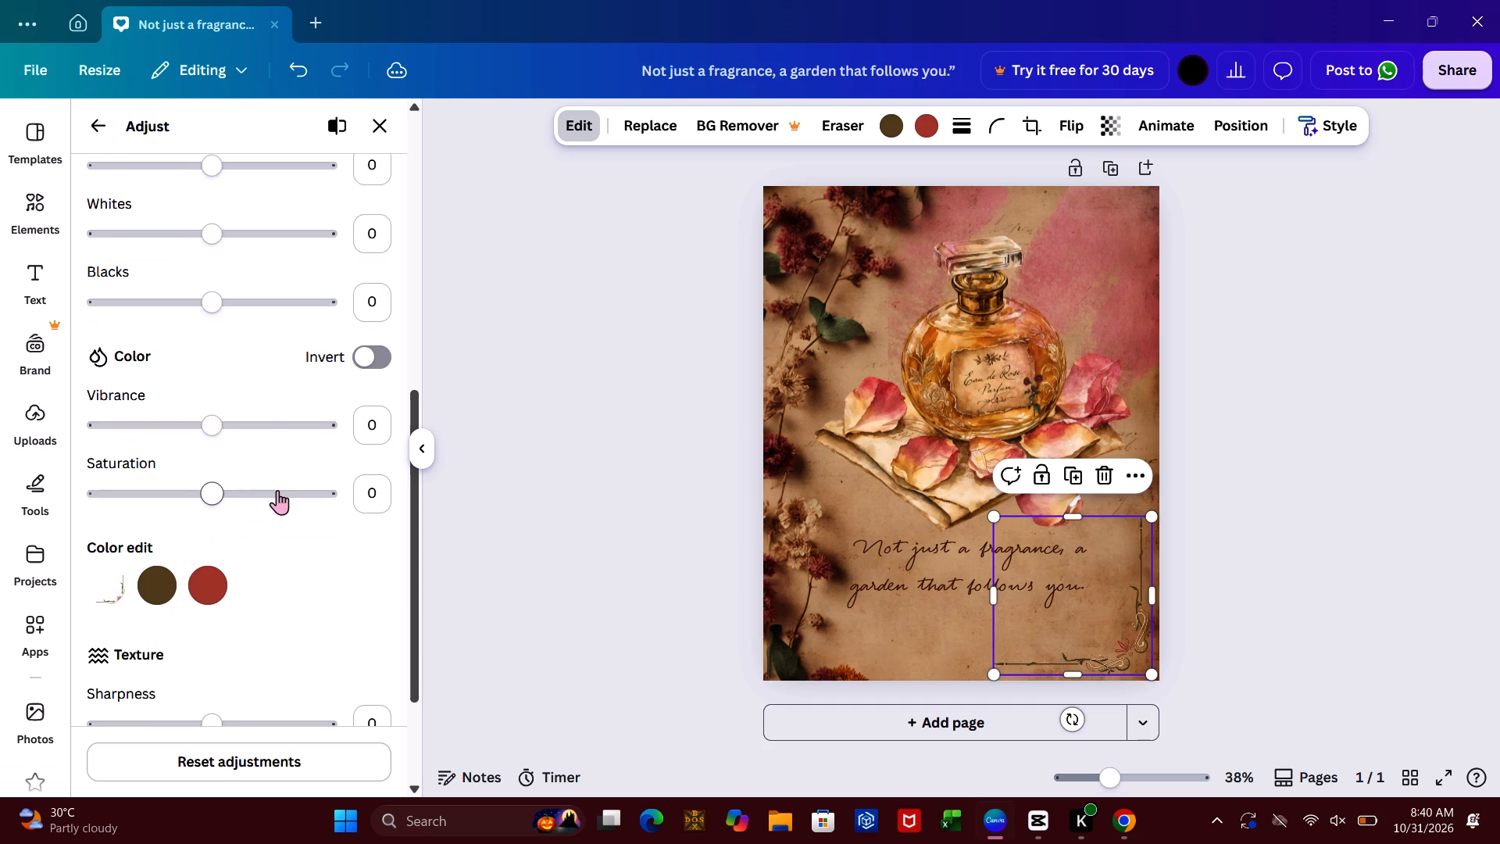
pyautogui.click(277, 490)
pyautogui.click(155, 486)
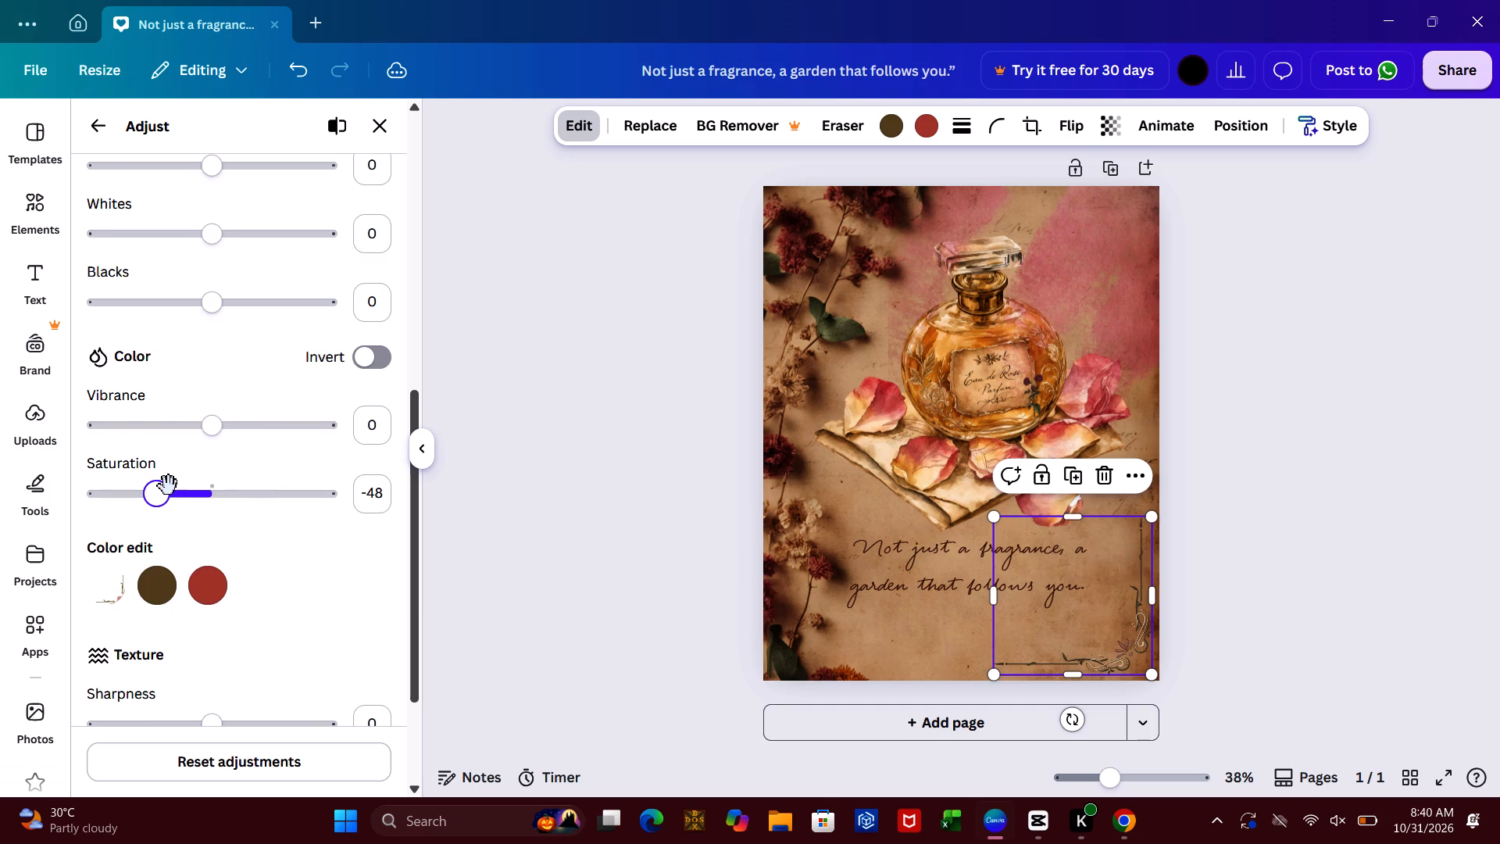
pyautogui.click(195, 499)
pyautogui.click(253, 416)
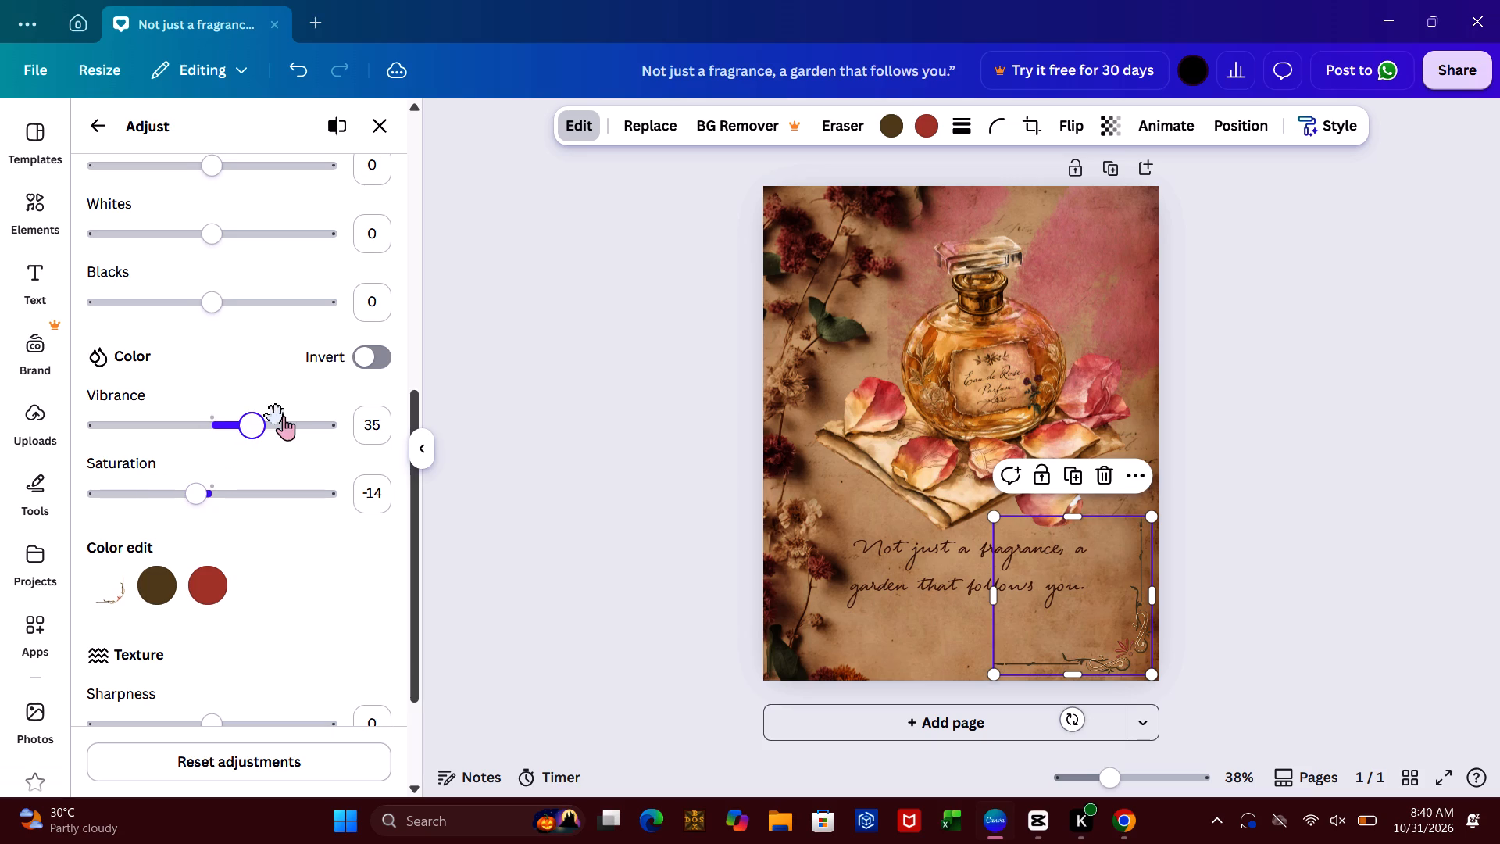
pyautogui.click(284, 416)
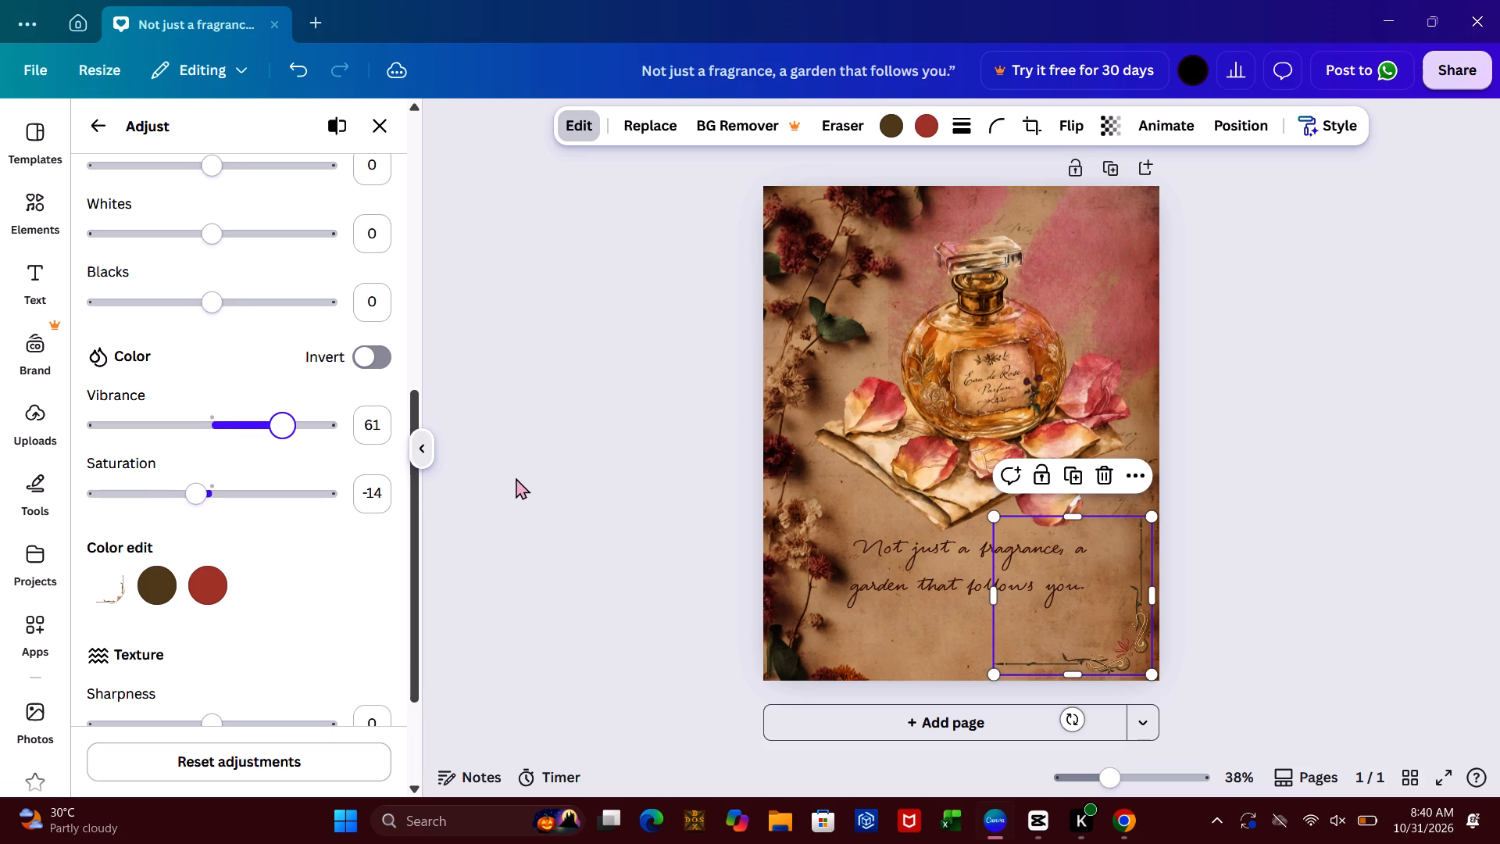
# Sharpen the floral corner border to 98 and finish its image adjustments.
pyautogui.click(327, 715)
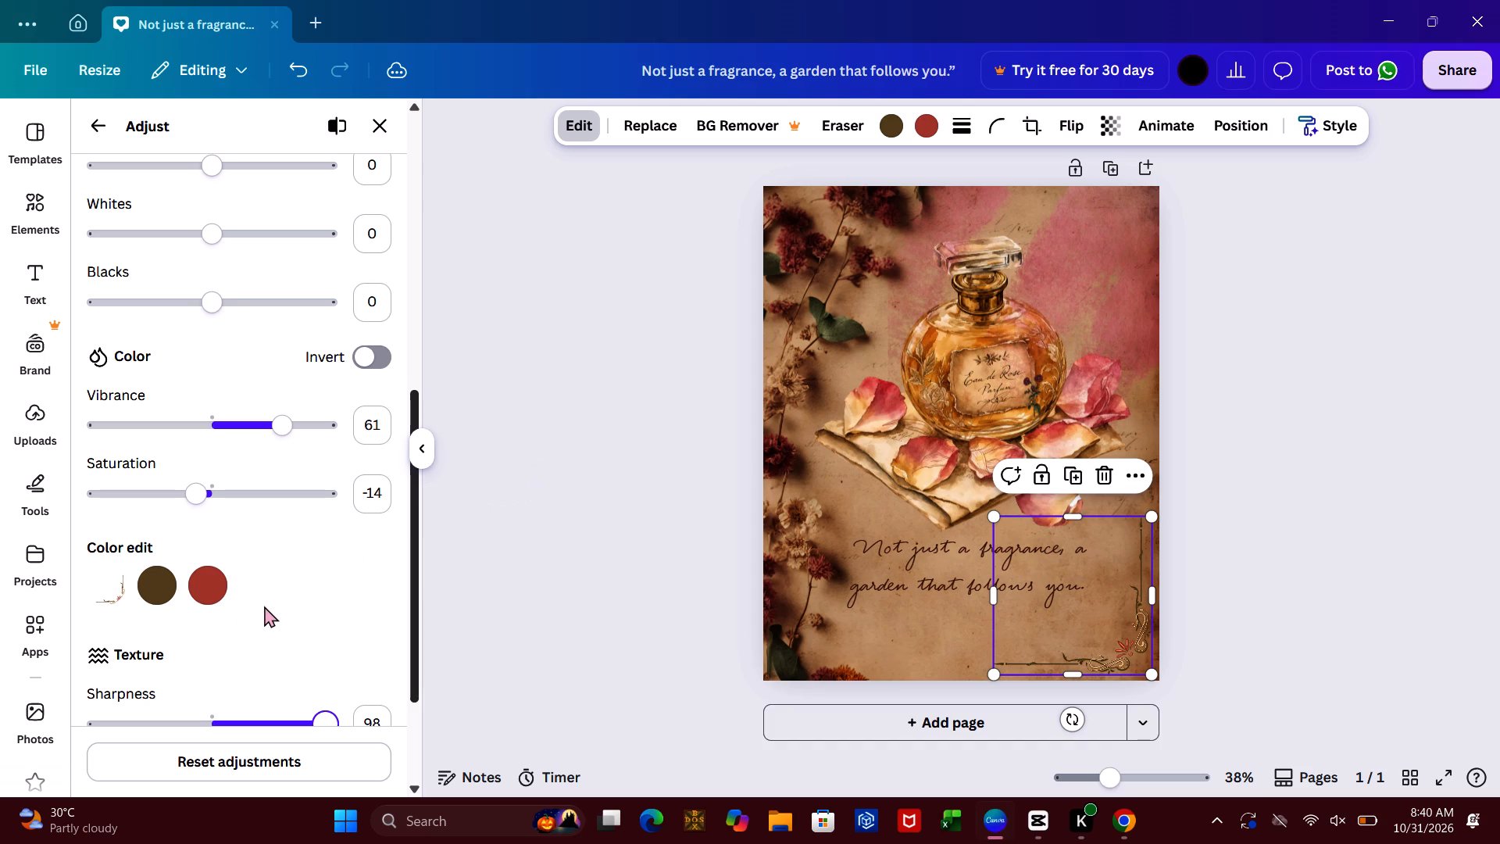
pyautogui.click(445, 434)
pyautogui.click(445, 434)
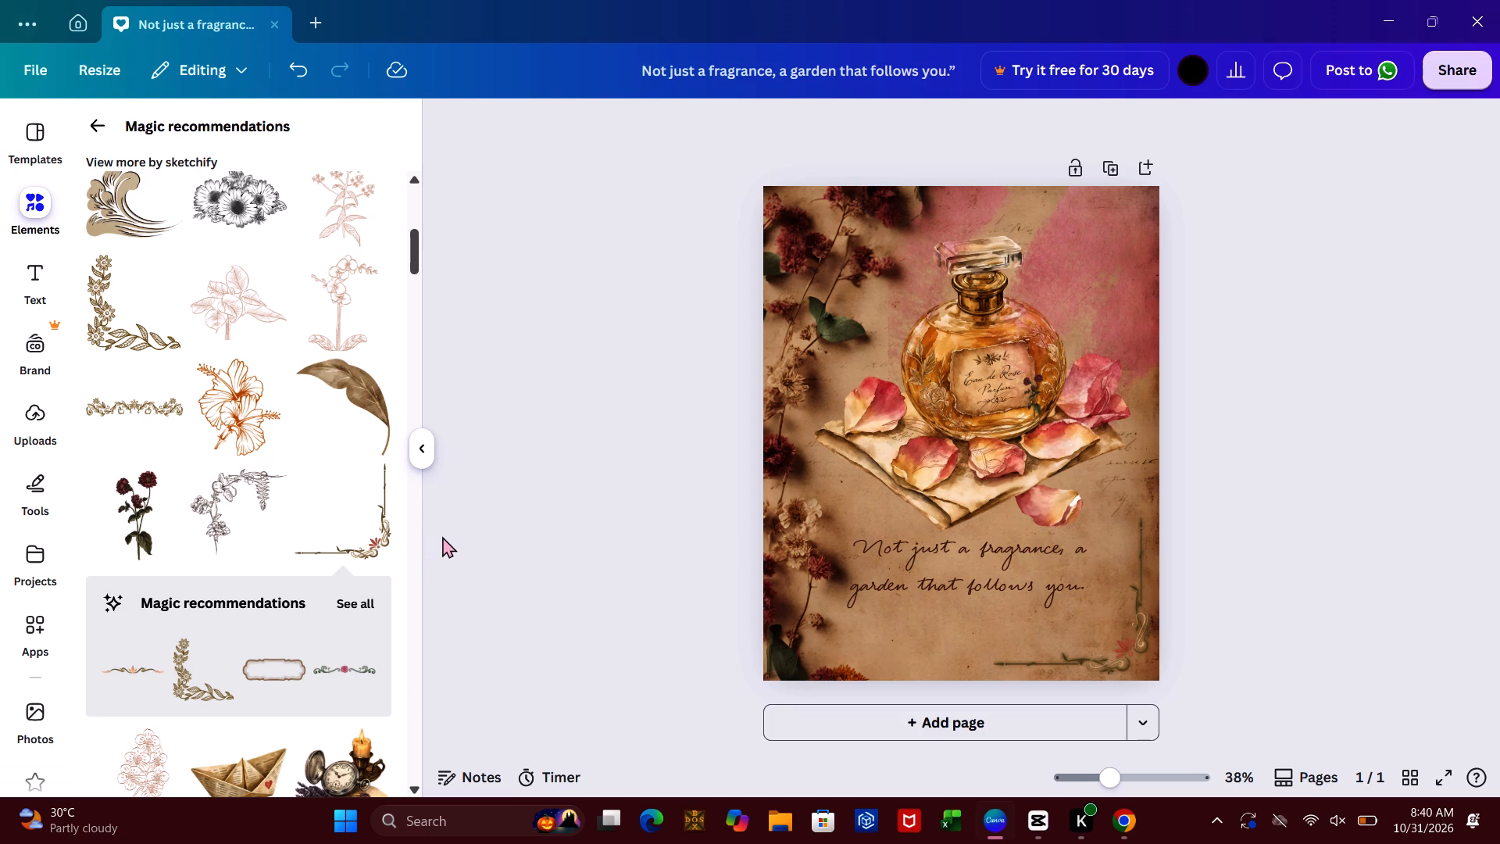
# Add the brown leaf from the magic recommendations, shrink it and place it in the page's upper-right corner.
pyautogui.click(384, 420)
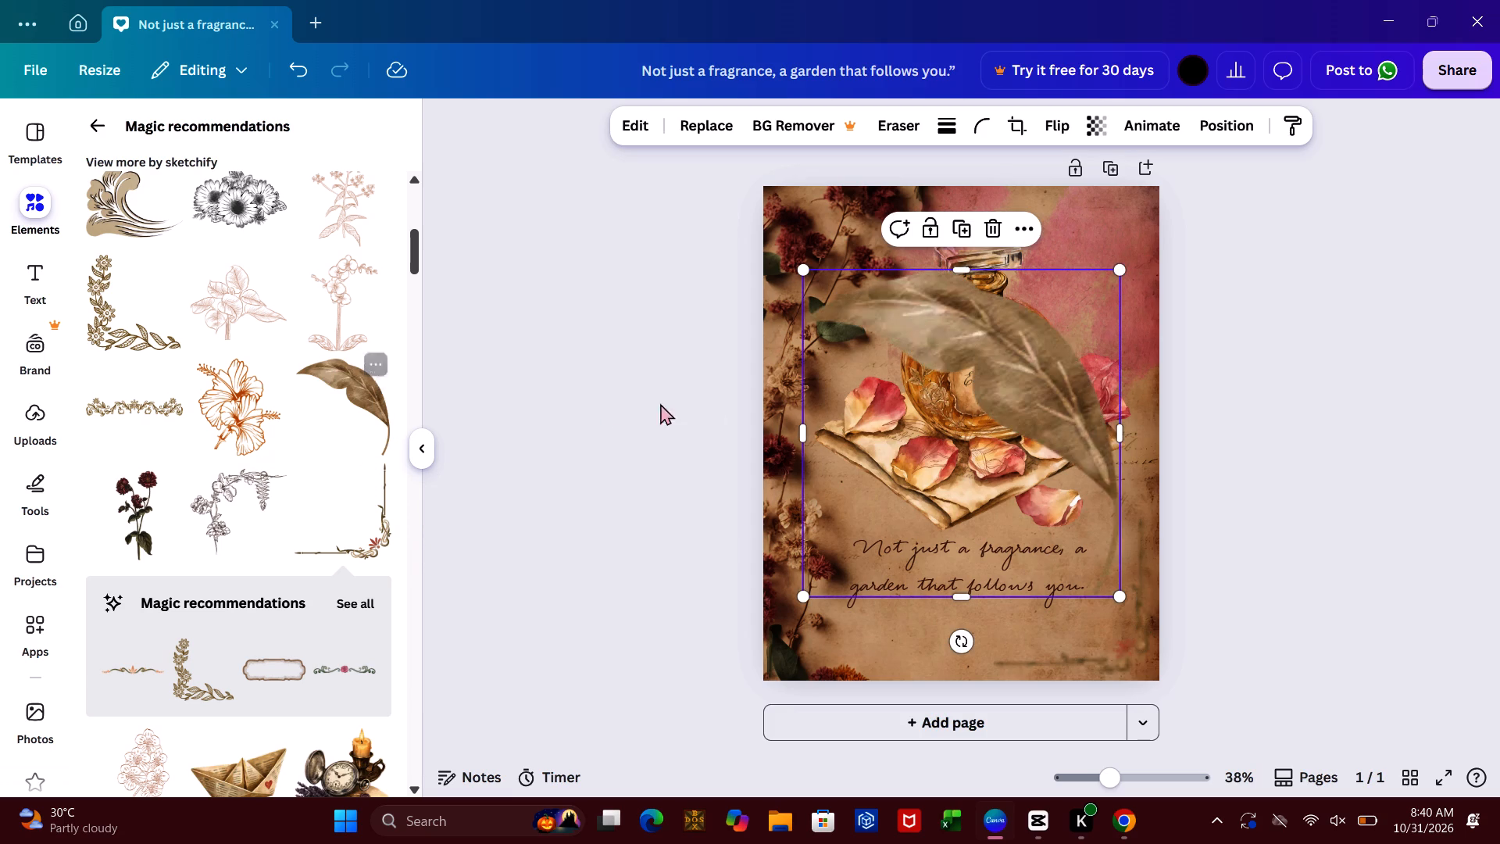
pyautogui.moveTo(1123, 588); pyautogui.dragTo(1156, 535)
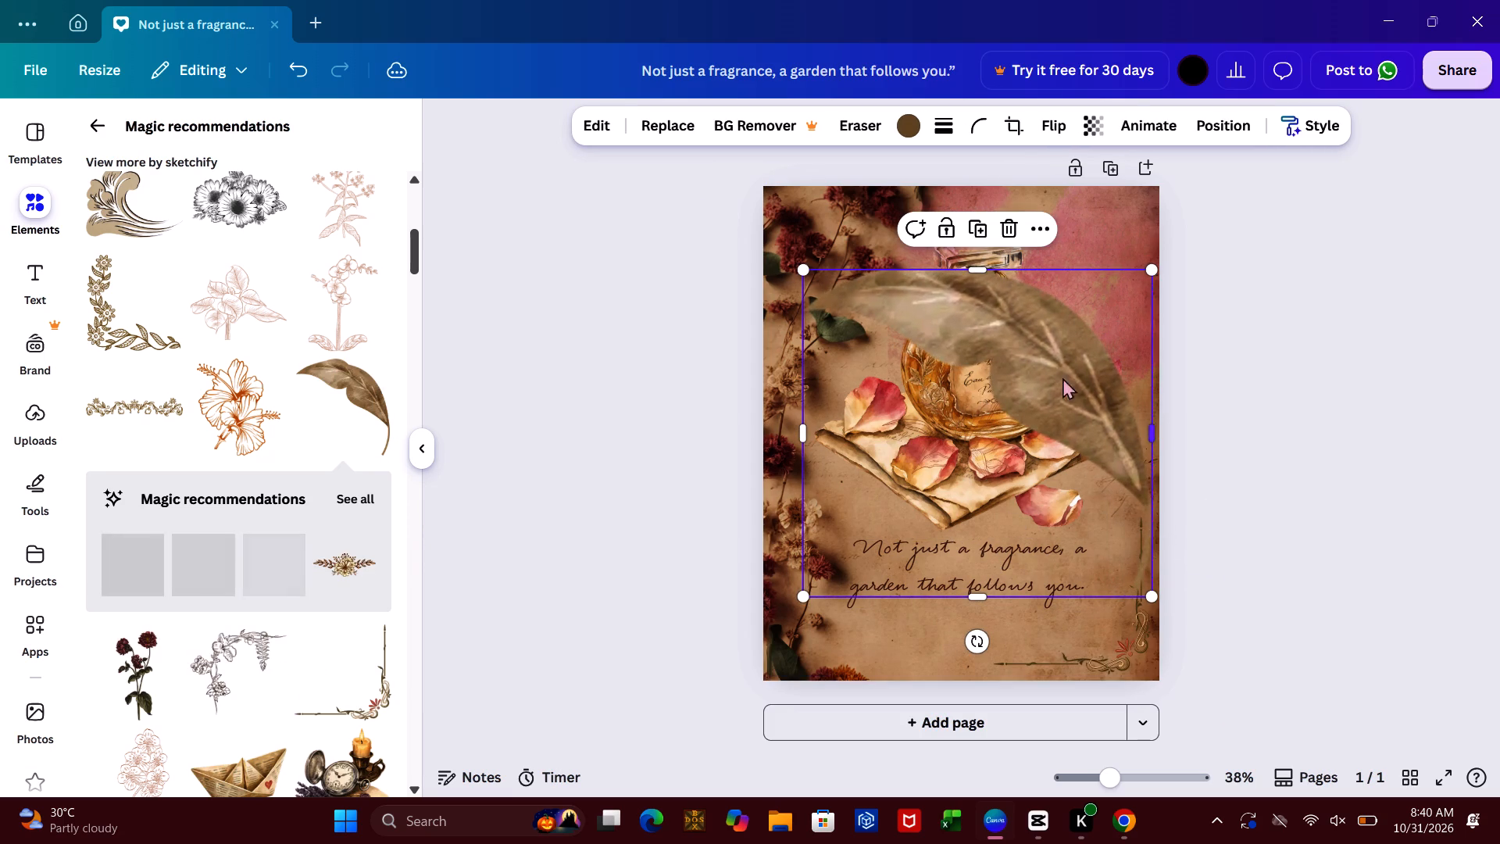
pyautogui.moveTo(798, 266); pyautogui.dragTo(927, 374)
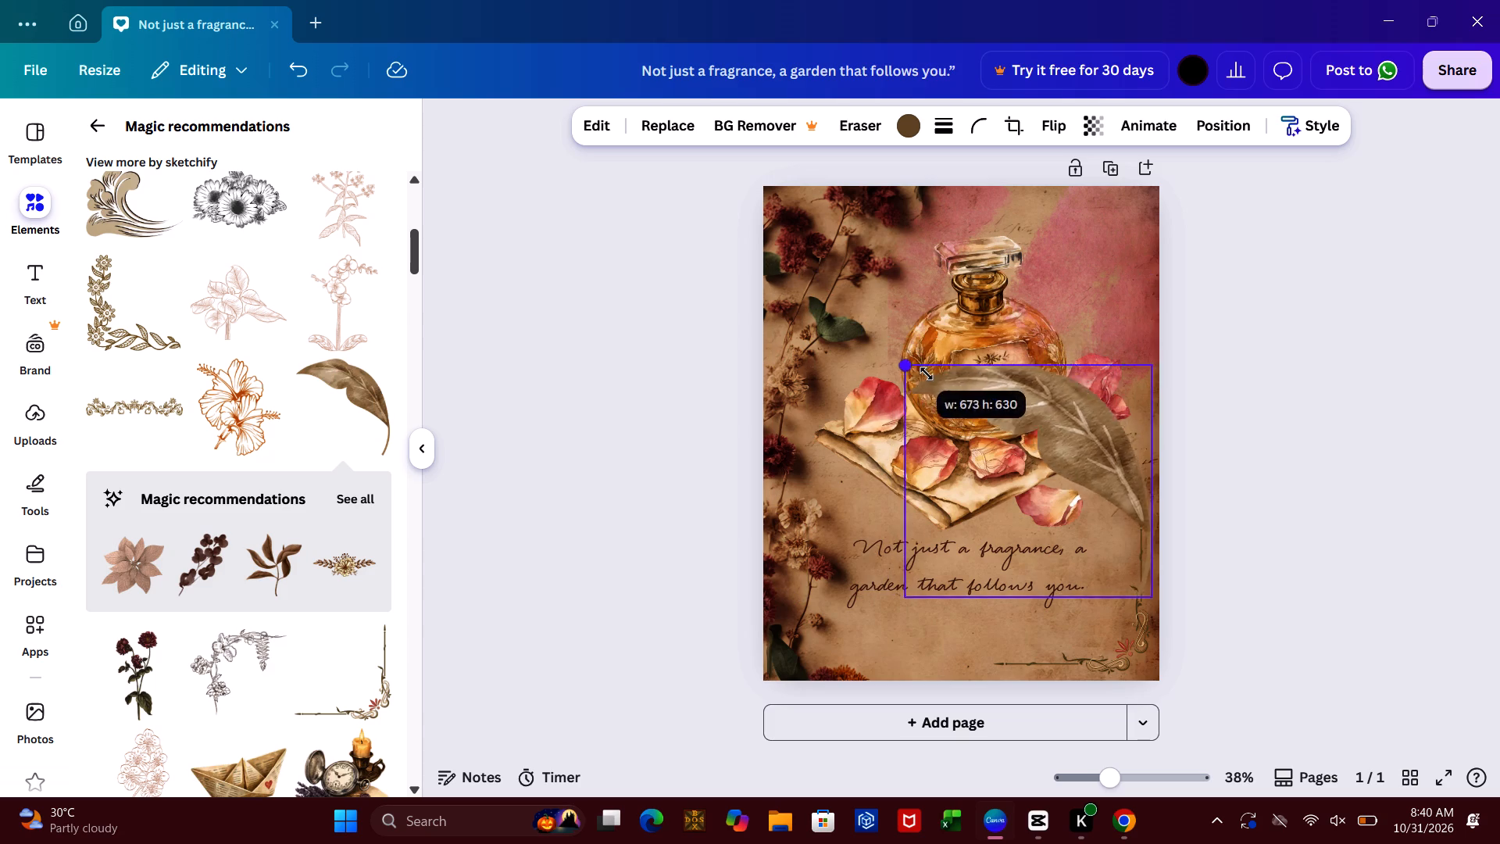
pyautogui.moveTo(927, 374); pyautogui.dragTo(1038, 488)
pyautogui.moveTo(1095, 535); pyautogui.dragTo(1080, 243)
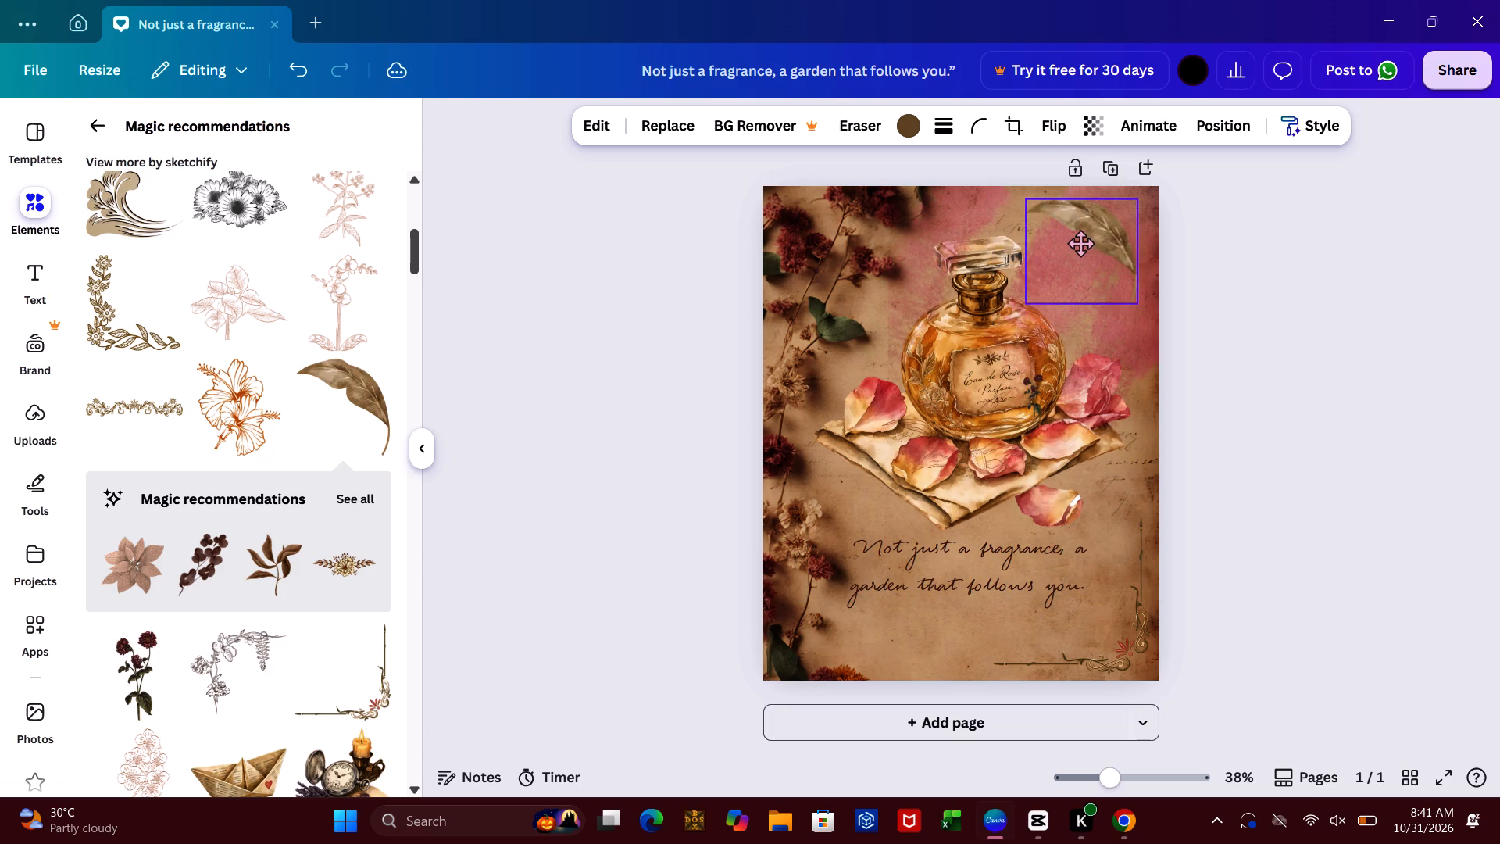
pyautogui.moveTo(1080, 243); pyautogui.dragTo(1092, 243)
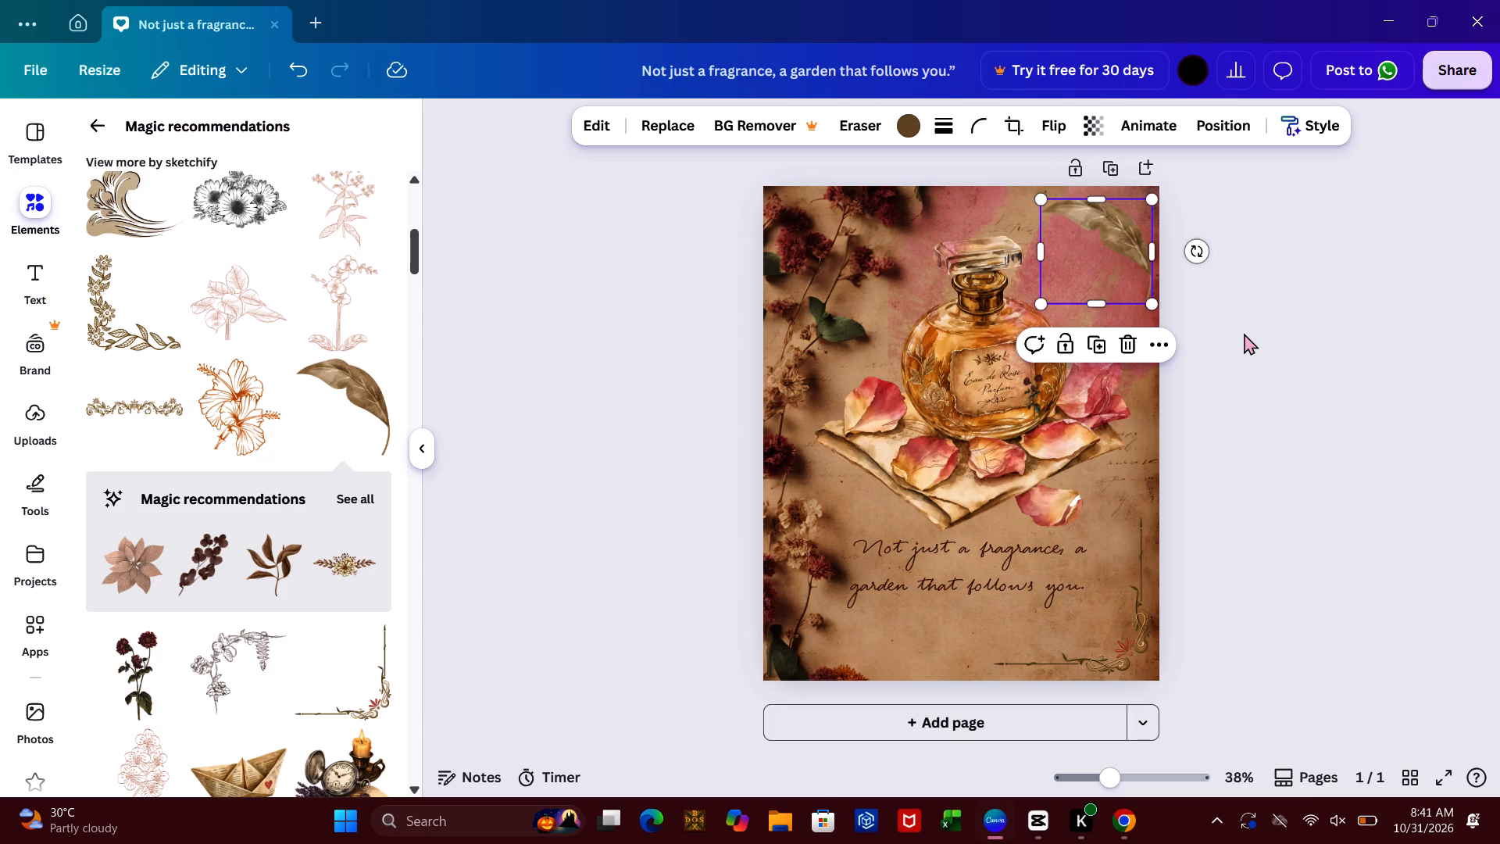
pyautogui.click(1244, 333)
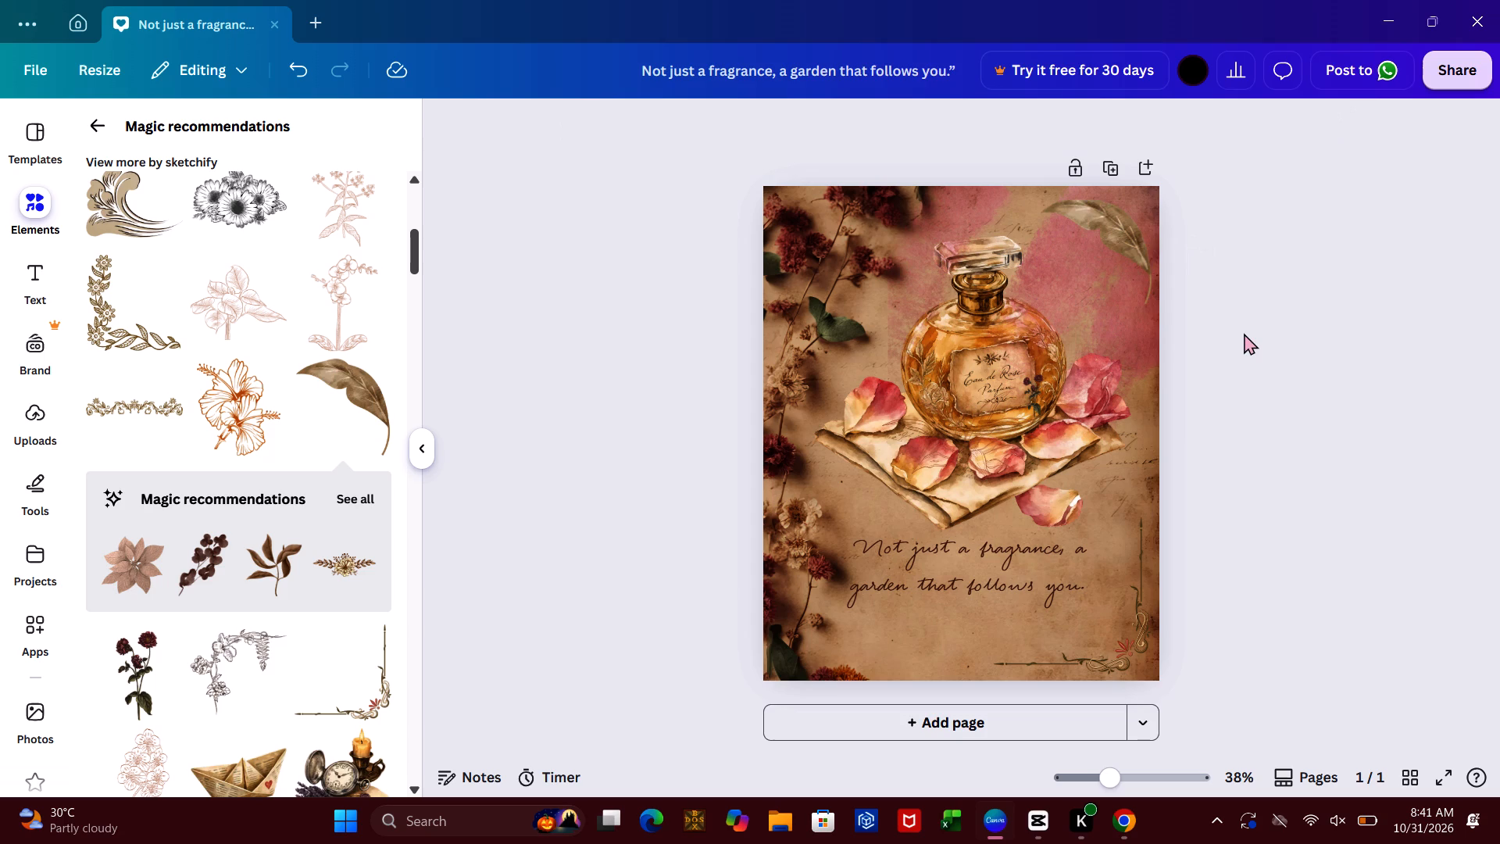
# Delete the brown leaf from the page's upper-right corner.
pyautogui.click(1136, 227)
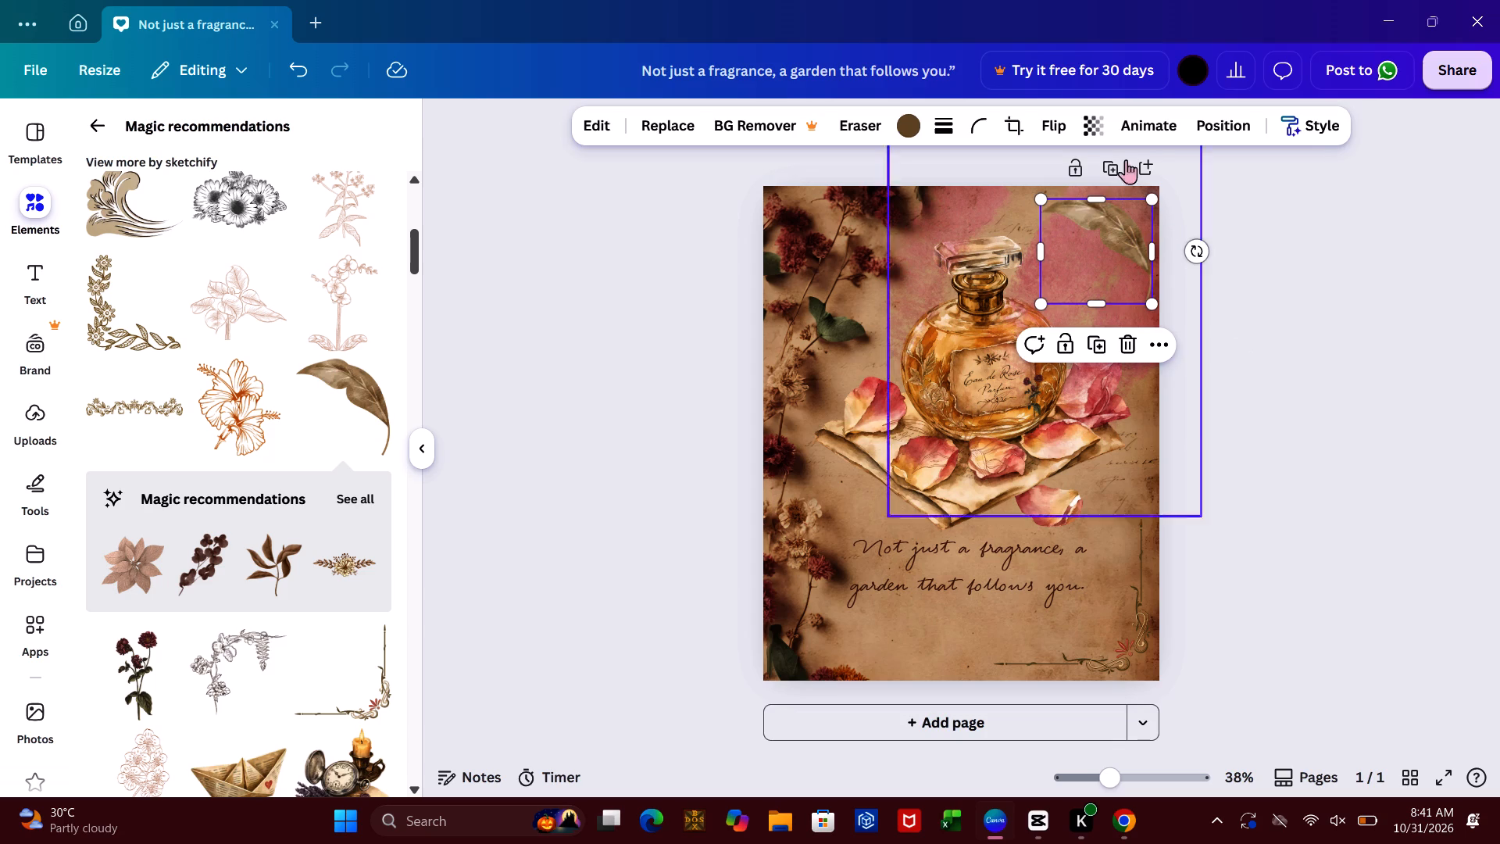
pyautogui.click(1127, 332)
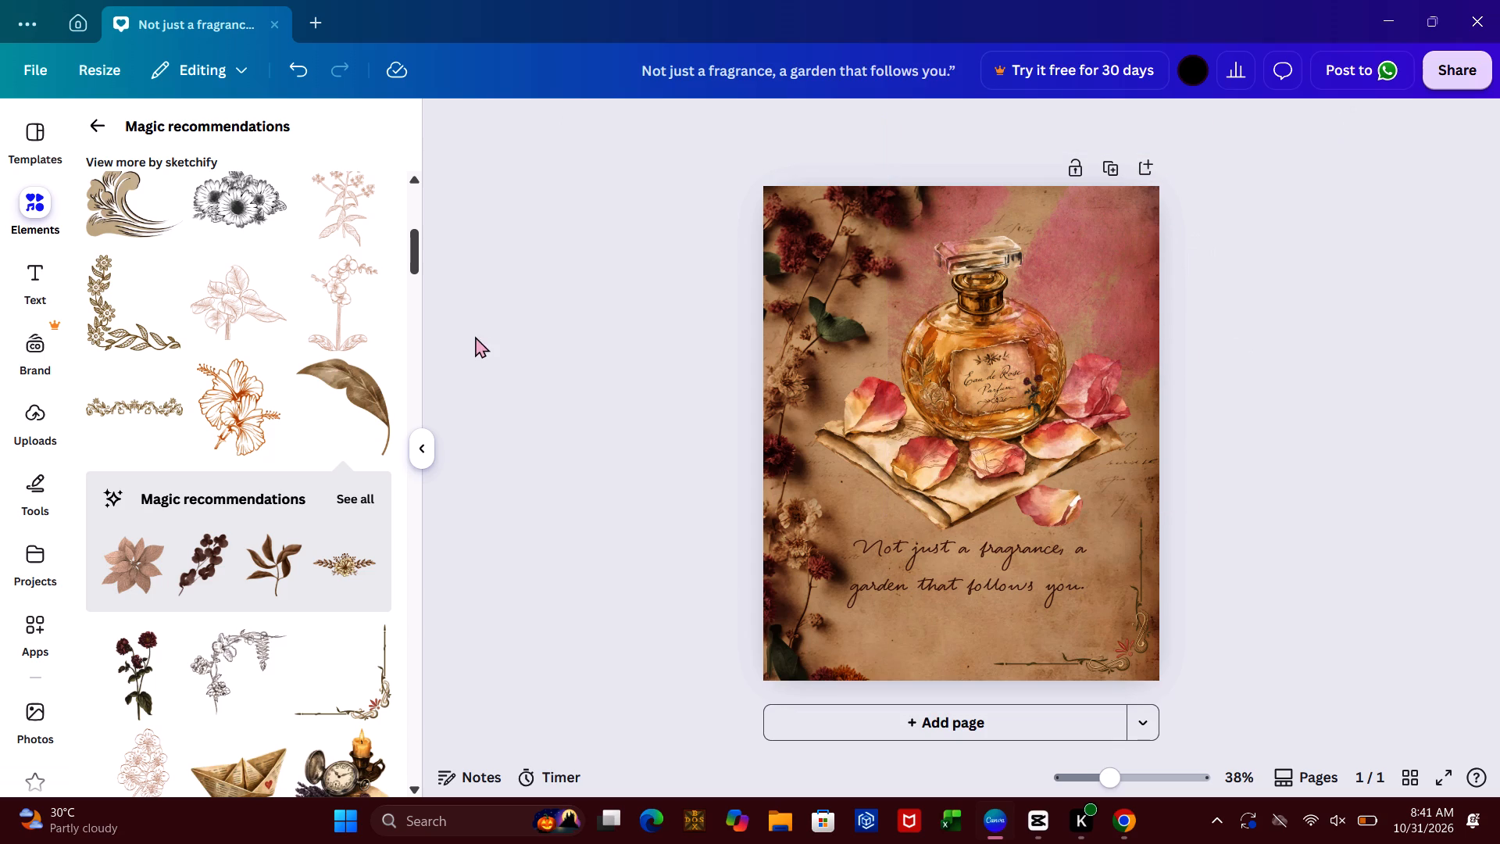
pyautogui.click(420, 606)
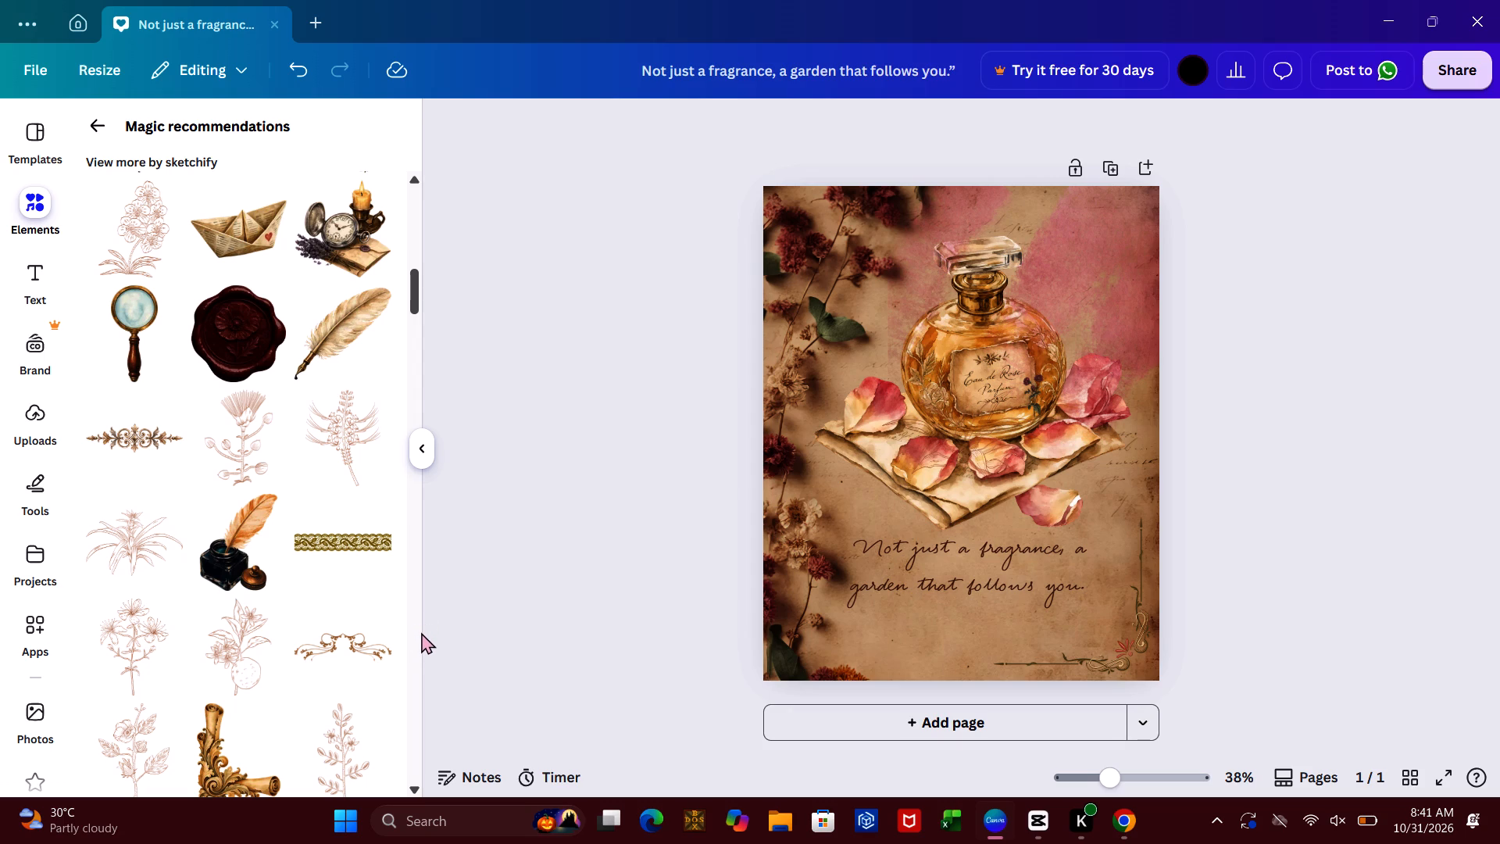
# Enlarge the script slogan proportionally to a font size of 63.6.
pyautogui.click(941, 604)
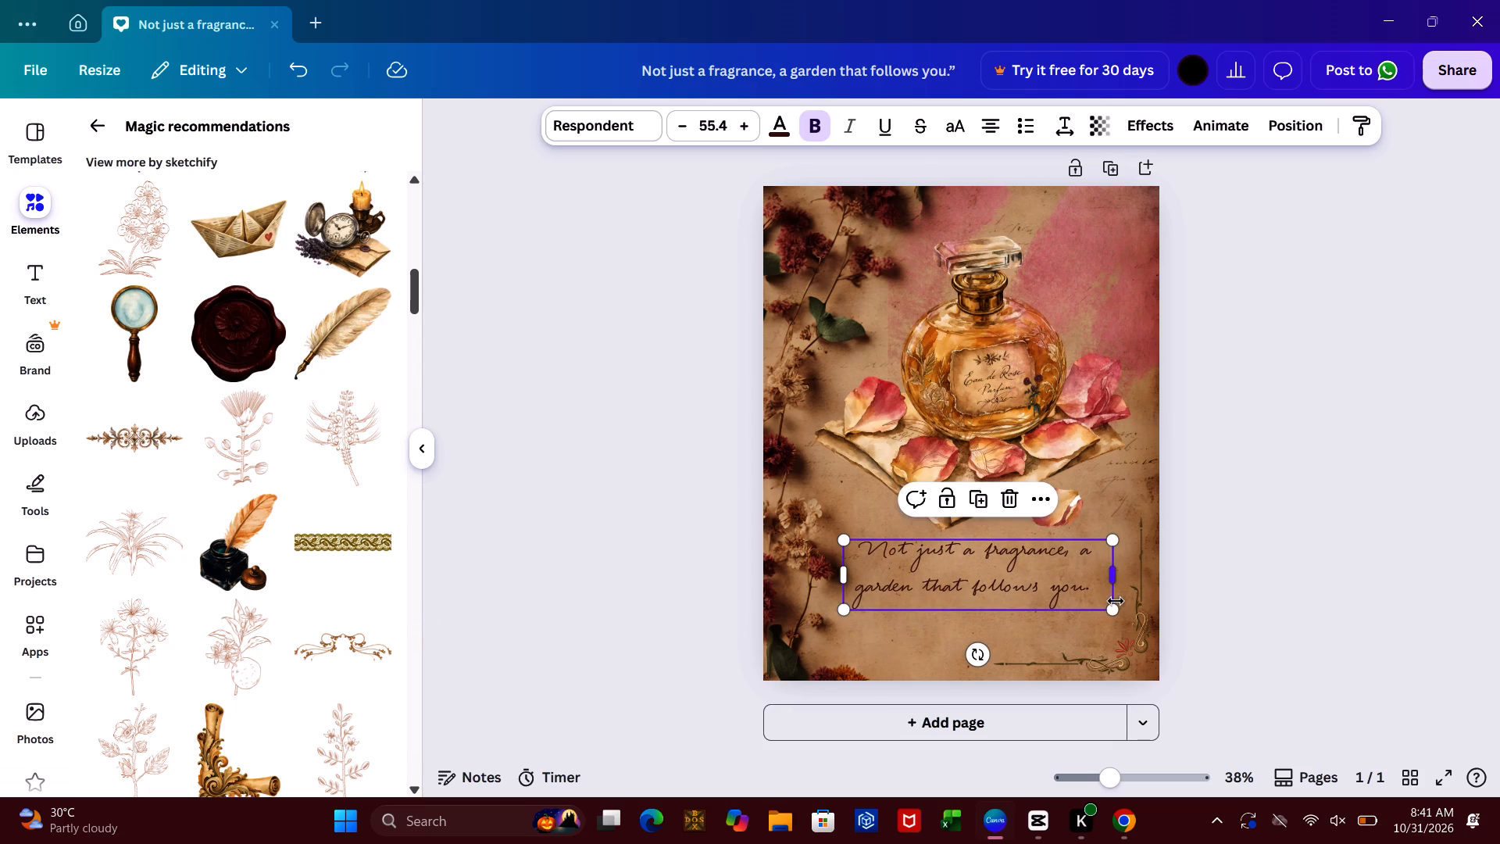
pyautogui.moveTo(1112, 613); pyautogui.dragTo(1186, 641)
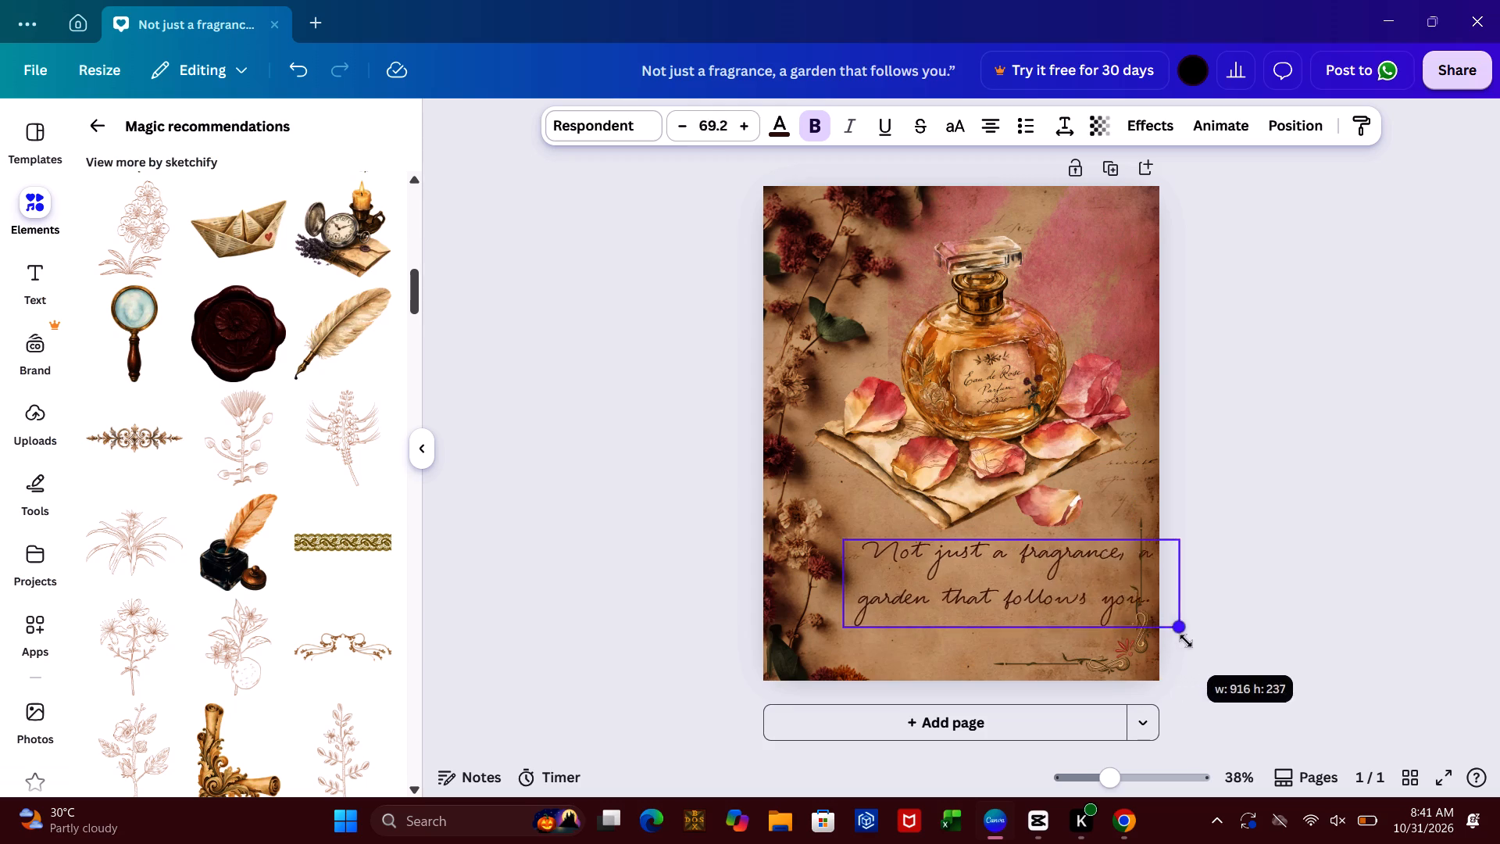
pyautogui.moveTo(1186, 641); pyautogui.dragTo(1151, 630)
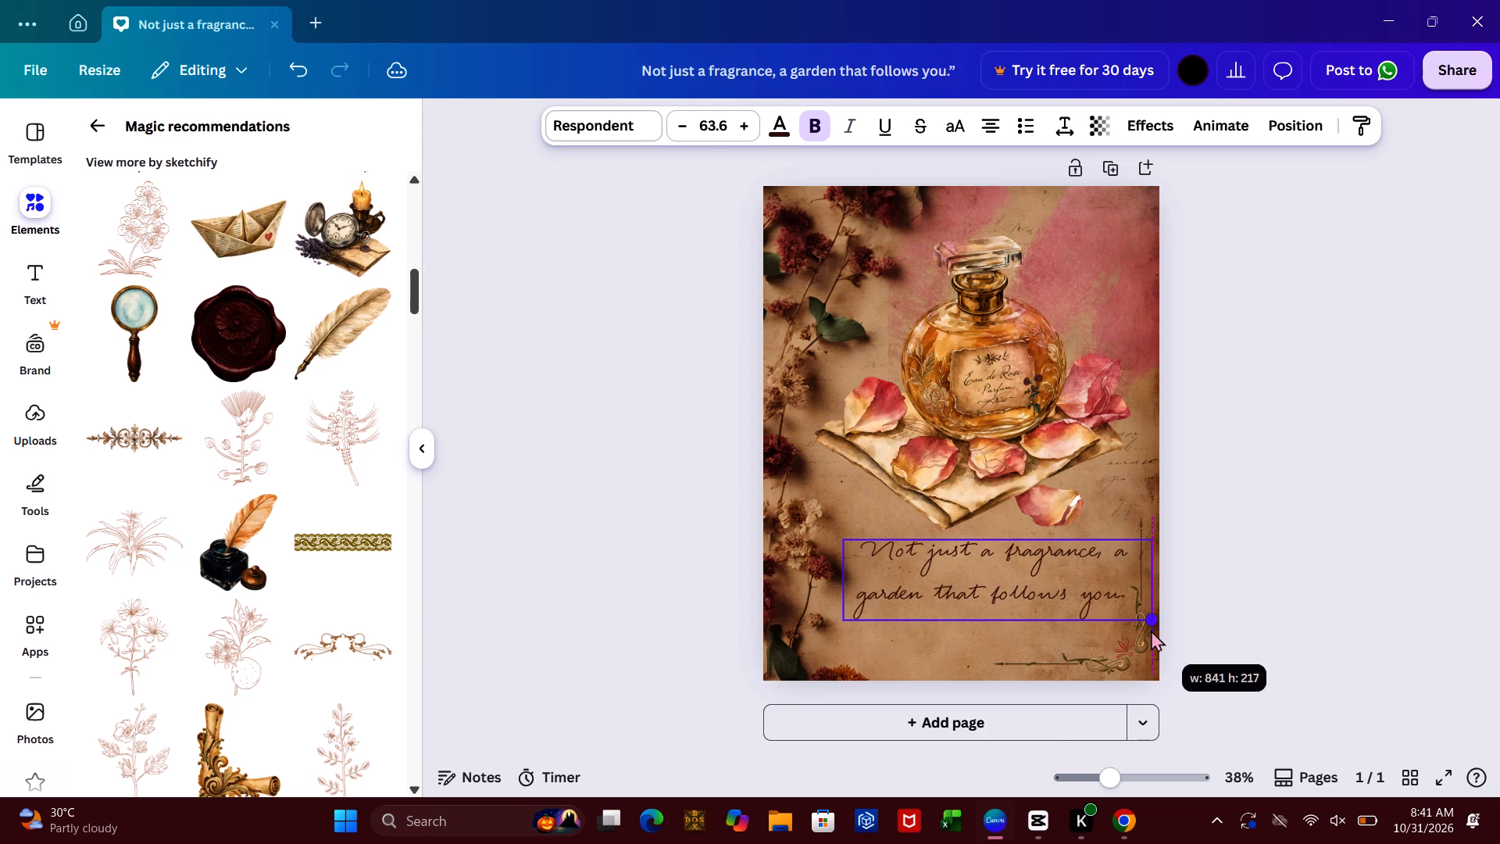
# Reposition the enlarged slogan below the perfume bottle so it clears the vertical edge of the floral corner border.
pyautogui.moveTo(1073, 588); pyautogui.dragTo(1059, 593)
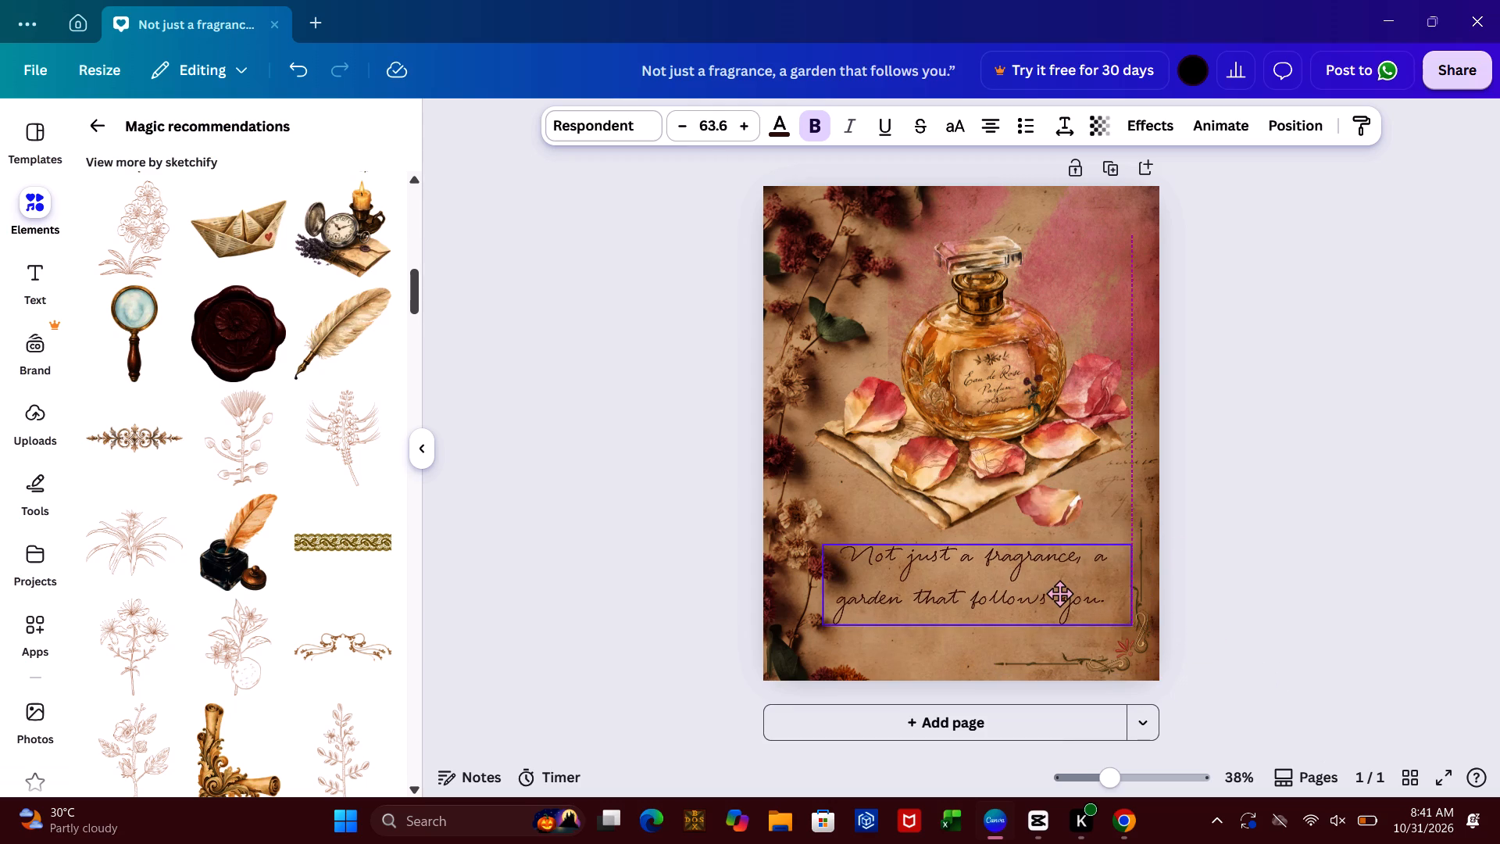
pyautogui.moveTo(1059, 593); pyautogui.dragTo(1066, 592)
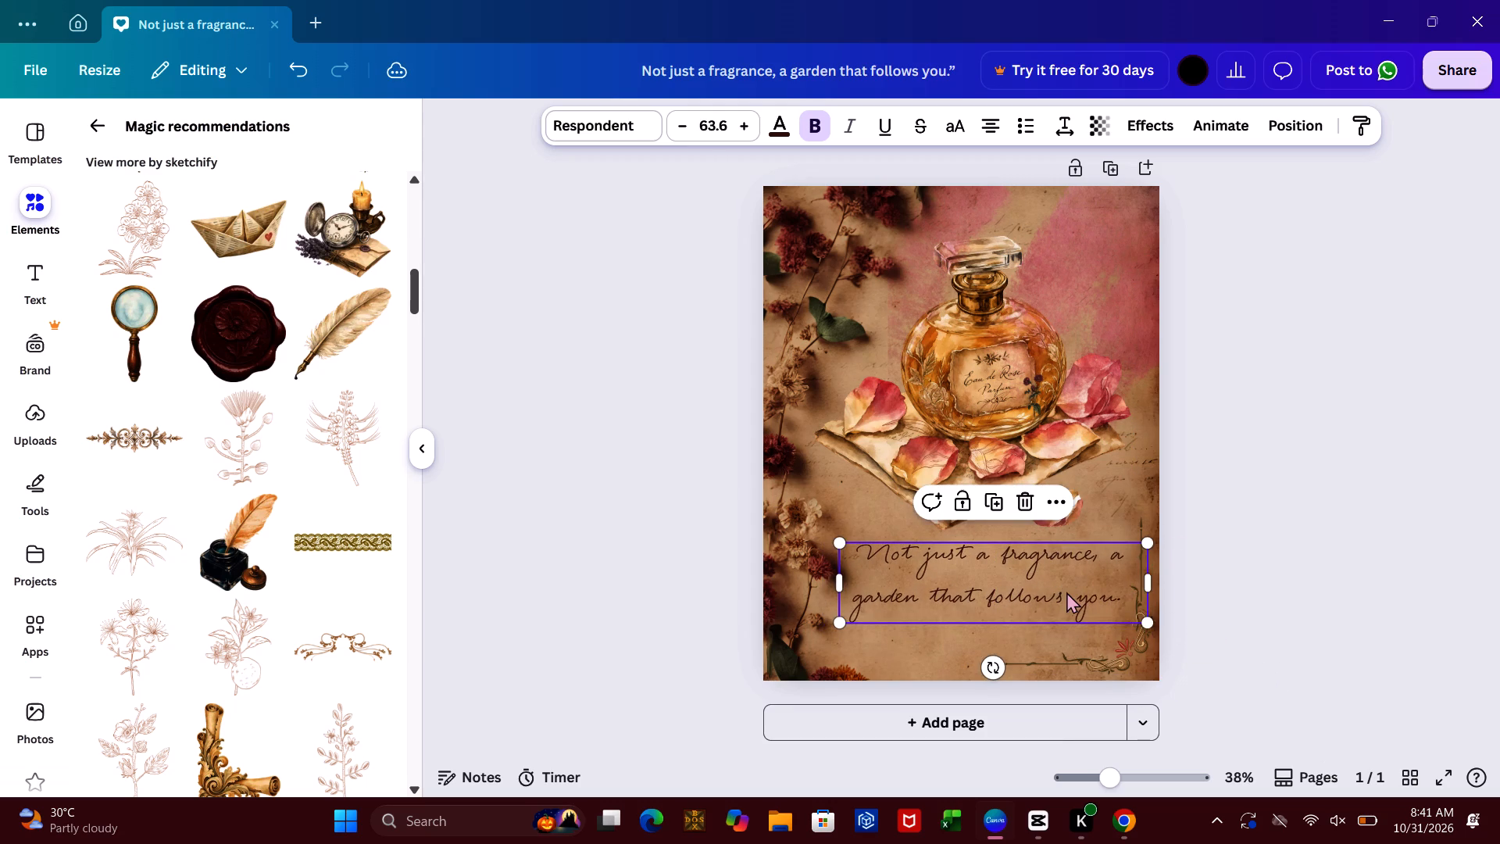
pyautogui.click(1216, 520)
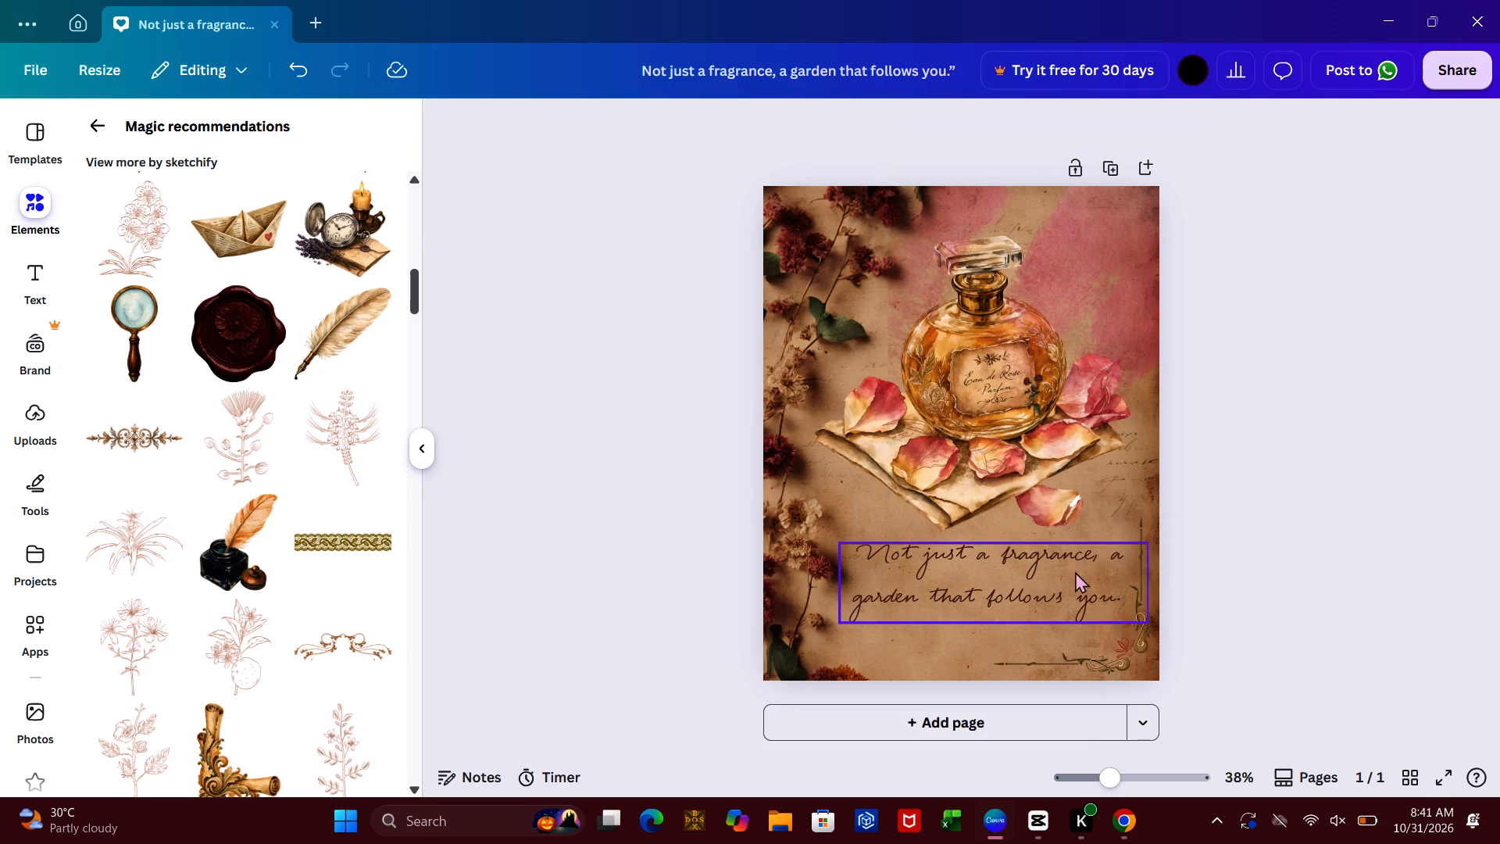
pyautogui.click(1222, 455)
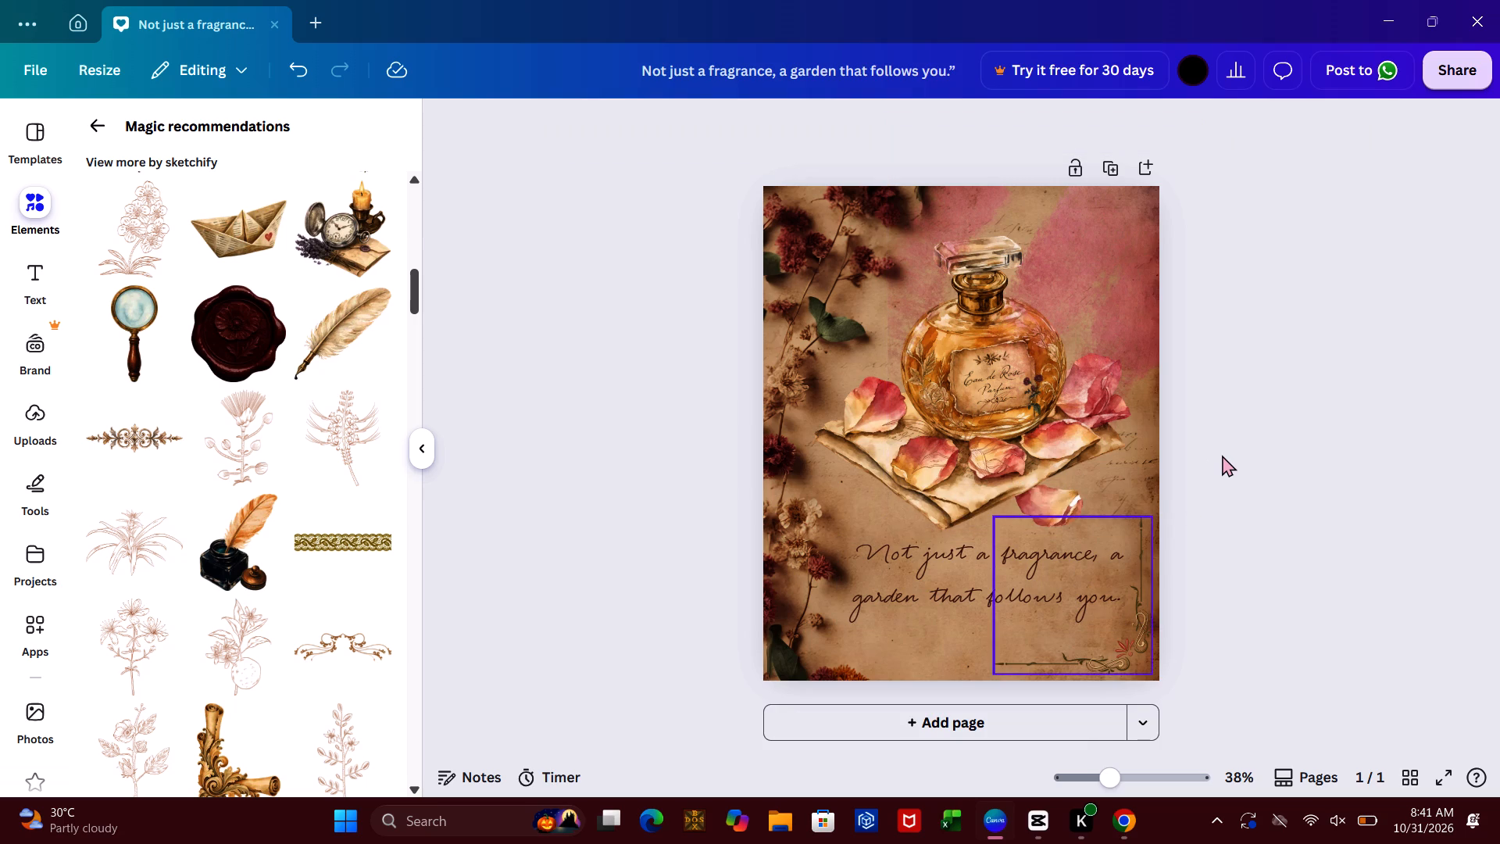
pyautogui.moveTo(1063, 552); pyautogui.dragTo(1048, 557)
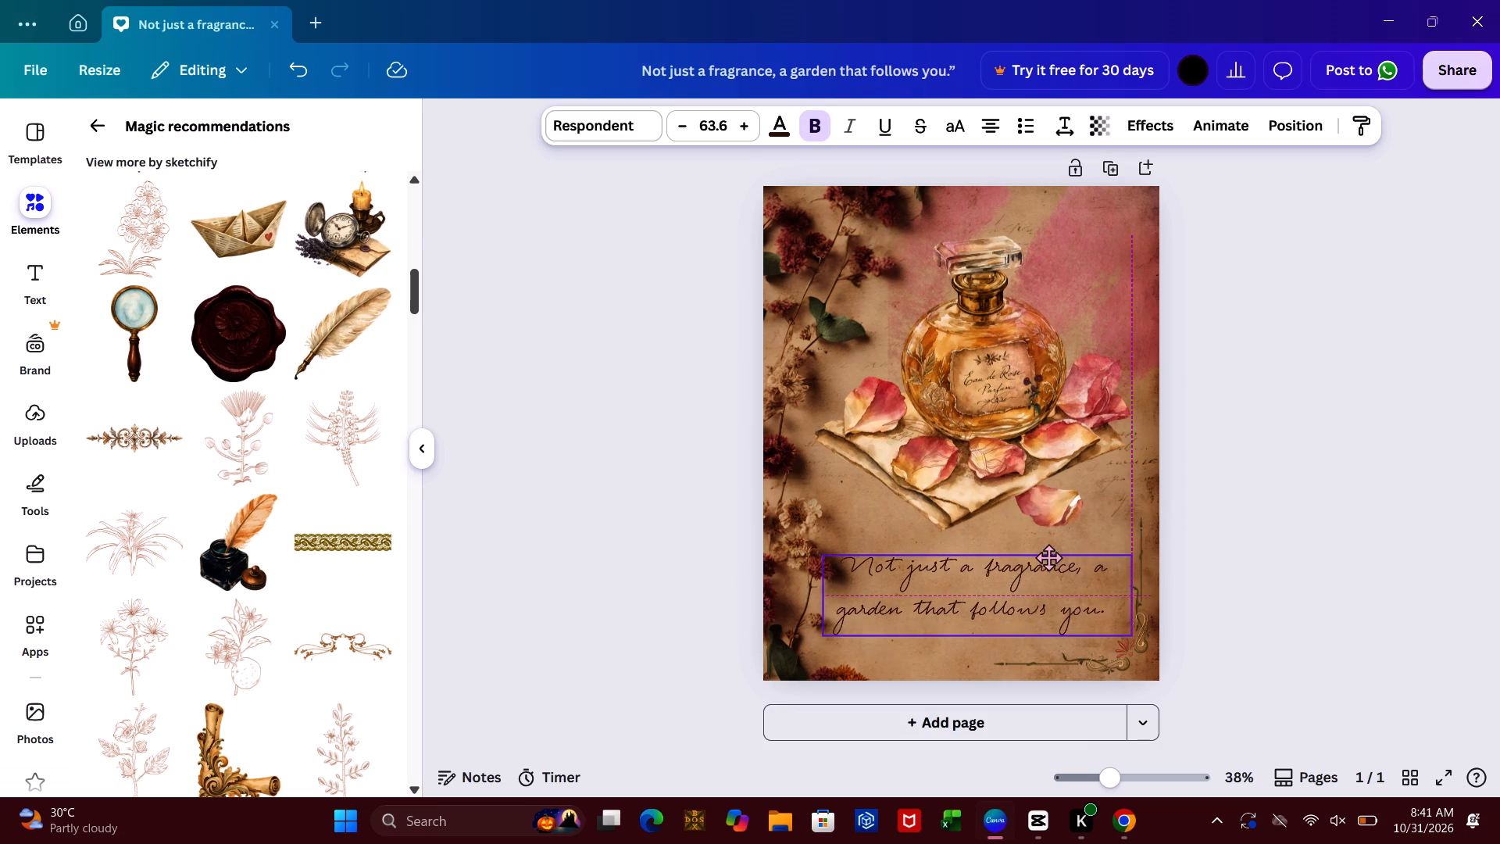
pyautogui.moveTo(1048, 557); pyautogui.dragTo(1048, 556)
pyautogui.click(1203, 477)
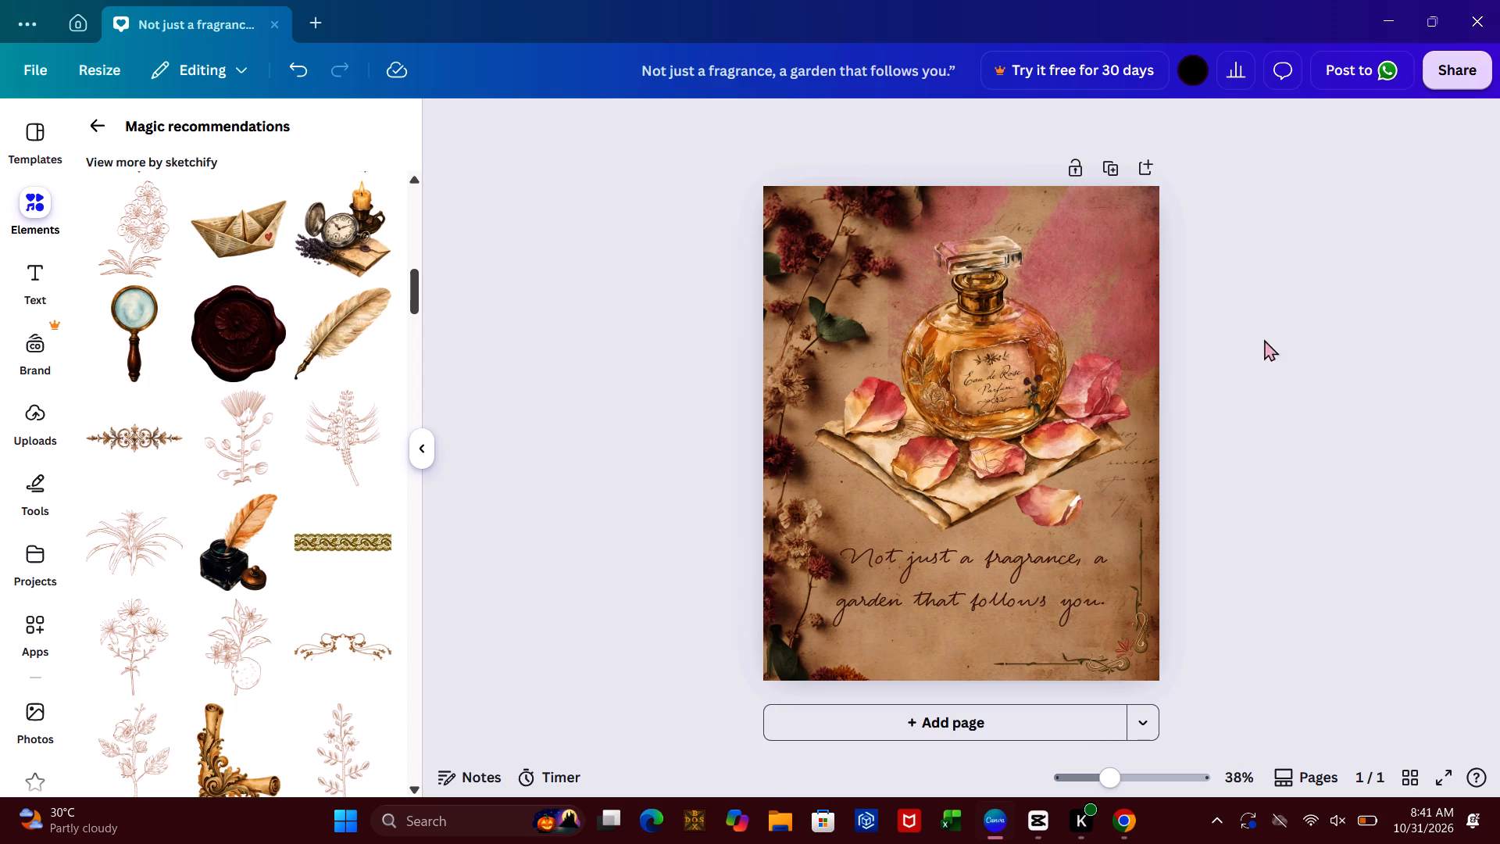
# Open the sharing and export options for the finished design.
pyautogui.click(1470, 84)
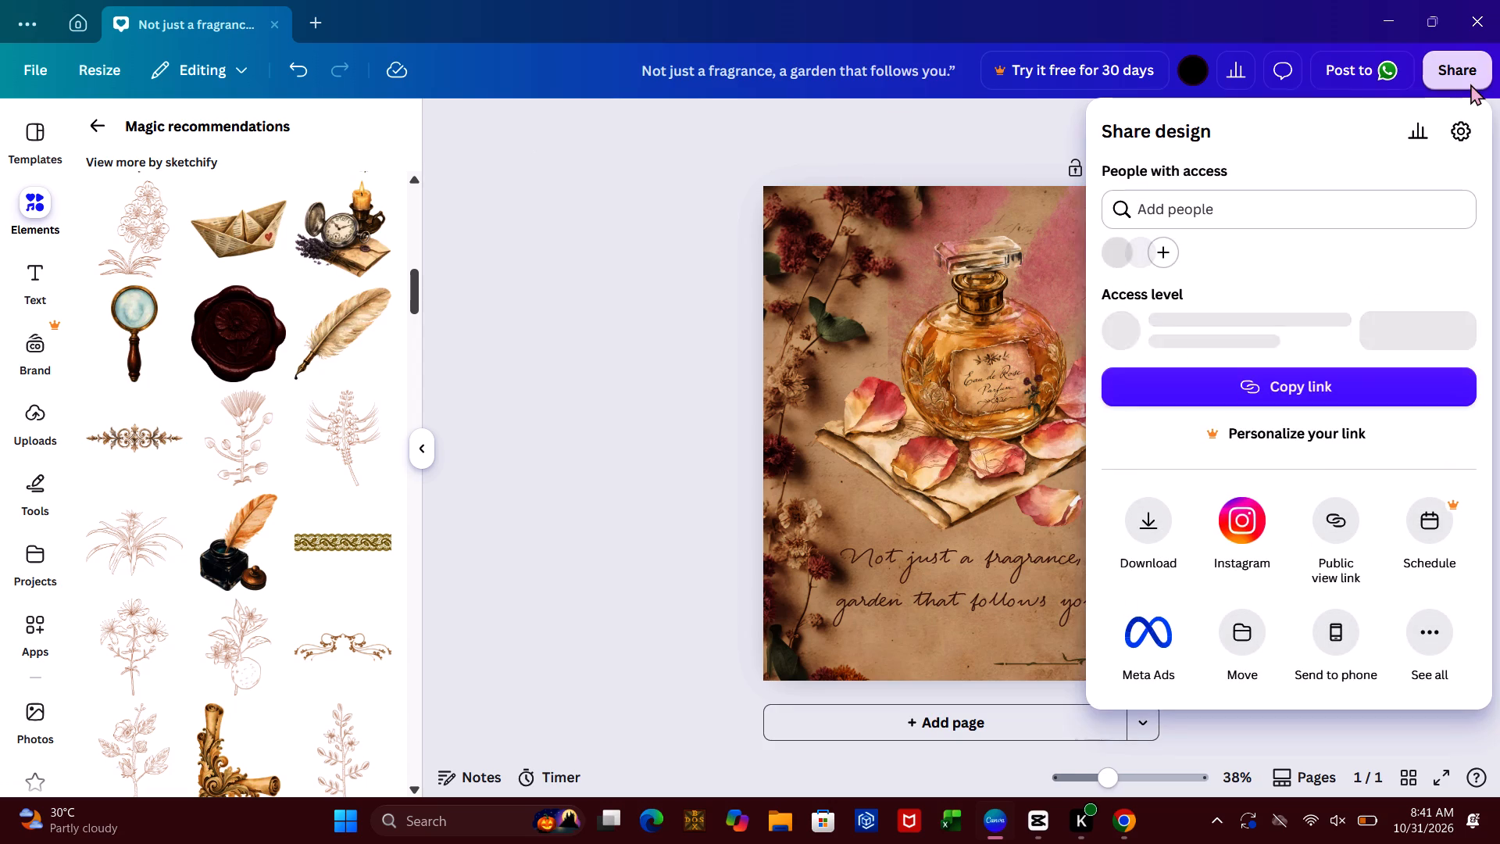
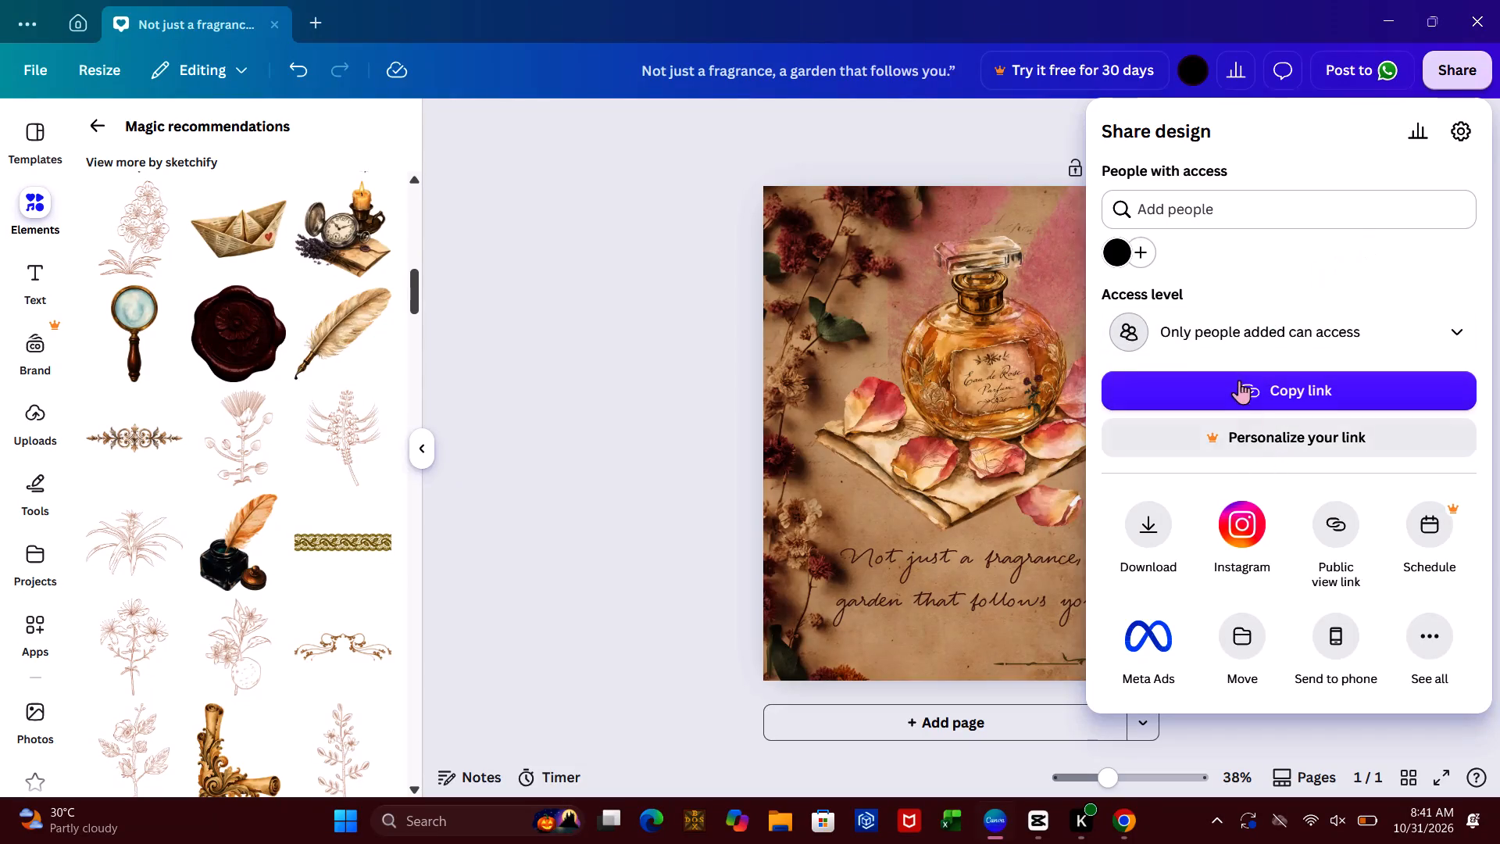
# Download the finished design as a high-quality PNG at 1,080 × 1,350 px.
pyautogui.click(1149, 525)
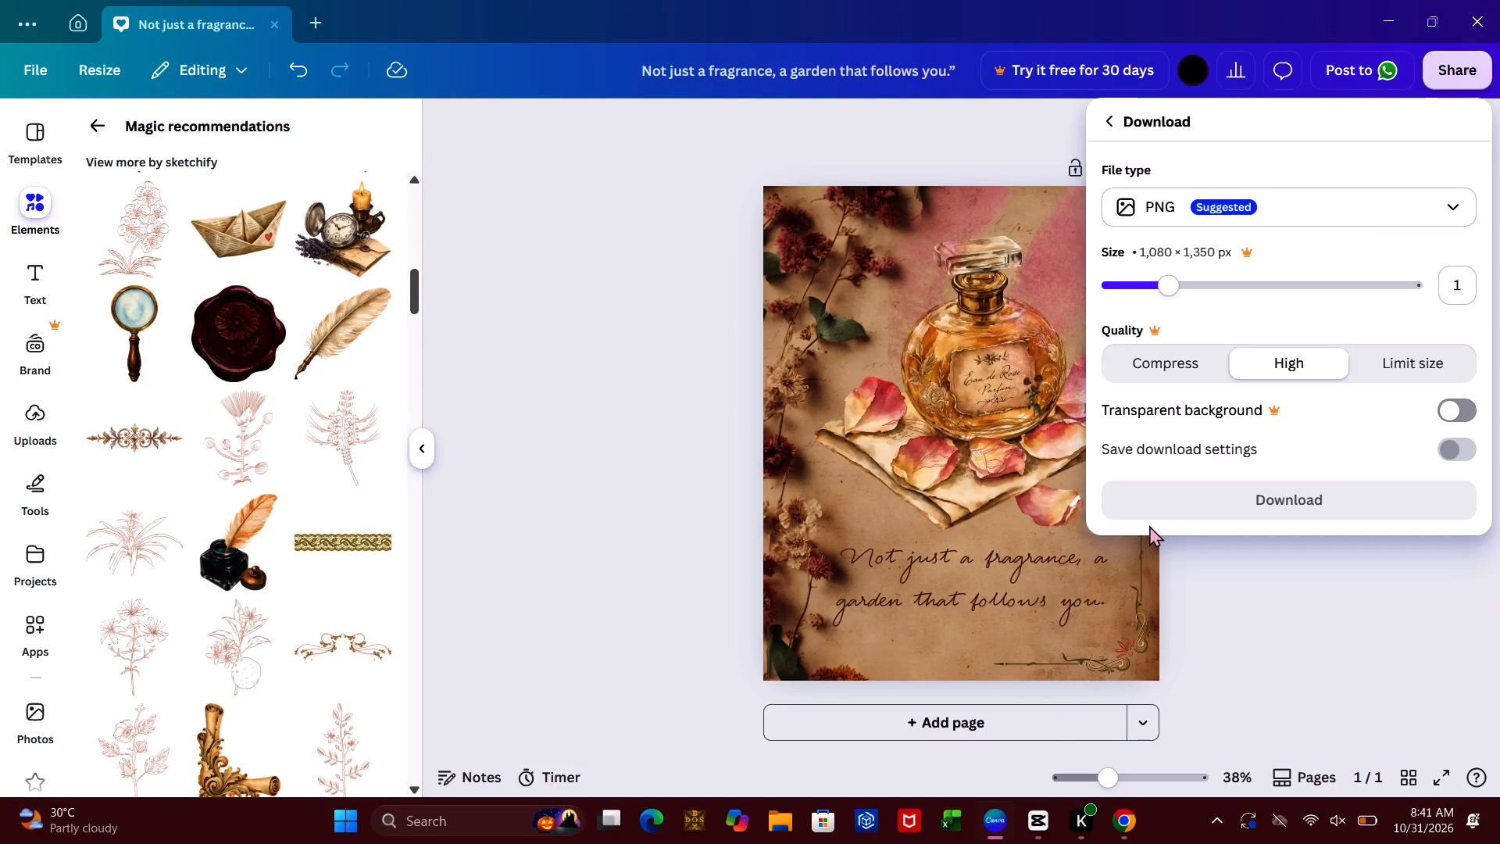
pyautogui.click(1261, 490)
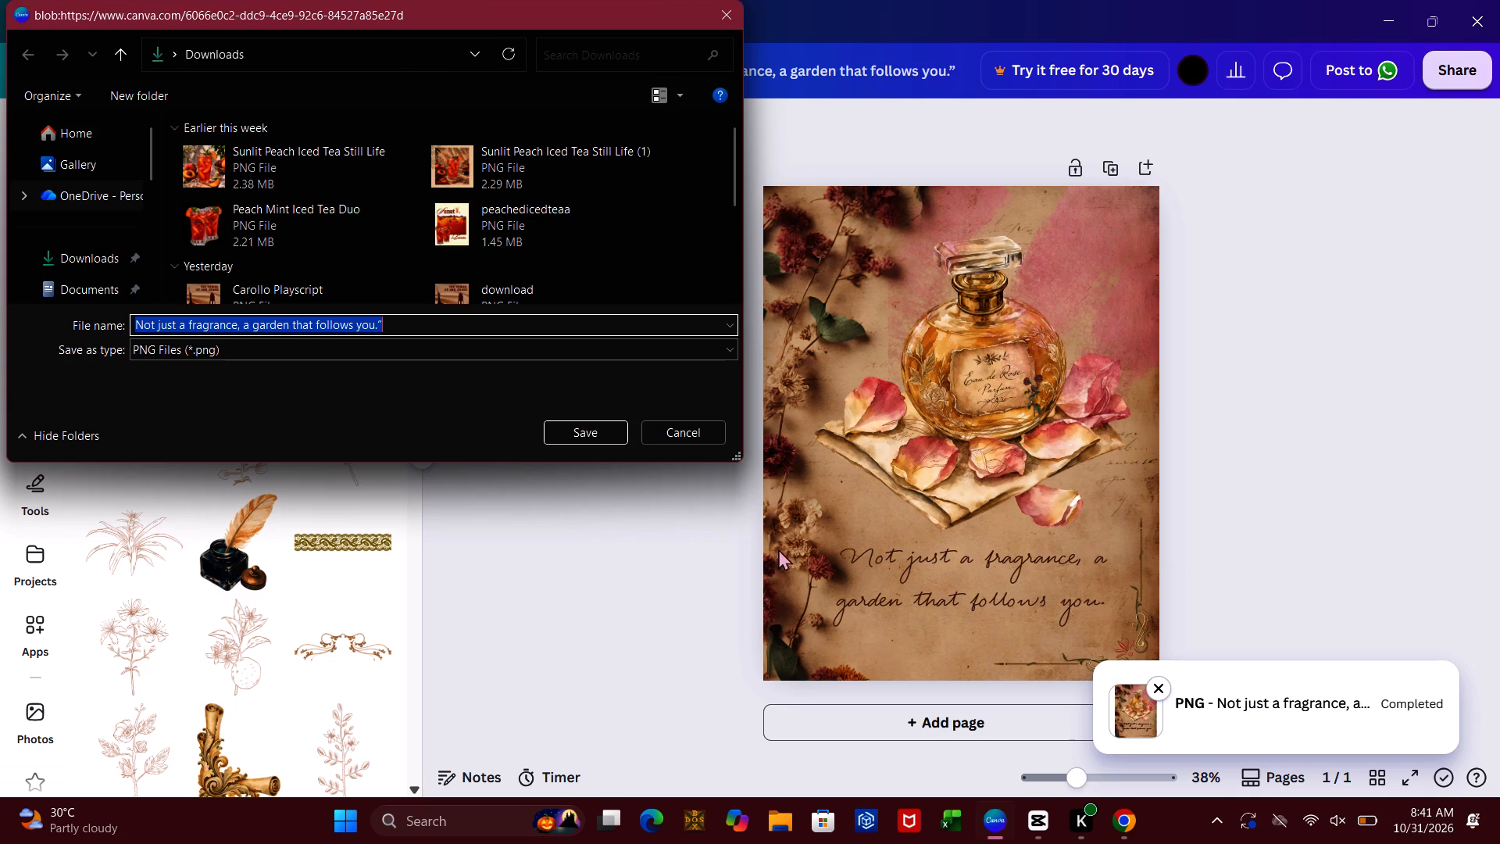
# Save the exported PNG in the Downloads folder under the file name perfume.
pyautogui.press('BackSpace')
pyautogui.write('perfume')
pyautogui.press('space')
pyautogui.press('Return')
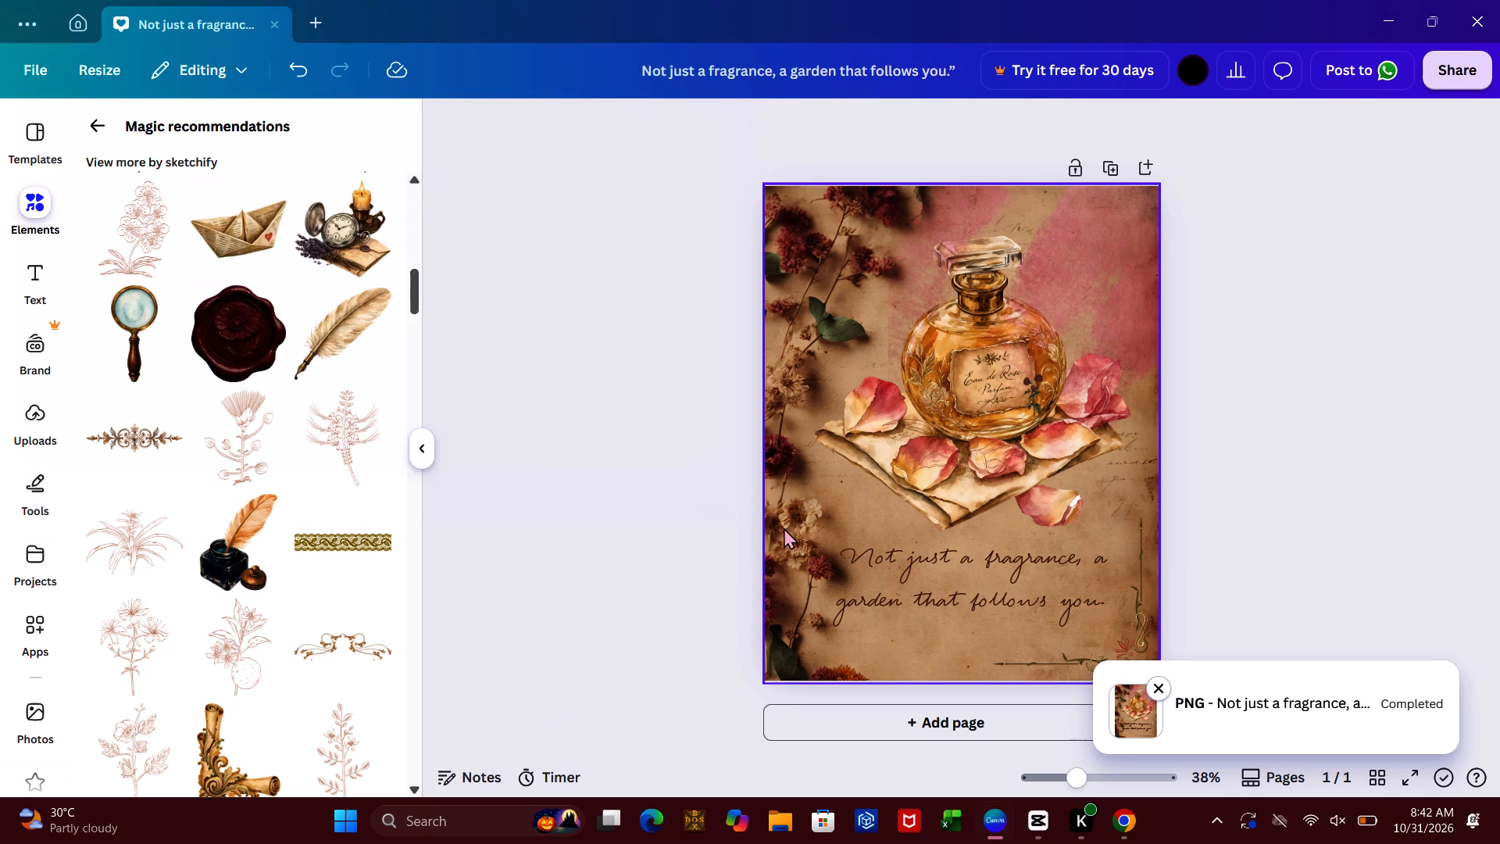
# Try to open the completed PNG export, and switch to File Explorer to locate the saved perfume image.
pyautogui.click(1191, 692)
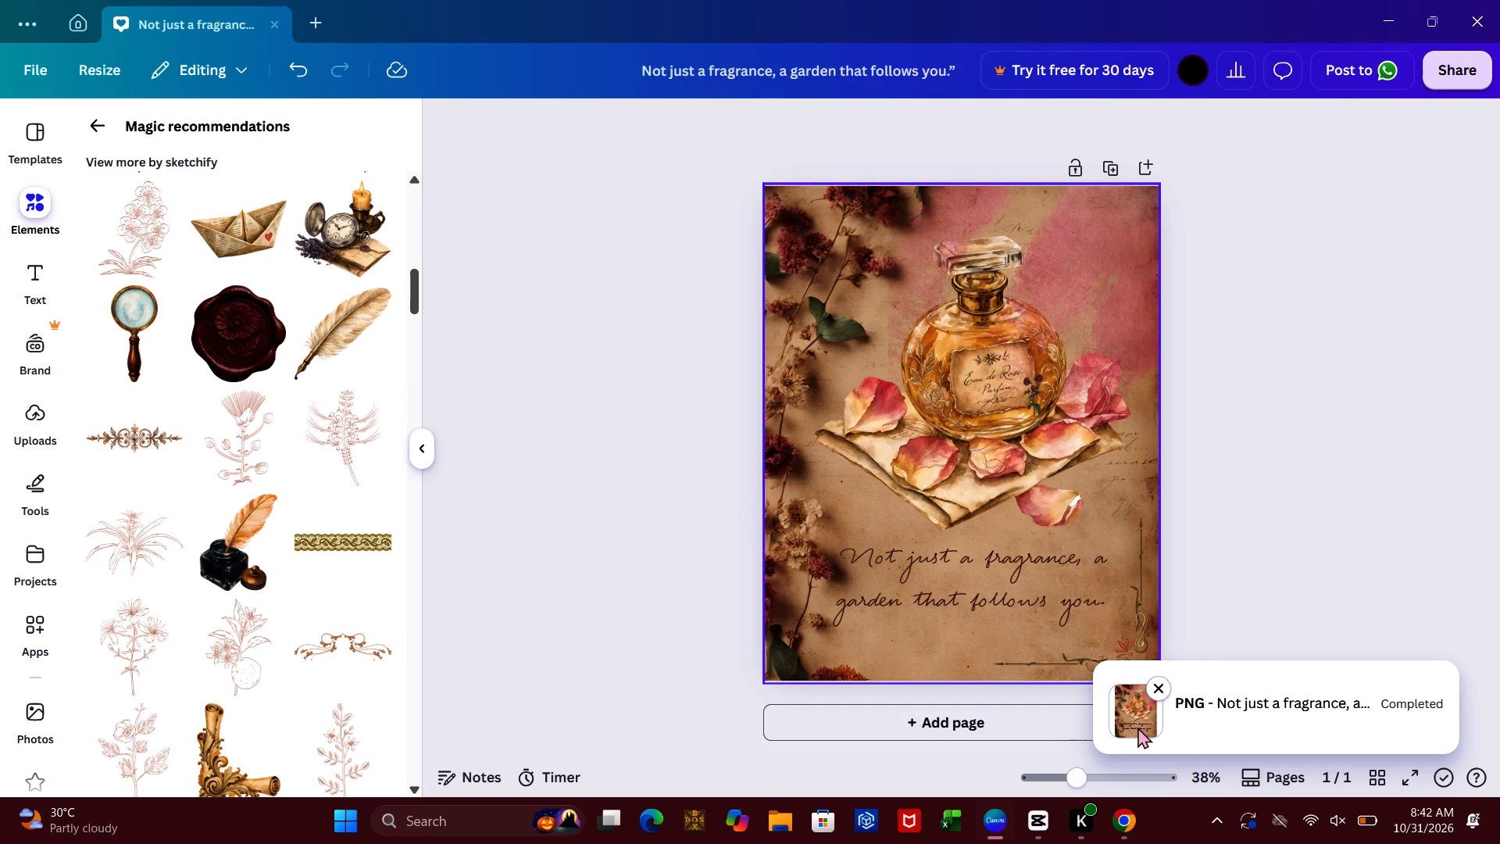
pyautogui.click(1137, 727)
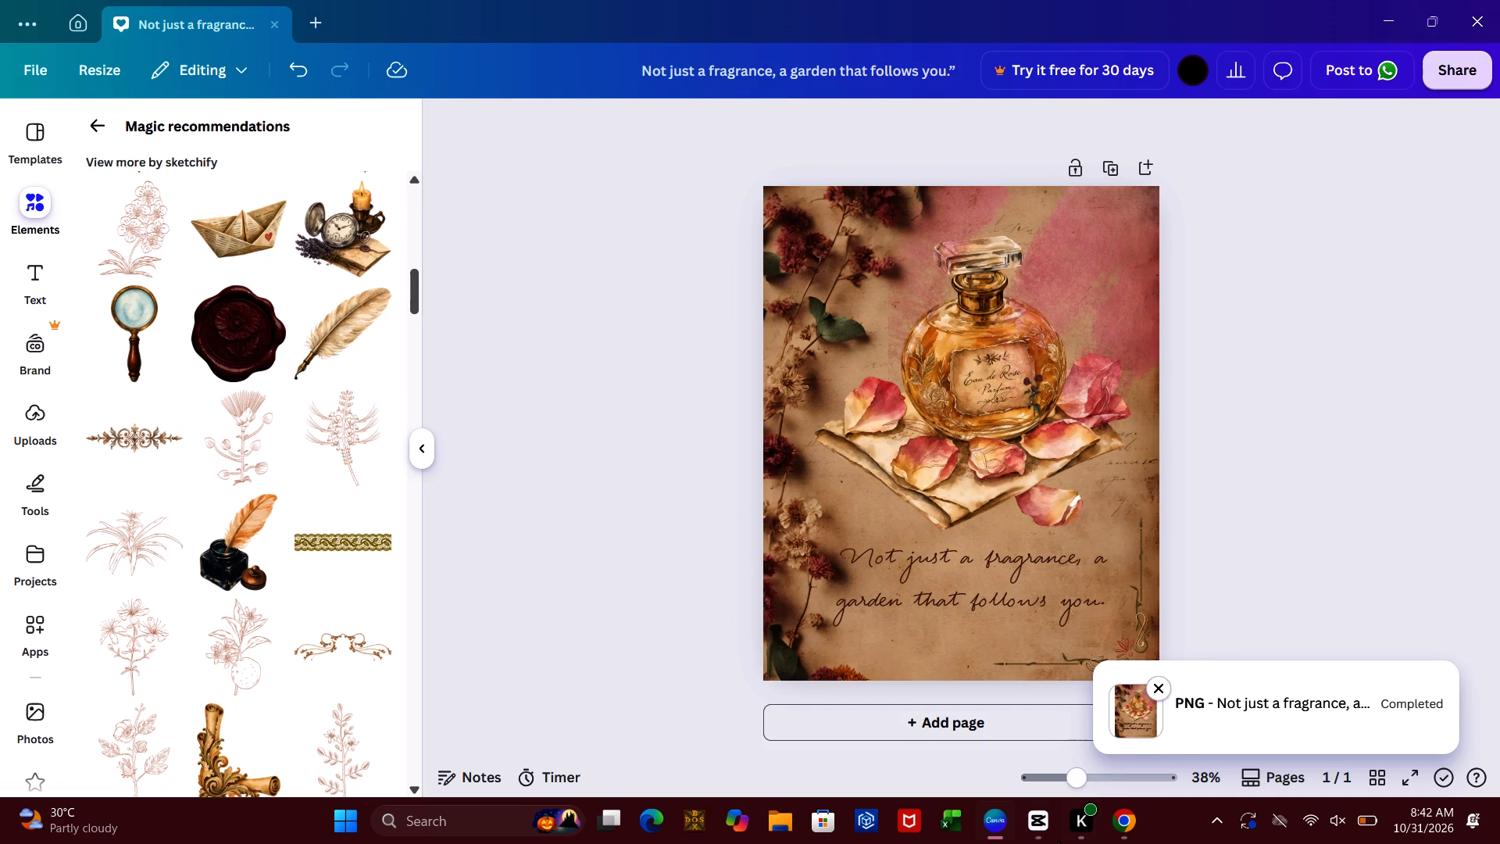
pyautogui.click(789, 819)
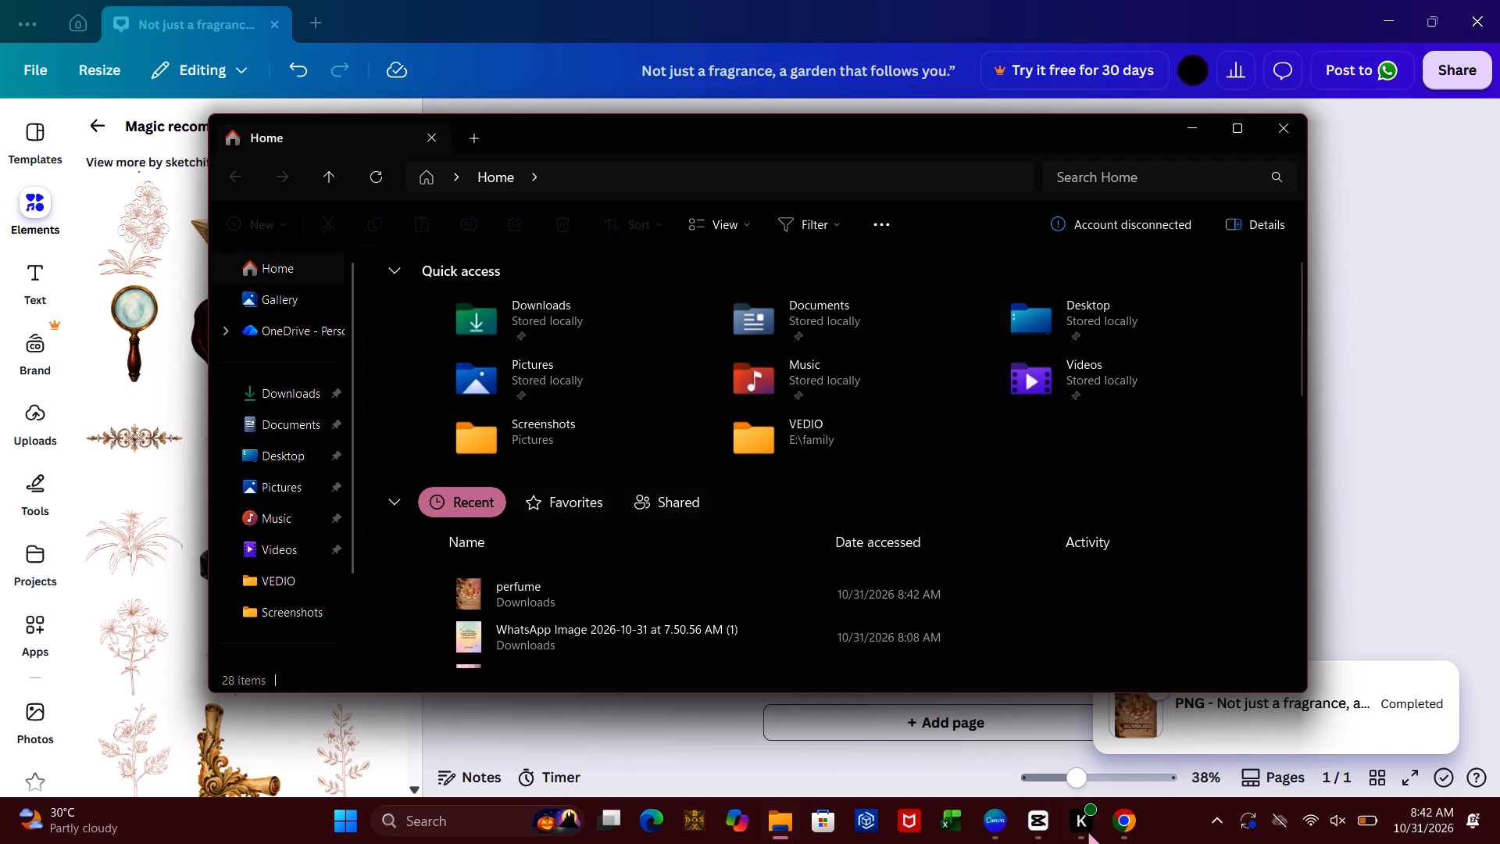
# Switch to Chrome and start looking up WhatsApp in a new tab with "wats".
pyautogui.click(1123, 828)
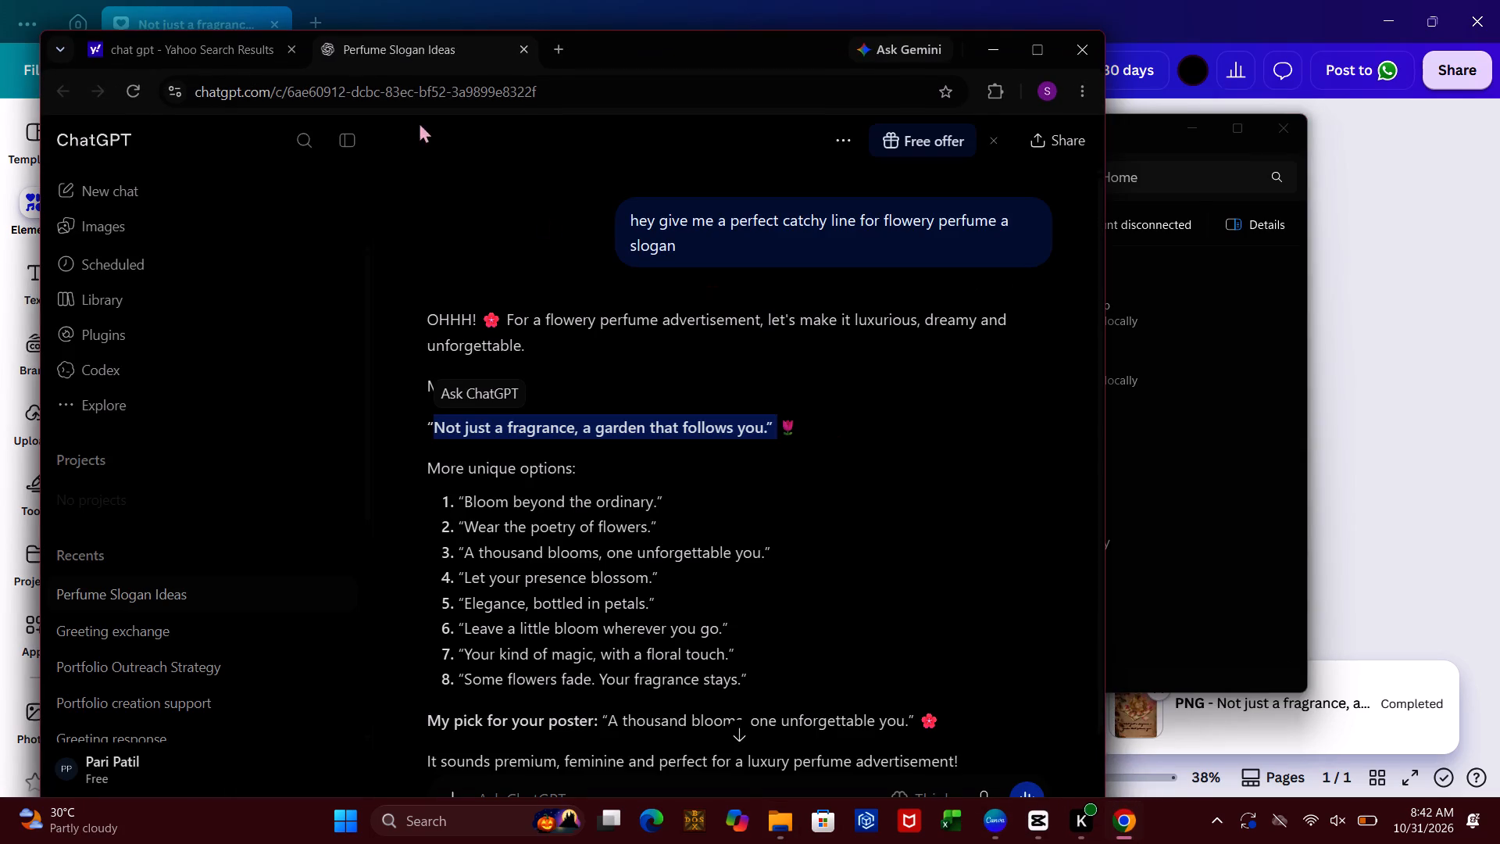
pyautogui.click(552, 52)
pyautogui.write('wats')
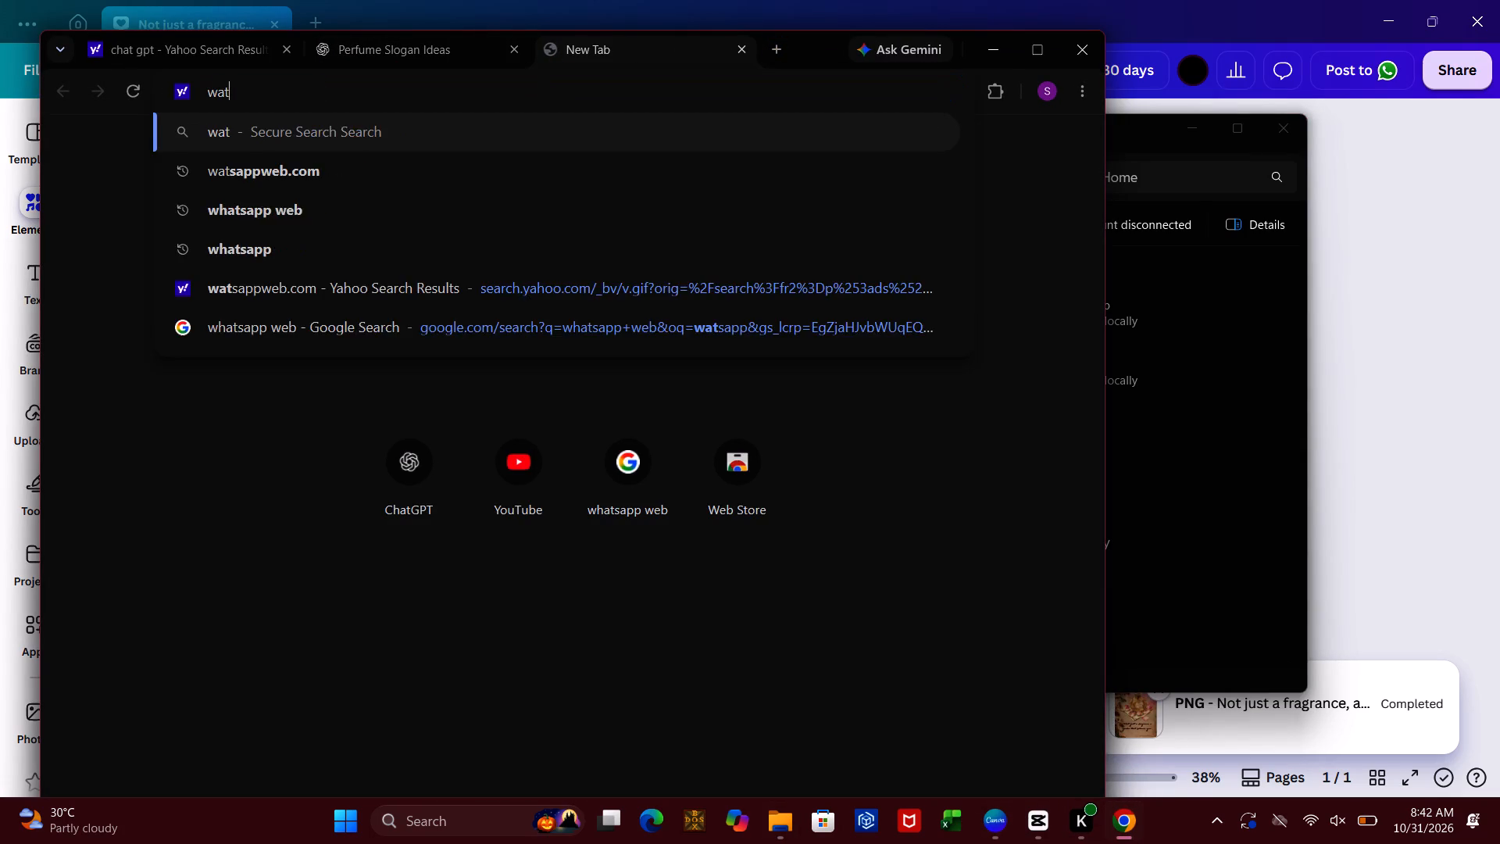
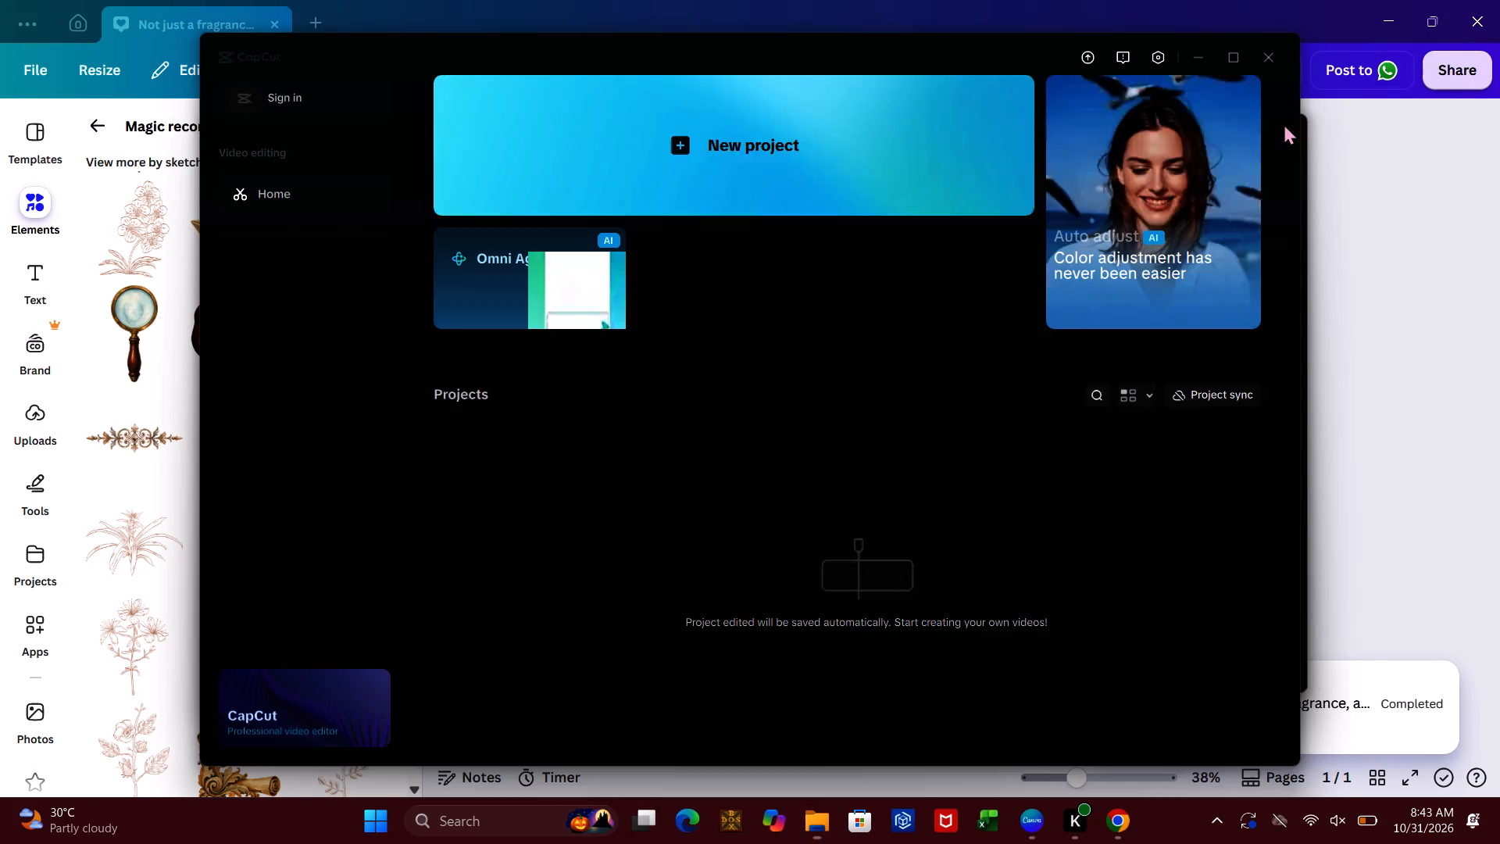
# Close the CapCut and File Explorer windows covering the Canva design, dismissing CapCut's What's new notice.
pyautogui.click(1284, 123)
pyautogui.click(1274, 56)
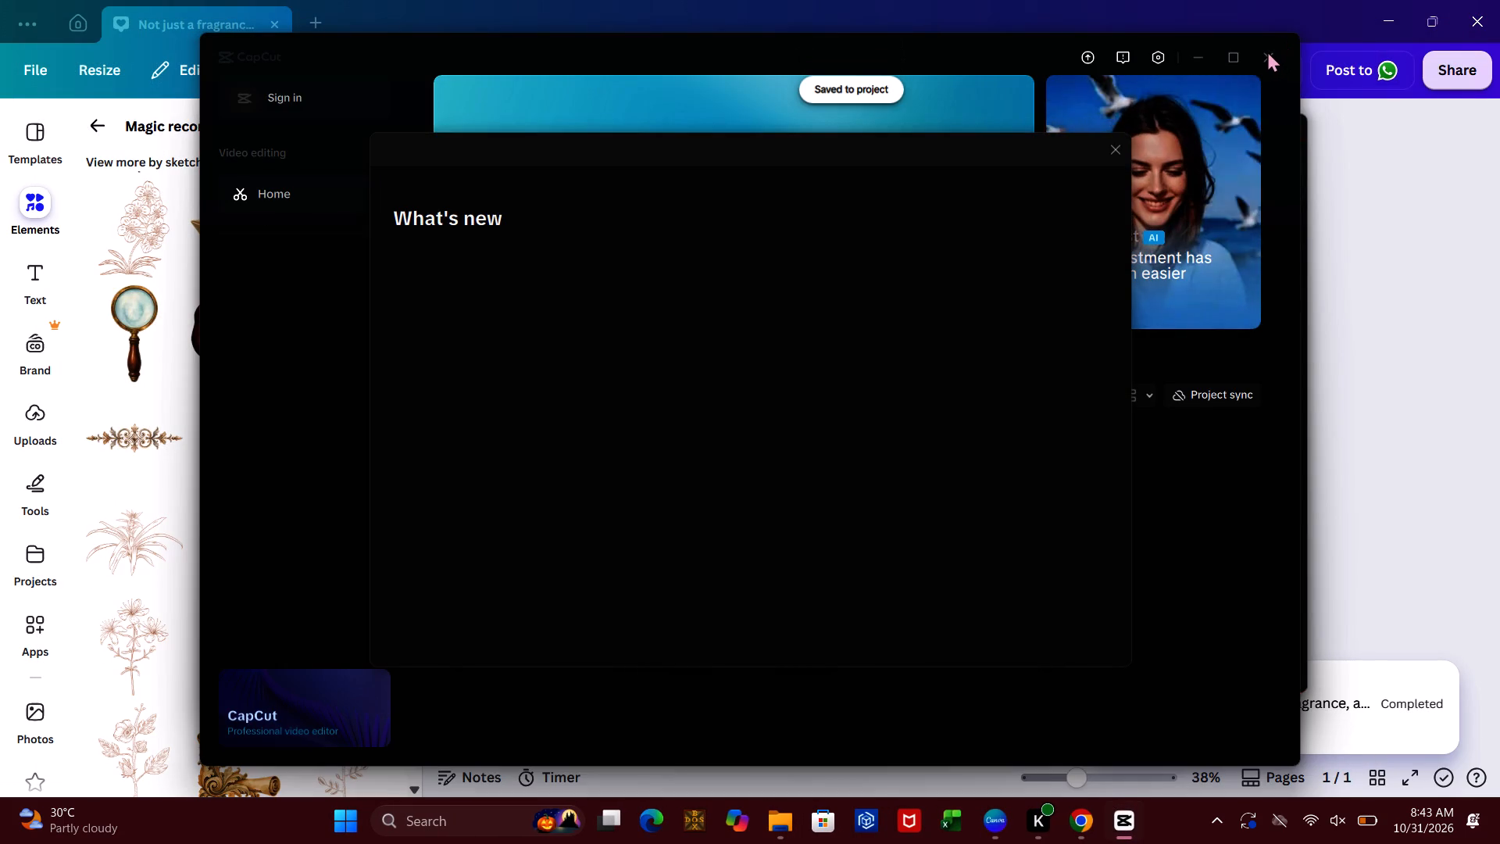
pyautogui.click(1267, 51)
pyautogui.click(1267, 51)
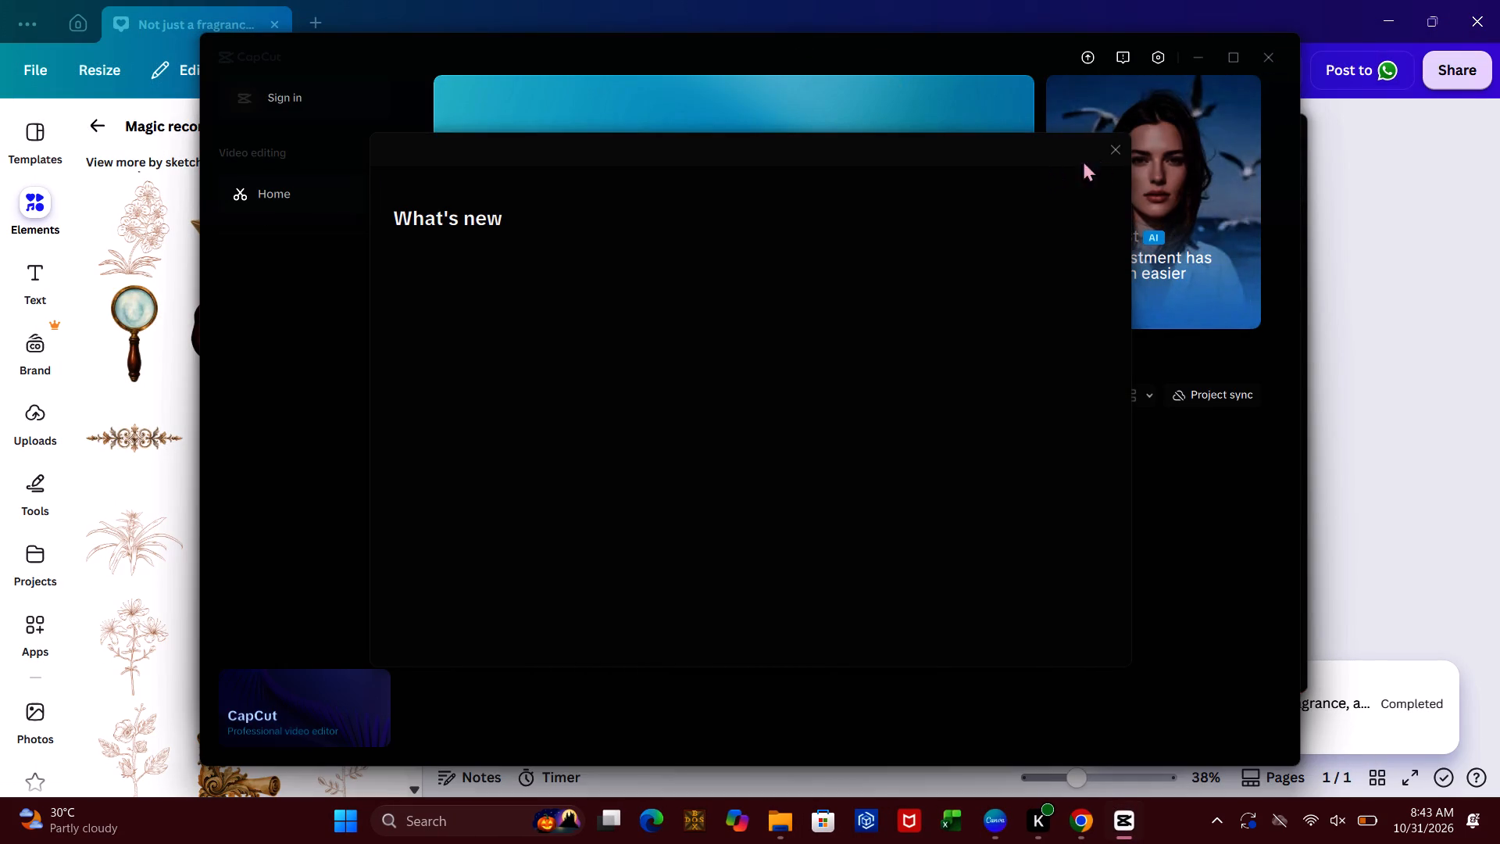
pyautogui.click(1121, 156)
pyautogui.click(1268, 47)
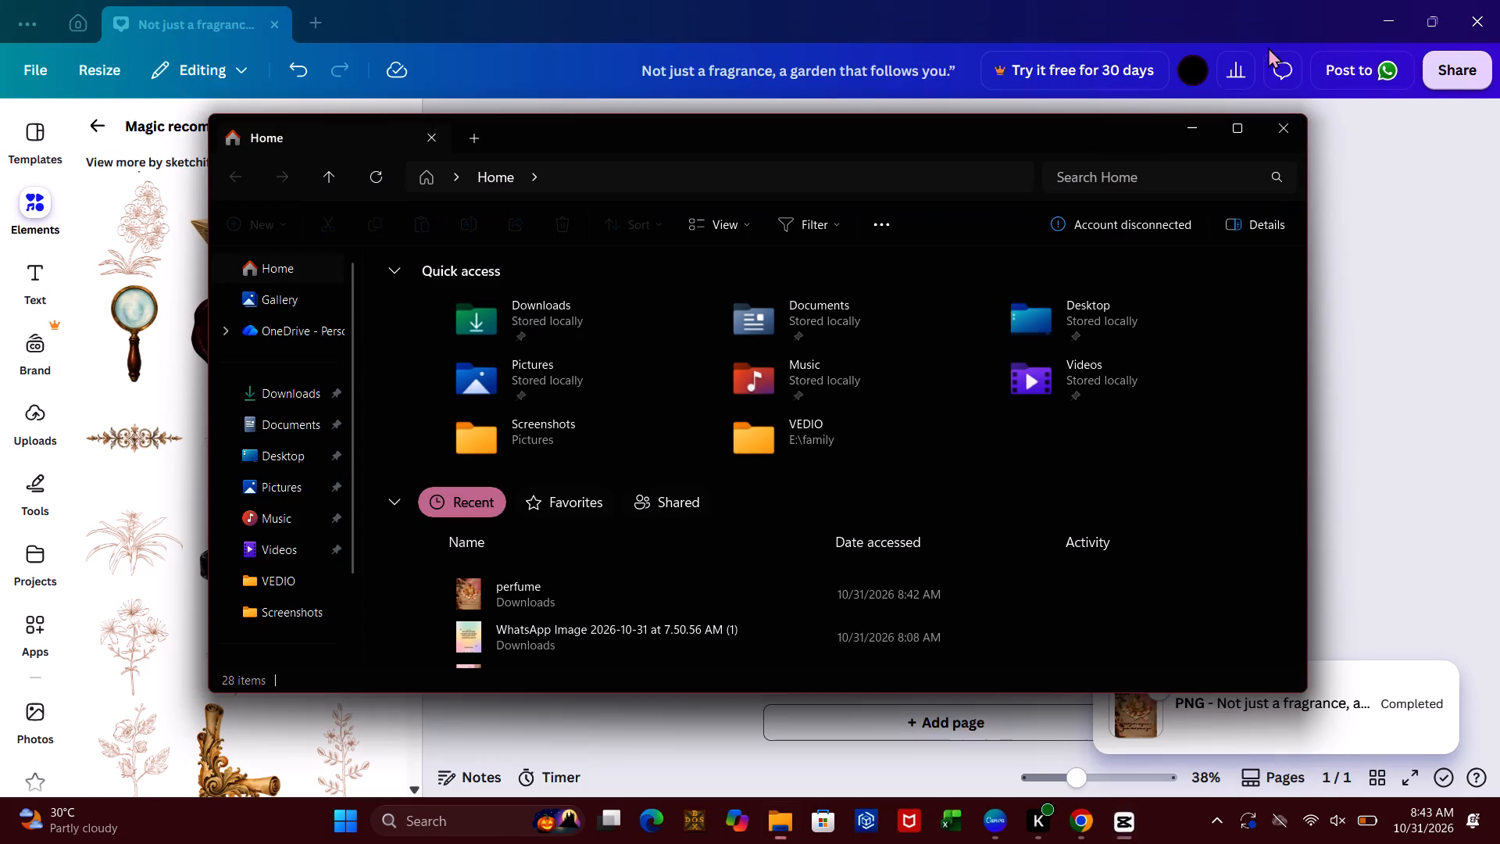
pyautogui.click(1279, 122)
# Close the Canva window containing the finished perfume design.
pyautogui.moveTo(1279, 122); pyautogui.dragTo(1497, 9)
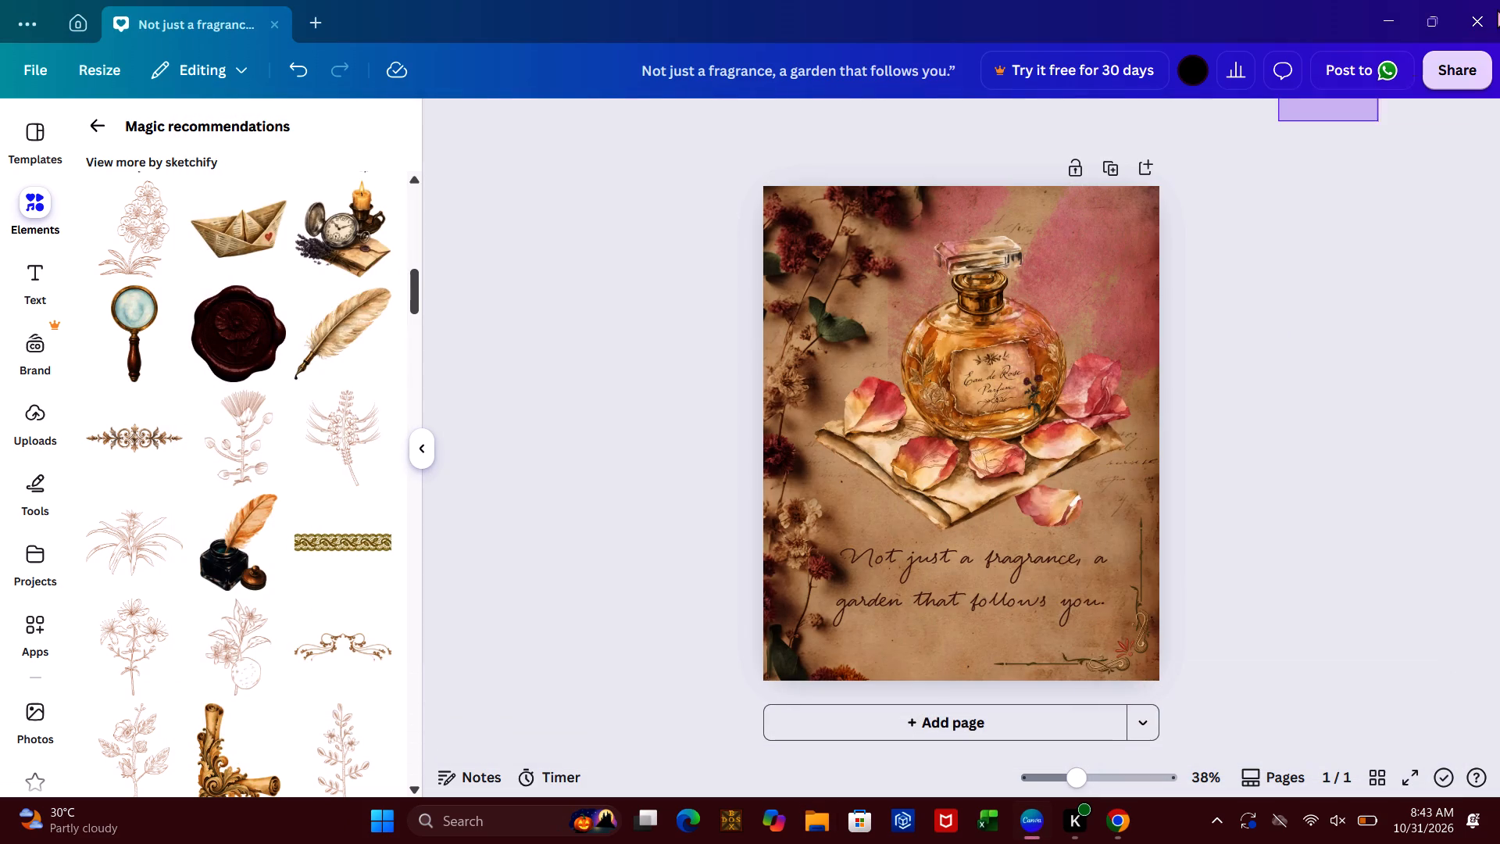
pyautogui.moveTo(1497, 9); pyautogui.dragTo(1498, 0)
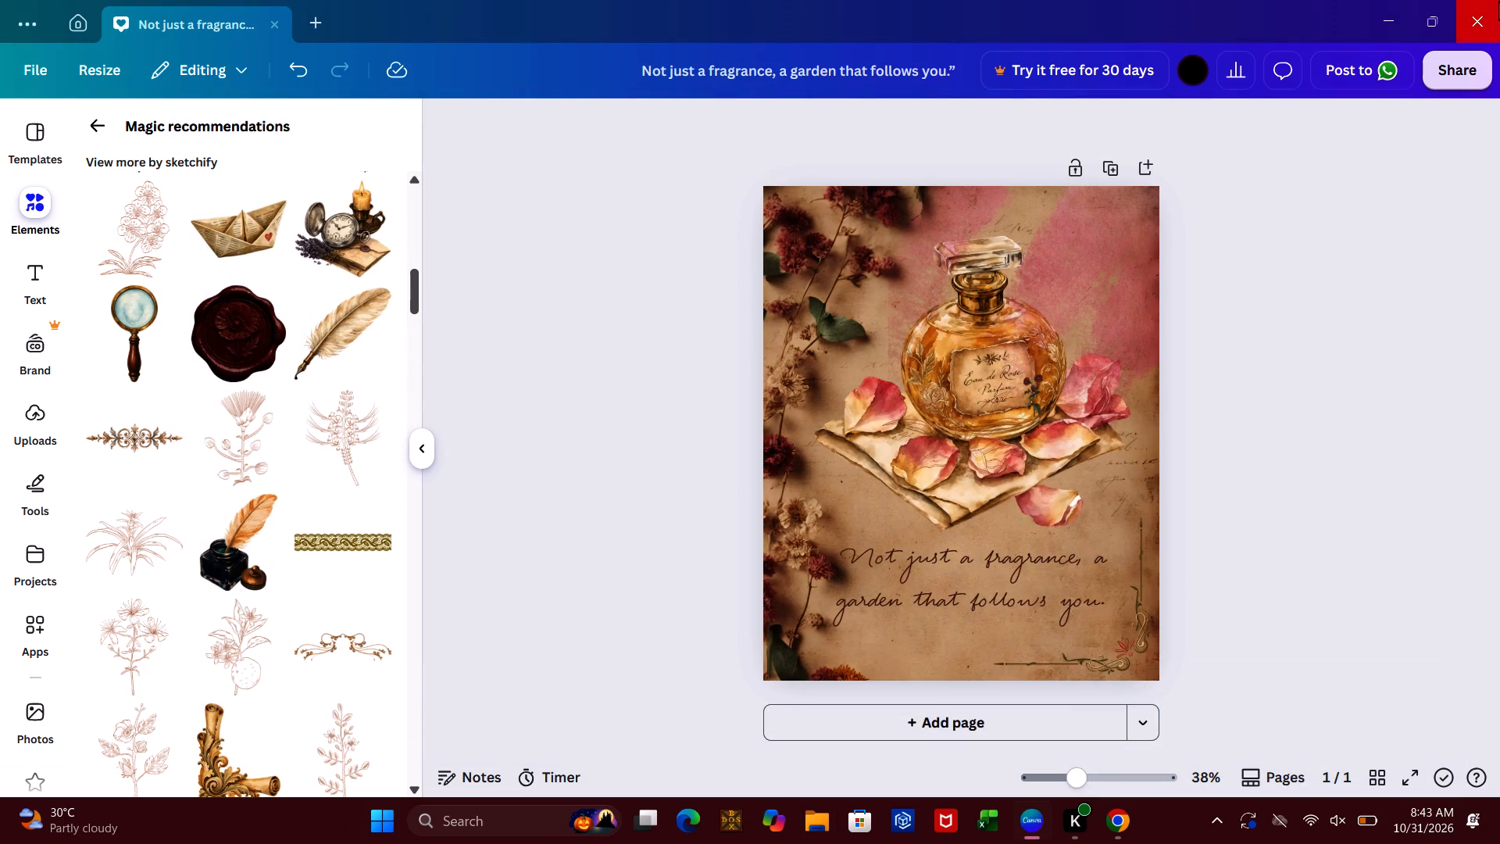